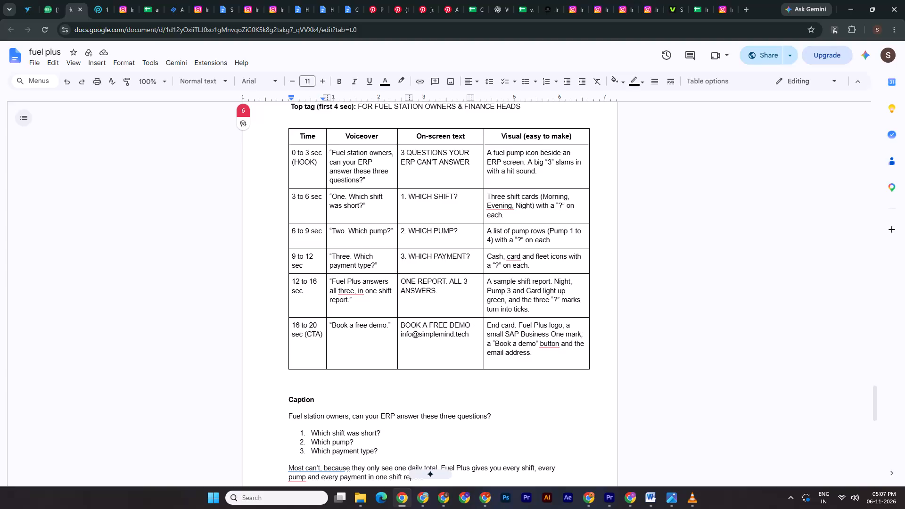
Capture a Snipping Tool screenshot of the whole LinkedIn Video 2 script table in the fuel plus document.
scroll(500, 323, up, 2)
scroll(474, 293, down, 1)
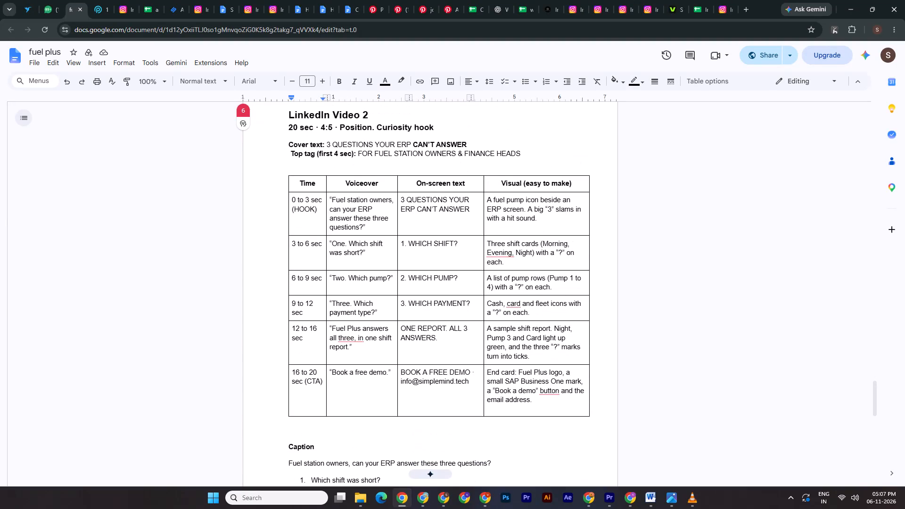
scroll(476, 320, up, 3)
scroll(451, 309, down, 4)
scroll(451, 309, up, 2)
scroll(436, 299, down, 1)
click(281, 494)
text(sni)
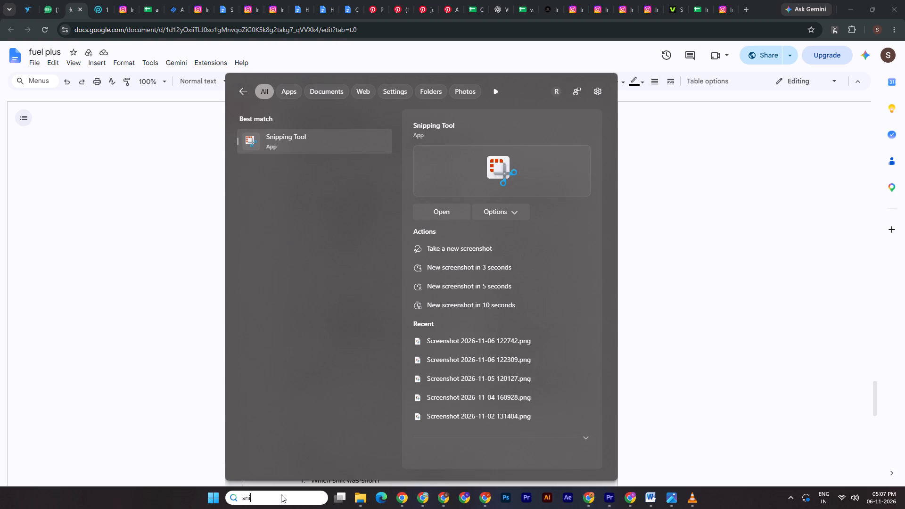
click(280, 141)
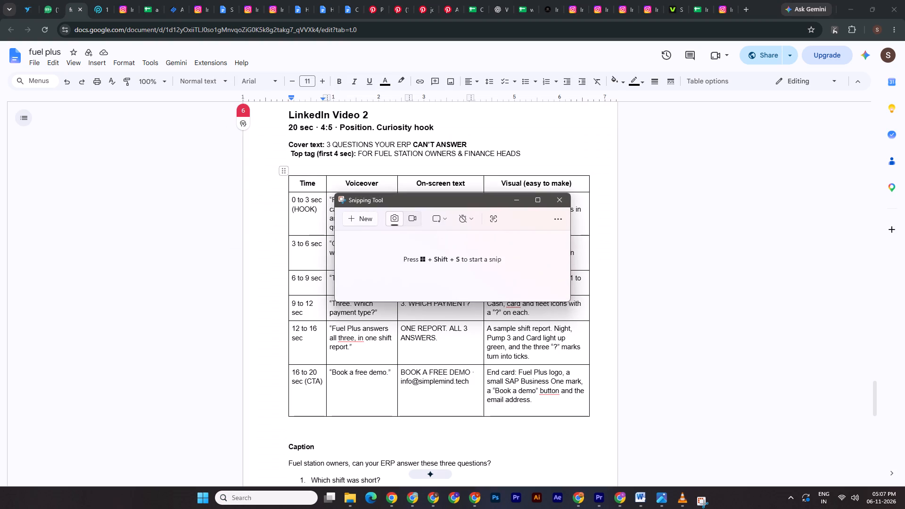
click(357, 218)
drag(280, 164, 610, 431)
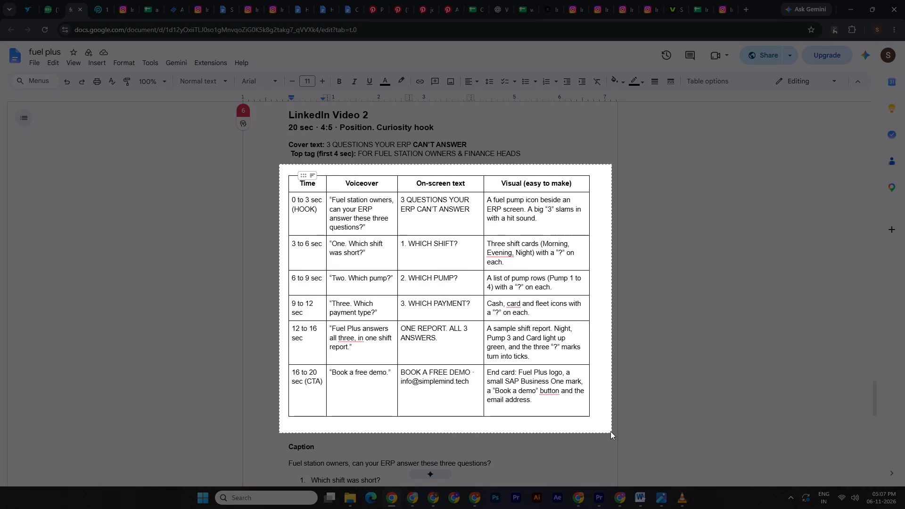
drag(610, 431, 610, 431)
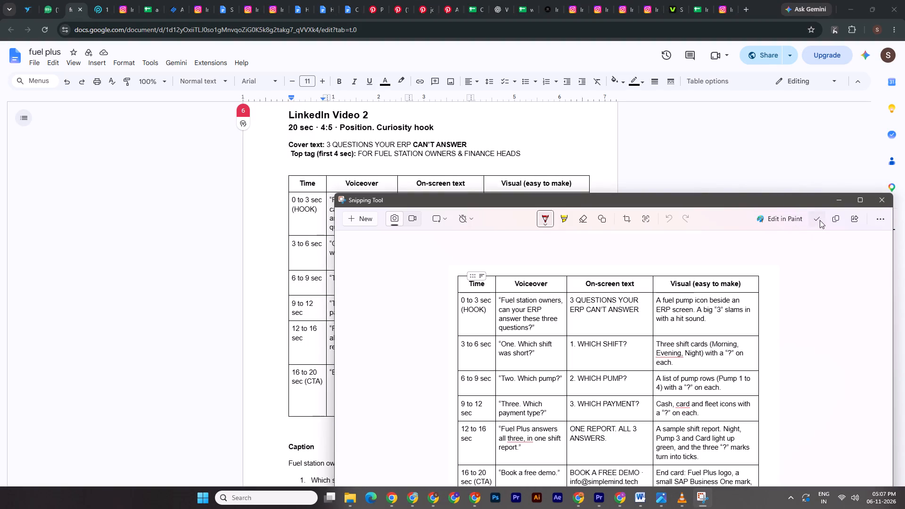
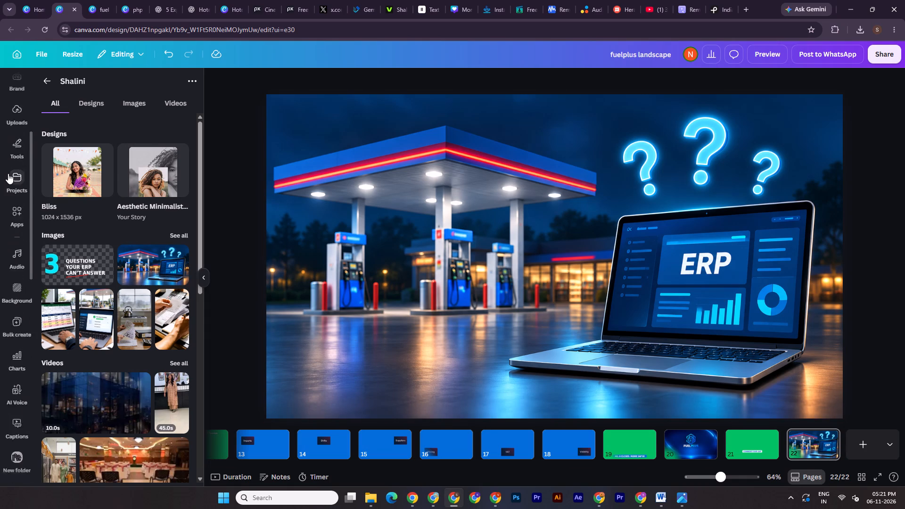
click(10, 155)
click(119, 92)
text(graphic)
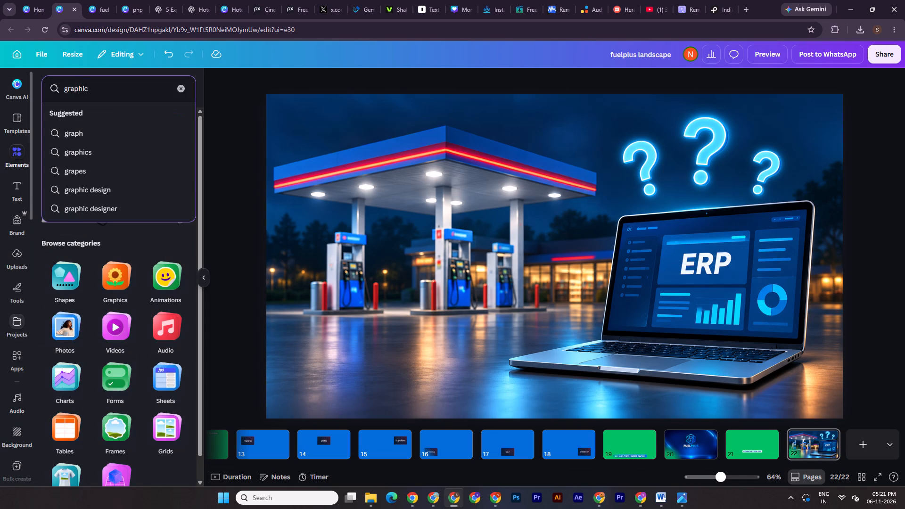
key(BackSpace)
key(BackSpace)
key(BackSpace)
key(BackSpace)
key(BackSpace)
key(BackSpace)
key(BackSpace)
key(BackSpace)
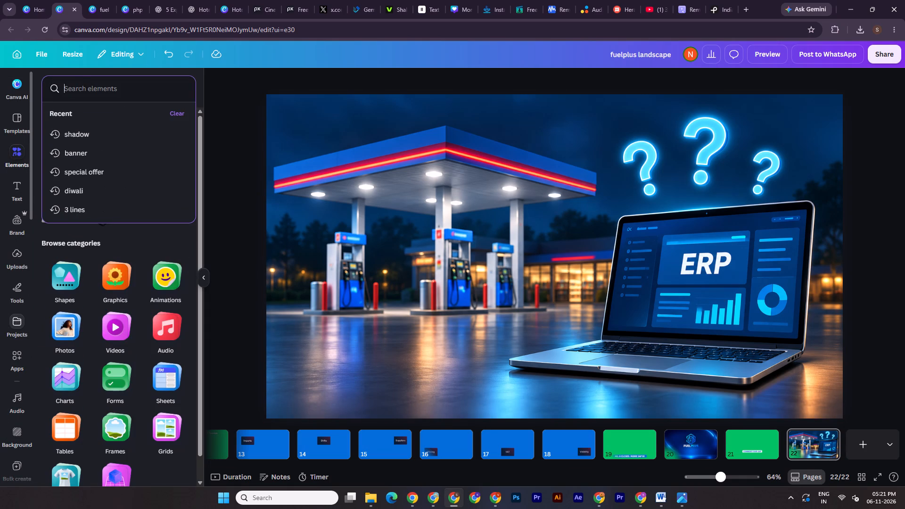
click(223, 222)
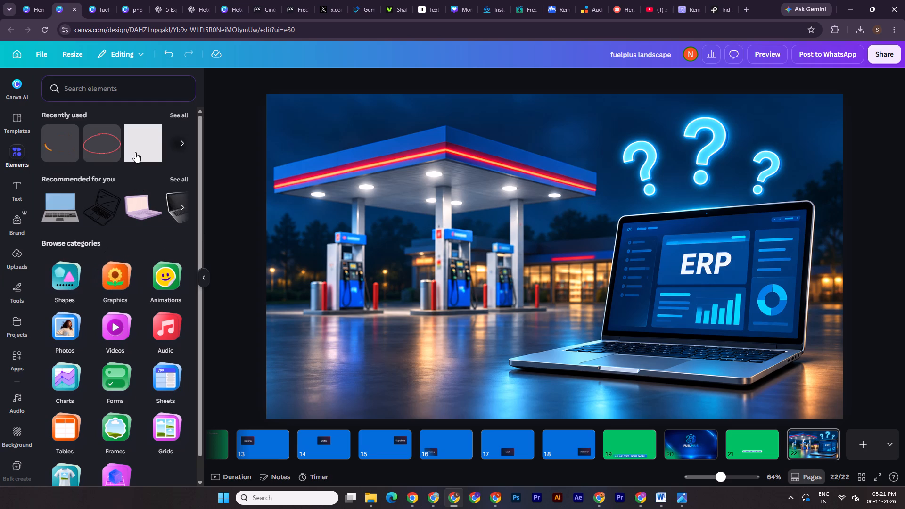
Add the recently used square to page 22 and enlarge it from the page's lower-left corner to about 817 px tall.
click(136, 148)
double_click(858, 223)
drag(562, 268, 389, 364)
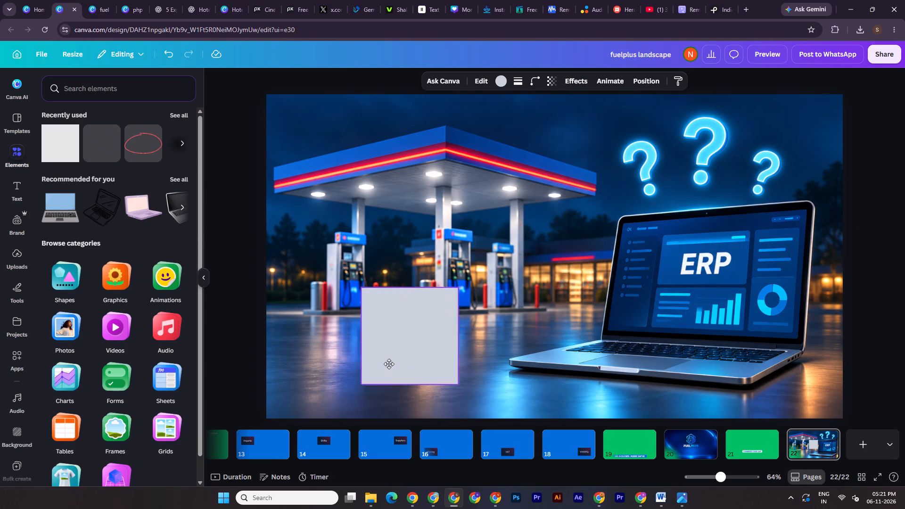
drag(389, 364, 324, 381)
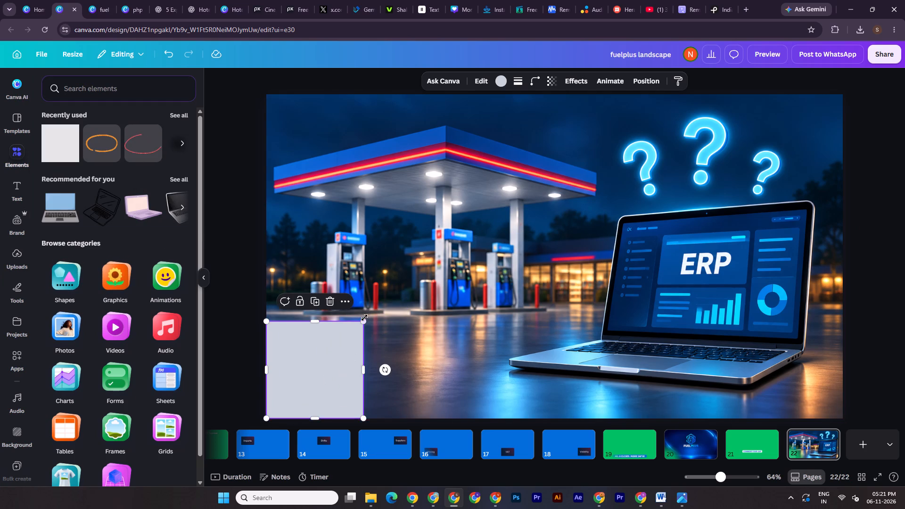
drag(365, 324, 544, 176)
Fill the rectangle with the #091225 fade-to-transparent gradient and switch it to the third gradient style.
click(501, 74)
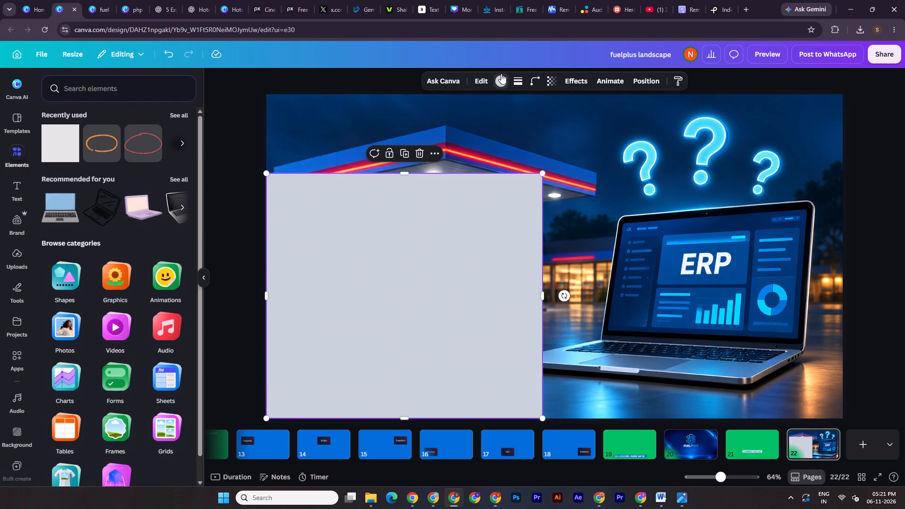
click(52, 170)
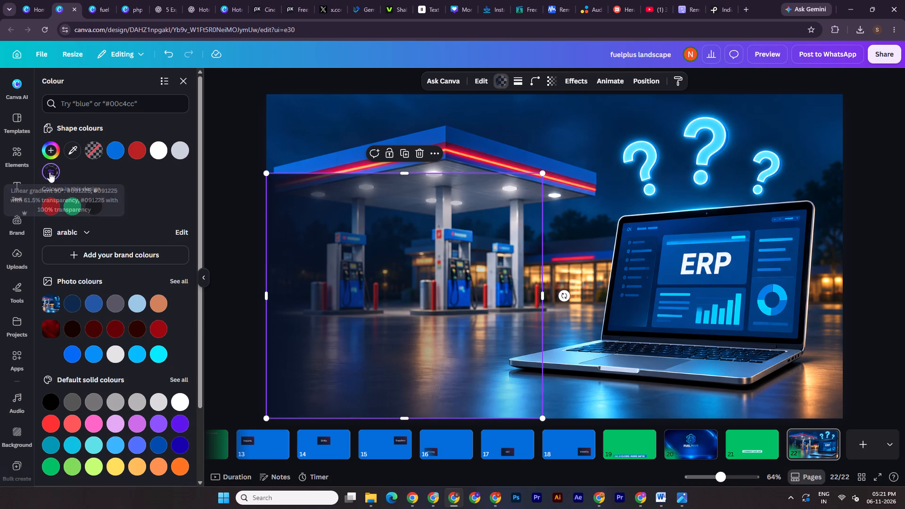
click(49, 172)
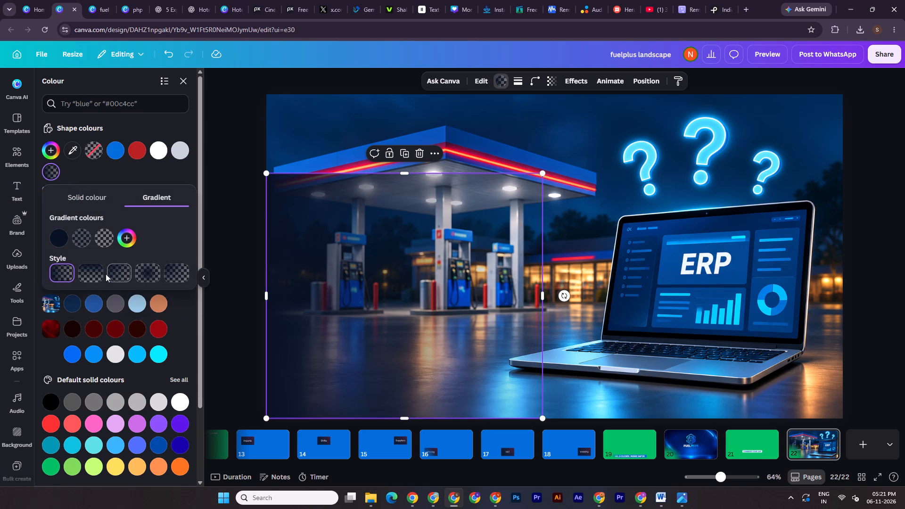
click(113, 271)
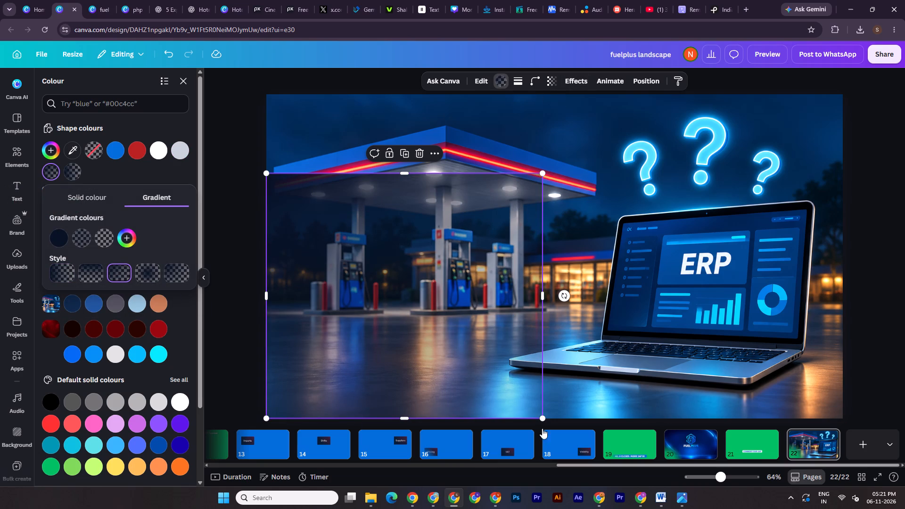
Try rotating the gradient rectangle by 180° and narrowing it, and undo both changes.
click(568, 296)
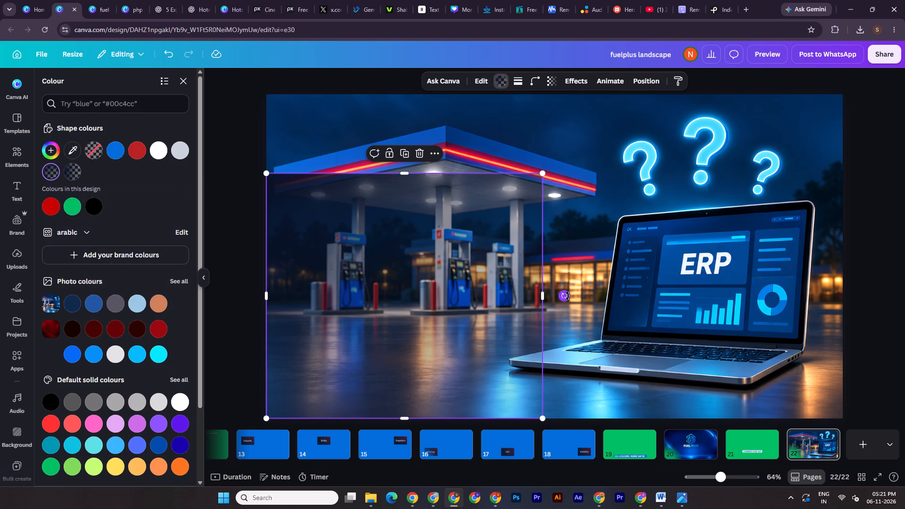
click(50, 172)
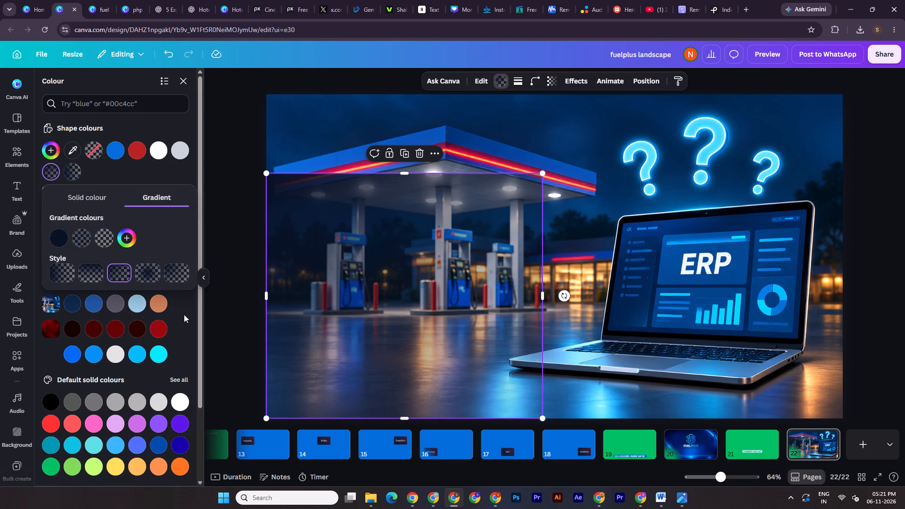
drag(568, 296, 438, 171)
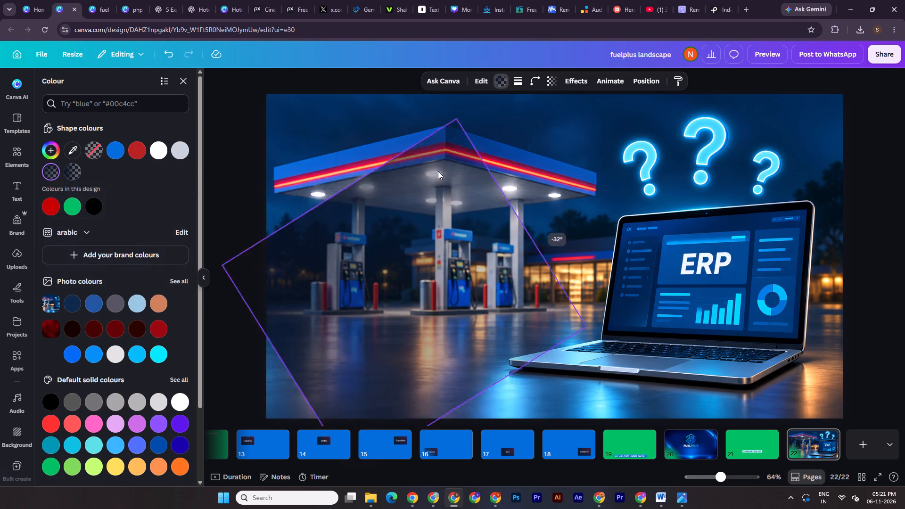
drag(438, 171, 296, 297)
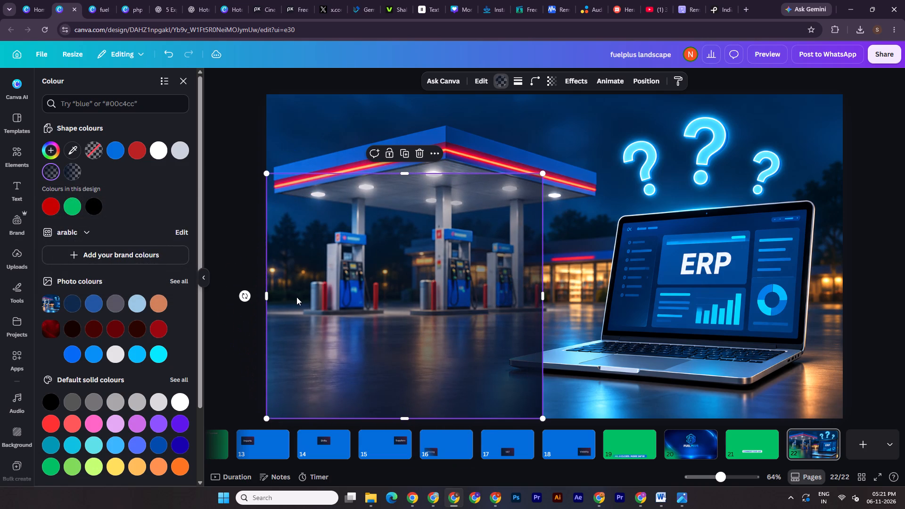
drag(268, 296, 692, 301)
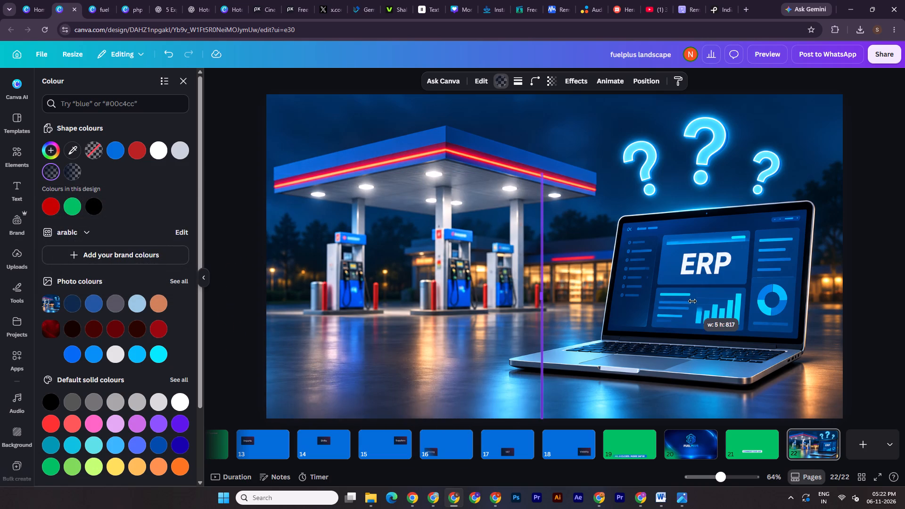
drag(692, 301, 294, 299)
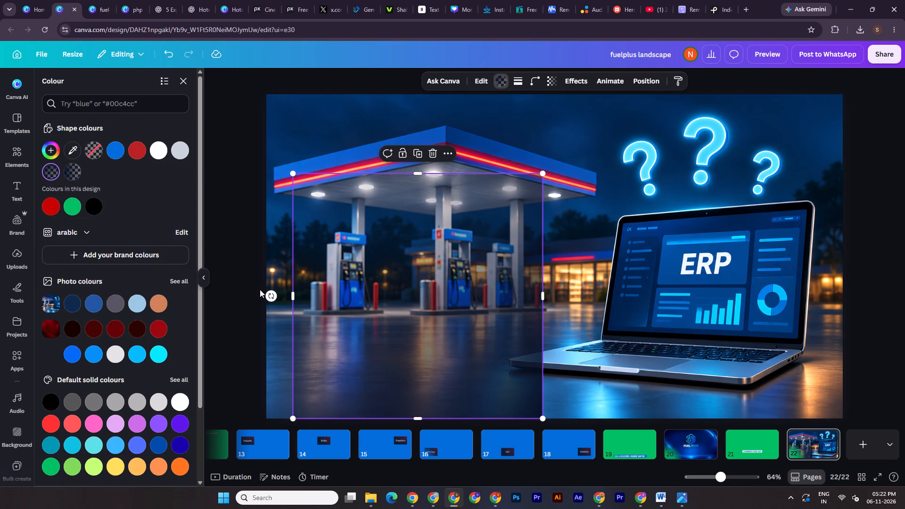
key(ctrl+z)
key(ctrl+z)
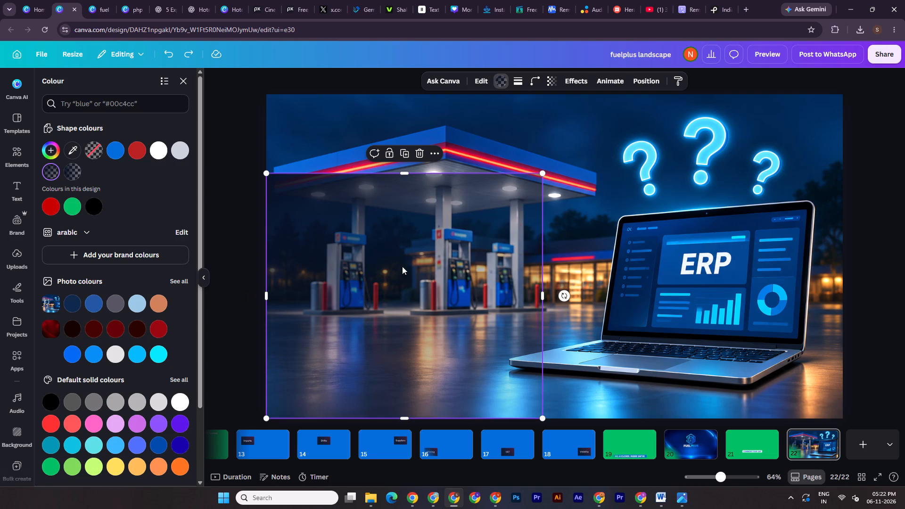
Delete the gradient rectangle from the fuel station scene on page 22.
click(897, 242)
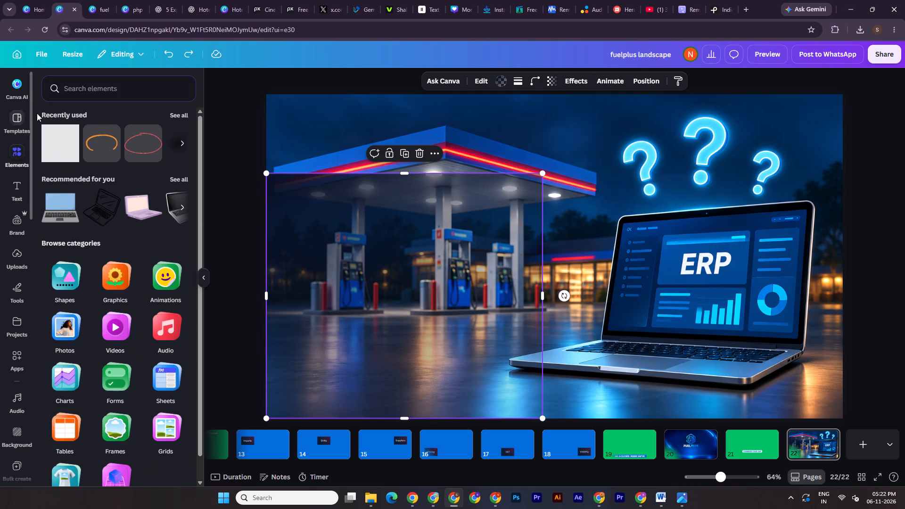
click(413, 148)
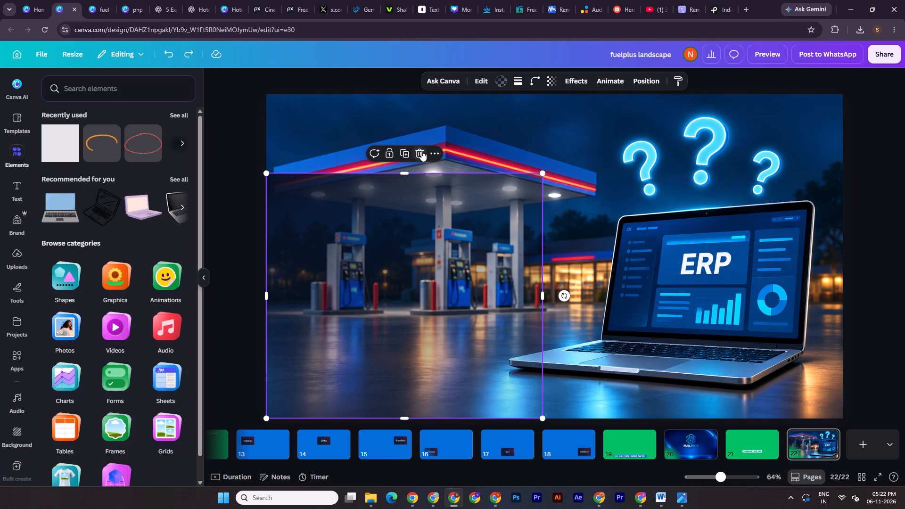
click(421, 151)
Search the elements for "gradient", limit the results to graphics, and add the orange radial glow to page 22.
click(65, 89)
text(gradient)
key(Return)
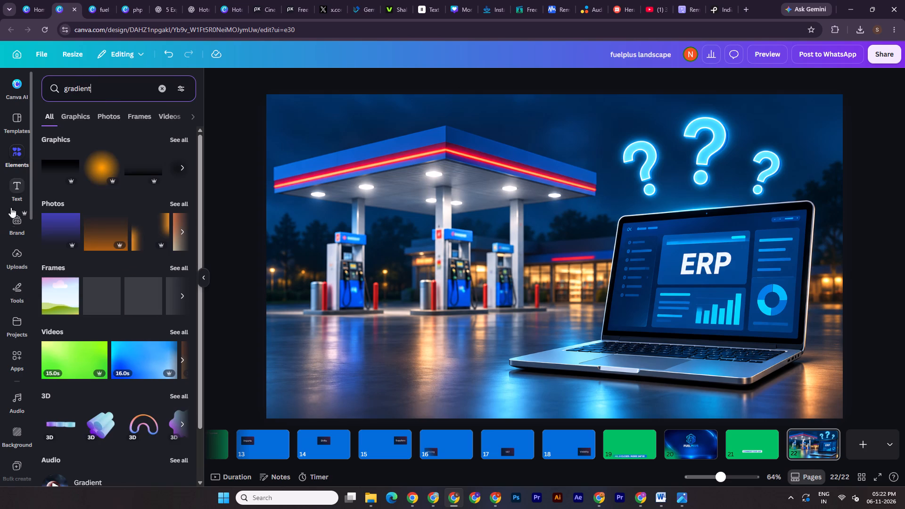
click(81, 111)
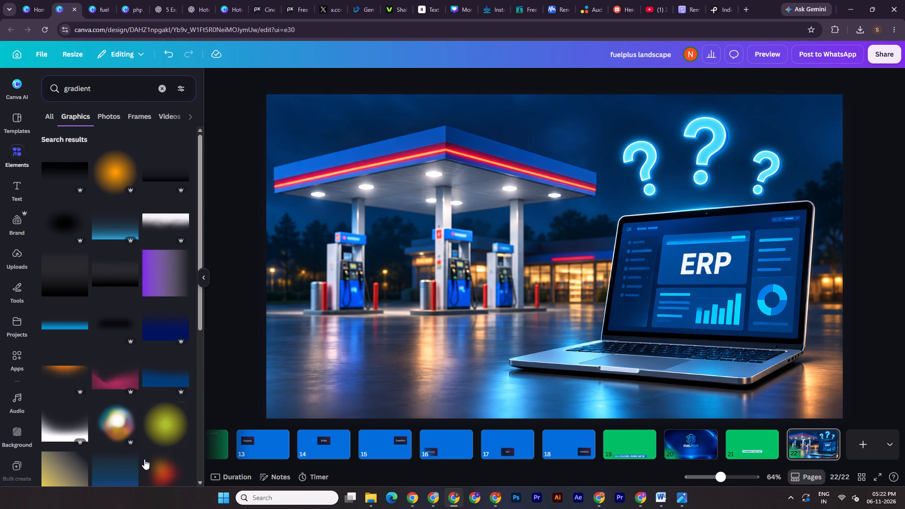
click(97, 170)
Recolour the radial glow with the dark navy from the scene's photo colours.
click(532, 81)
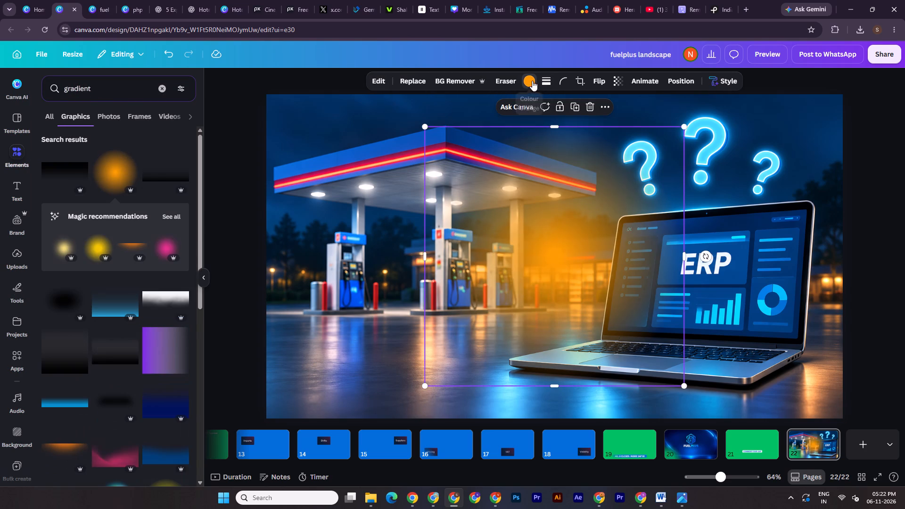
click(74, 269)
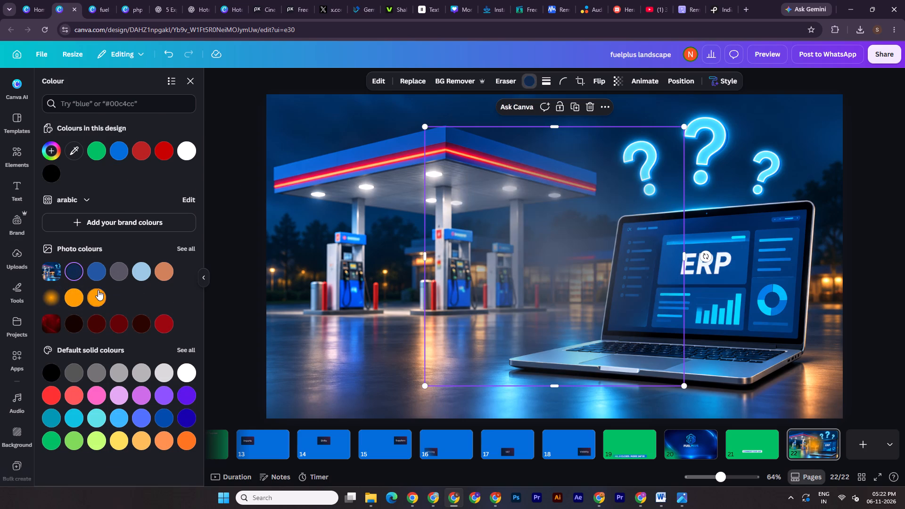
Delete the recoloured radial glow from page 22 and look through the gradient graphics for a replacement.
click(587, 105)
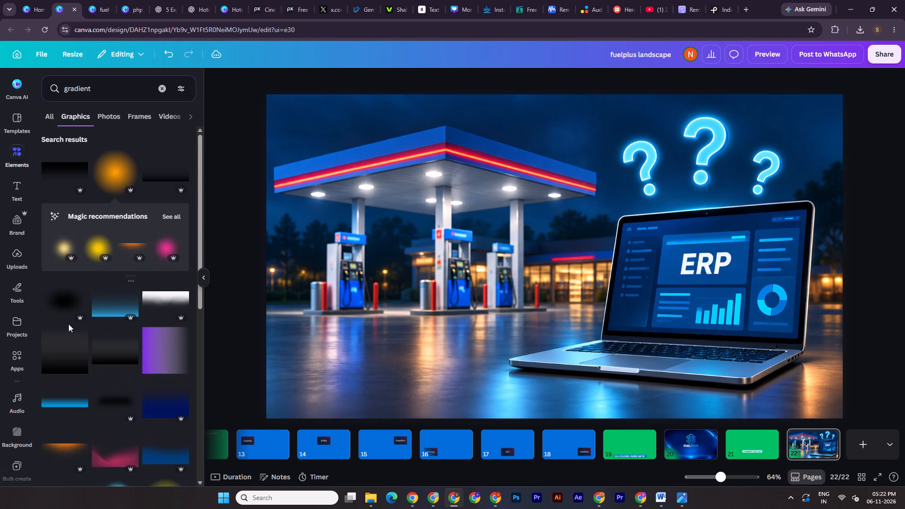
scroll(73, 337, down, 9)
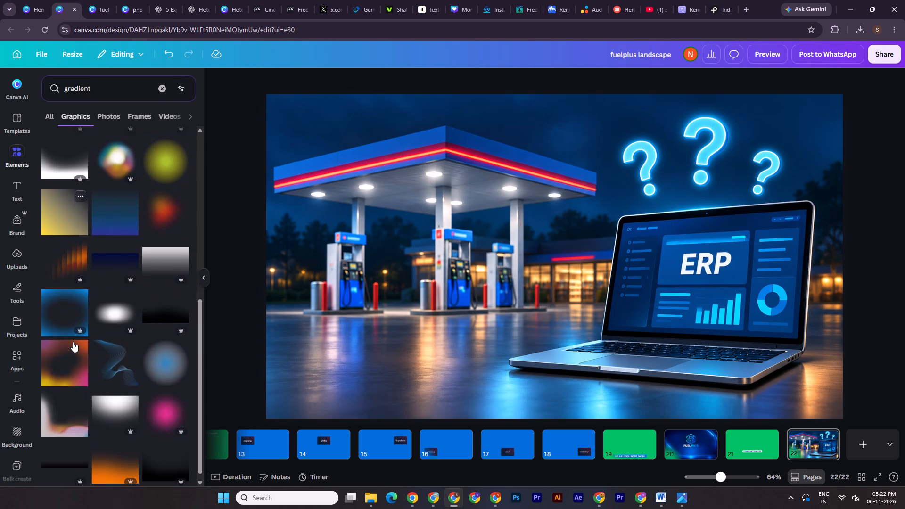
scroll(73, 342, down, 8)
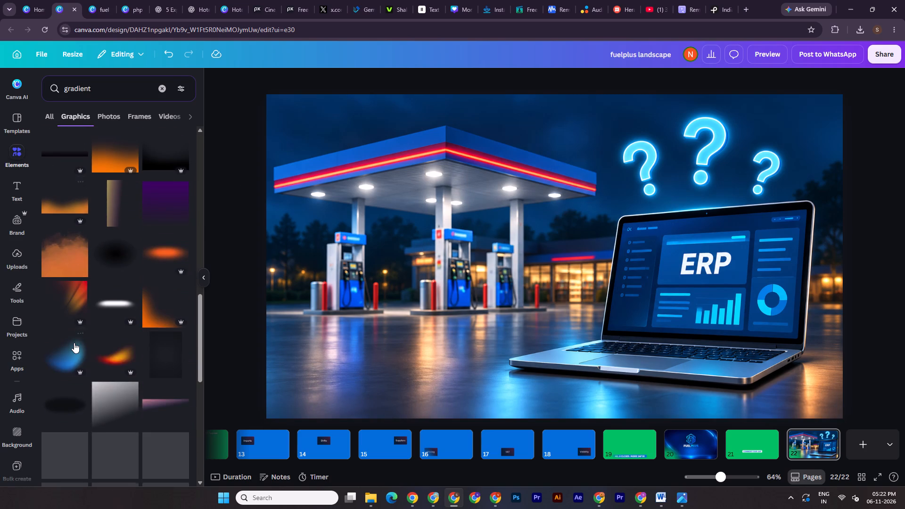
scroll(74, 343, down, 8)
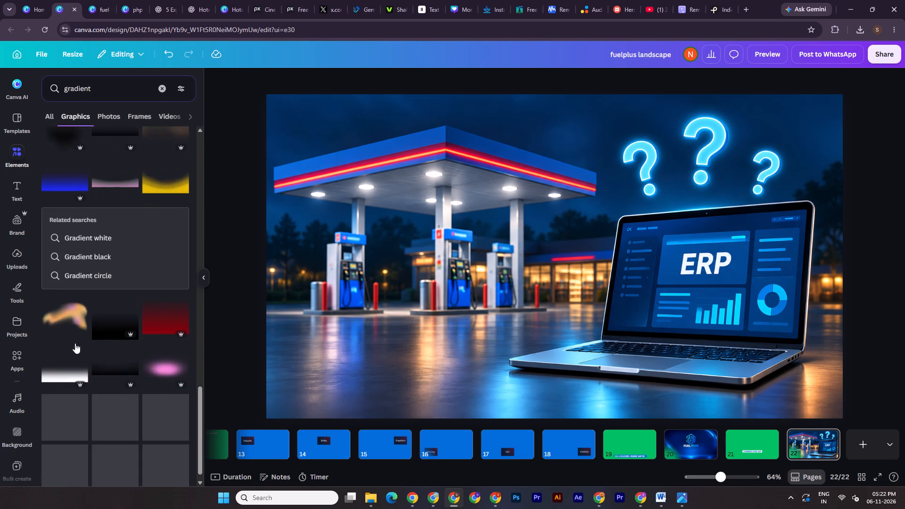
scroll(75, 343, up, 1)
Undo the recent glow edits back to before the gradient rectangle over the fuel station was deleted.
key(ctrl+z)
key(ctrl+z)
key(ctrl+z)
key(ctrl+z)
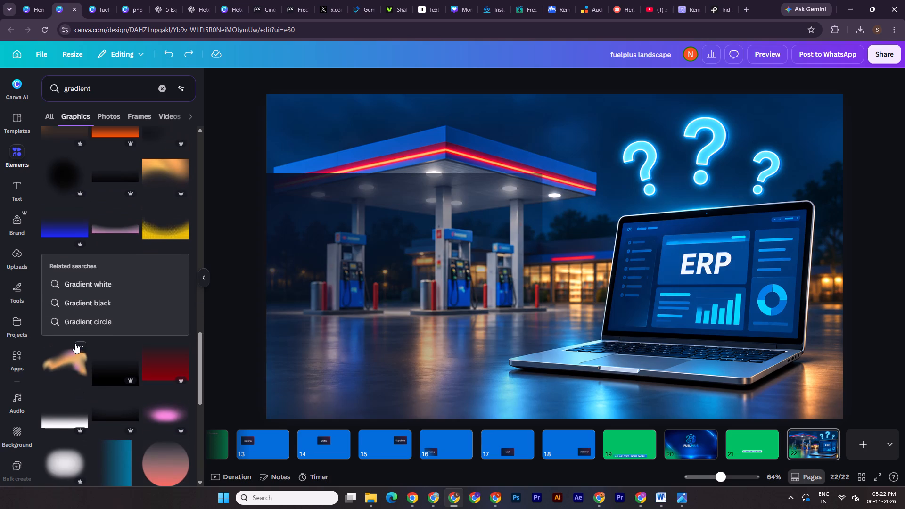
Reverse the gradient rectangle's colour order so it runs from fully transparent through semi-transparent to solid dark navy.
click(315, 233)
click(505, 81)
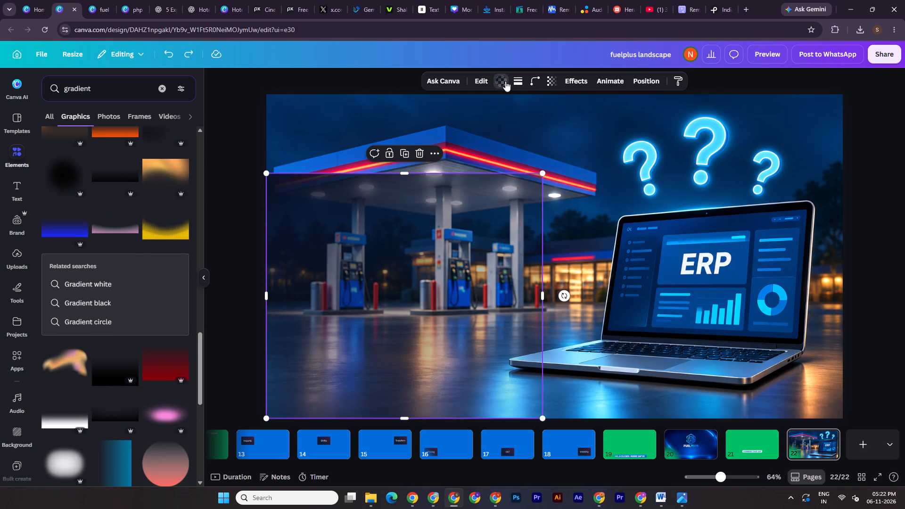
click(178, 146)
click(177, 149)
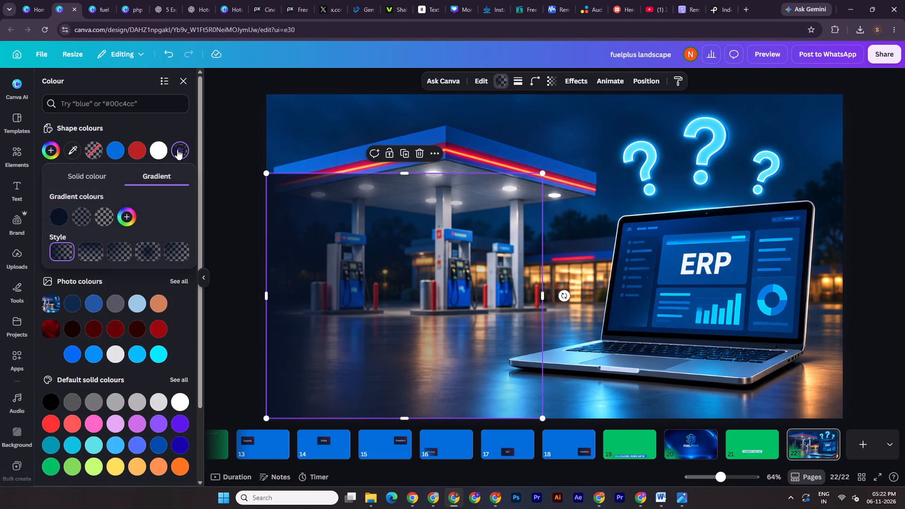
drag(60, 219, 103, 220)
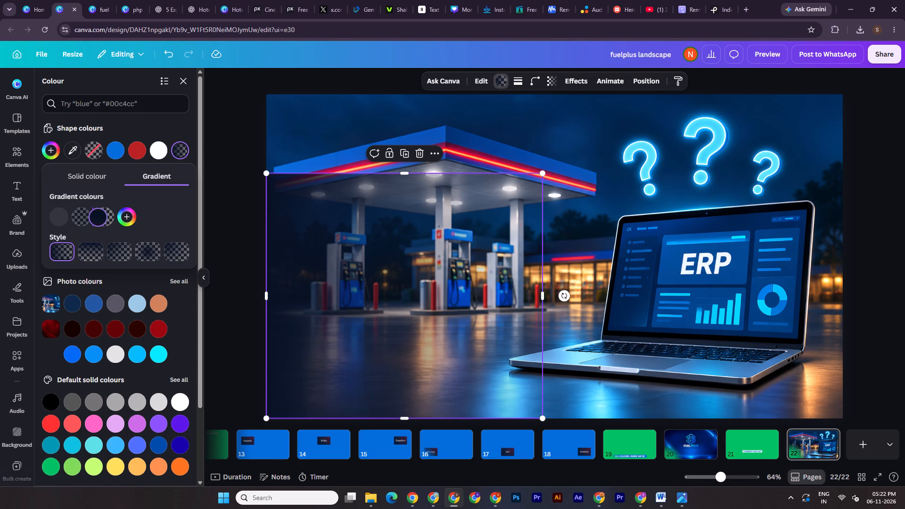
drag(103, 220, 116, 222)
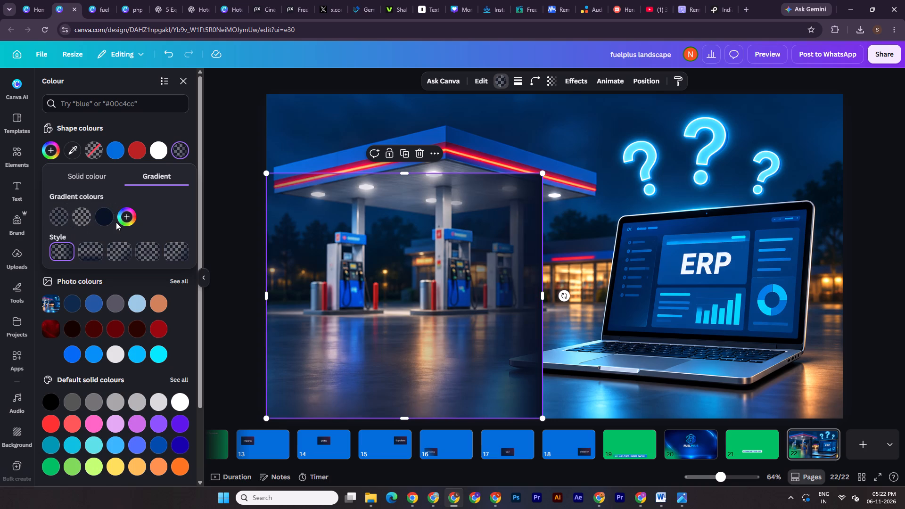
click(81, 219)
drag(60, 218, 63, 219)
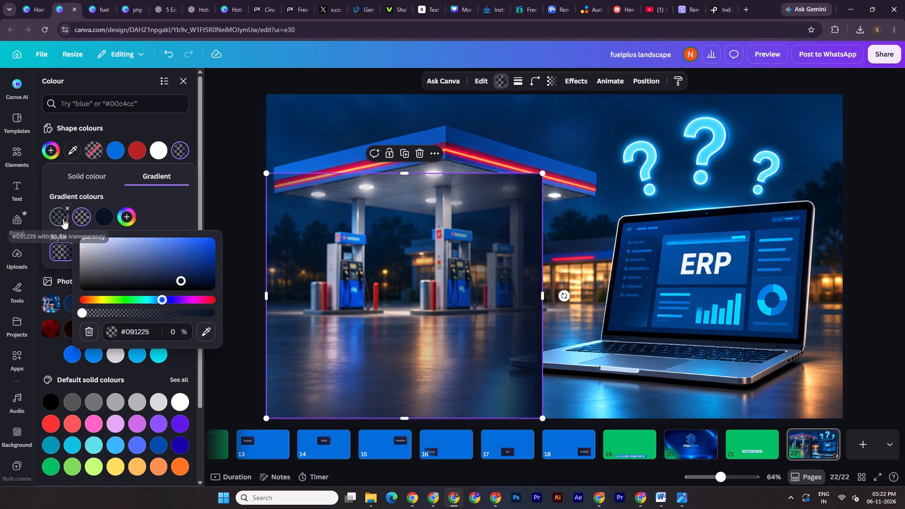
drag(63, 219, 95, 224)
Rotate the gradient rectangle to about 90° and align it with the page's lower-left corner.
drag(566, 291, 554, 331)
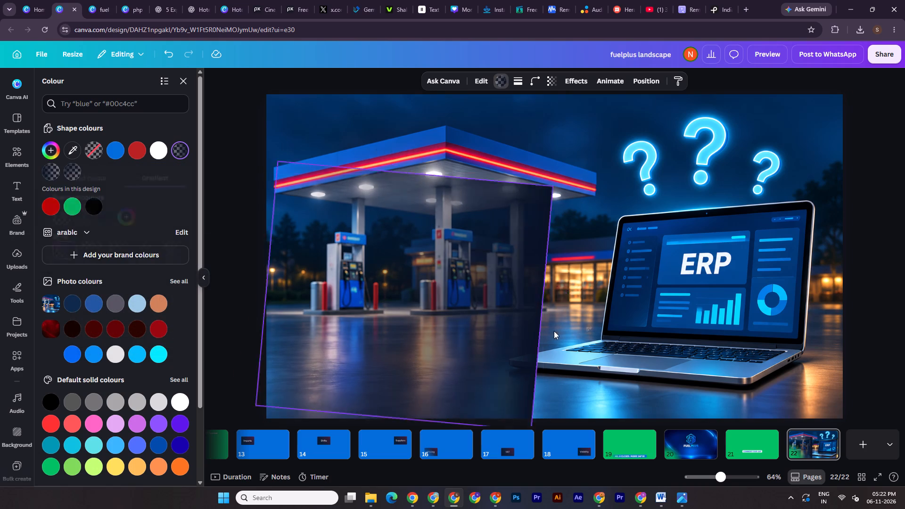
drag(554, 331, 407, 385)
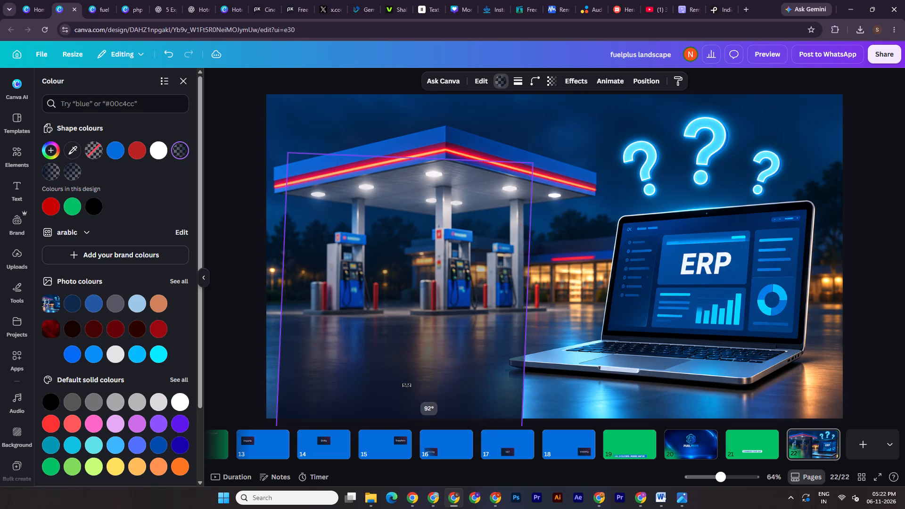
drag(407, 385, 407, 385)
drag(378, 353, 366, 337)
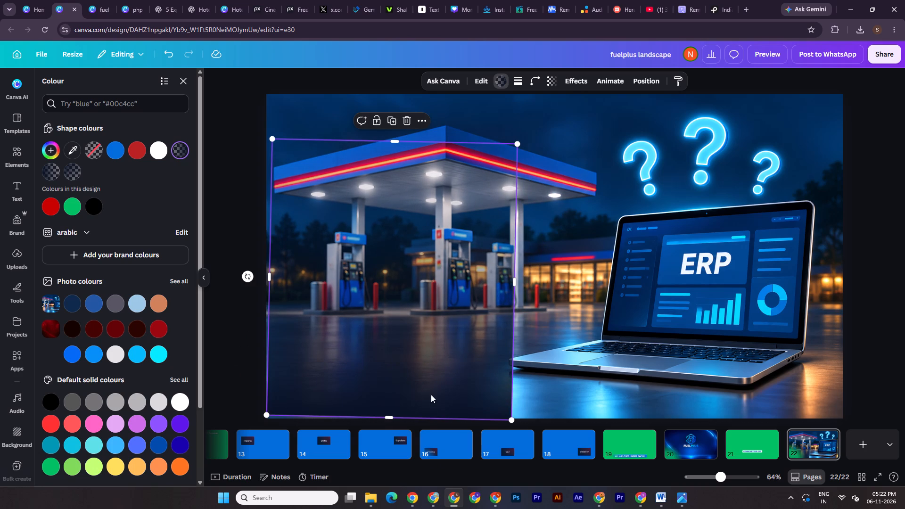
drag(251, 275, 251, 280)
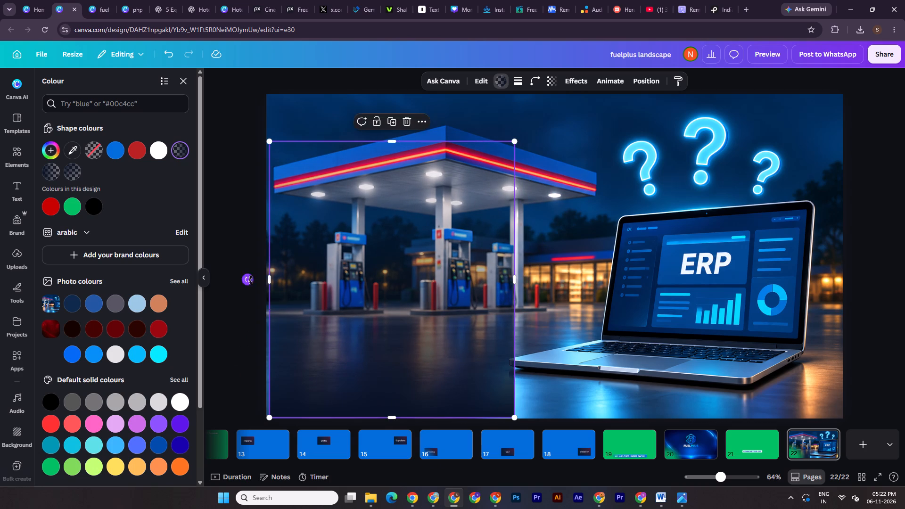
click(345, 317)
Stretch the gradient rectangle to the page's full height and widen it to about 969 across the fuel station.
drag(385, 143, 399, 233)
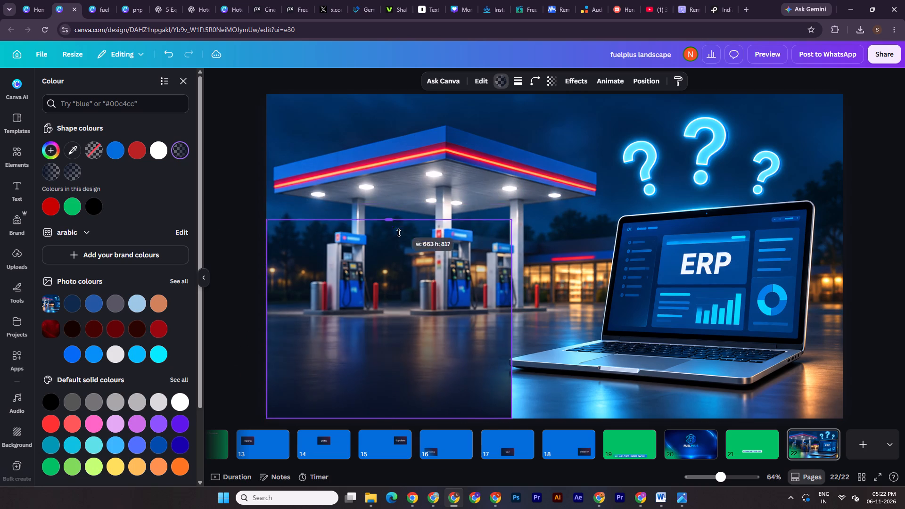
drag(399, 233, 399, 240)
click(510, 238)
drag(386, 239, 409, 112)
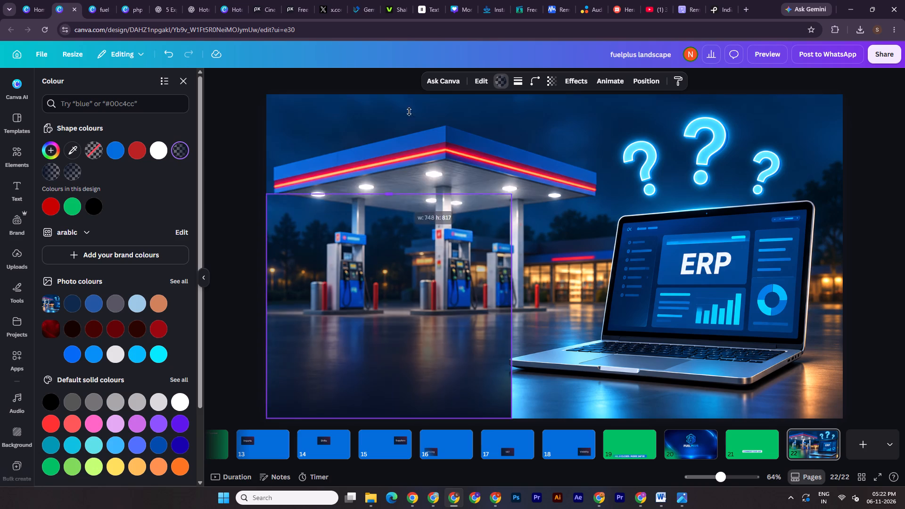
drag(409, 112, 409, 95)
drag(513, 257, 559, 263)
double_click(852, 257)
Shorten the gradient rectangle's vertical side to about 902 and rotate the rectangle to 180°.
drag(721, 477, 718, 476)
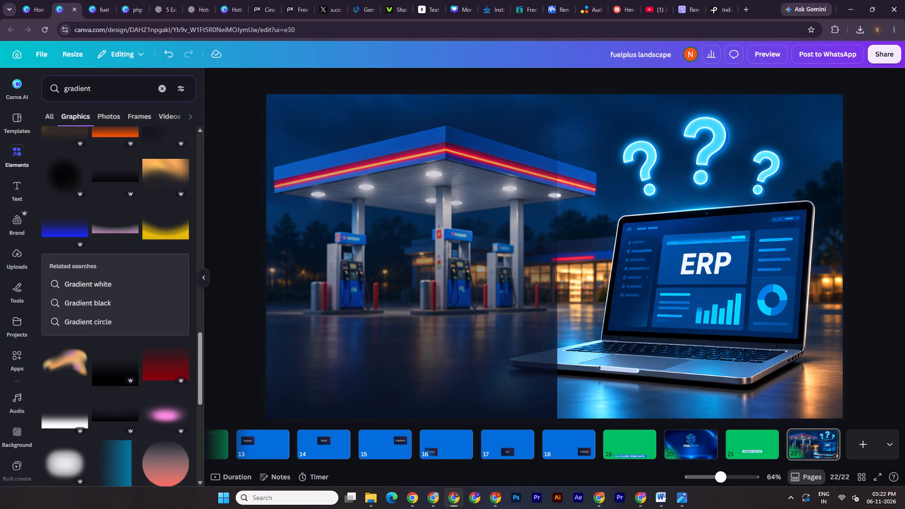
drag(718, 476, 713, 475)
click(530, 270)
drag(461, 151, 462, 177)
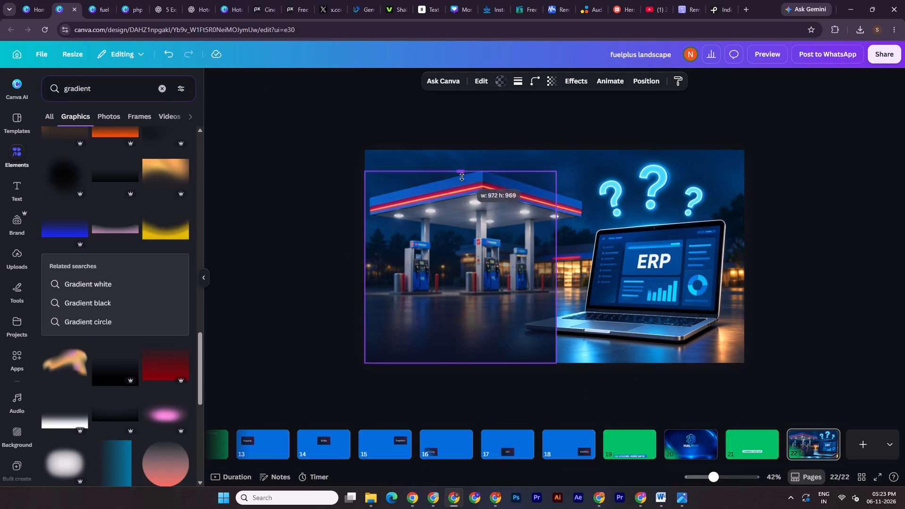
drag(462, 177, 462, 186)
drag(341, 273, 444, 222)
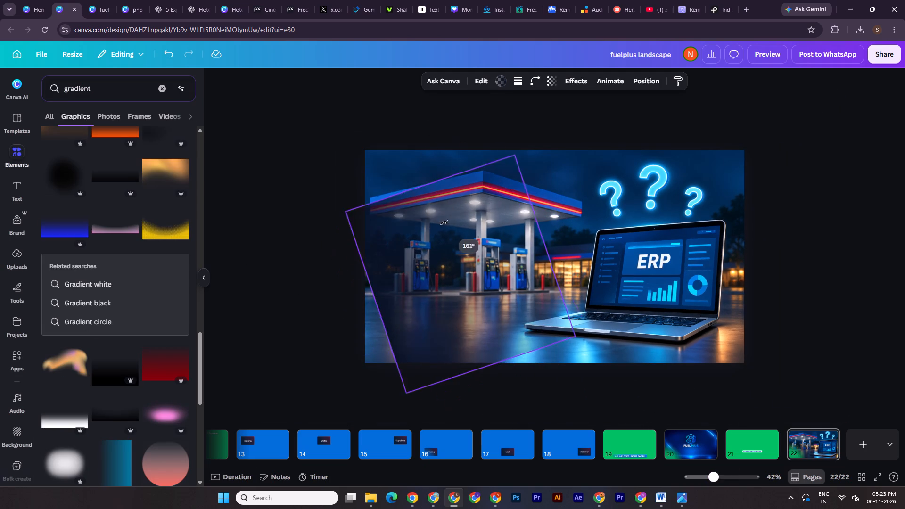
drag(444, 222, 461, 229)
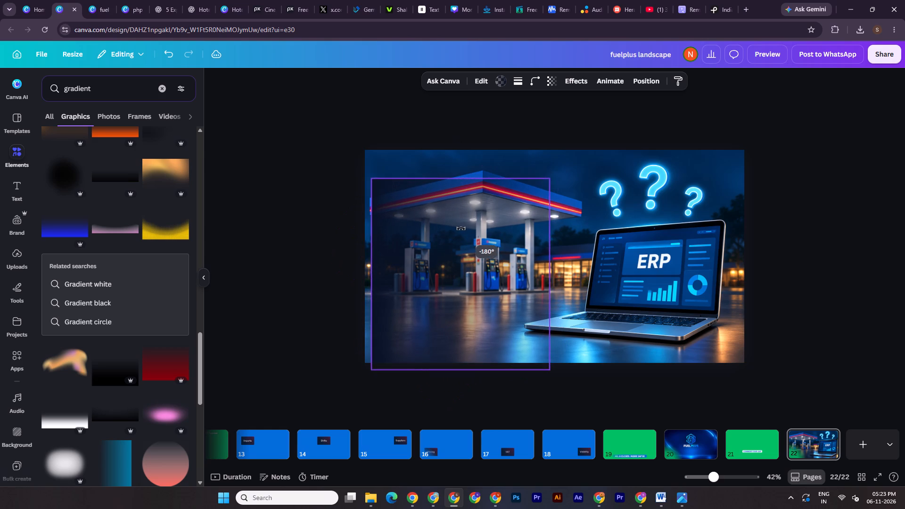
drag(461, 229, 461, 229)
double_click(846, 225)
Align the gradient rectangle with the page's left edge and extend it to full page height, about 902 by 1,081.
drag(491, 263, 483, 256)
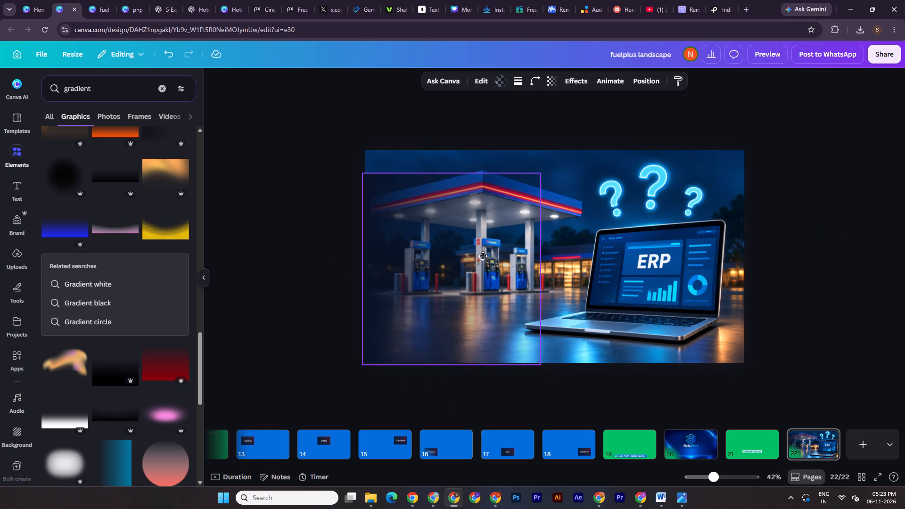
drag(483, 256, 485, 255)
drag(455, 168, 457, 146)
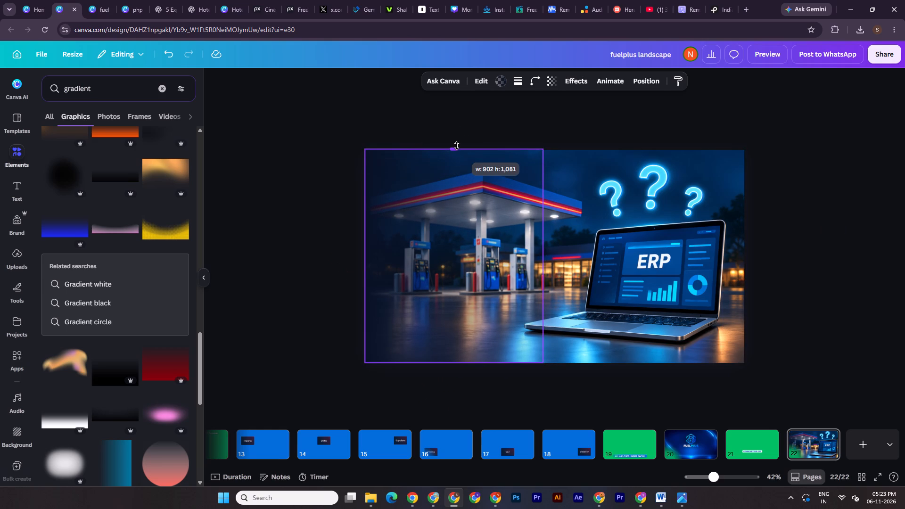
drag(457, 146, 457, 147)
double_click(836, 213)
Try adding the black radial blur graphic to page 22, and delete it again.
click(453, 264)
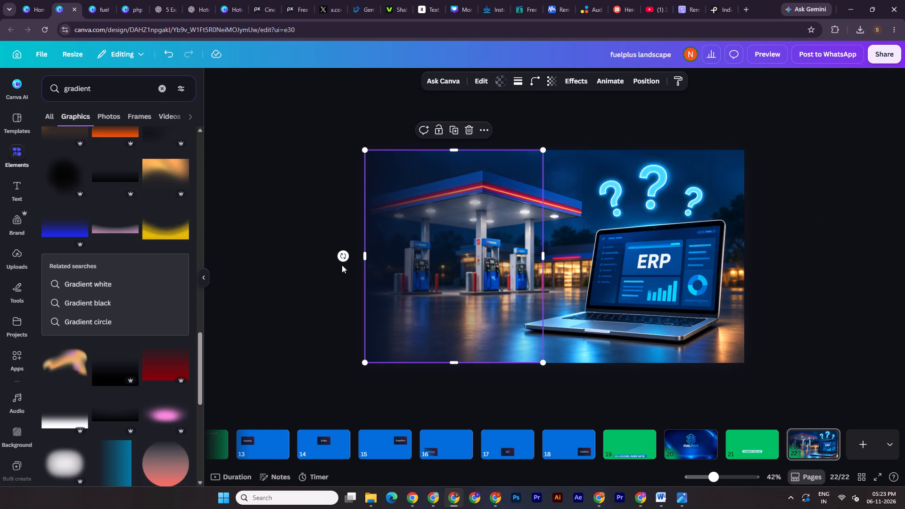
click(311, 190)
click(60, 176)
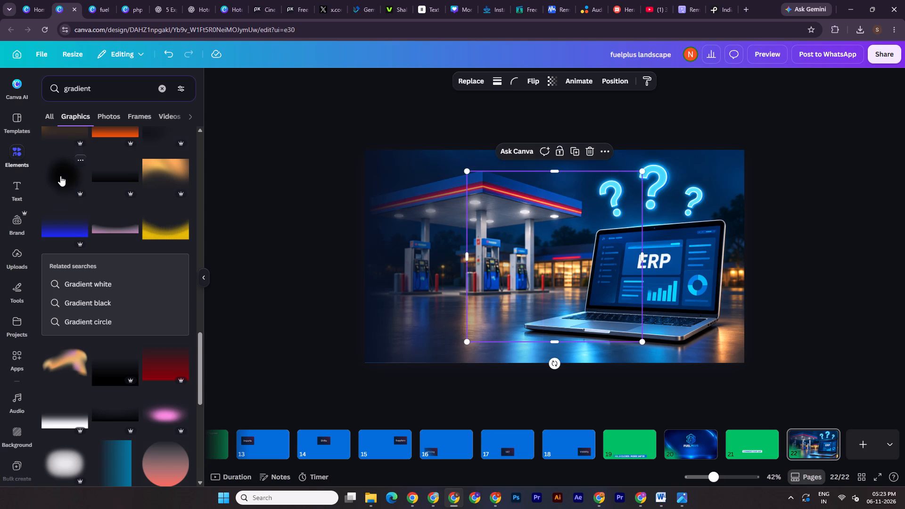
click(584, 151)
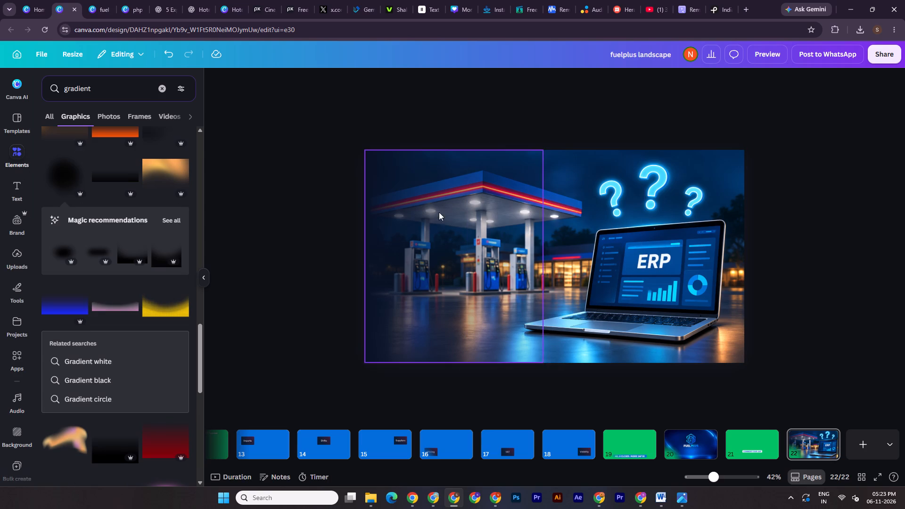
Duplicate the gradient rectangle covering the fuel station.
click(403, 251)
click(458, 134)
Give the duplicated rectangle a centred radial gradient, ordering its colours from dark navy through semi-transparent to fully transparent.
click(465, 239)
click(498, 82)
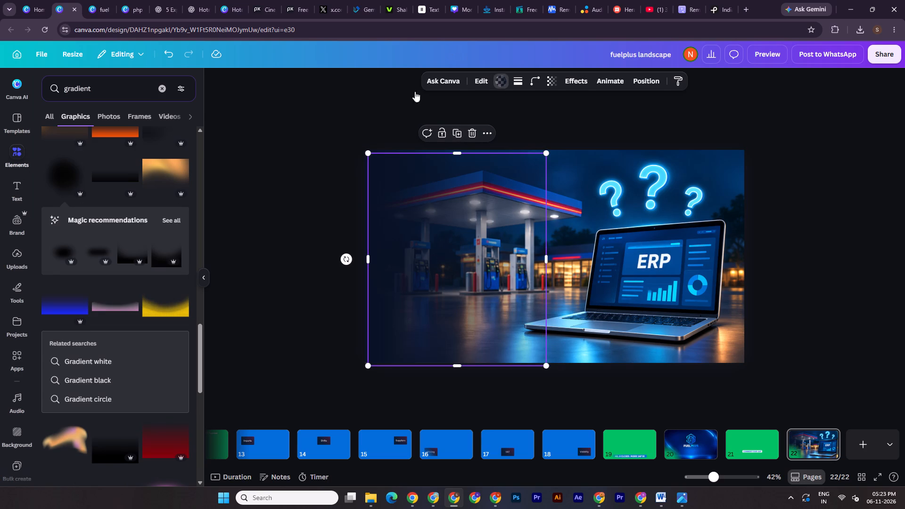
double_click(47, 176)
click(49, 174)
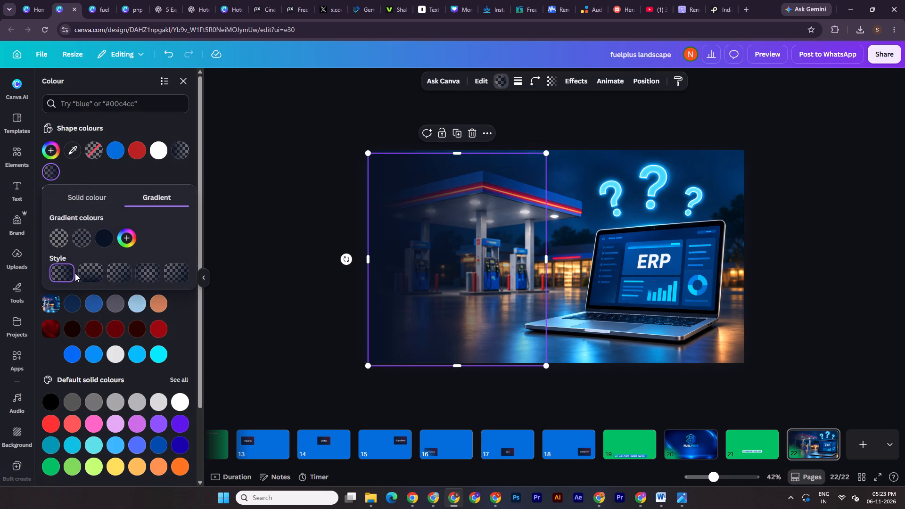
click(121, 273)
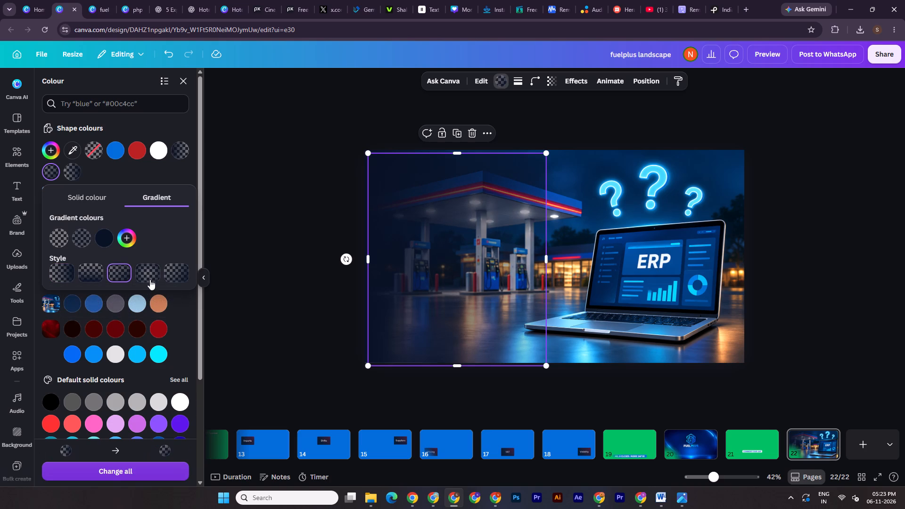
click(154, 273)
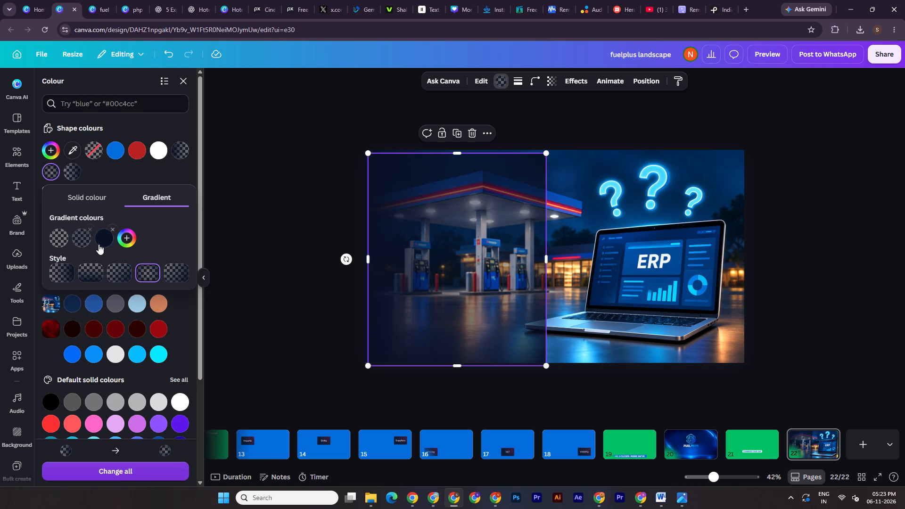
drag(103, 241, 50, 238)
drag(74, 244, 106, 250)
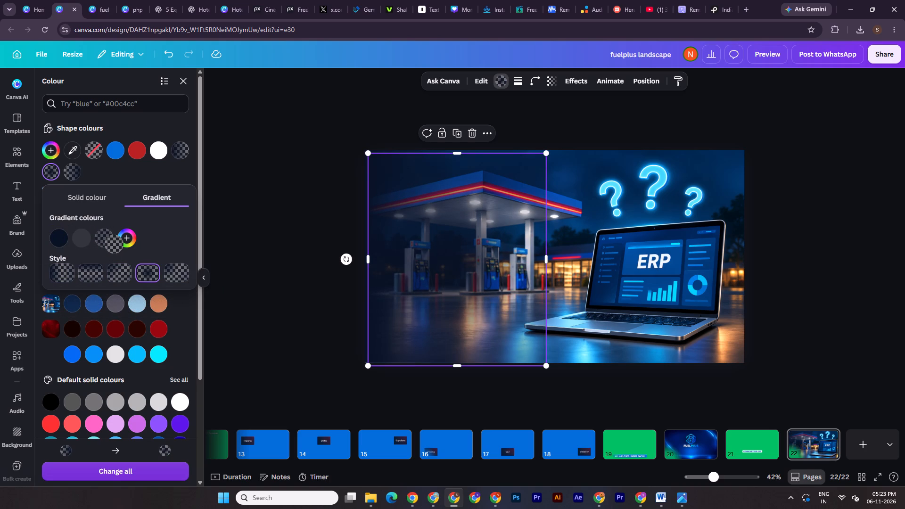
drag(106, 250, 107, 247)
double_click(844, 227)
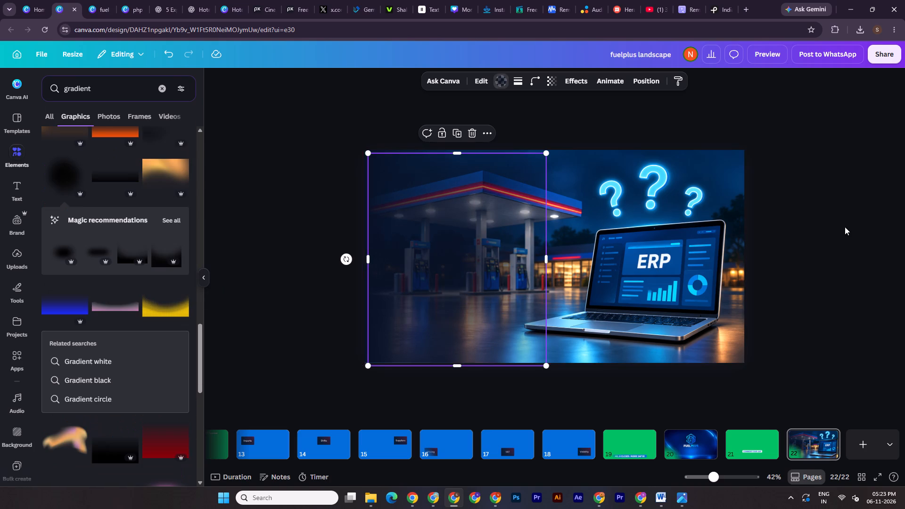
Enlarge the radial gradient copy beyond the page edges and position it over the lower-left part of the fuel station scene.
drag(474, 272, 444, 314)
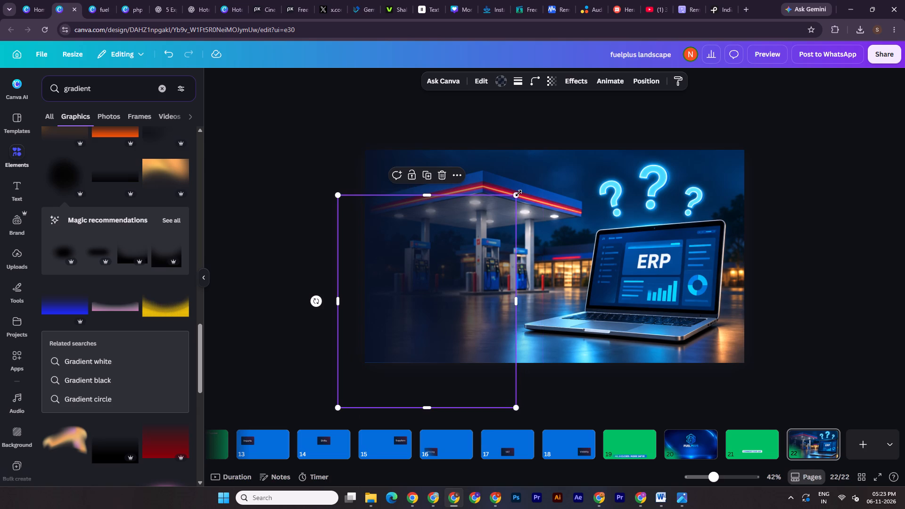
drag(518, 193, 571, 171)
drag(455, 271, 461, 265)
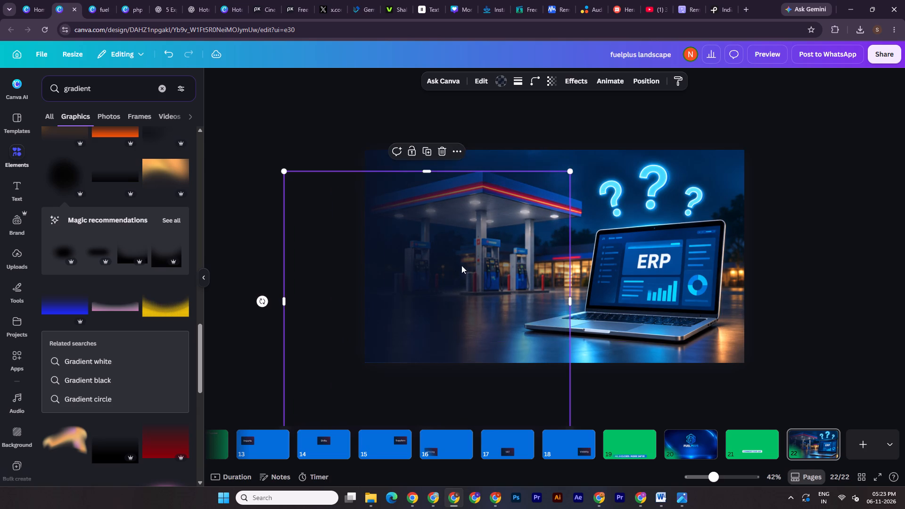
drag(461, 265, 447, 281)
drag(563, 183, 593, 170)
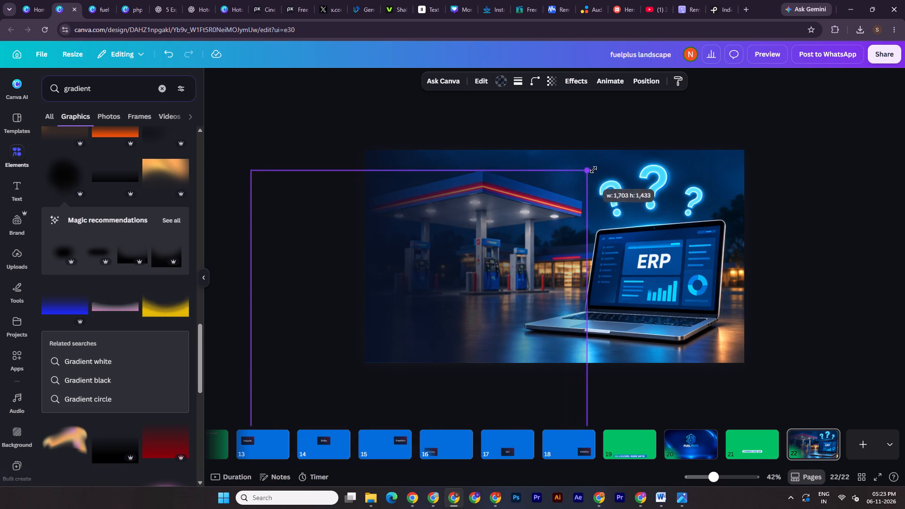
drag(593, 170, 610, 160)
drag(428, 288, 441, 292)
double_click(773, 253)
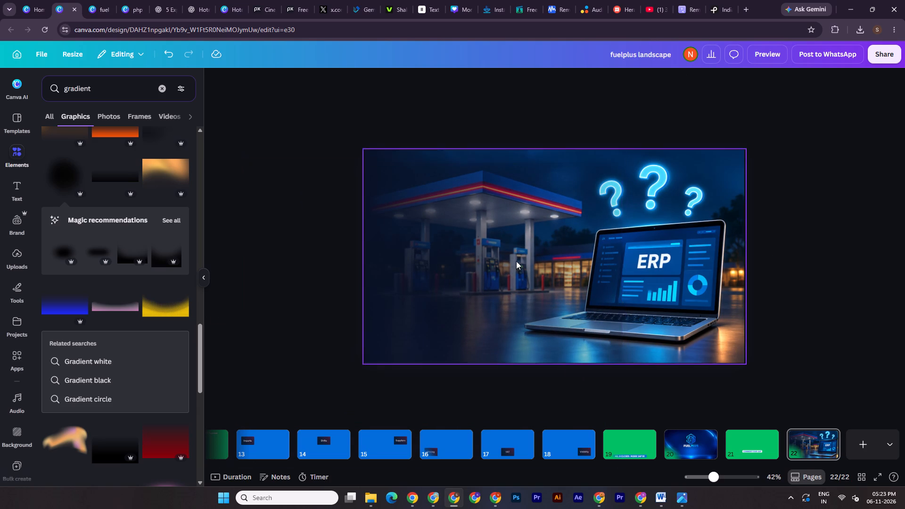
Shrink the radial gradient copy and reposition it over the lower-left part of the fuel station scene.
click(424, 281)
click(434, 144)
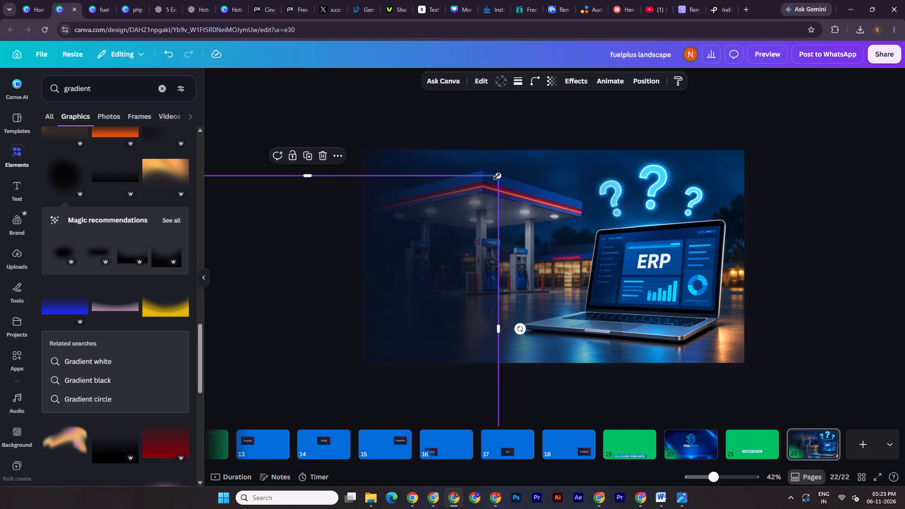
alt+drag(497, 175, 423, 264)
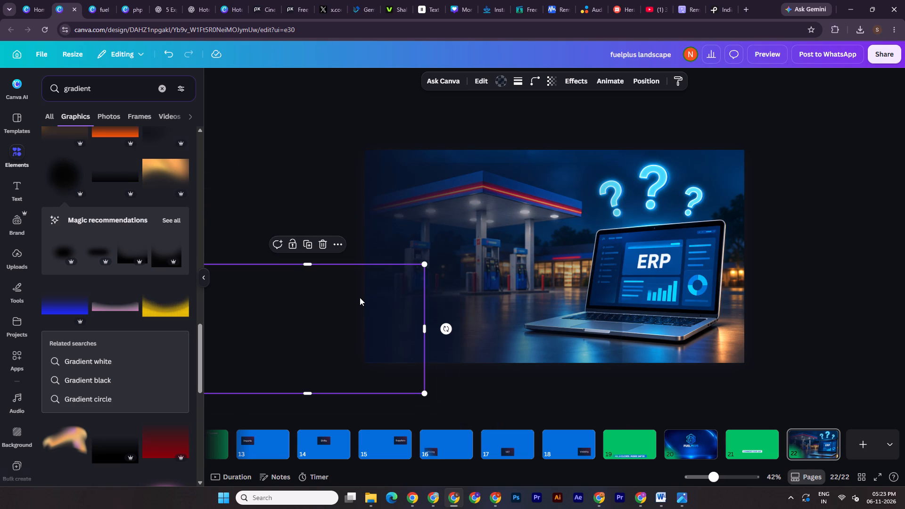
key(ctrl+z)
alt+shift+drag(497, 176, 404, 257)
drag(371, 314, 473, 308)
drag(506, 245, 549, 220)
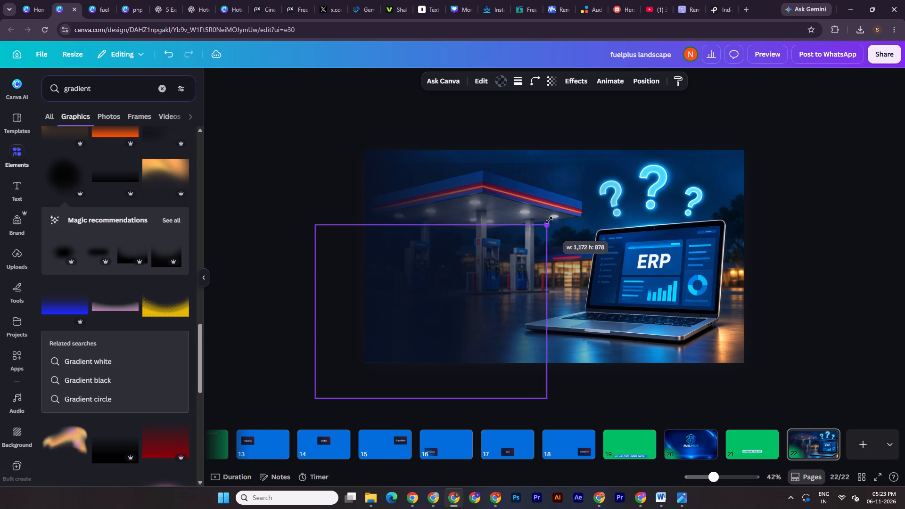
drag(549, 220, 548, 216)
triple_click(851, 170)
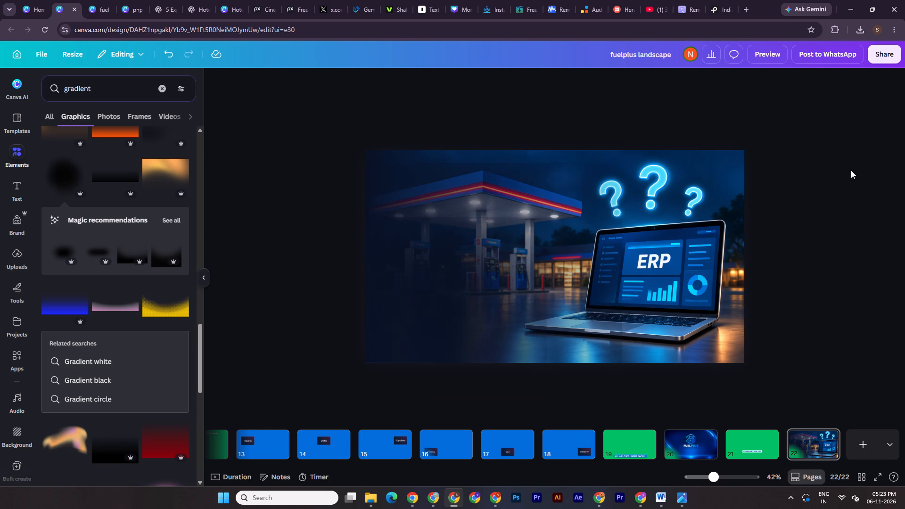
Move the larger gradient rectangle up so its top edge meets the top of page 22.
click(463, 254)
click(470, 185)
drag(477, 188, 478, 179)
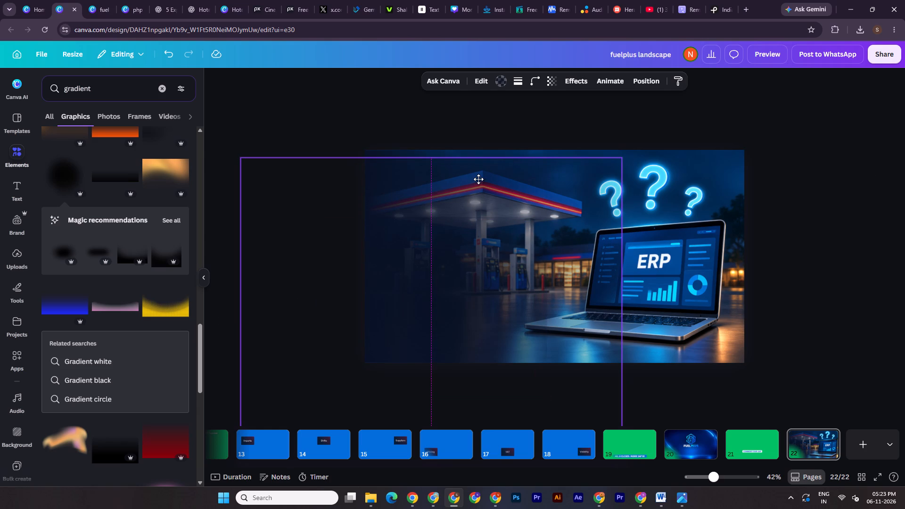
drag(478, 179, 478, 176)
double_click(732, 200)
click(359, 282)
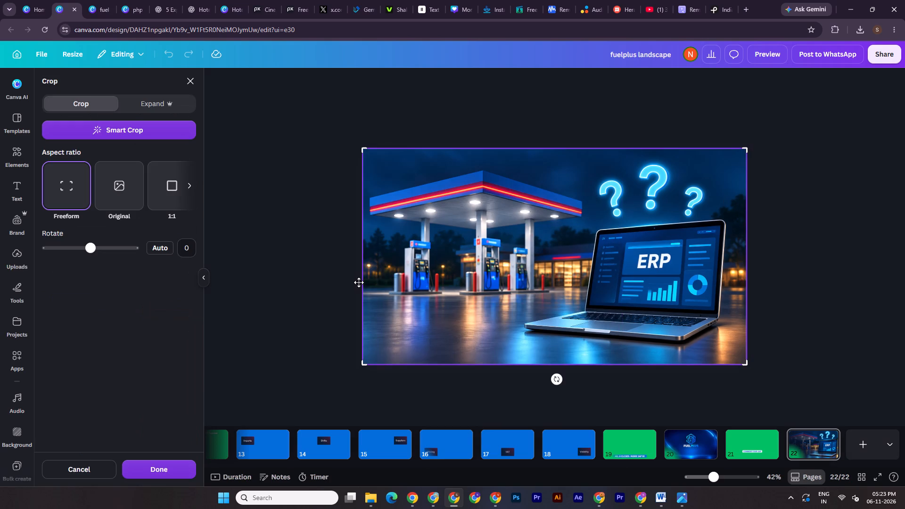
drag(896, 189, 889, 189)
click(880, 190)
Slightly reduce the opacity of the smaller radial gradient rectangle.
click(457, 269)
click(548, 78)
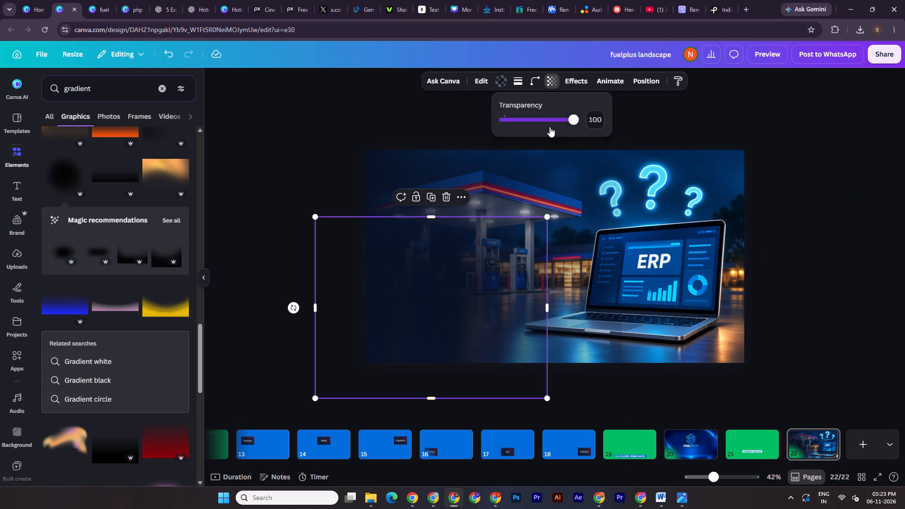
drag(565, 120, 558, 121)
double_click(818, 174)
Stretch the radial gradient rectangle up to the page's top edge and widen it slightly towards the laptop.
click(382, 244)
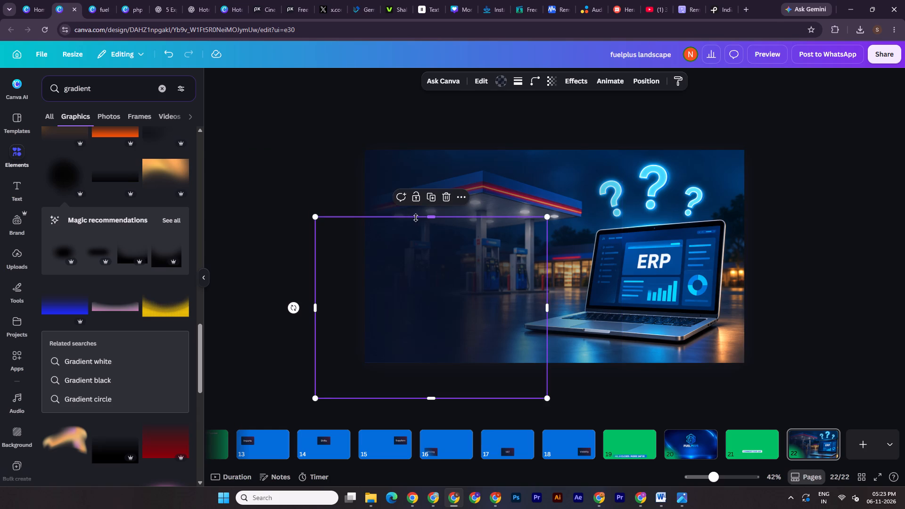
drag(416, 218, 420, 149)
double_click(795, 206)
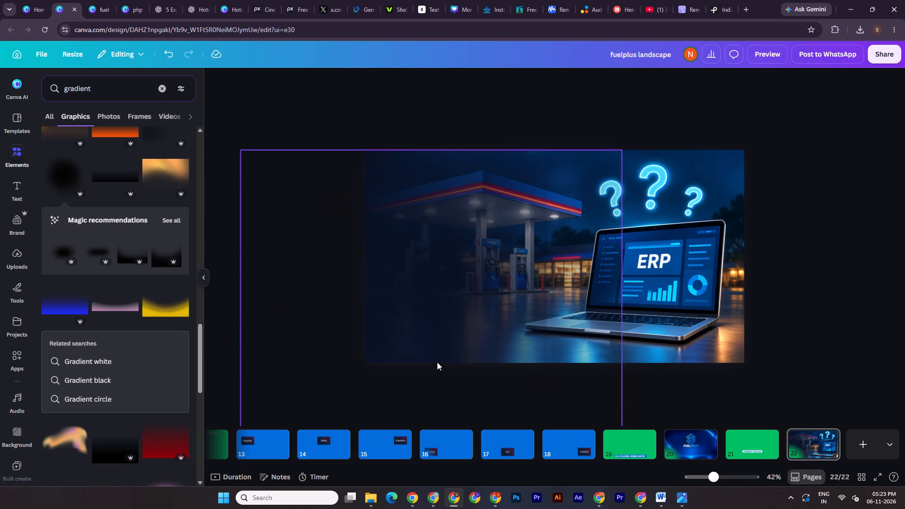
click(449, 337)
drag(550, 273, 570, 277)
double_click(877, 265)
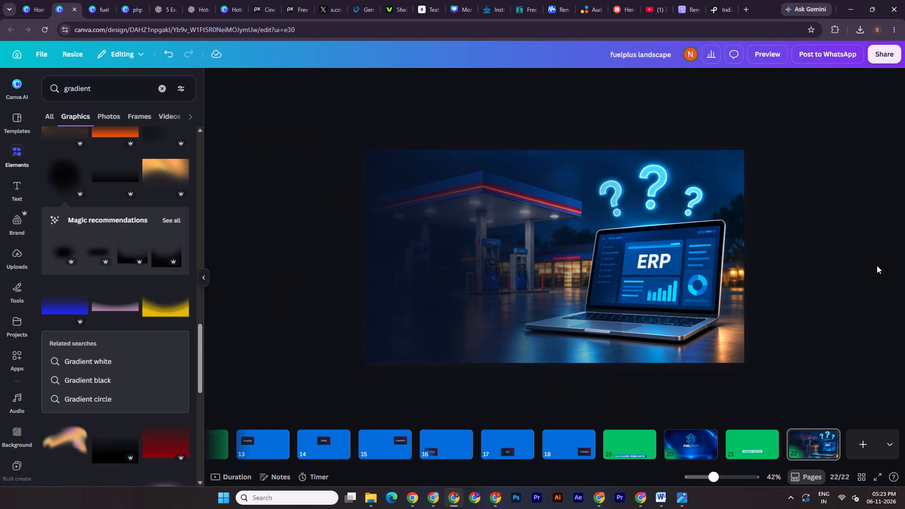
Duplicate the fuel station scene image, remove the copy's background and line up the laptop cutout with the original laptop.
click(651, 304)
click(581, 135)
click(575, 129)
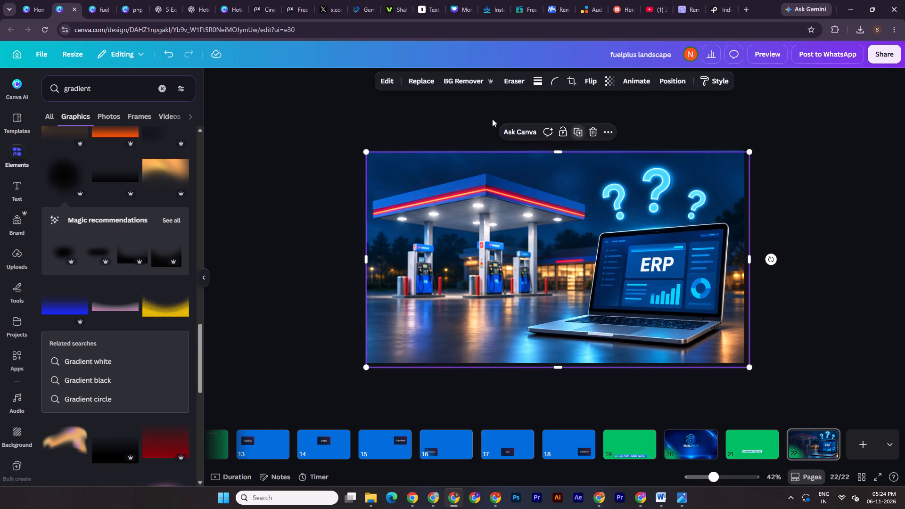
click(443, 85)
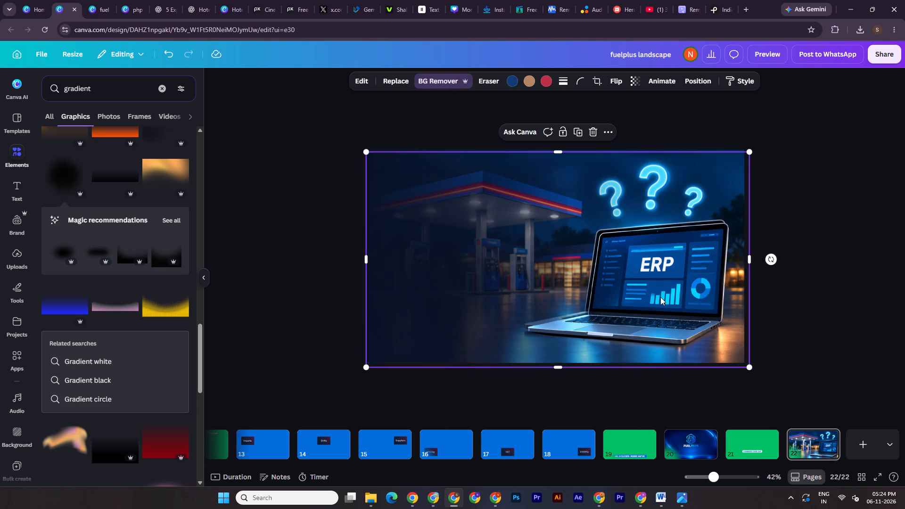
drag(660, 297, 655, 296)
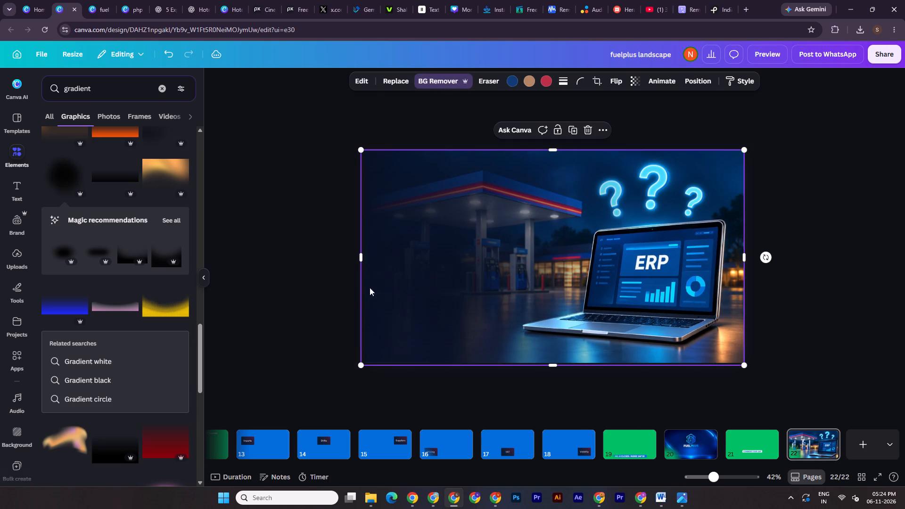
Crop the laptop cutout's empty left side to just before the laptop, realigning the cutout over the original laptop.
drag(362, 260, 376, 260)
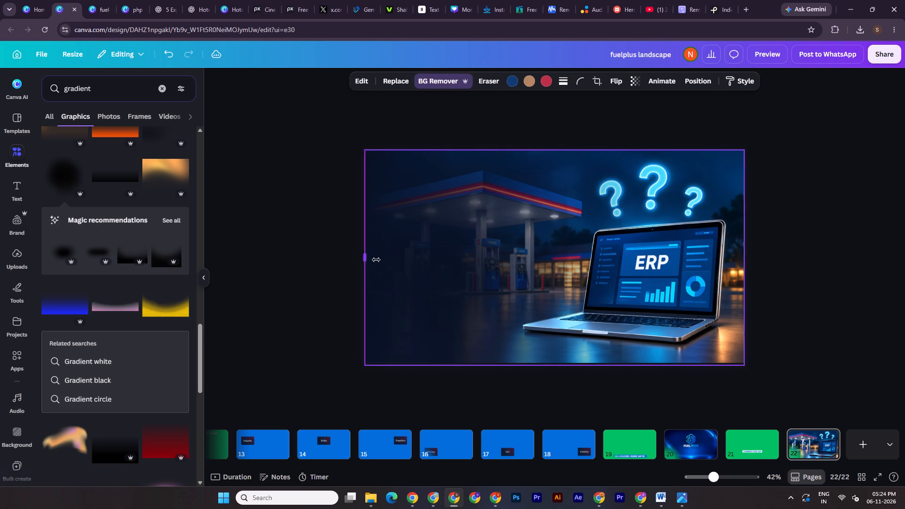
drag(376, 260, 381, 260)
click(609, 302)
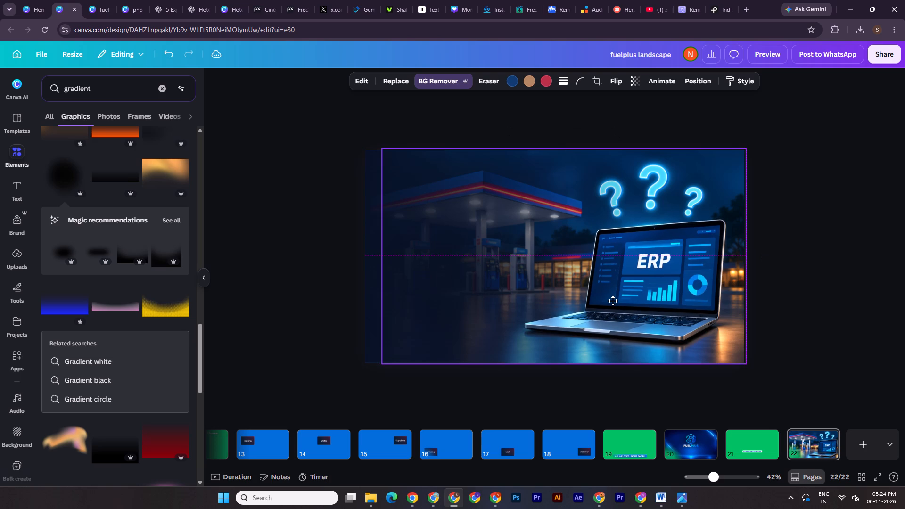
drag(383, 255, 507, 266)
click(502, 258)
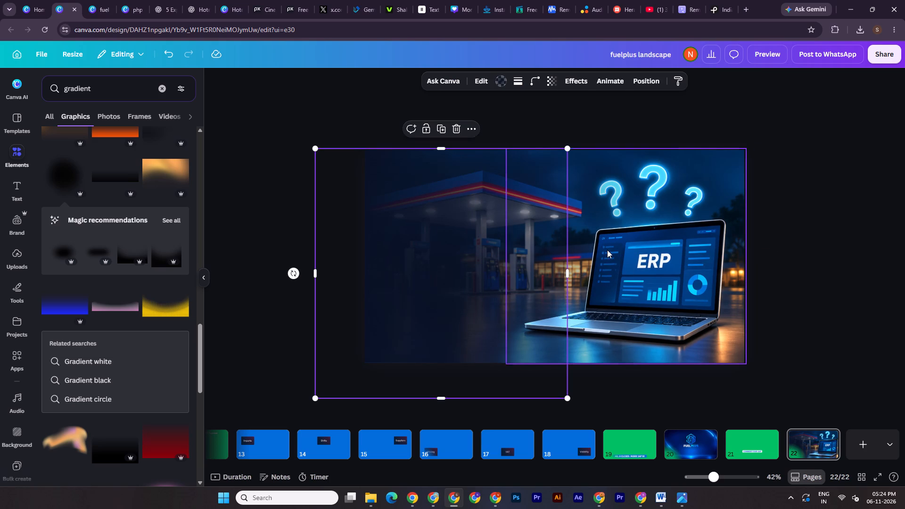
click(607, 250)
drag(508, 254, 520, 257)
double_click(855, 210)
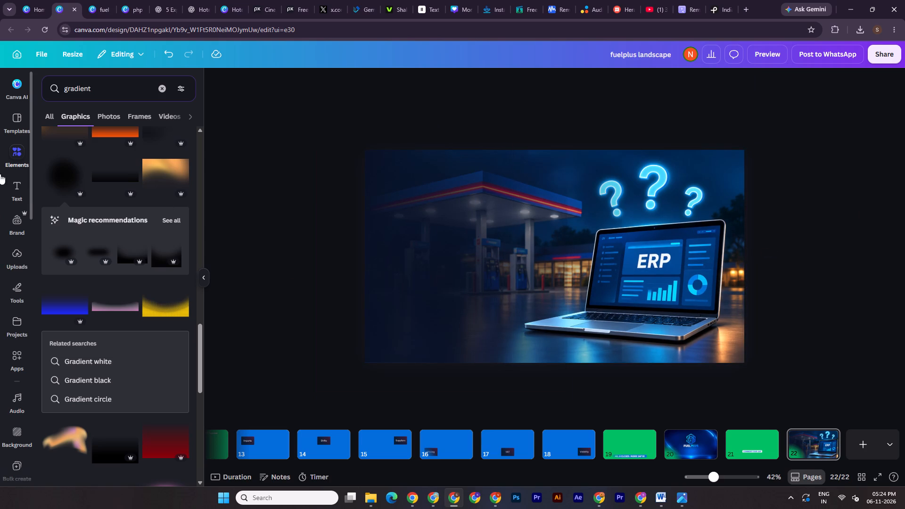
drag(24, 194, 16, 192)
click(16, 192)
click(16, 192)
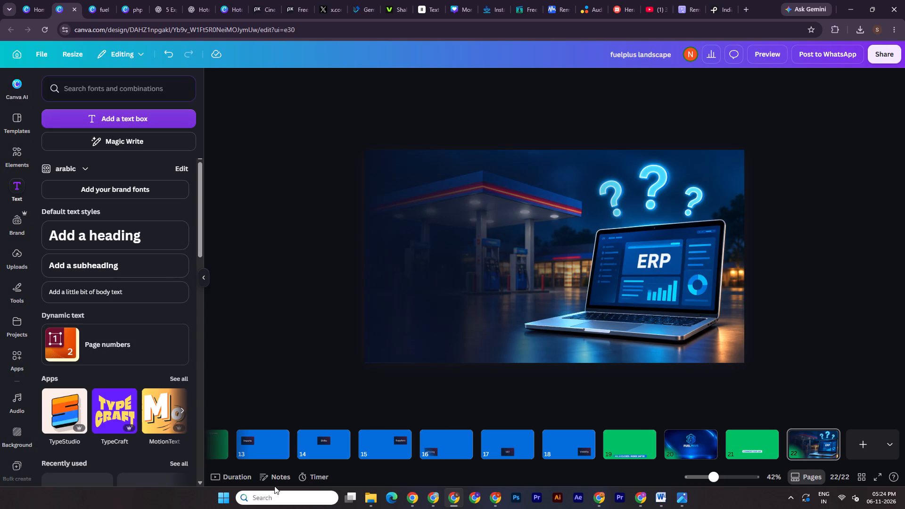
Copy the "YOUR ERP ISN'T THE PROBLEM." headline from page 1 and paste it onto page 22.
click(623, 447)
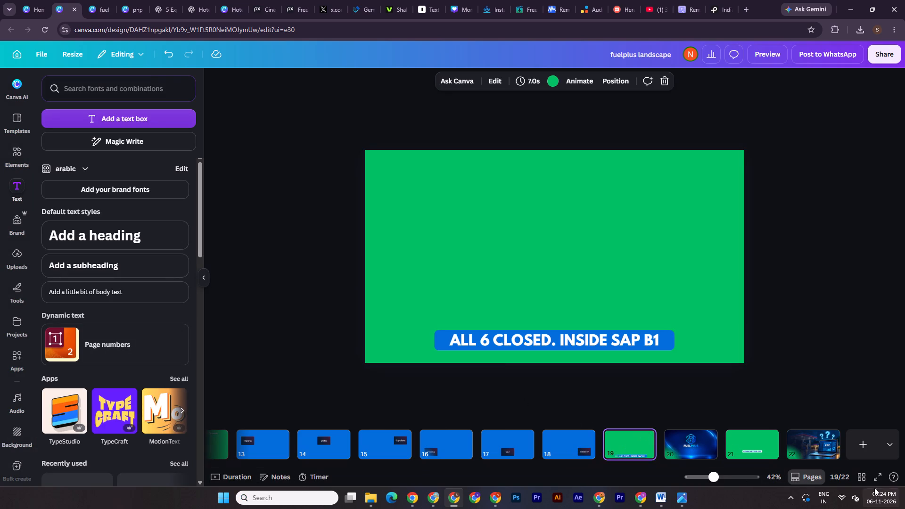
click(856, 384)
drag(845, 462, 508, 482)
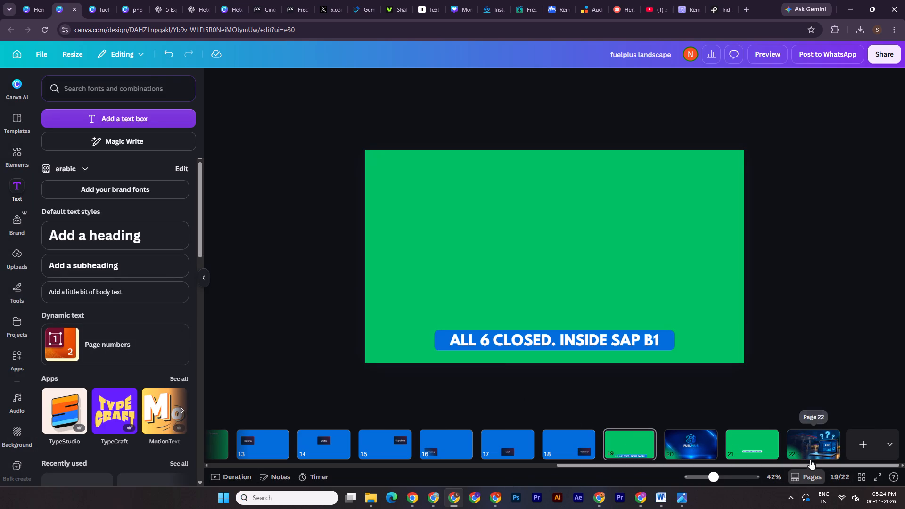
drag(811, 463, 440, 461)
click(242, 445)
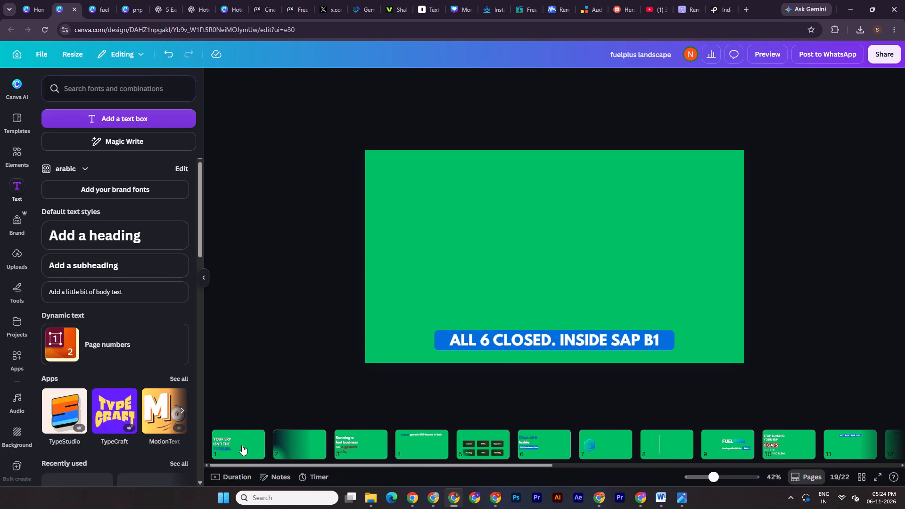
click(388, 264)
key(ctrl+x)
key(ctrl+c)
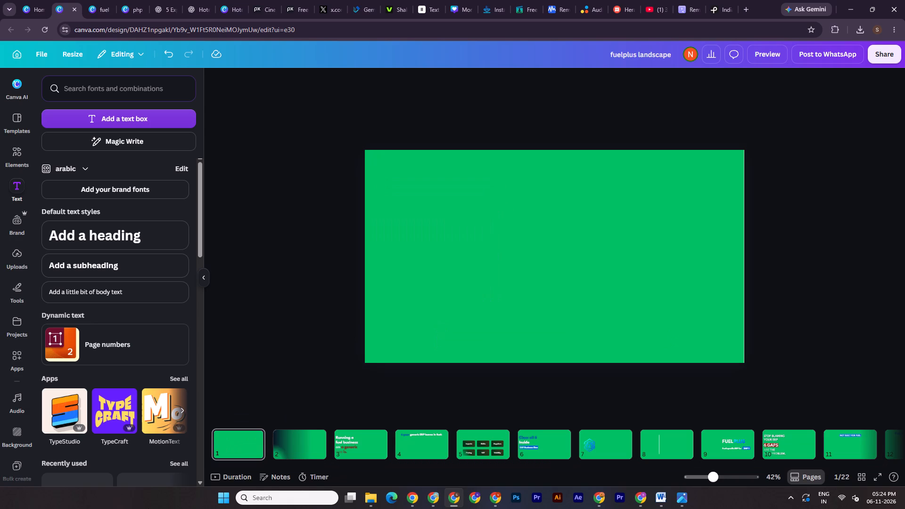
key(ctrl+z)
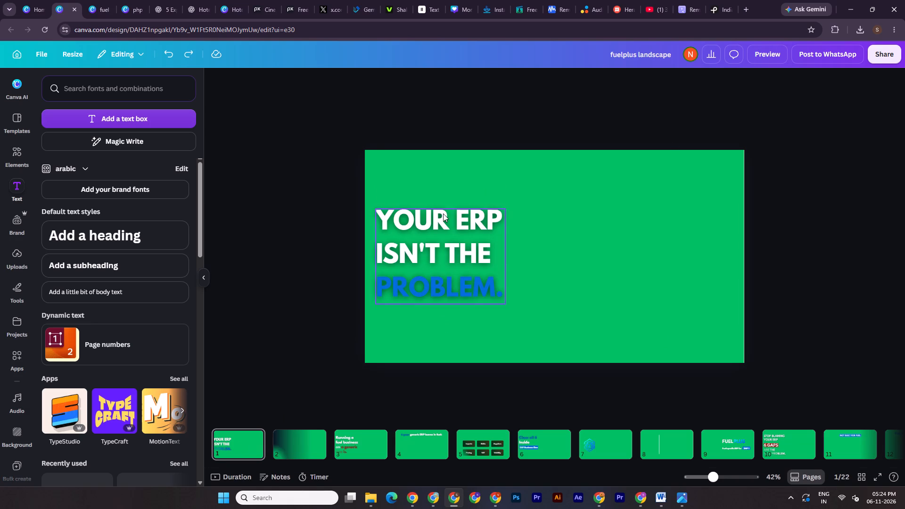
click(443, 213)
key(ctrl+c)
drag(312, 464, 904, 462)
click(808, 452)
key(ctrl+v)
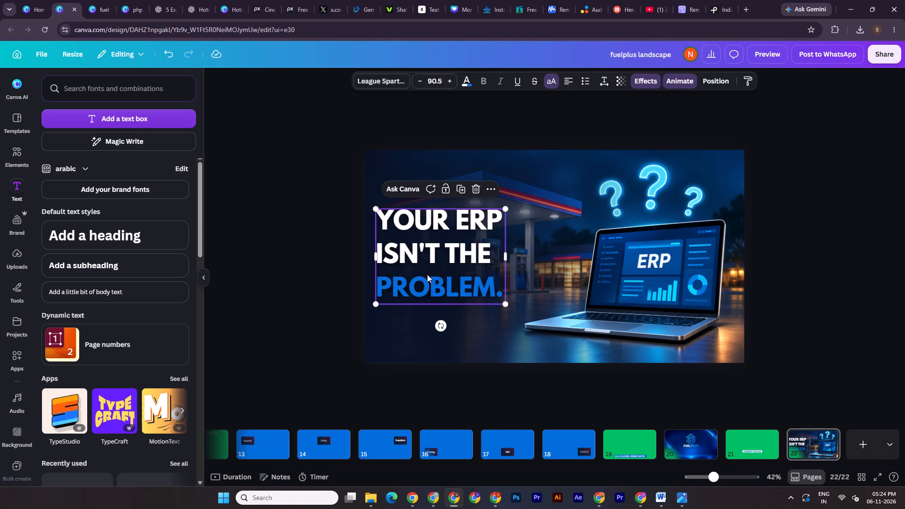
Replace the pasted headline's text with "3".
double_click(420, 271)
key(3)
click(833, 196)
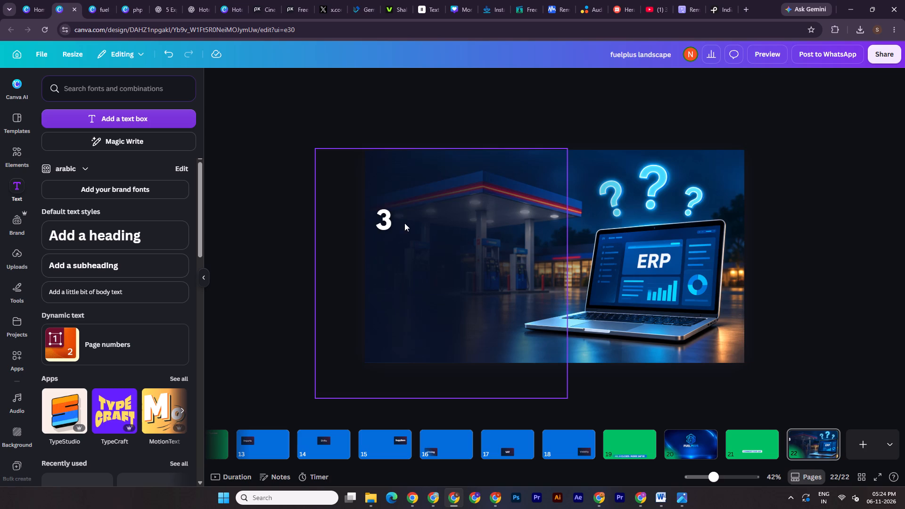
Apply the 70s text effect to the "3" and set its font to League Spartan.
click(404, 219)
click(645, 79)
scroll(115, 369, down, 5)
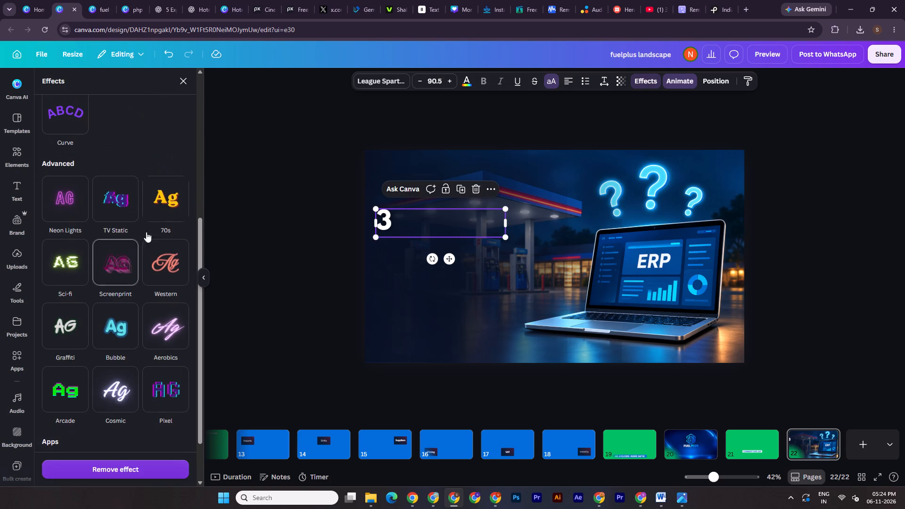
click(164, 203)
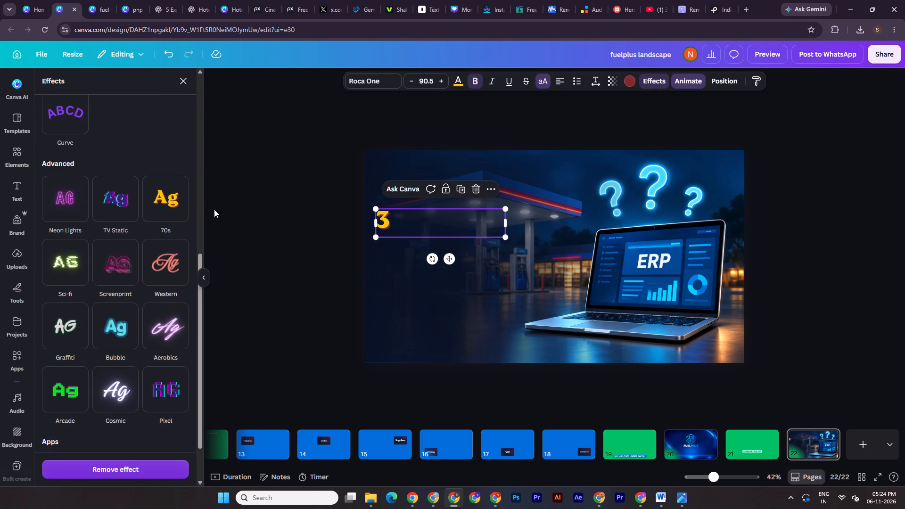
click(388, 82)
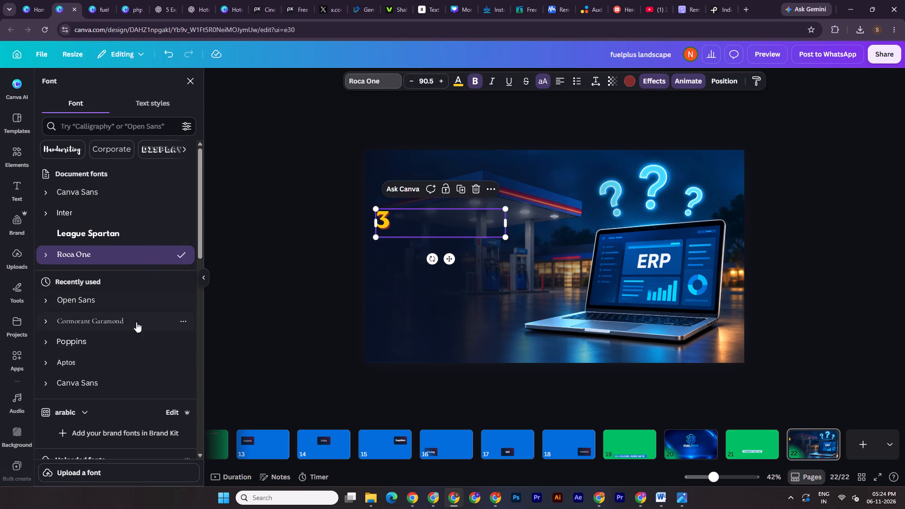
click(117, 229)
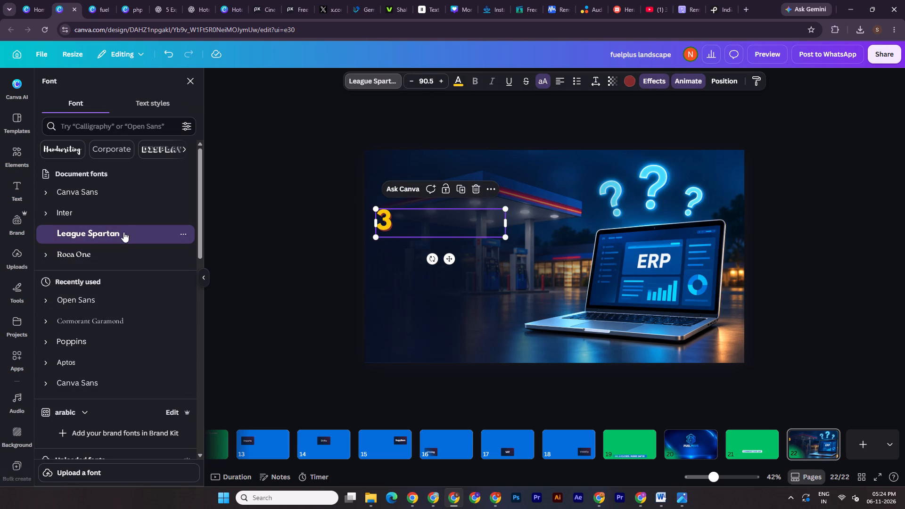
Change the text colour of the "3" to the design's blue #016CDB.
click(460, 84)
click(95, 154)
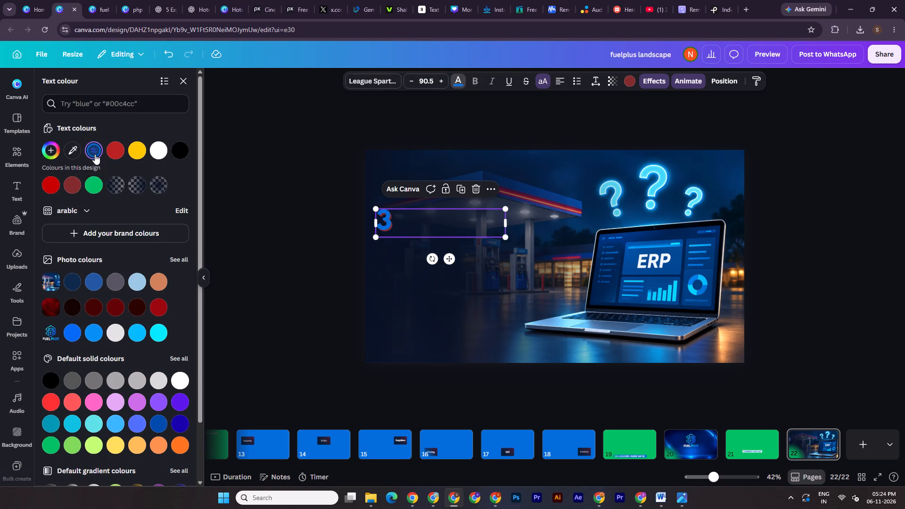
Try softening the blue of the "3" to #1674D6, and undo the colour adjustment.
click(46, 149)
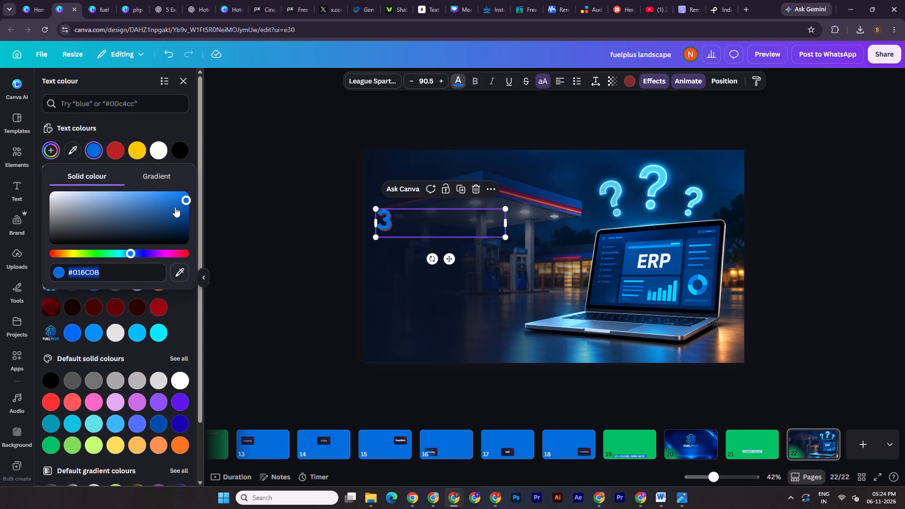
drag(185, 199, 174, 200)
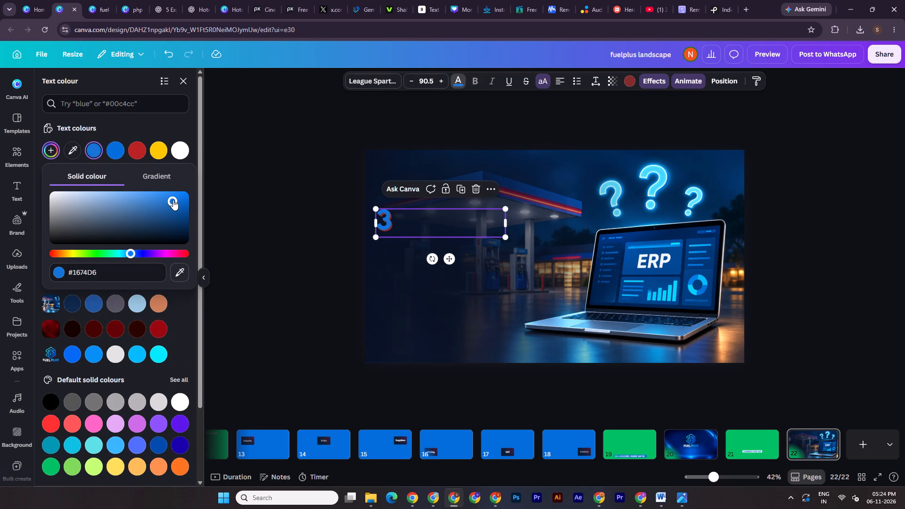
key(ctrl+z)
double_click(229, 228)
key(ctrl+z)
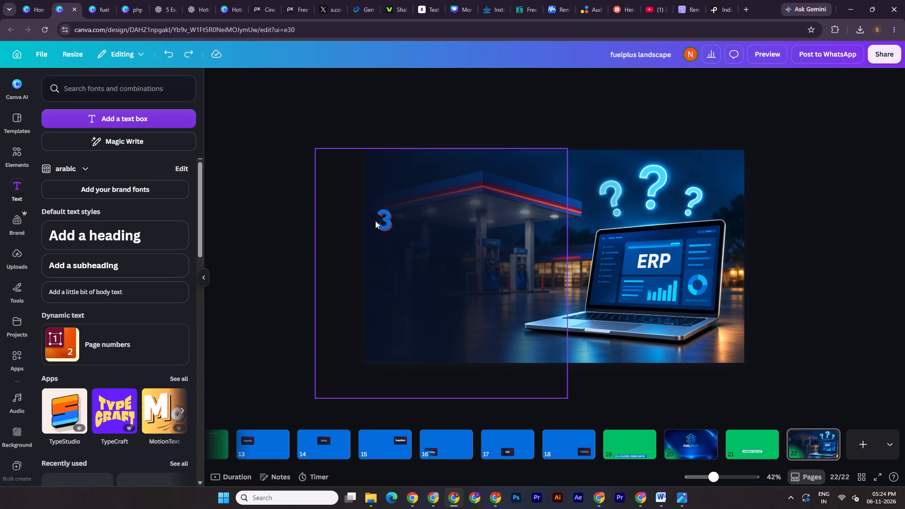
Set the text colour of the "3" to the softer blue #1474D8.
click(379, 223)
click(457, 85)
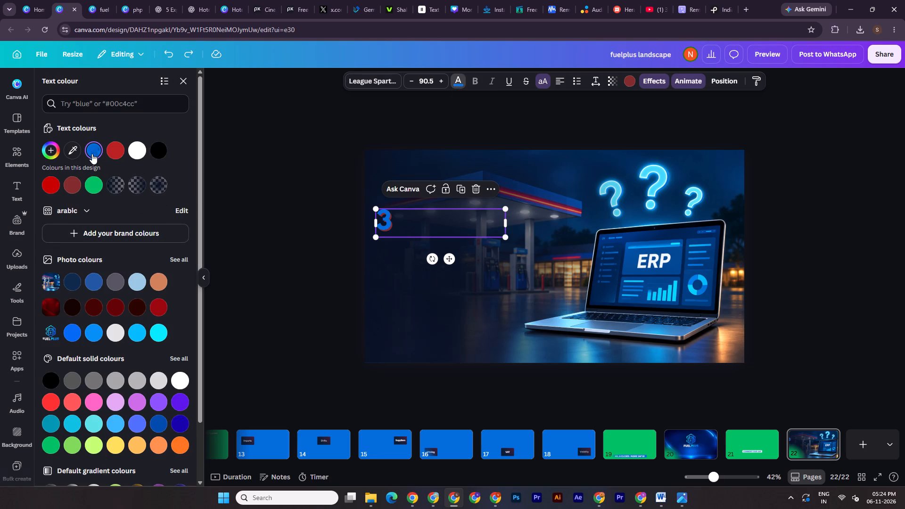
click(93, 151)
drag(187, 198, 174, 199)
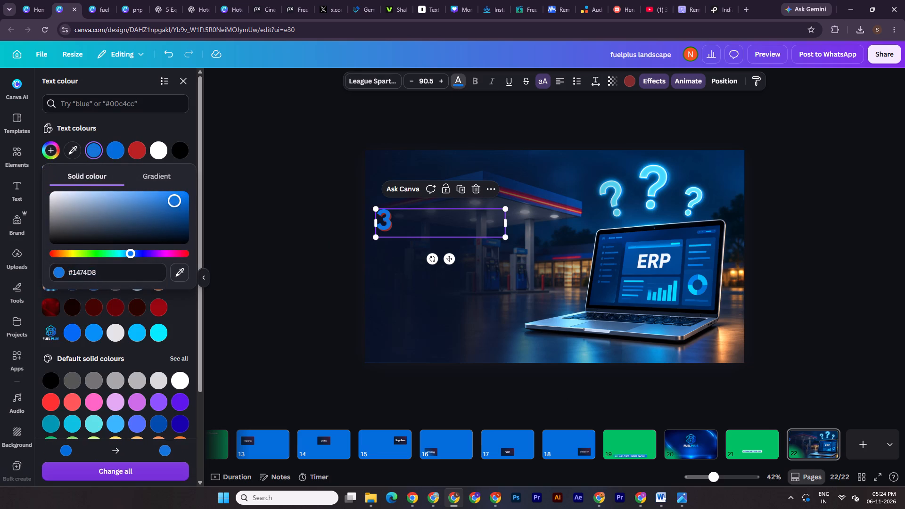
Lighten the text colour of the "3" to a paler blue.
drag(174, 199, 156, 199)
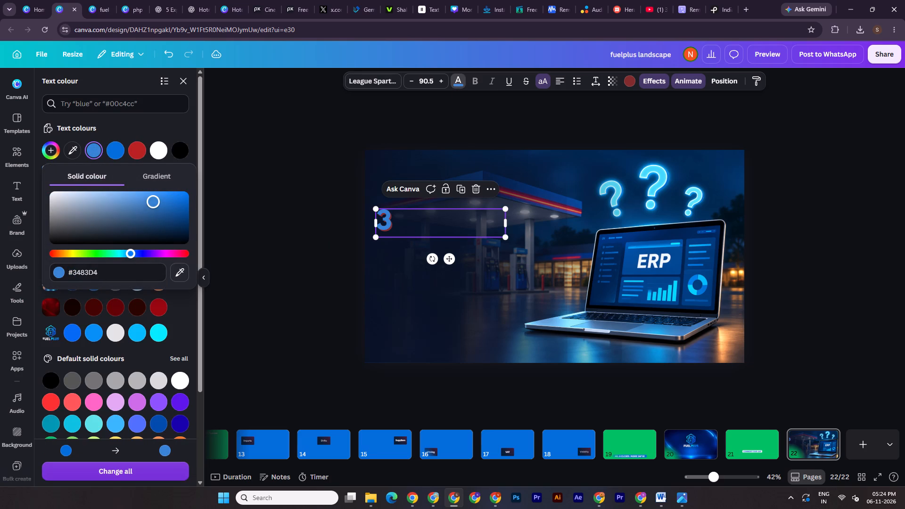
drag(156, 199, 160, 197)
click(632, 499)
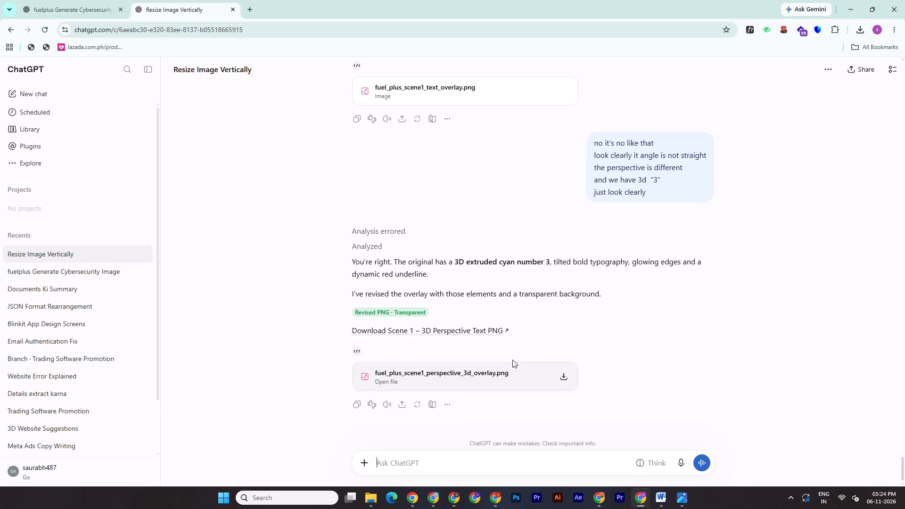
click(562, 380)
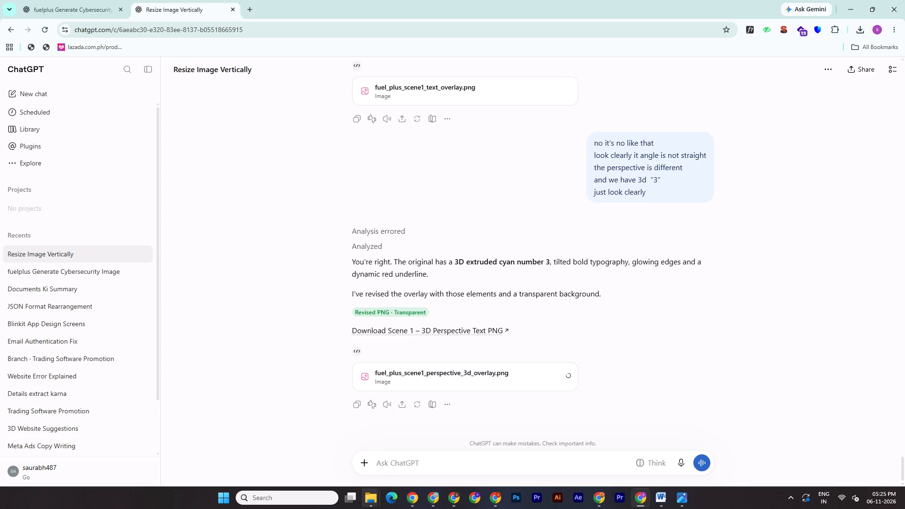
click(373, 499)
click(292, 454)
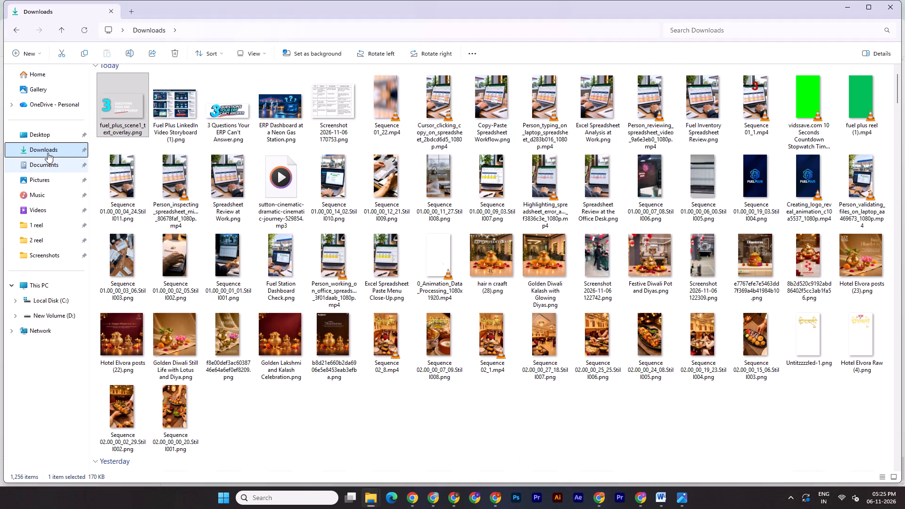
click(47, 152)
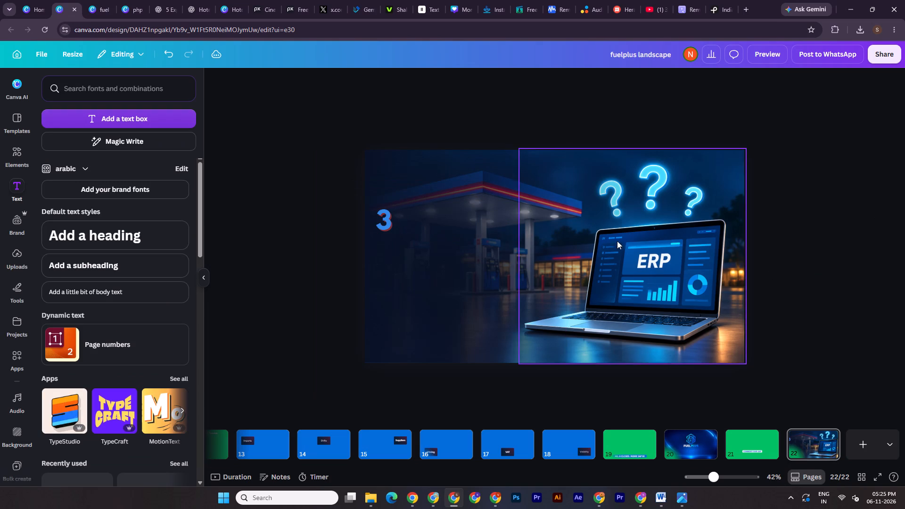
click(384, 225)
Open fuel_plus_scene1_text_overlay.png from the Downloads folder to examine its headline styling, and close the preview.
click(368, 504)
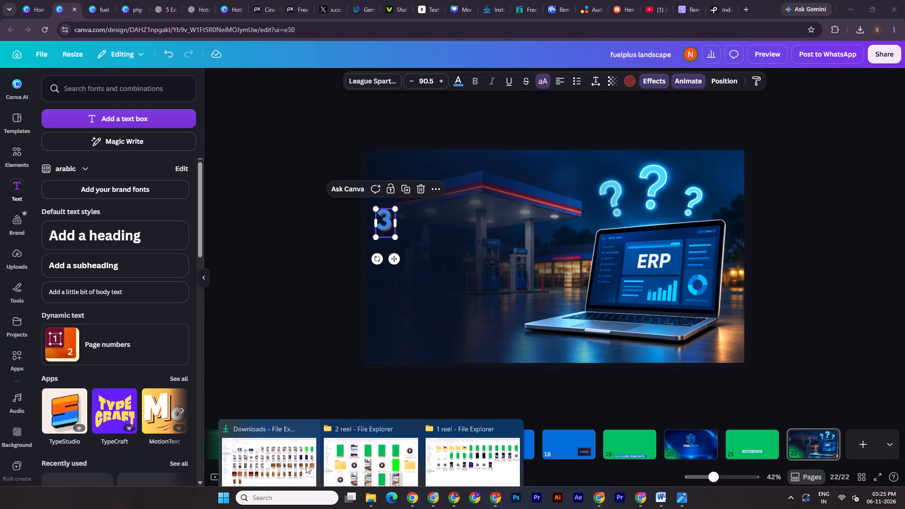
click(262, 460)
double_click(103, 112)
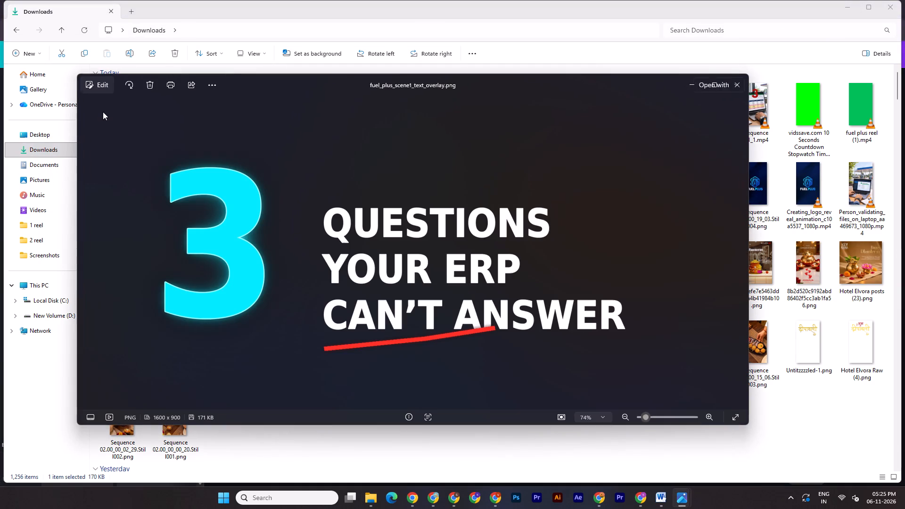
click(743, 84)
Back in Canva, enlarge the "3" on page 22 to font size 409.
click(448, 501)
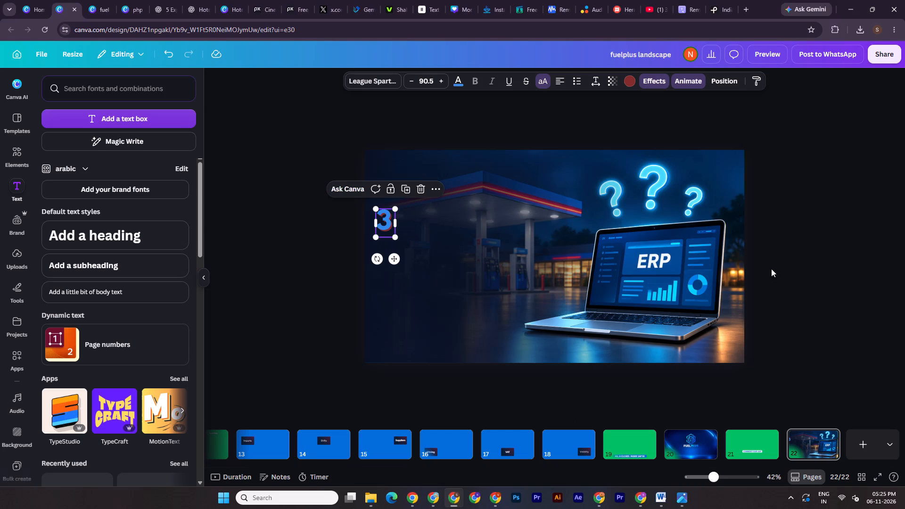
drag(395, 237, 466, 334)
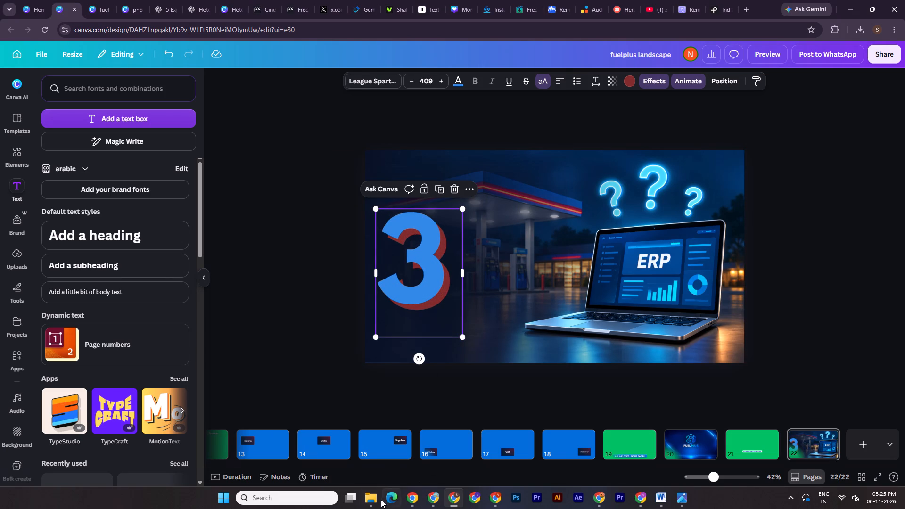
Upload fuel_plus_scene1_text_overlay.png from the Downloads folder into the Shalini folder in Canva.
scroll(0, 448, down, 12)
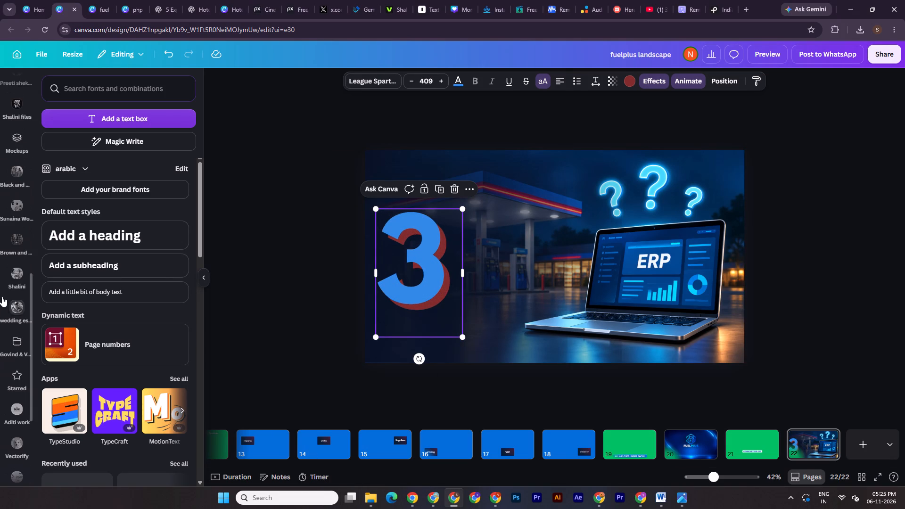
click(4, 279)
click(376, 498)
click(259, 438)
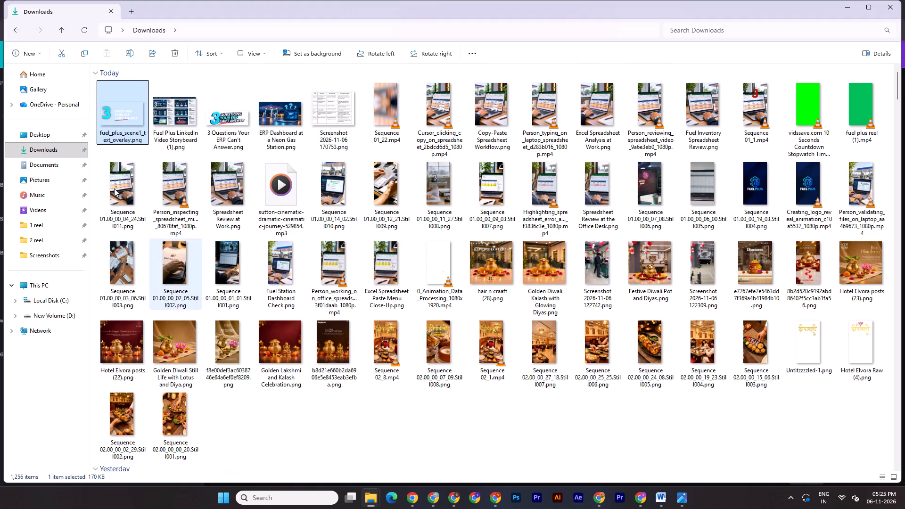
drag(102, 117, 194, 378)
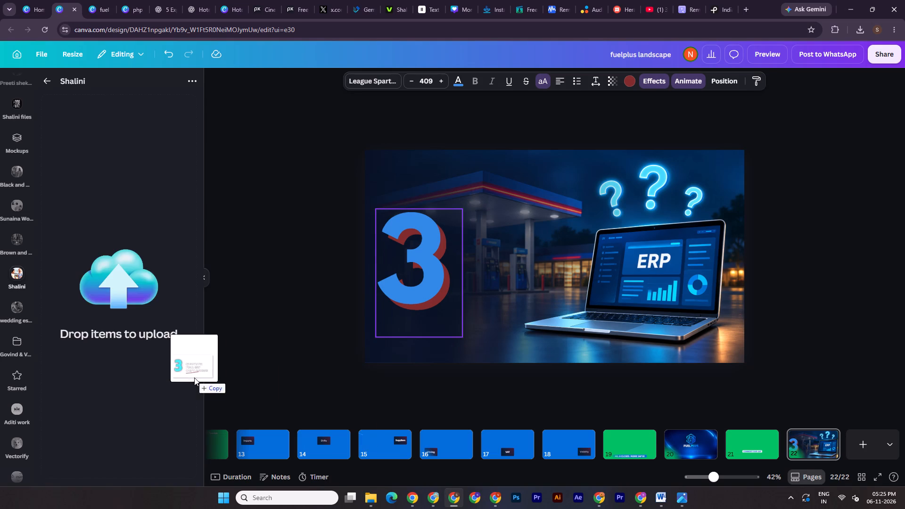
drag(194, 378, 194, 377)
Place the uploaded headline overlay on page 22 and move it over the laptop, clear of the large "3".
drag(80, 270, 620, 338)
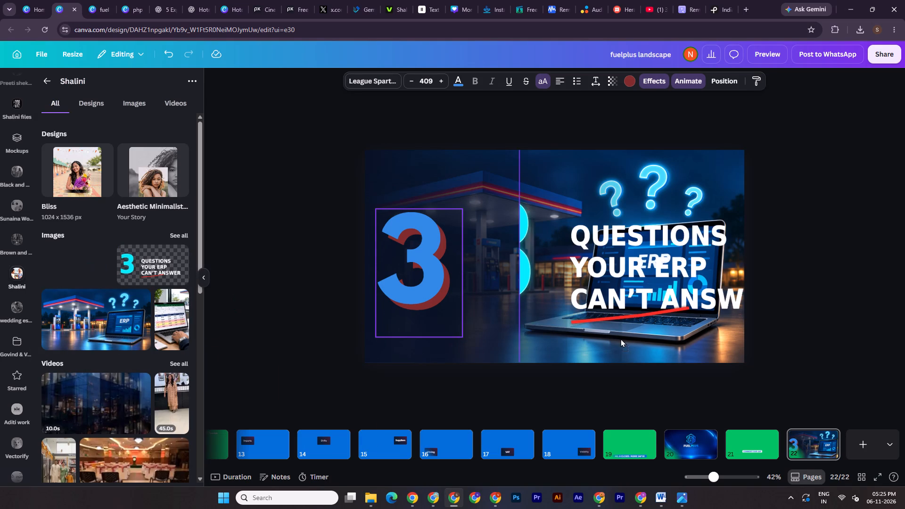
drag(620, 338, 86, 261)
click(80, 258)
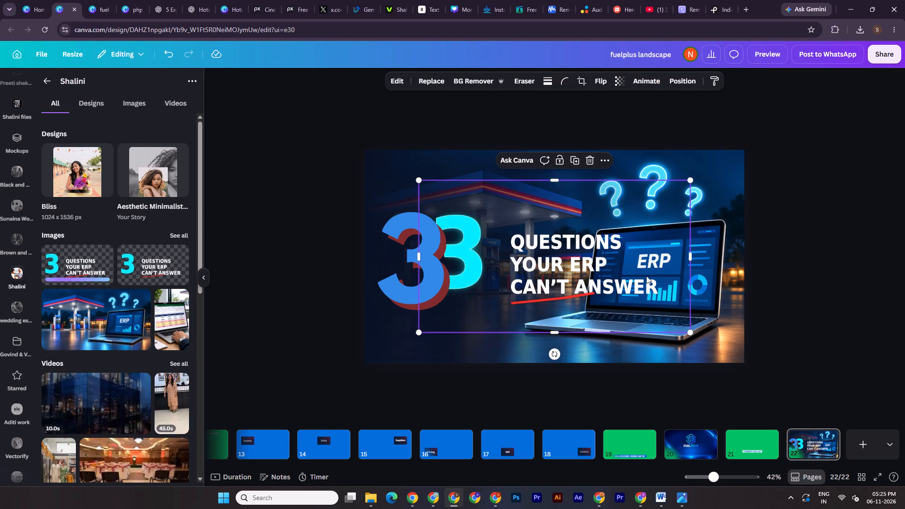
drag(526, 307, 598, 336)
Set the text colour of the large "3" to the cyan sampled from the overlay's "3".
click(421, 291)
click(451, 78)
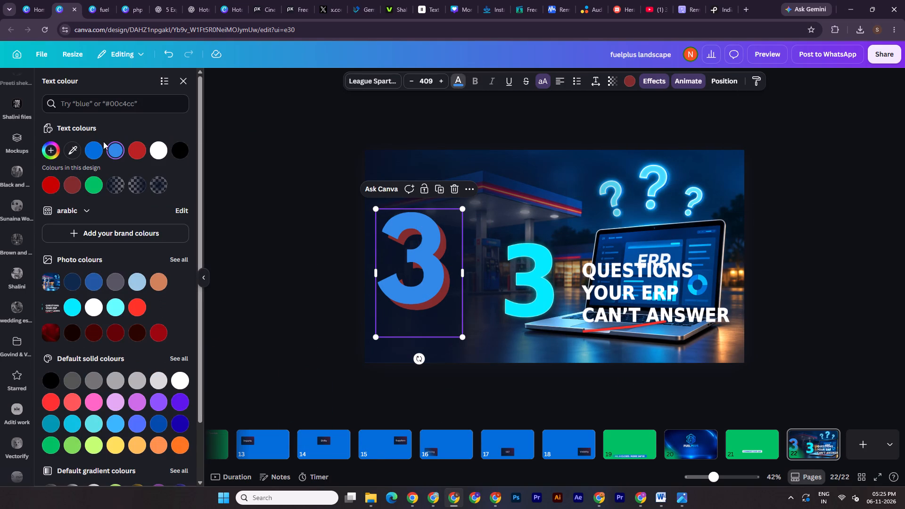
click(77, 148)
click(537, 252)
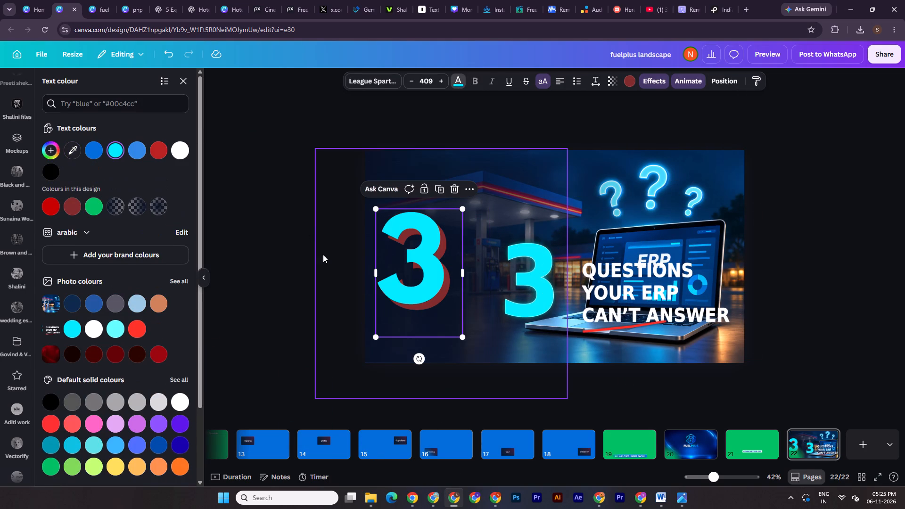
Set the shadow effect colour of the large "3" to a near-white tint of the sampled cyan #00EBFF.
click(630, 82)
click(77, 150)
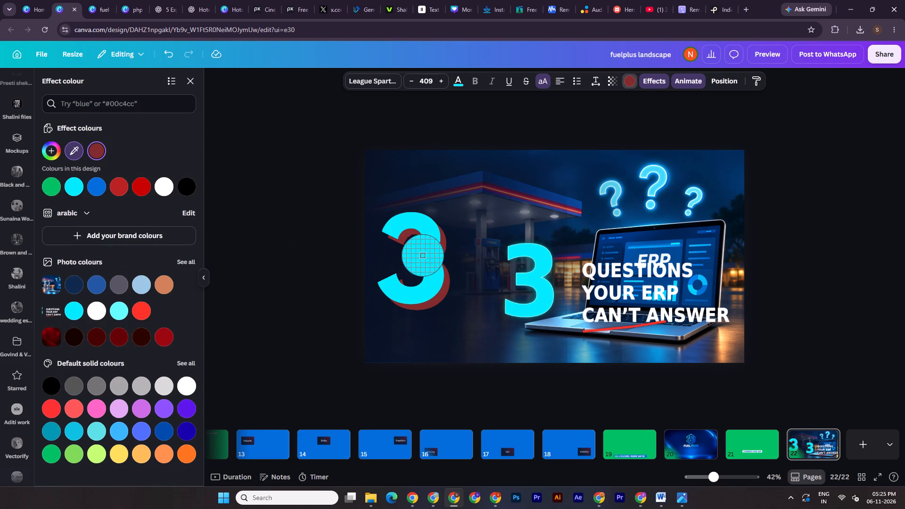
click(425, 256)
click(48, 150)
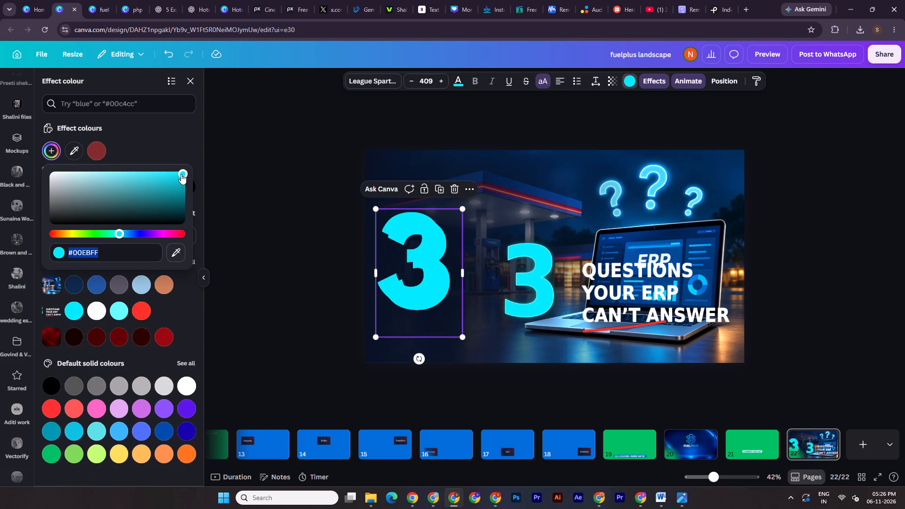
drag(181, 174, 99, 175)
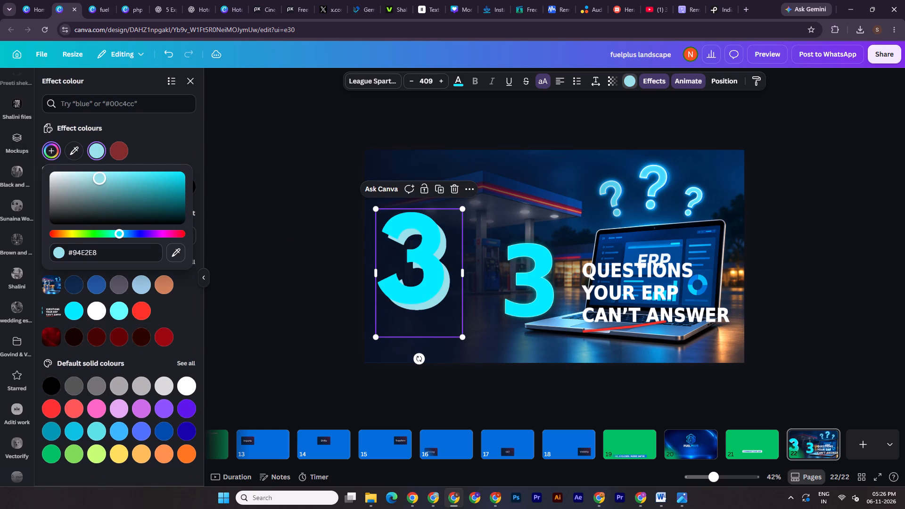
drag(99, 175, 62, 170)
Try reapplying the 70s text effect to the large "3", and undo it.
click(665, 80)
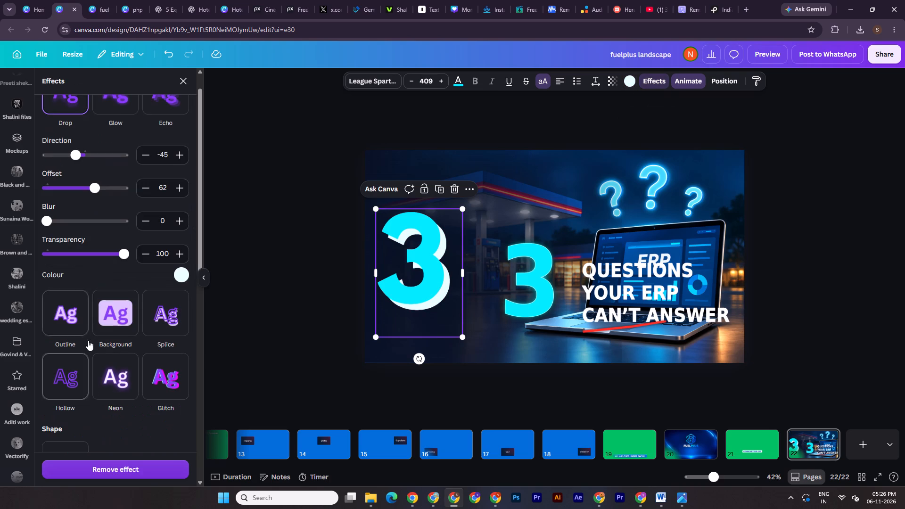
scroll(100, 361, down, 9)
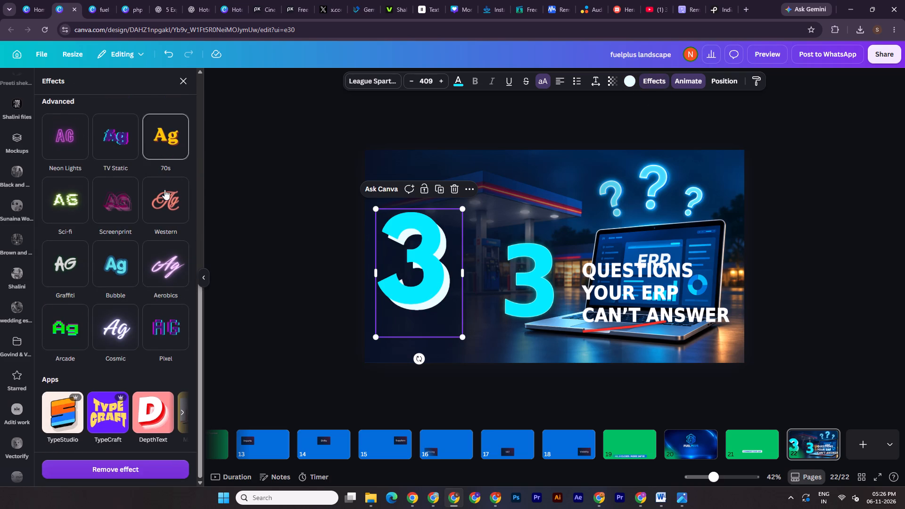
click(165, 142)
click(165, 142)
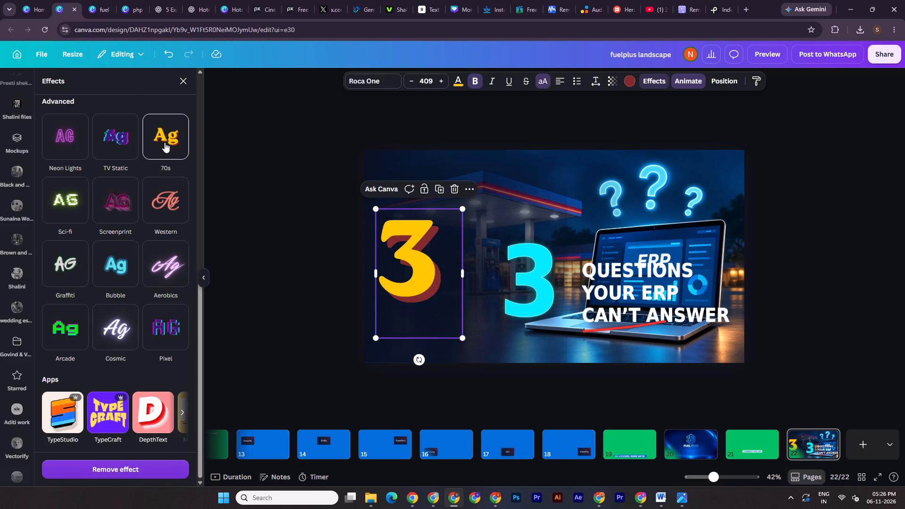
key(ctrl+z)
Undo the 70s effect on the large "3" and reduce its drop shadow offset to 25.
key(ctrl+z)
scroll(137, 254, up, 9)
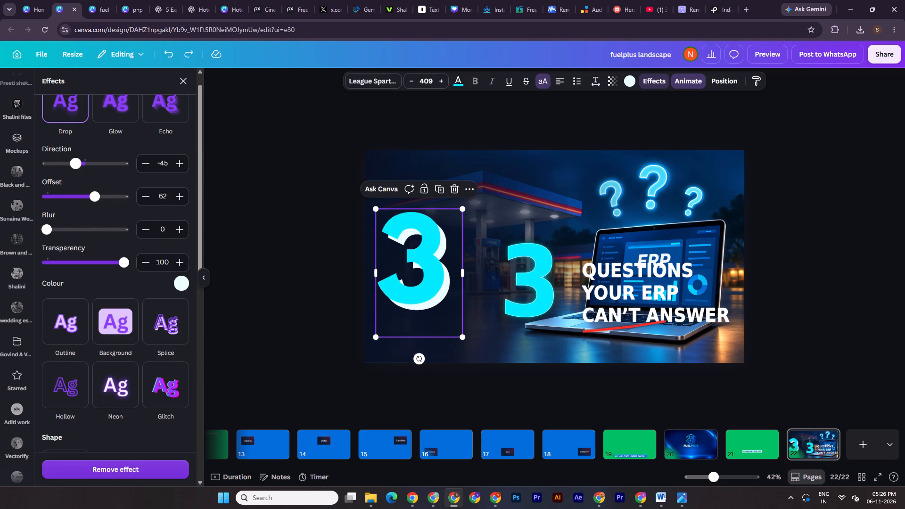
drag(93, 197, 67, 194)
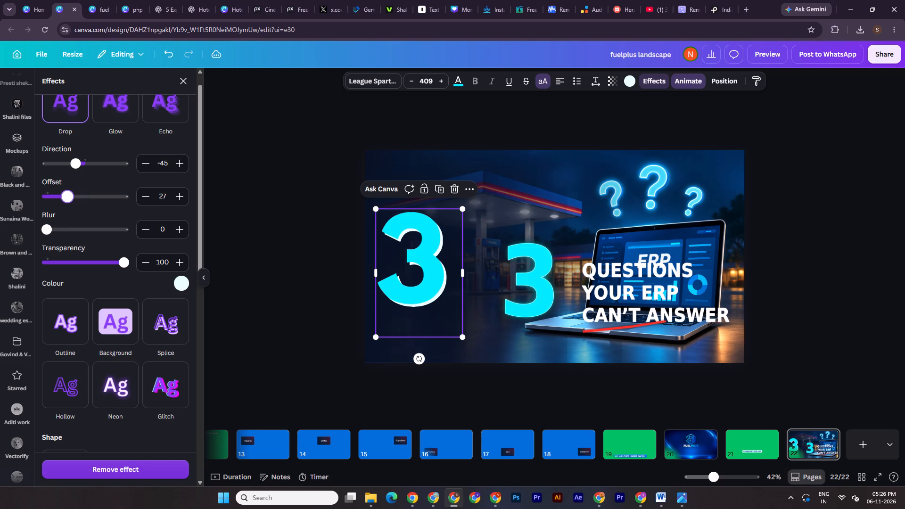
drag(67, 194, 66, 194)
Duplicate the large "3", align the copy exactly over the original, and select the lower of the two layers.
click(444, 192)
click(439, 280)
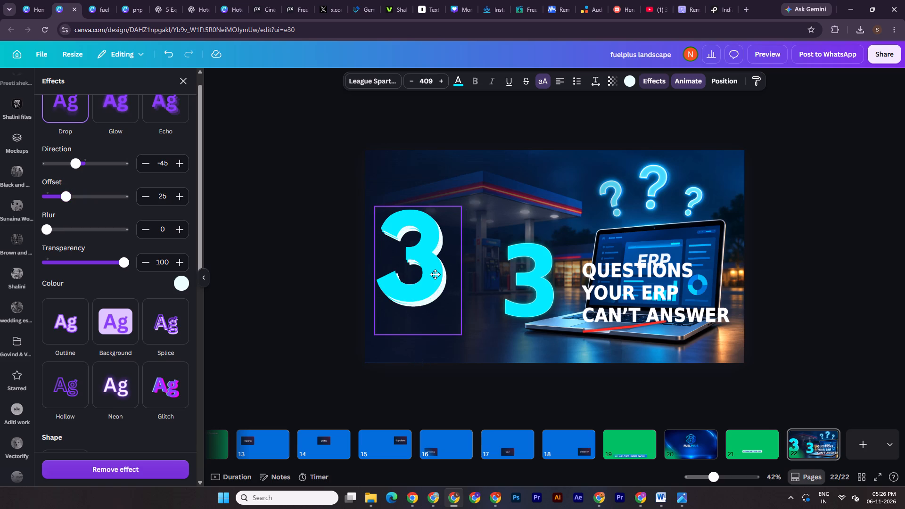
click(735, 80)
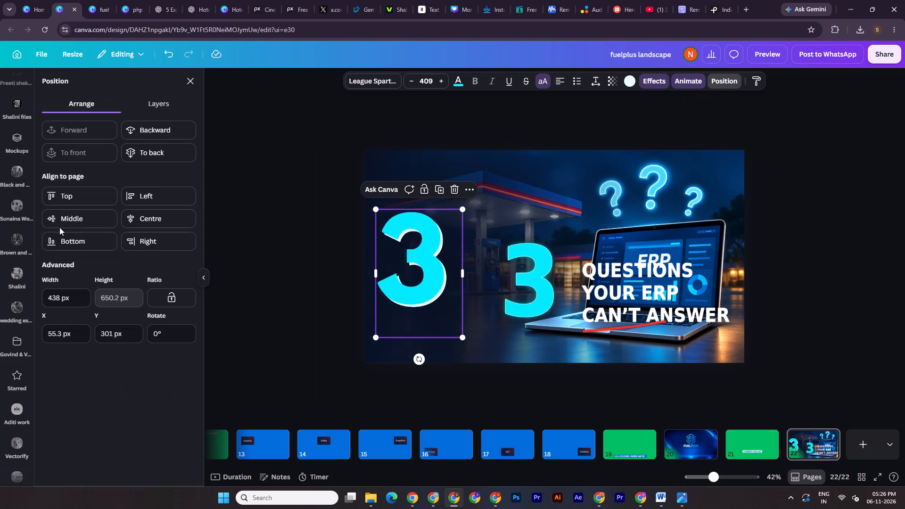
click(152, 104)
click(119, 190)
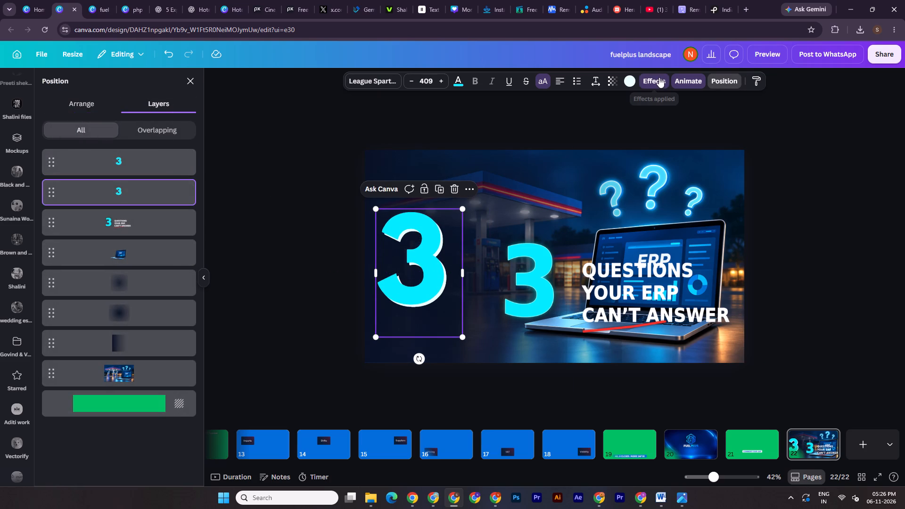
Apply the Neon effect to the lower "3" with an intensity of 0.
click(659, 77)
scroll(129, 213, up, 4)
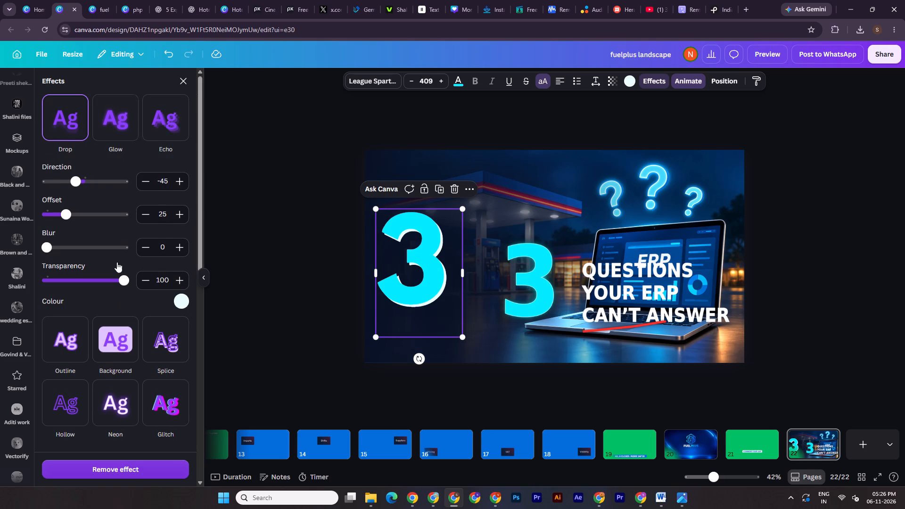
click(123, 401)
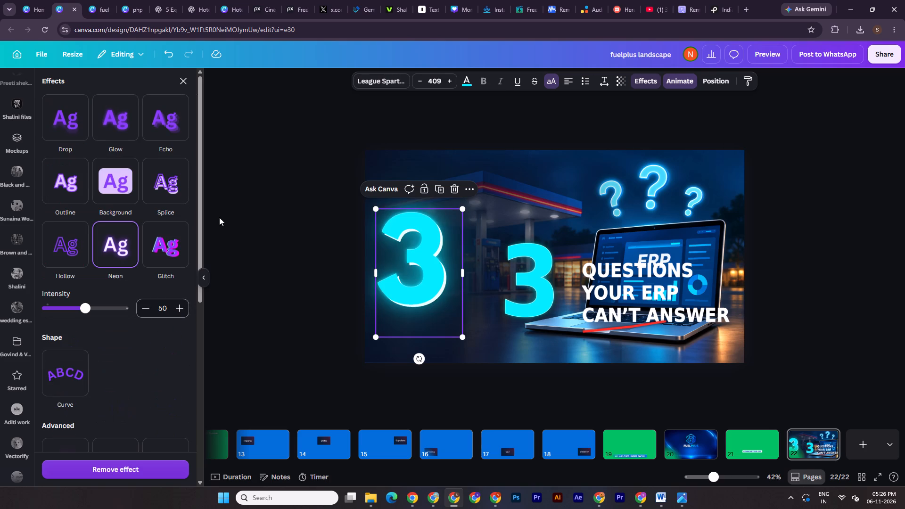
drag(74, 306, 0, 300)
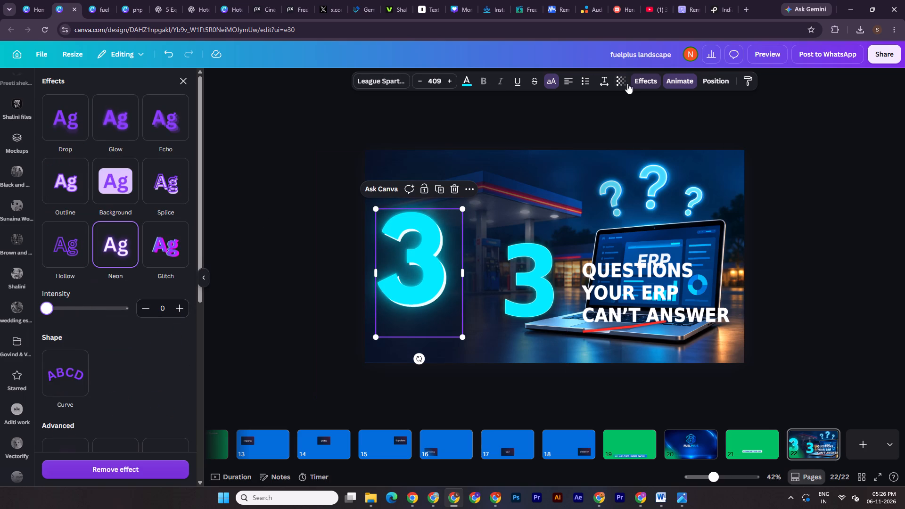
Lower the transparency value of the neon "3" so only a faint glow surrounds the number.
click(625, 83)
drag(636, 118, 598, 118)
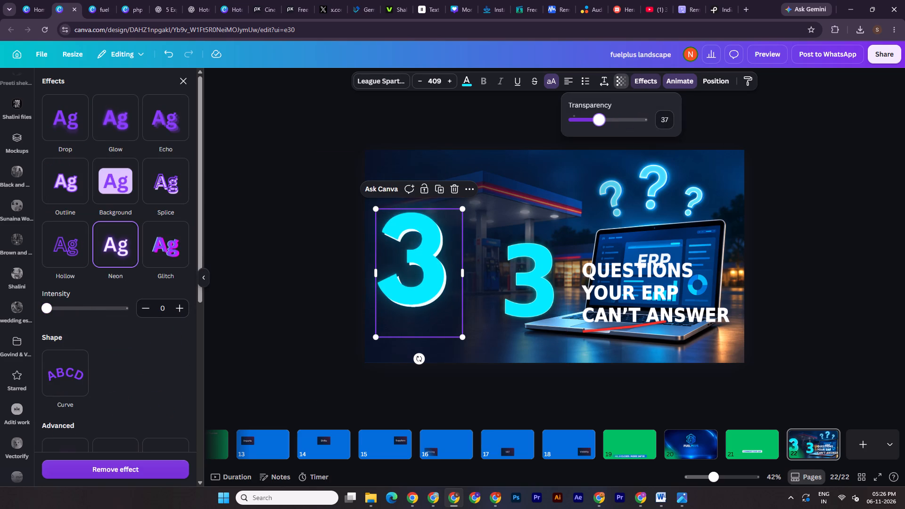
drag(598, 118, 591, 121)
triple_click(835, 178)
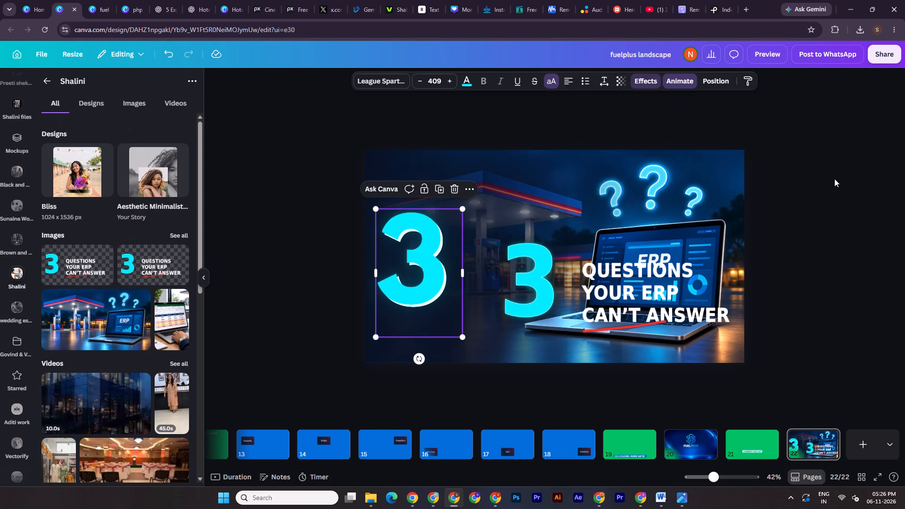
Move the uploaded headline overlay completely off page 22.
drag(551, 293, 904, 217)
Group the two stacked "3" text layers.
click(443, 239)
click(736, 81)
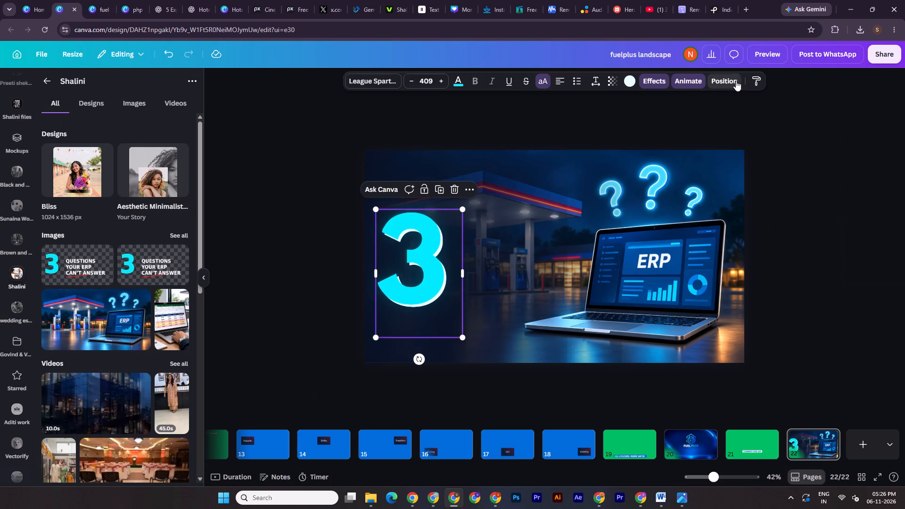
shift+click(127, 196)
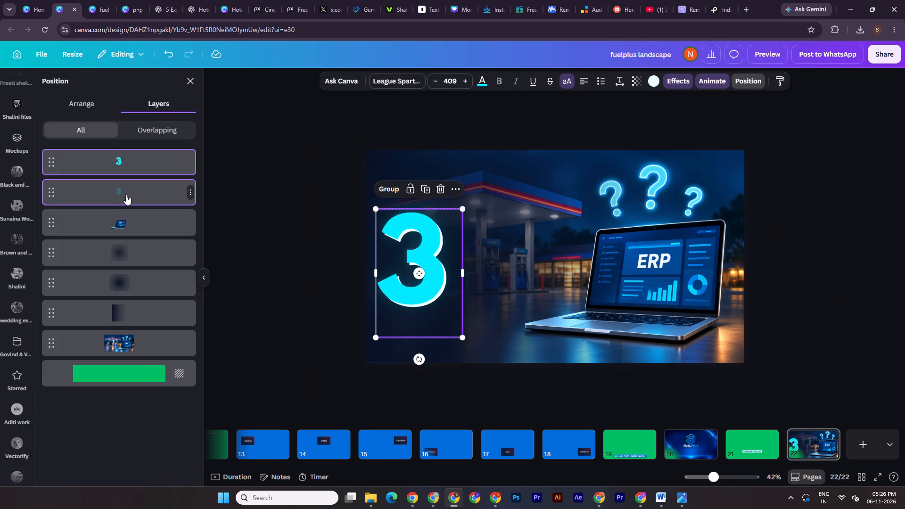
key(ctrl+g)
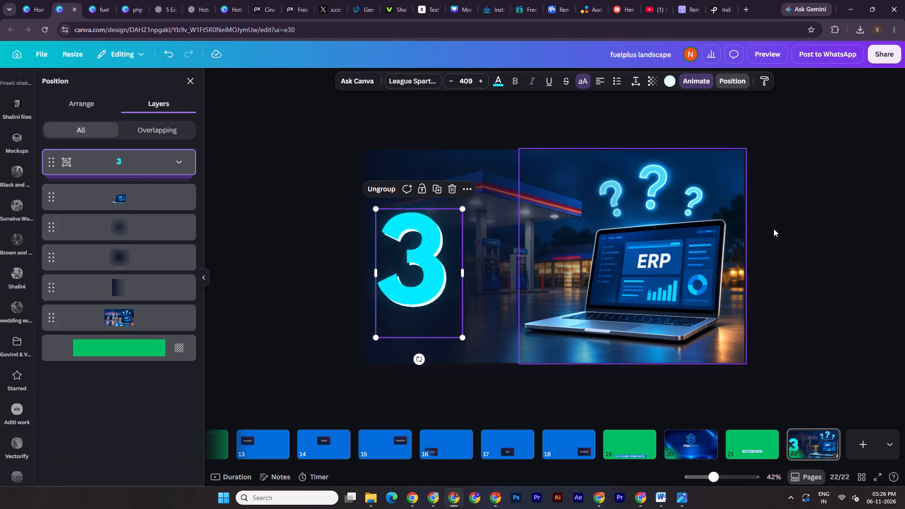
double_click(821, 204)
click(428, 260)
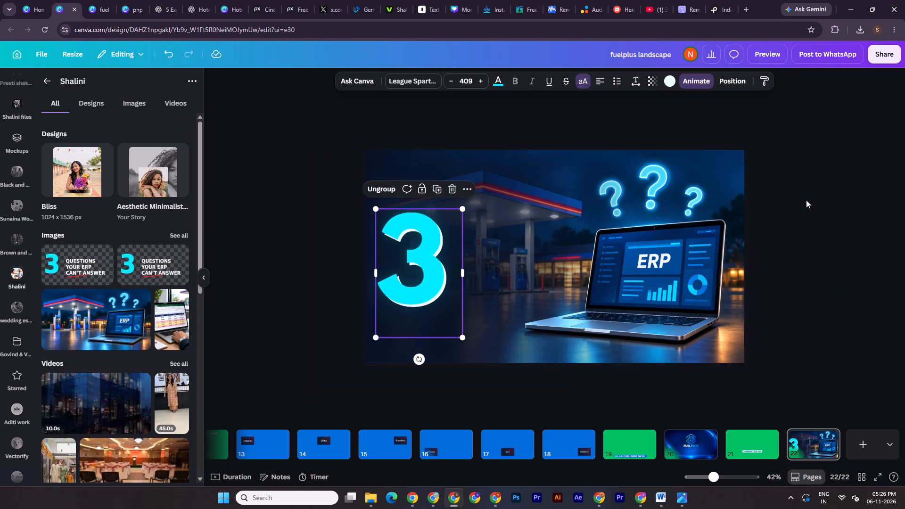
click(819, 202)
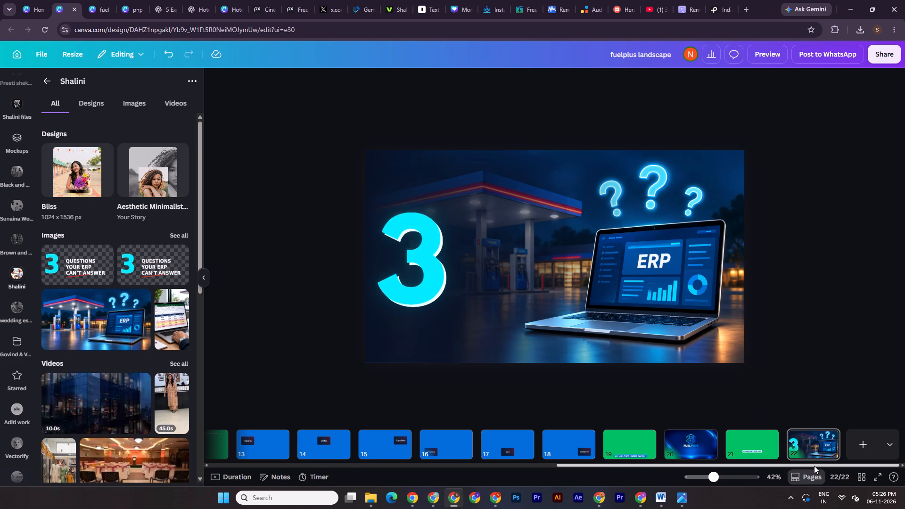
Copy the "YOUR ERP ISN'T THE PROBLEM." headline from page 1 onto page 22 and place it beside the large "3".
drag(814, 466, 185, 472)
click(222, 447)
click(447, 222)
key(ctrl+c)
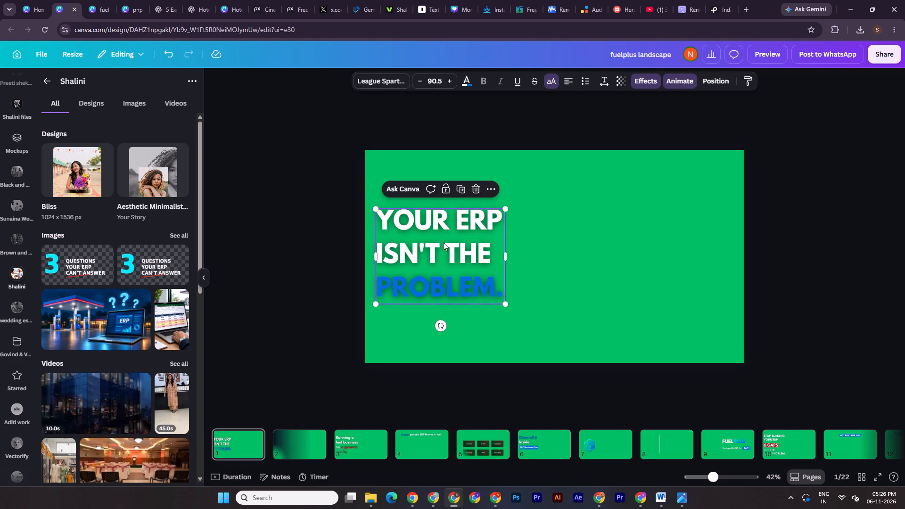
drag(515, 467, 874, 484)
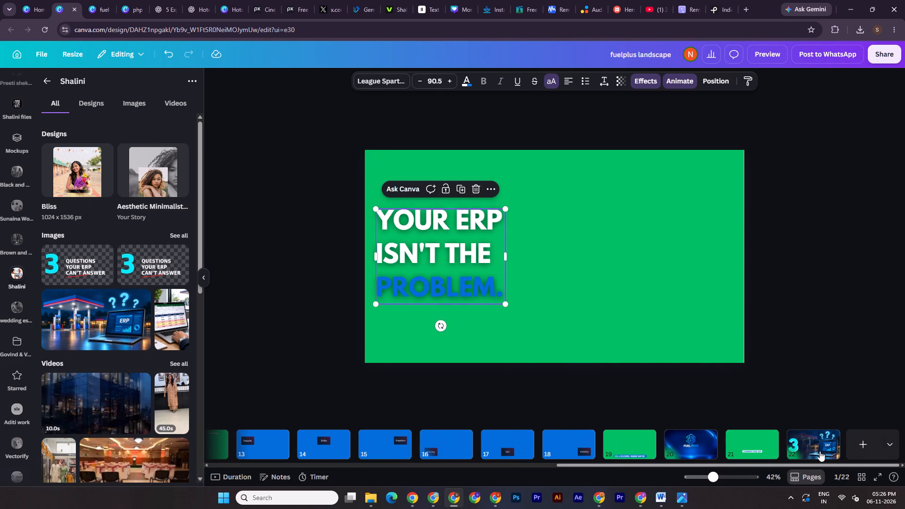
click(820, 451)
key(ctrl+v)
drag(485, 279, 564, 284)
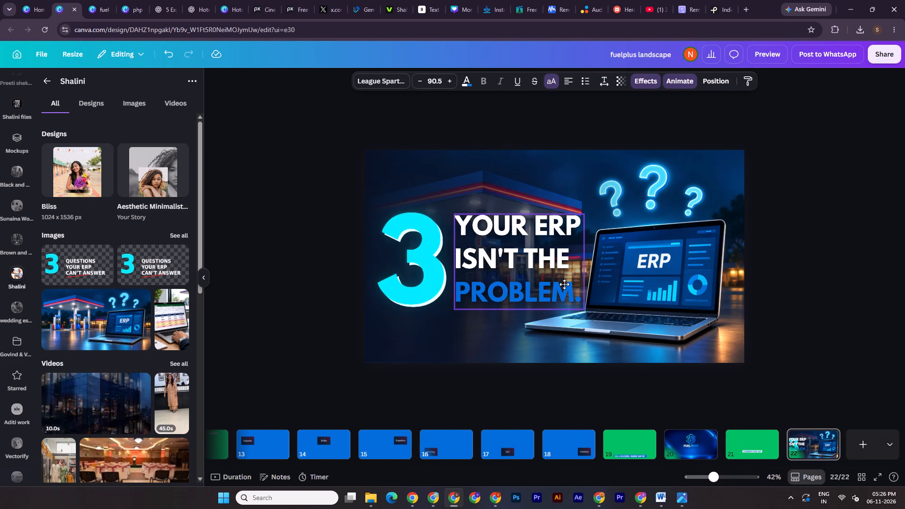
drag(564, 284, 564, 283)
Copy the hook line "QUESTIONS YOUR ERP CAN'T ANSWER" from the on-screen text in the fuel plus script document.
click(407, 503)
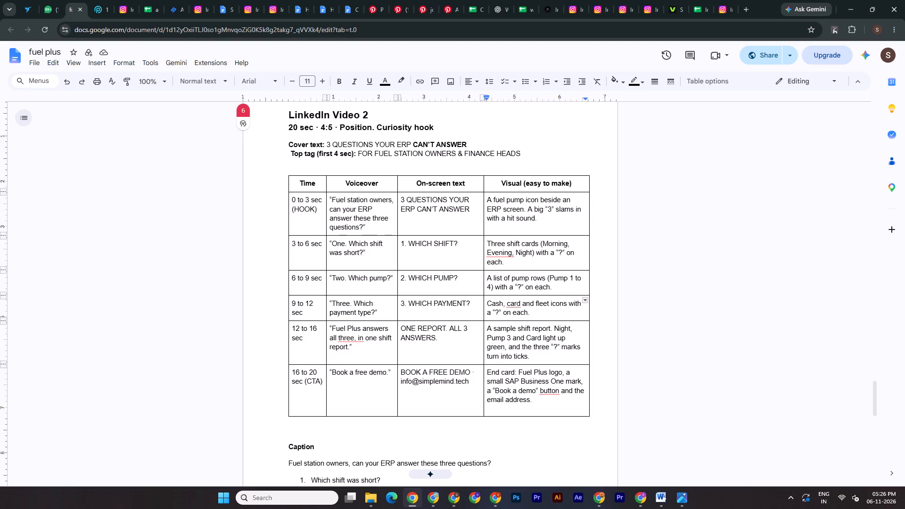
drag(408, 199, 469, 210)
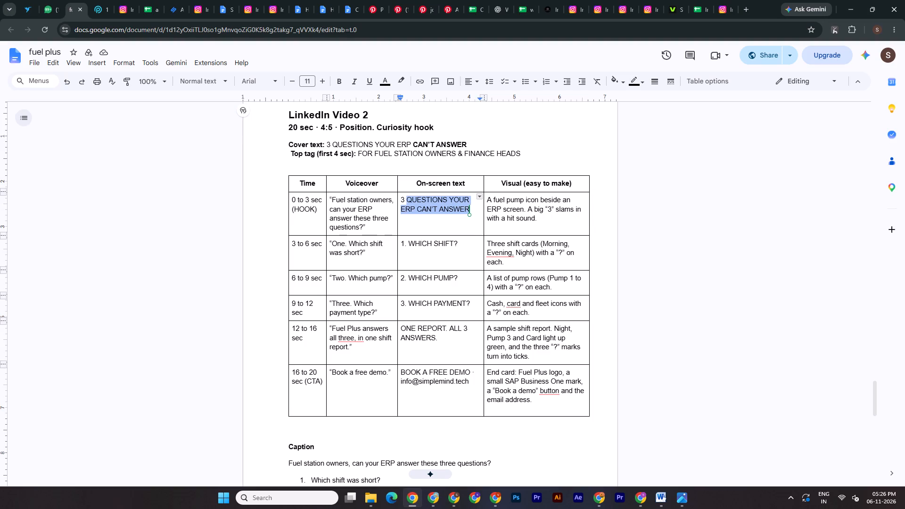
key(ctrl+c)
Open the Fuel Plus LinkedIn Video Storyboard image from Downloads to check the Scene 1 layout.
click(682, 503)
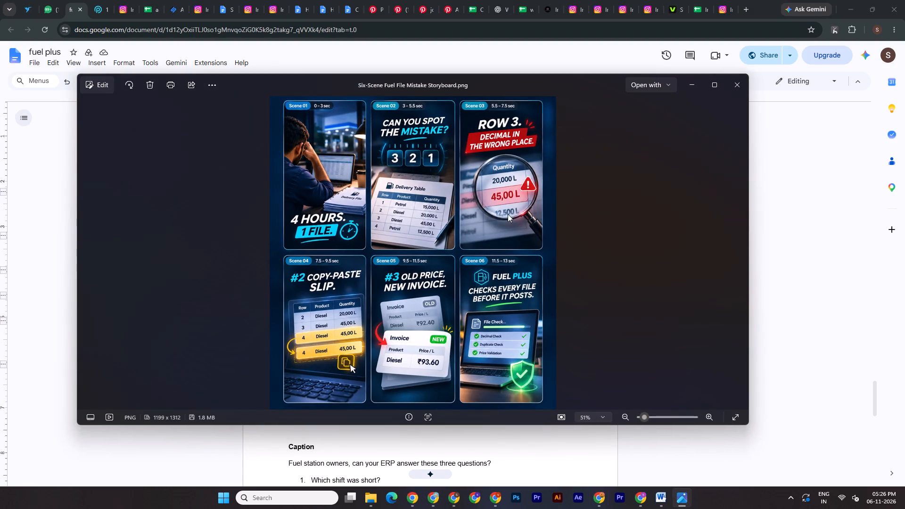
click(731, 94)
click(385, 497)
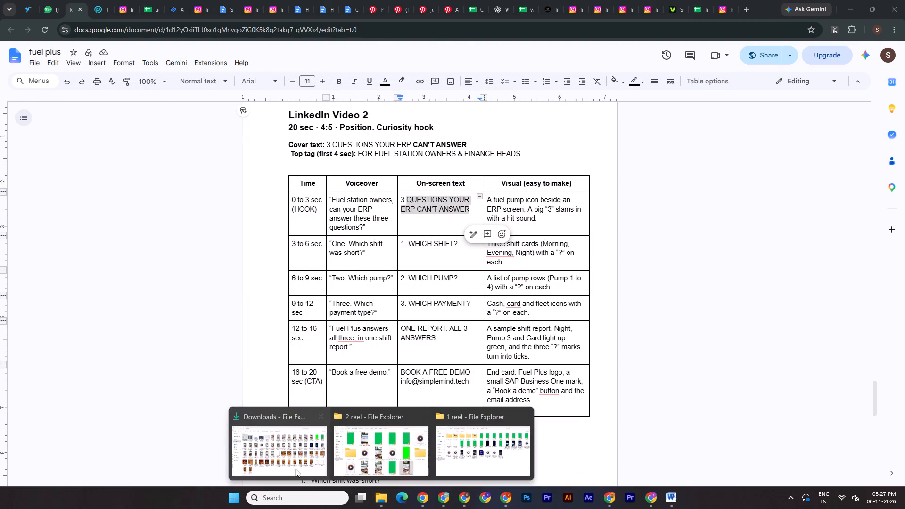
click(295, 468)
double_click(195, 124)
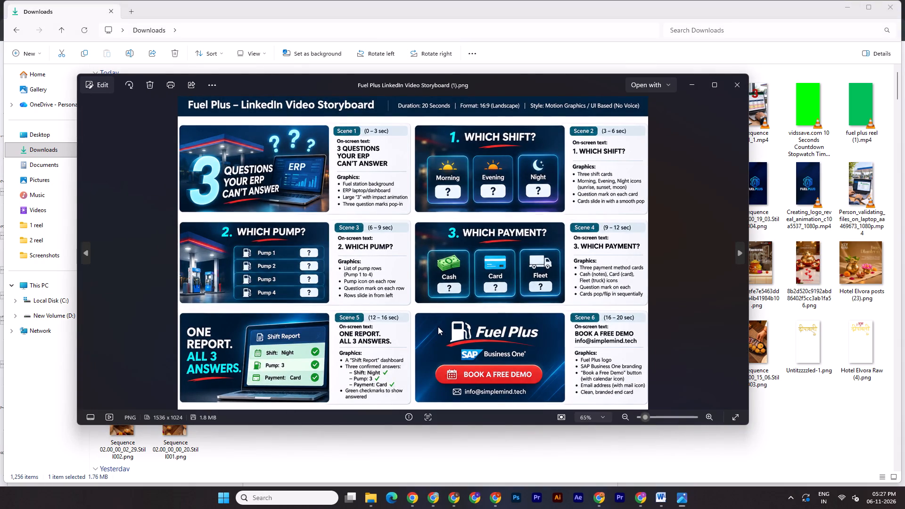
In the Canva design, replace the pasted headline with "QUESTIONS YOUR ERP CAN'T ANSWER" and widen its box to fit three lines.
click(451, 500)
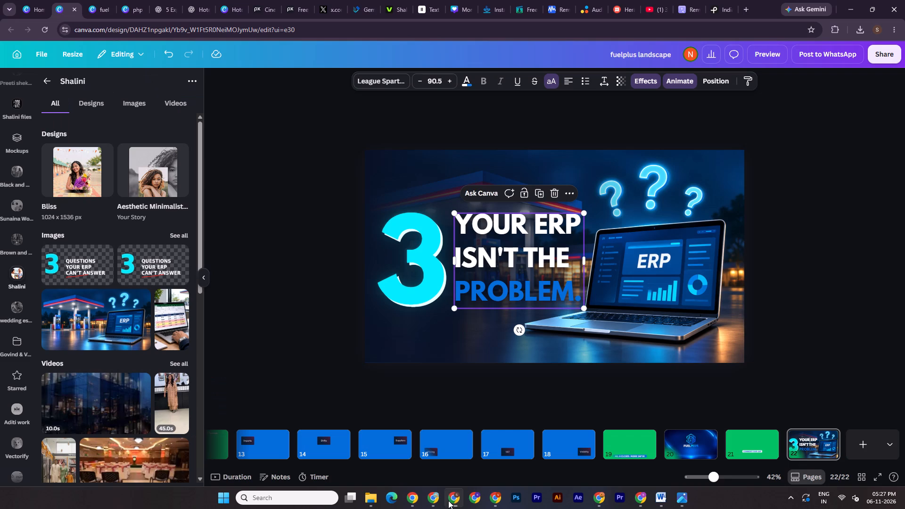
click(480, 269)
key(ctrl+v)
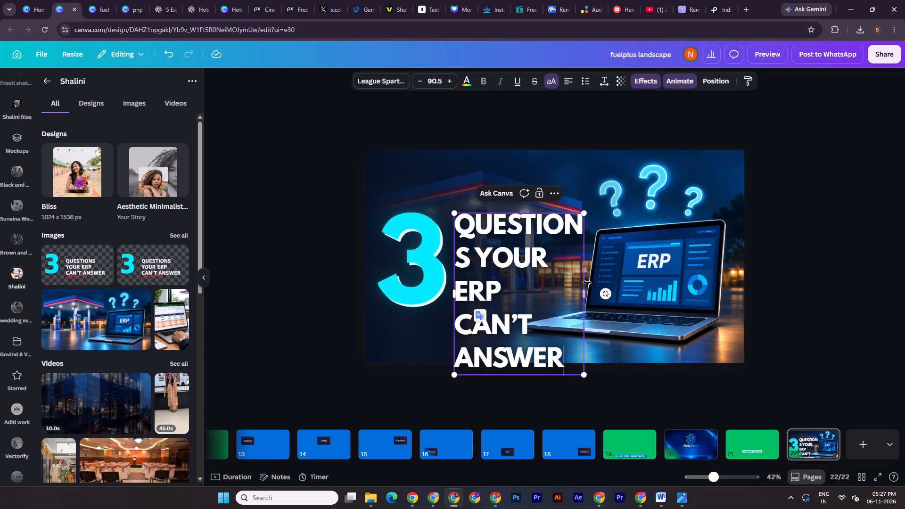
drag(589, 292, 664, 290)
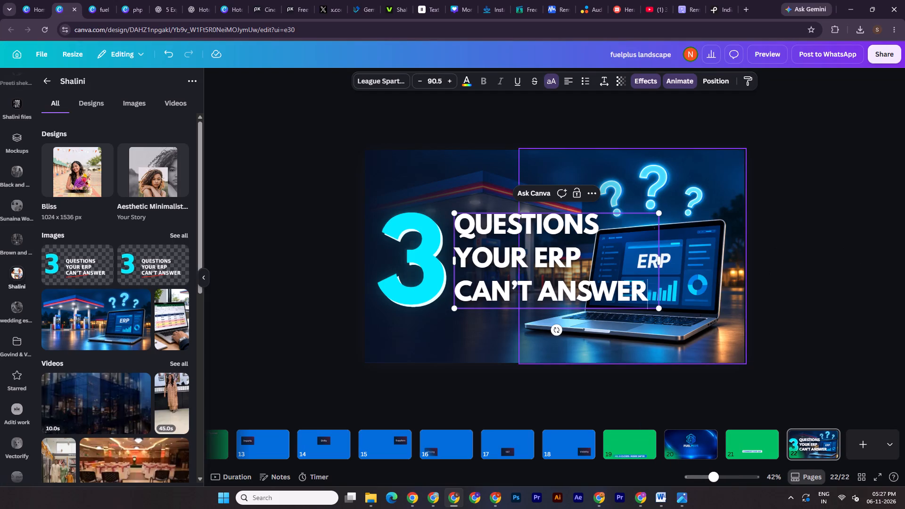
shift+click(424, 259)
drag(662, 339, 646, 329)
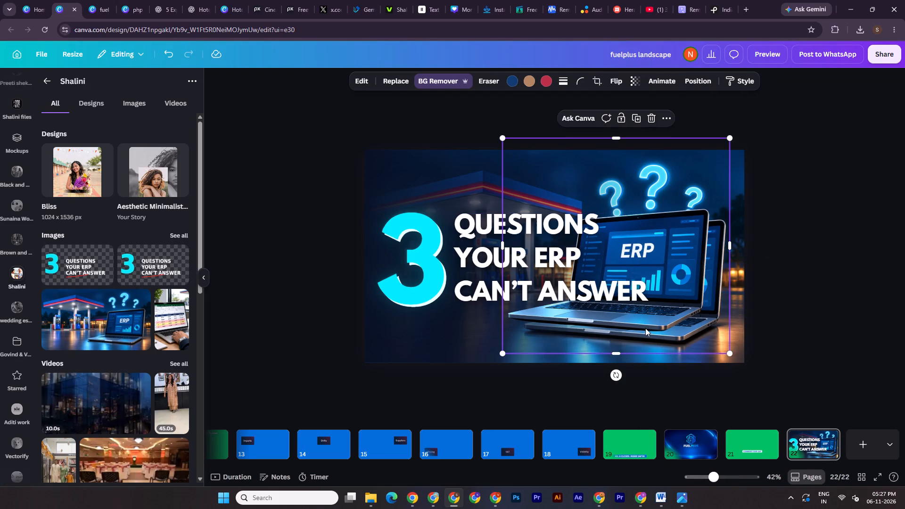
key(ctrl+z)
Scale the large "3" and the headline down together until the headline's font size is 78.7.
click(412, 275)
shift+click(502, 269)
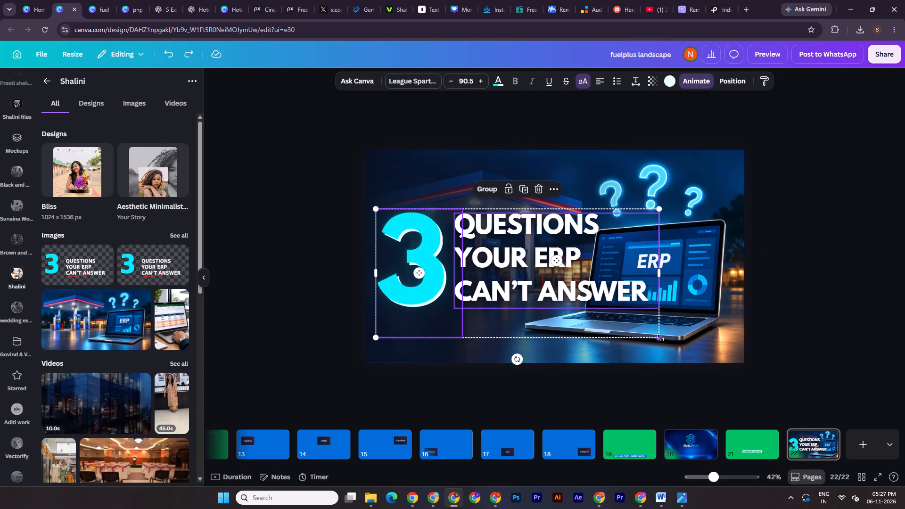
drag(660, 338, 622, 330)
double_click(853, 283)
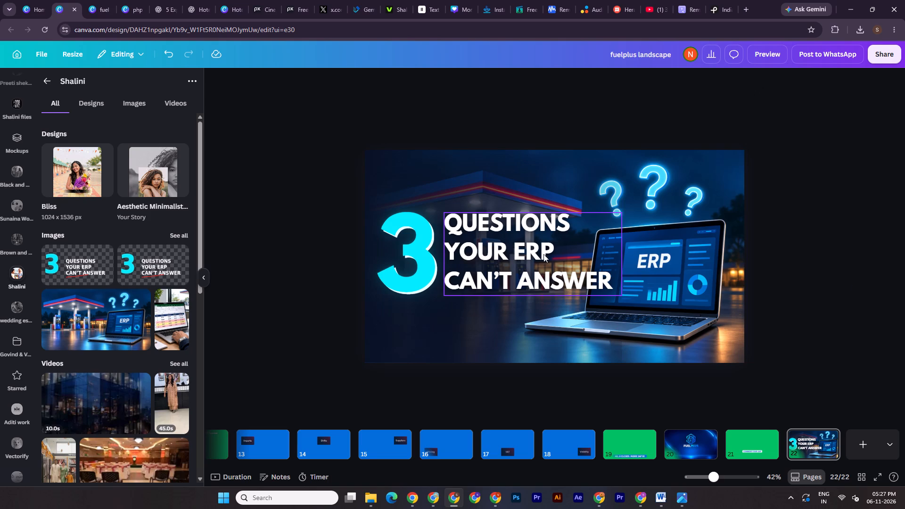
Look through the recently used elements for a line graphic to accent the headline.
click(541, 254)
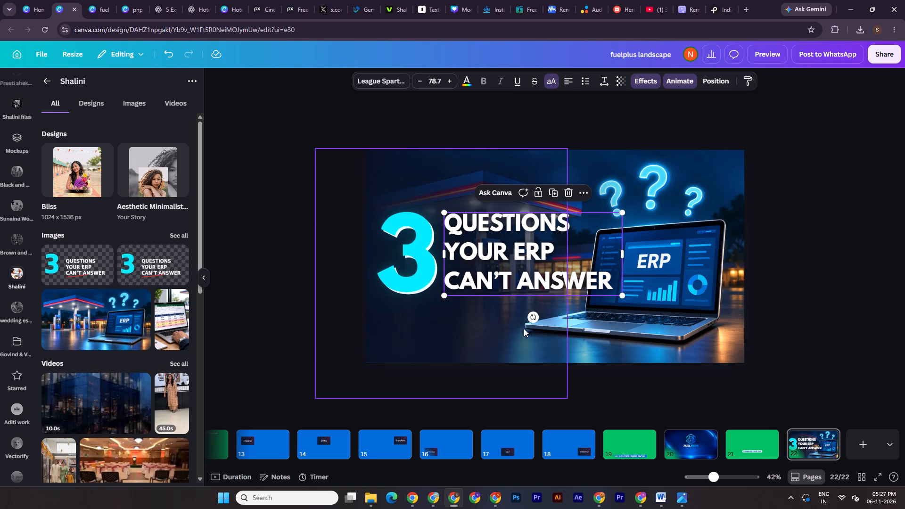
scroll(15, 154, up, 16)
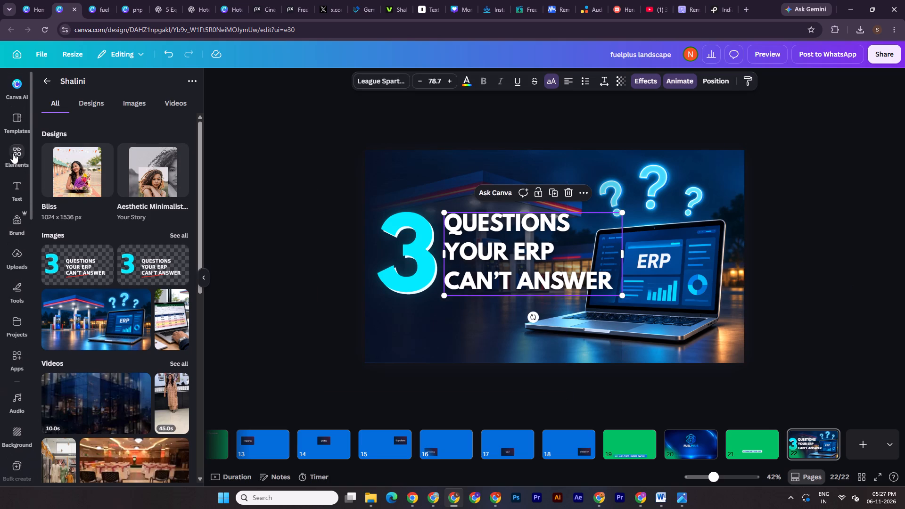
click(13, 153)
click(156, 90)
click(267, 178)
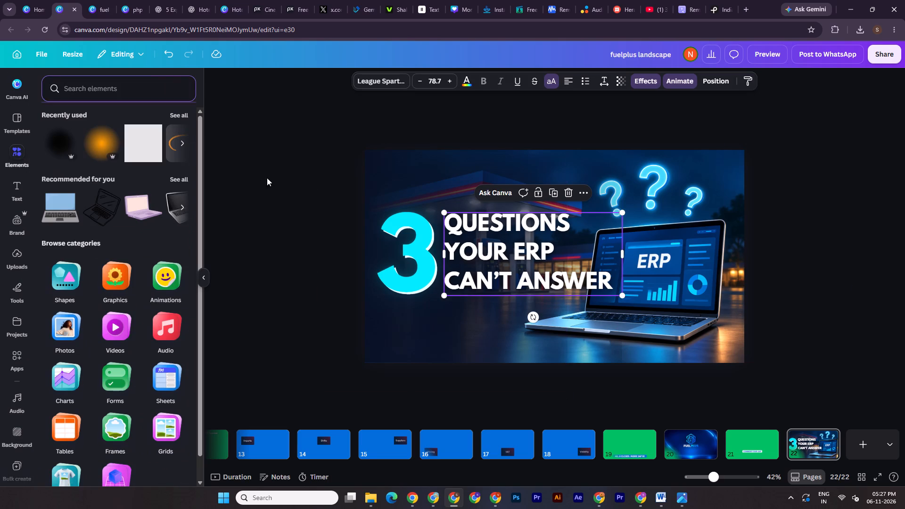
click(174, 118)
scroll(113, 338, down, 3)
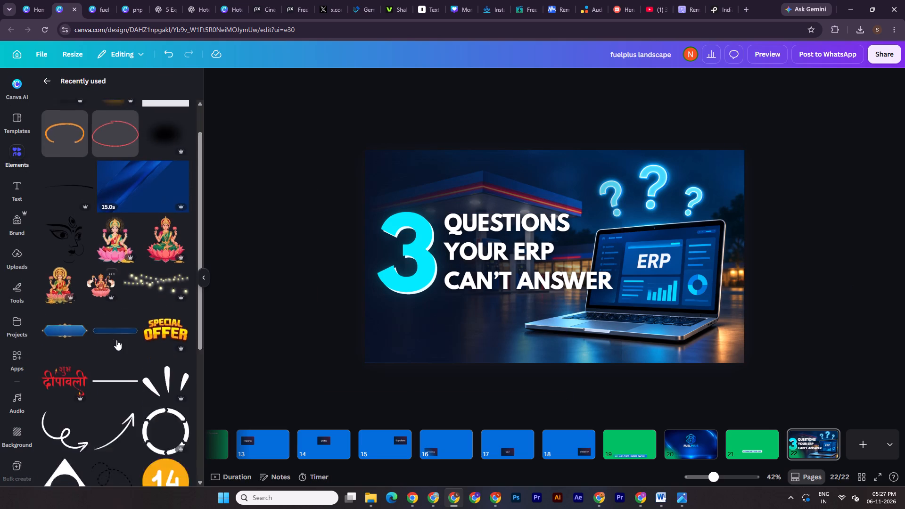
scroll(122, 340, down, 3)
scroll(123, 338, up, 12)
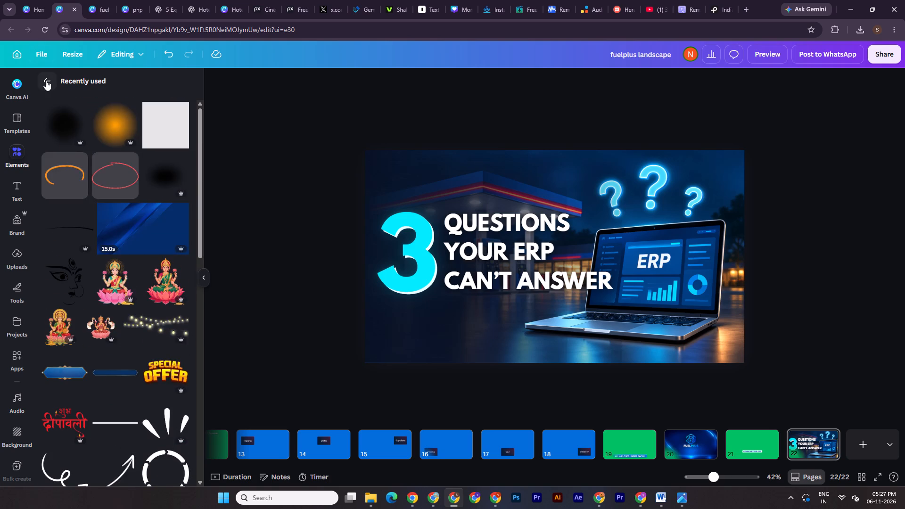
Search the graphics elements for "line".
click(46, 80)
click(90, 96)
text(line)
key(Return)
click(104, 121)
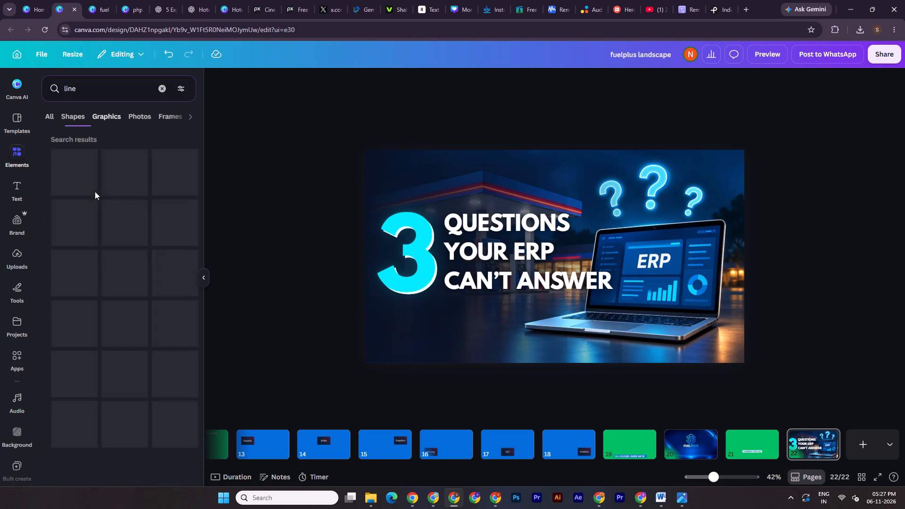
Widen the dark gradient overlay sideways until its edge reaches the end of the headline's "CAN'T ANSWER" line.
click(474, 174)
drag(569, 276, 615, 276)
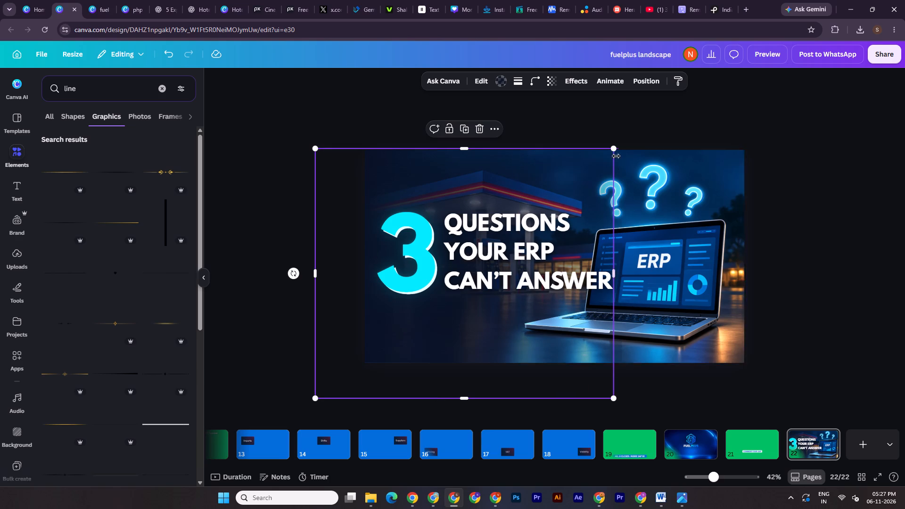
double_click(842, 191)
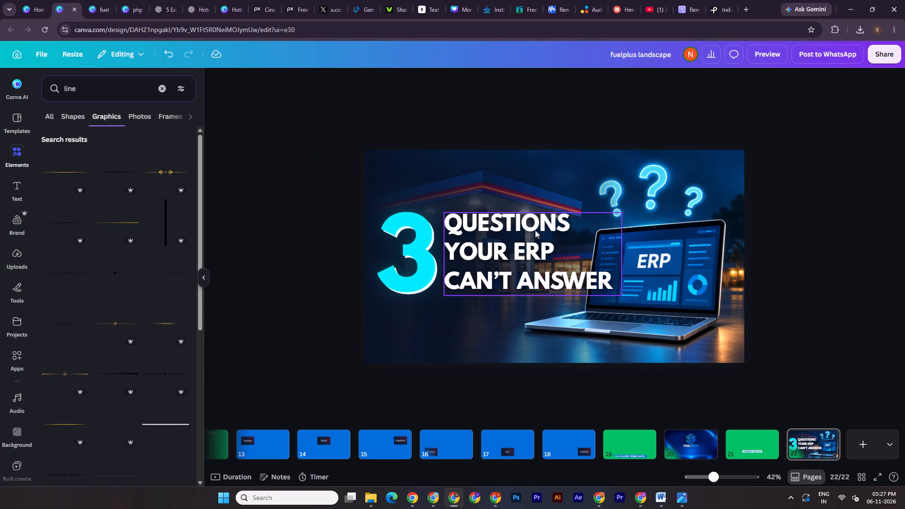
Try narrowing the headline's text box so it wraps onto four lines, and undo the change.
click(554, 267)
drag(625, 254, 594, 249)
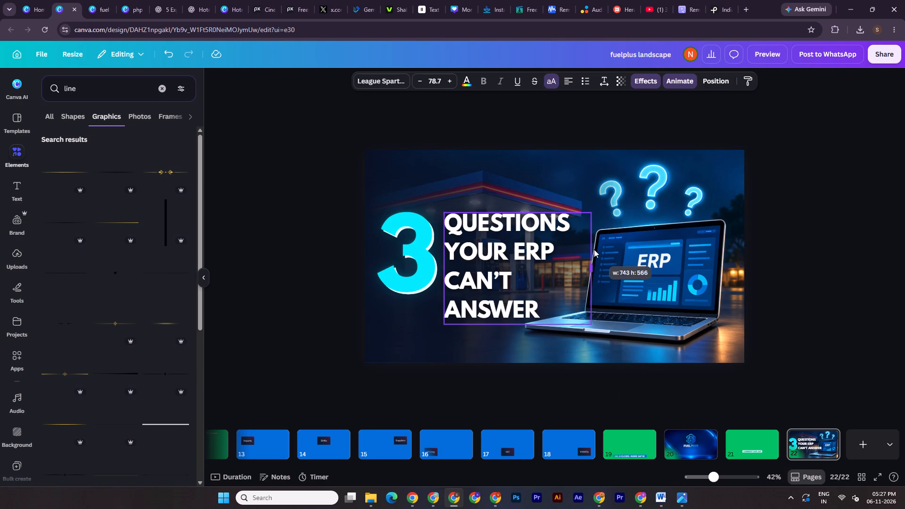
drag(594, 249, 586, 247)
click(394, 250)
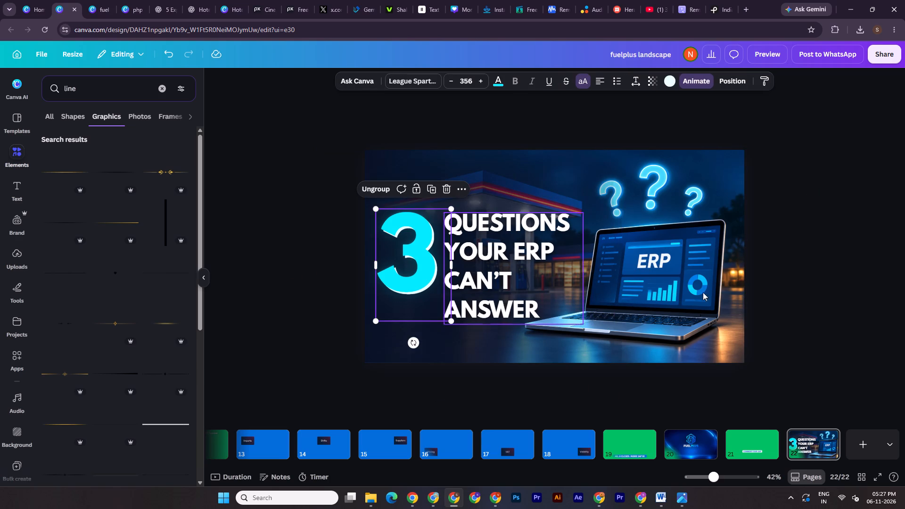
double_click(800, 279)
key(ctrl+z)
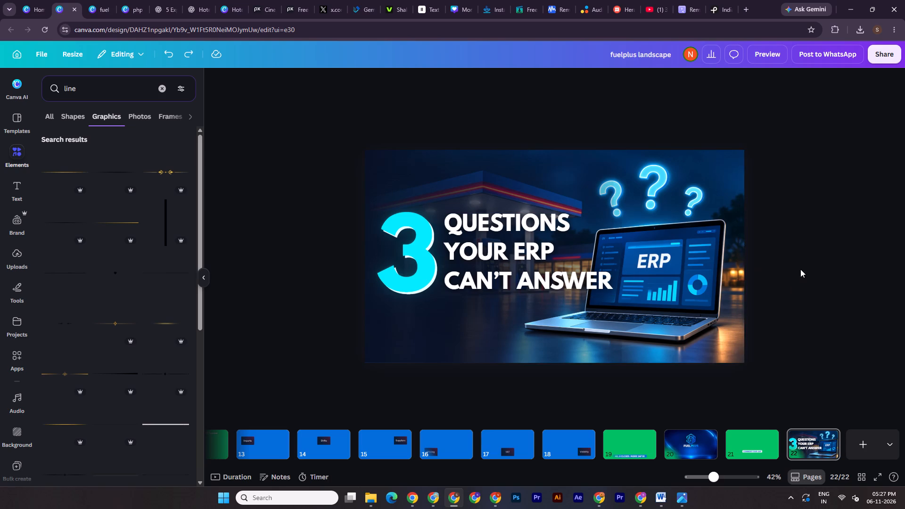
Add a thin curved brush-stroke line from the results, flip it horizontally and colour it the design's bright red.
scroll(109, 376, down, 4)
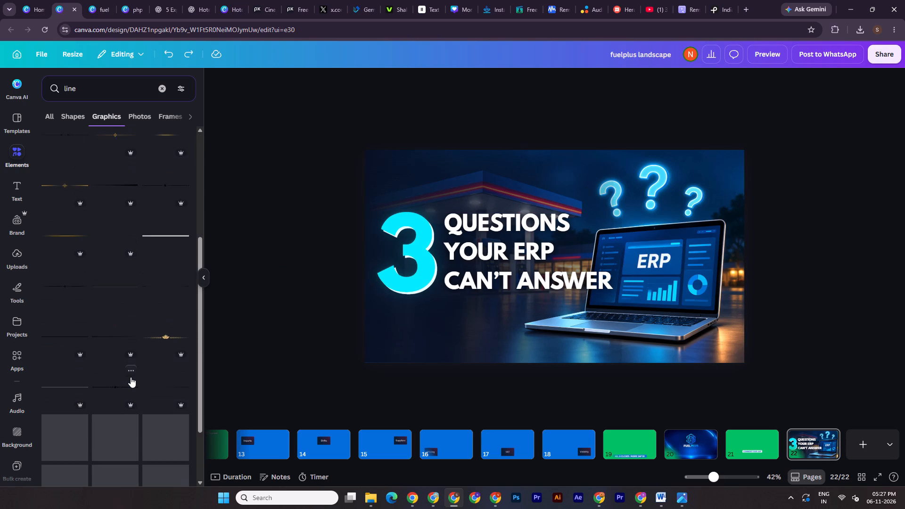
scroll(134, 378, down, 9)
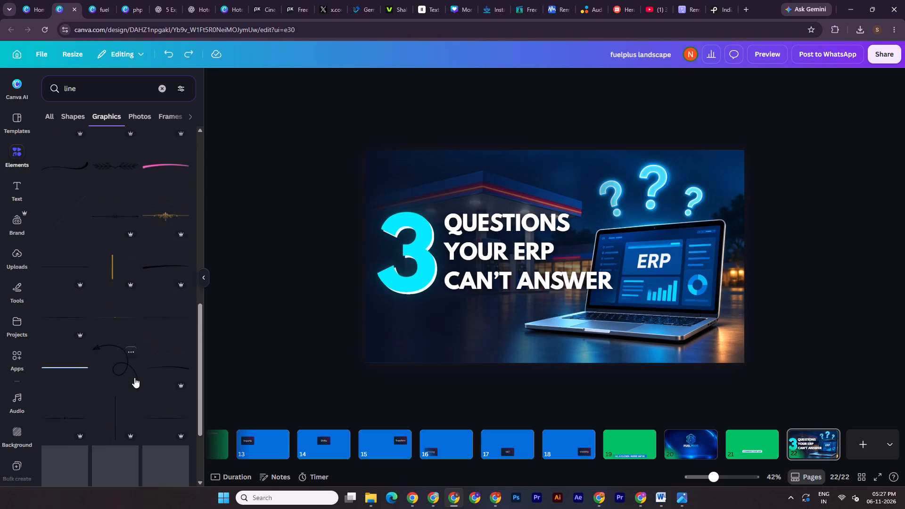
click(165, 367)
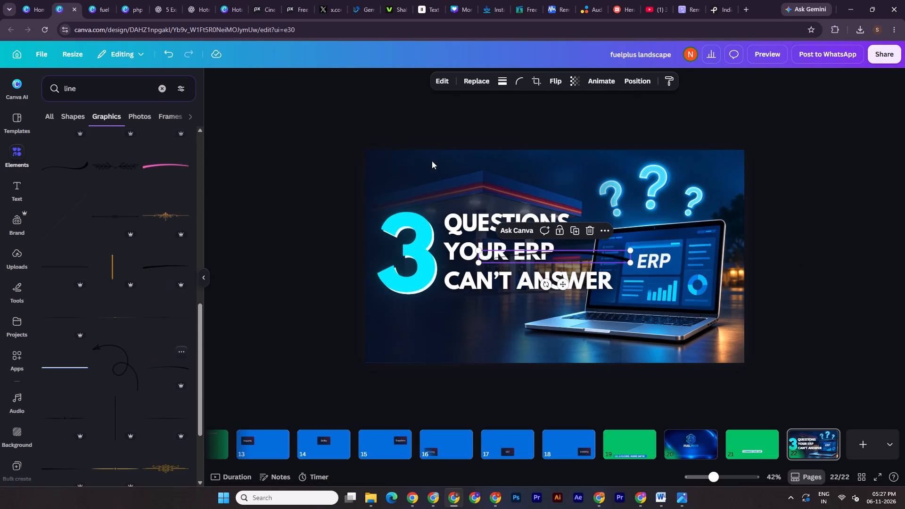
click(554, 86)
click(564, 105)
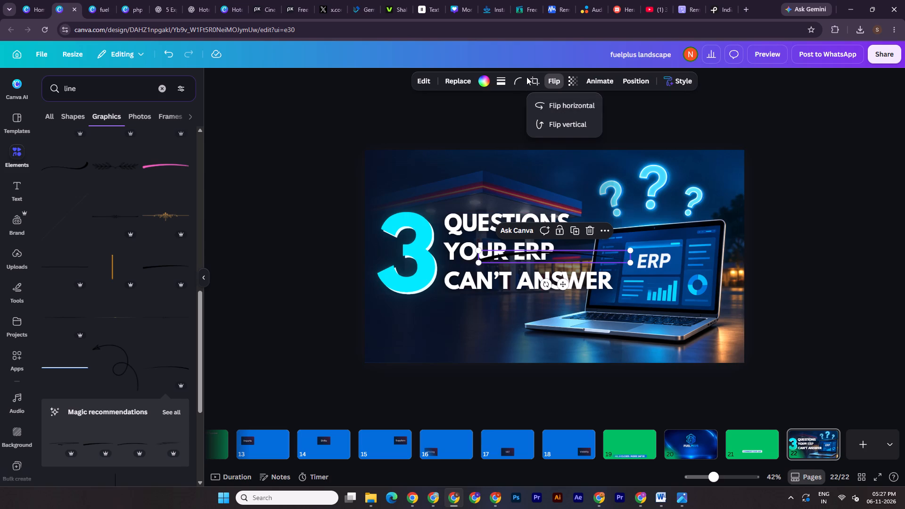
click(480, 74)
click(134, 184)
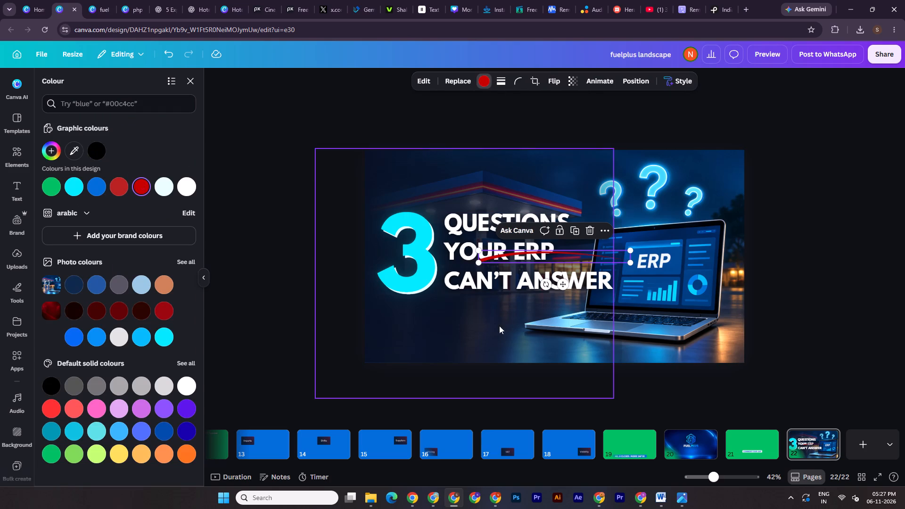
Place the red stroke just beneath "CAN'T ANSWER", shortening it and tilting it slightly upward as an underline.
drag(561, 281, 539, 336)
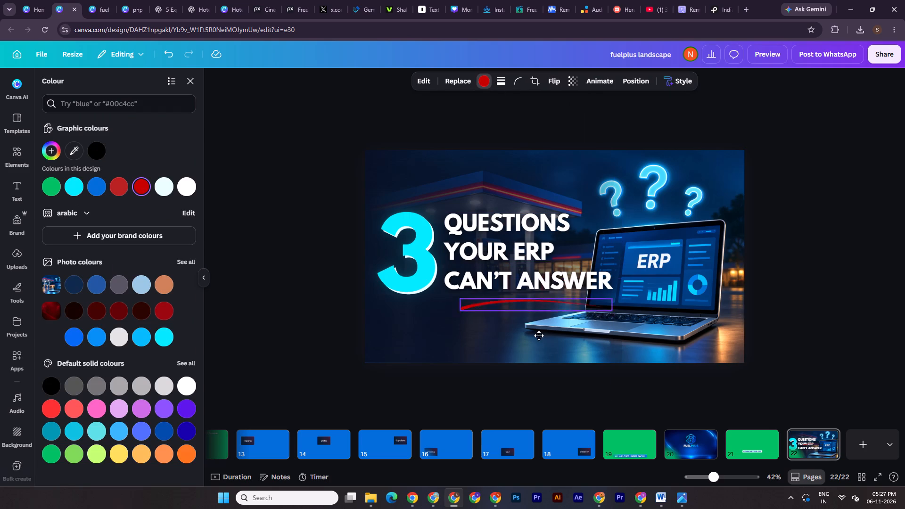
drag(539, 336, 542, 329)
drag(609, 296, 587, 296)
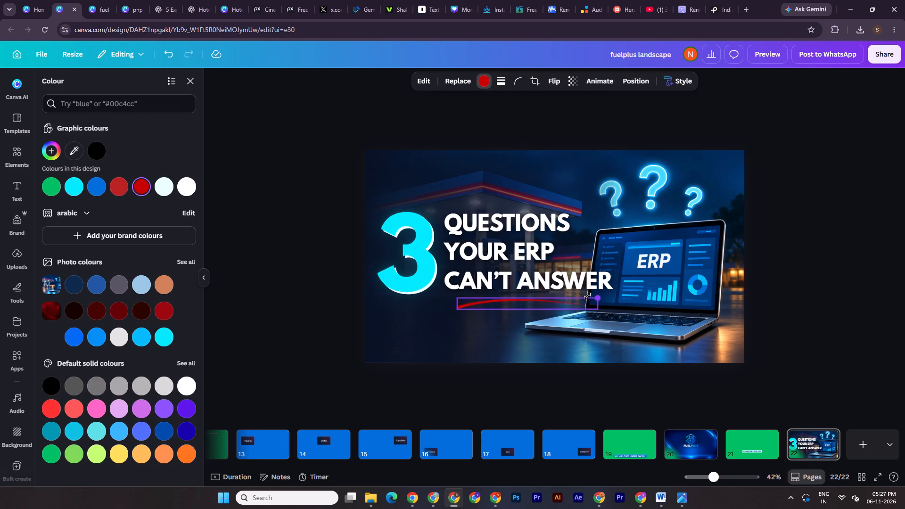
drag(587, 296, 577, 296)
drag(507, 333, 510, 337)
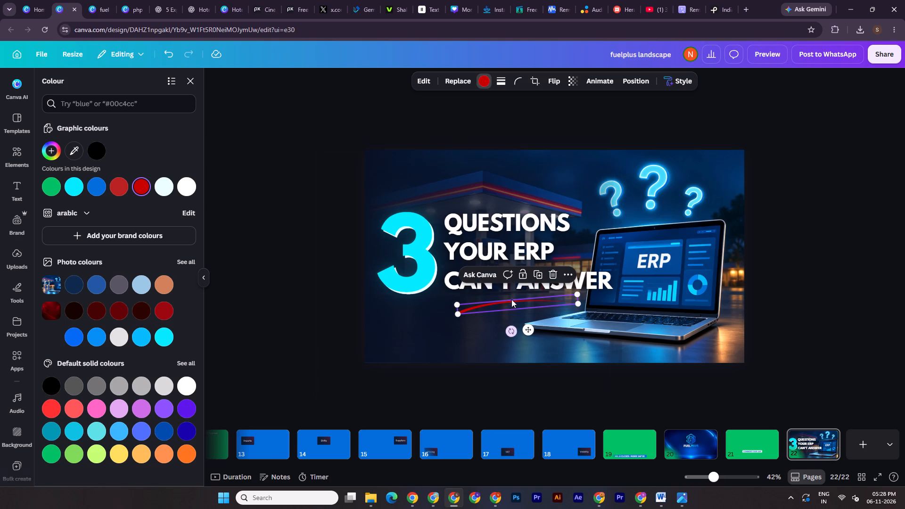
drag(506, 304, 513, 300)
double_click(801, 240)
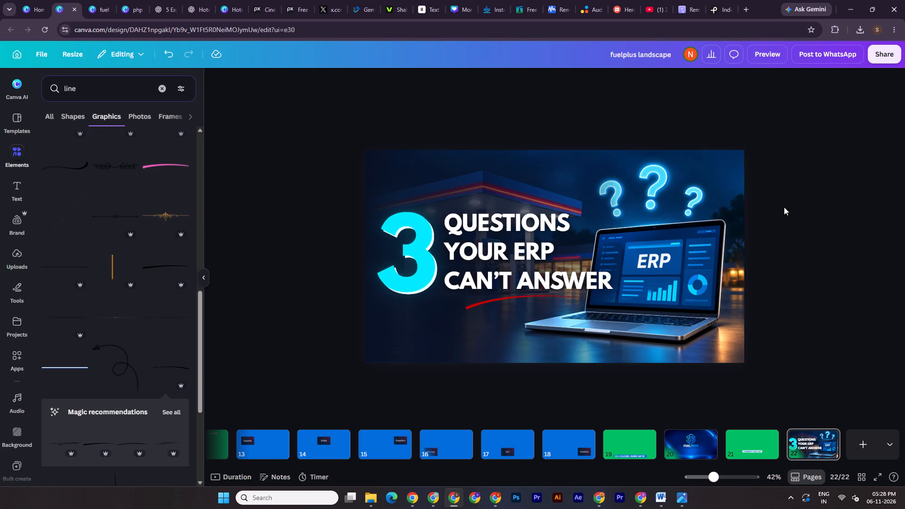
Apply the Pan animation to the large "3" and the headline together, on enter only.
click(416, 278)
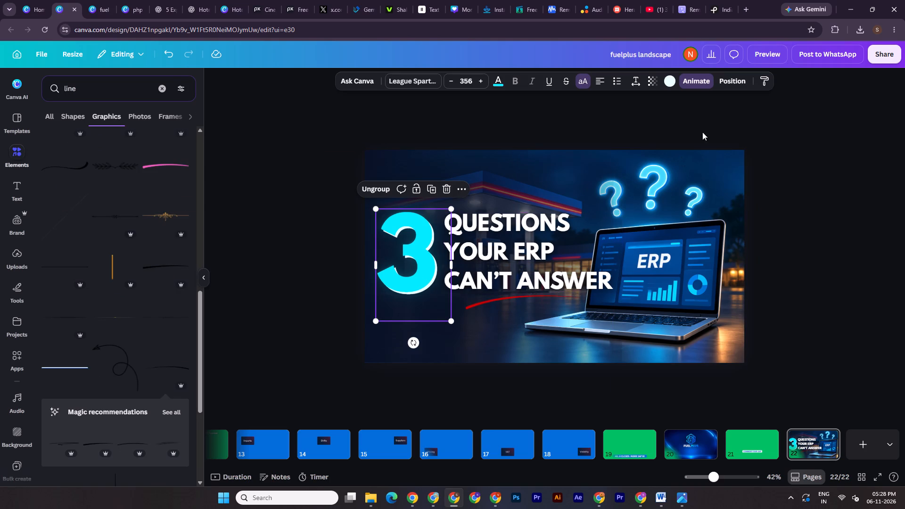
shift+click(503, 272)
click(707, 82)
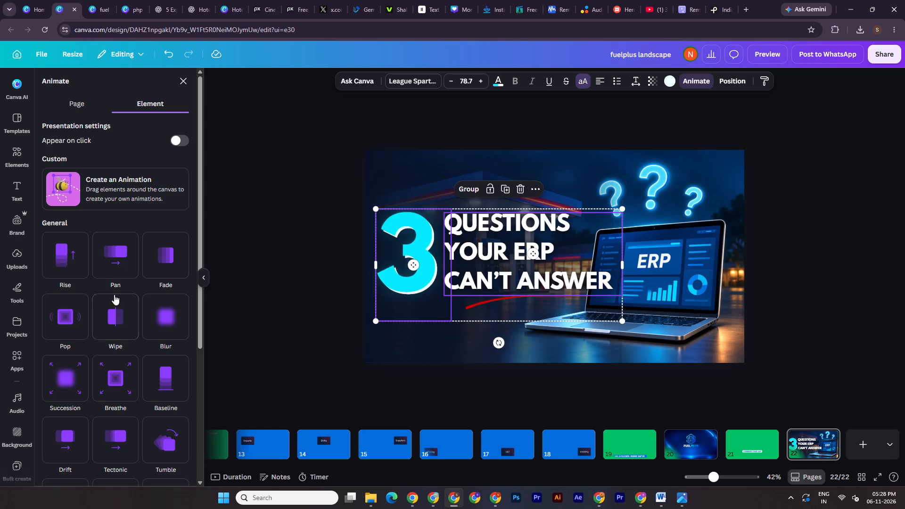
click(119, 262)
click(99, 330)
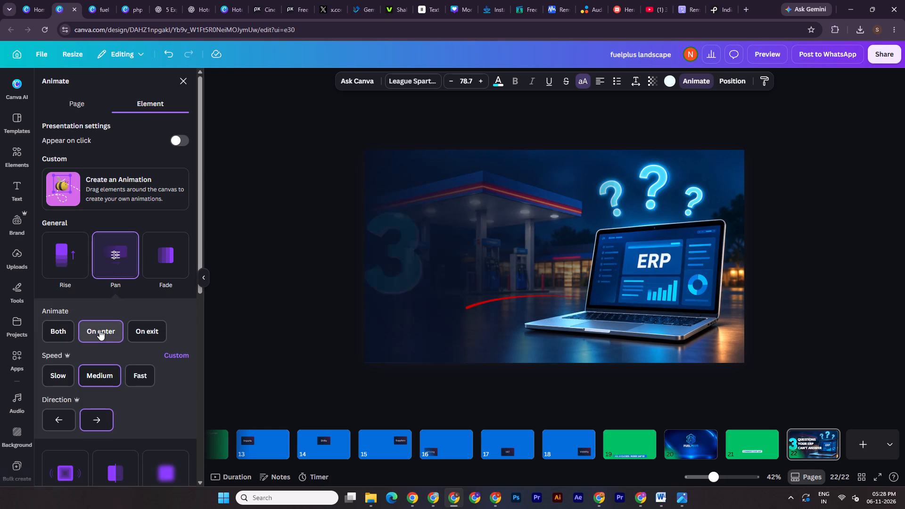
Apply the Wipe animation to the red underline stroke, on enter only.
click(469, 309)
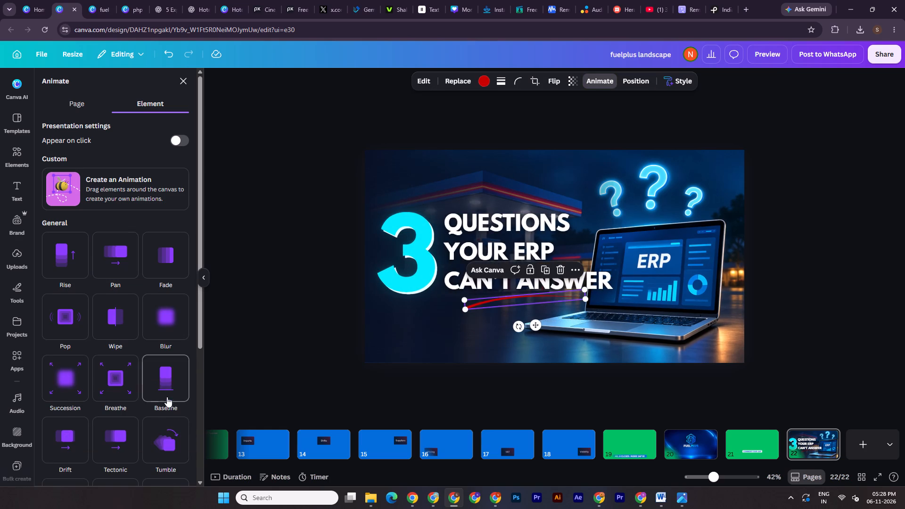
click(118, 331)
click(107, 383)
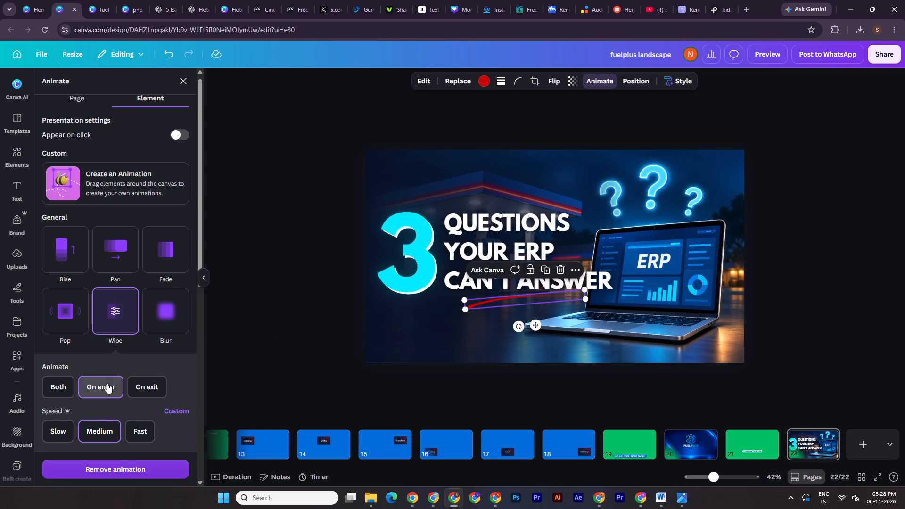
double_click(889, 246)
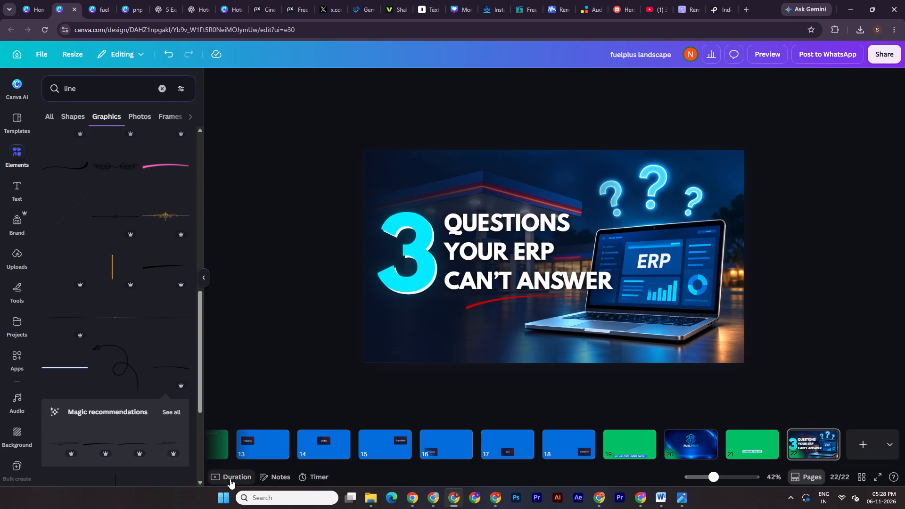
Show the page durations and copy the finished Scene 1 page at the end of the timeline.
click(230, 479)
click(816, 435)
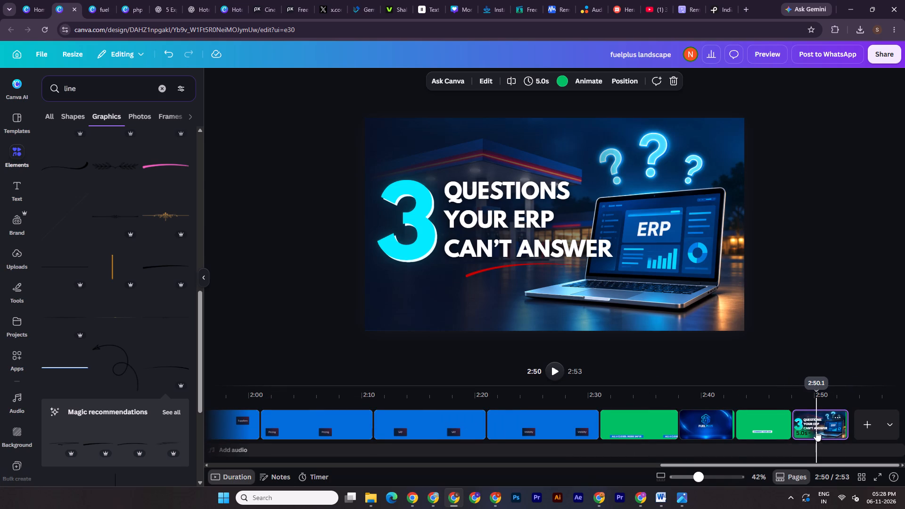
key(ctrl+c)
Create a new custom-size design of 1920 × 1080 px from the Canva home page.
click(42, 0)
click(633, 146)
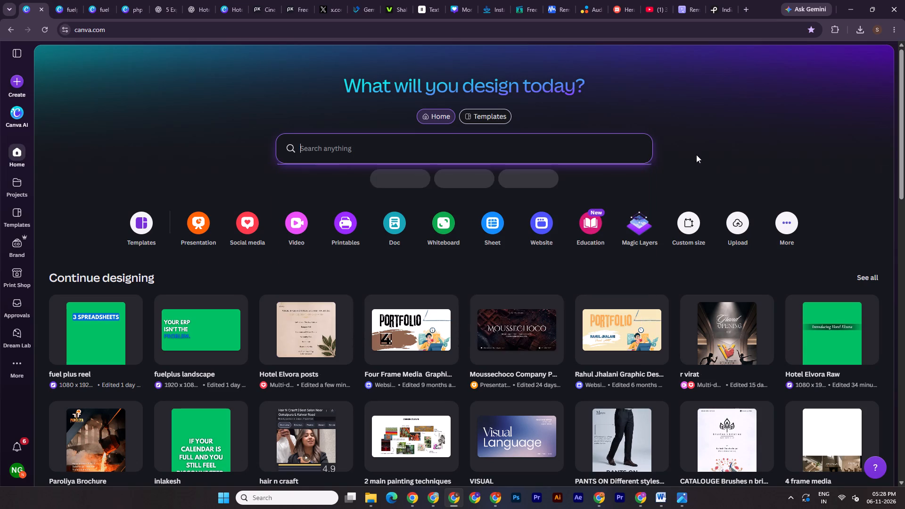
click(726, 151)
click(690, 220)
click(272, 120)
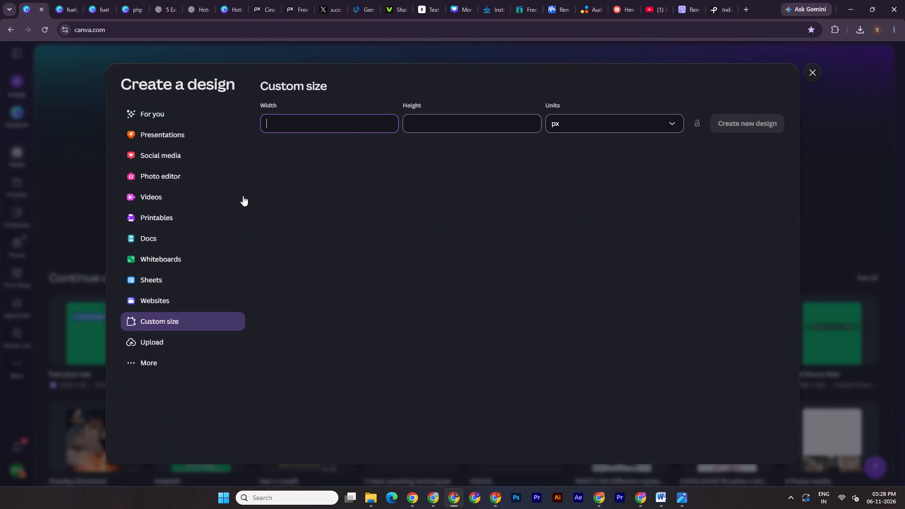
key(1)
text(920)
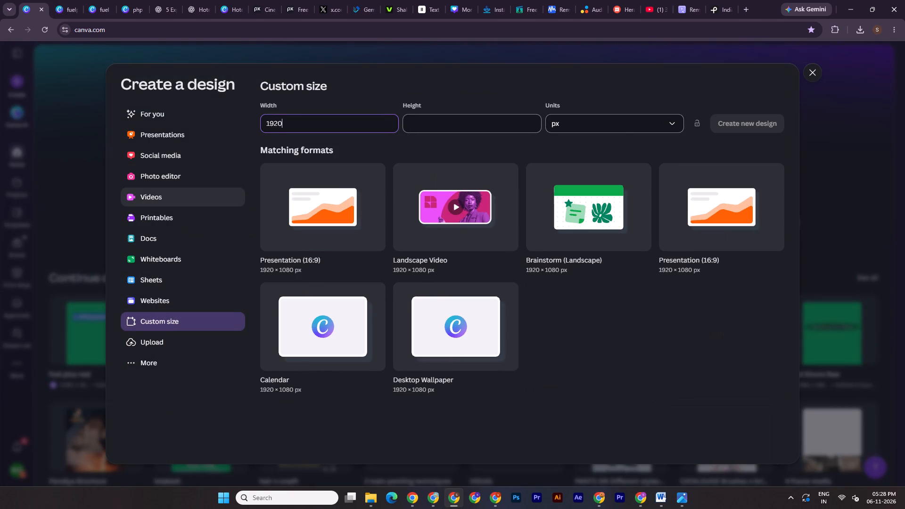
click(455, 126)
text(1080)
key(Return)
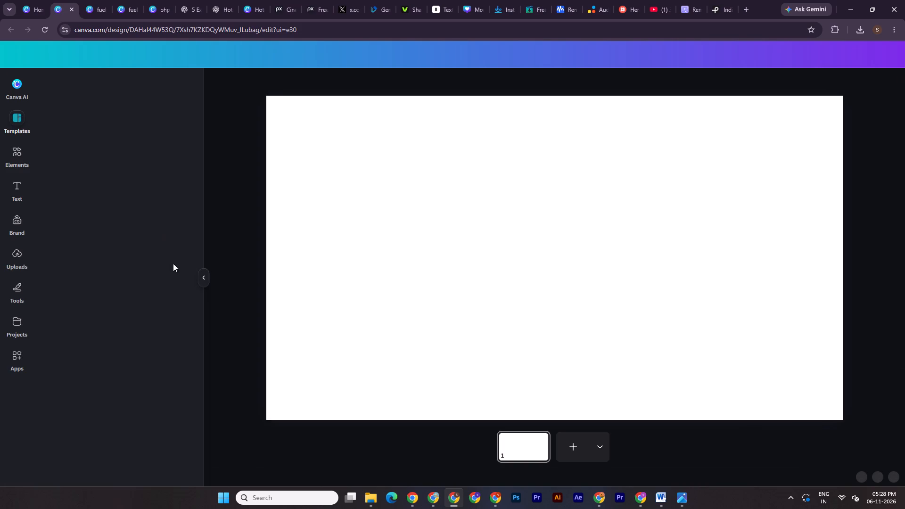
Paste the copied Scene 1 page into the new design and delete the blank page.
click(508, 276)
key(ctrl+v)
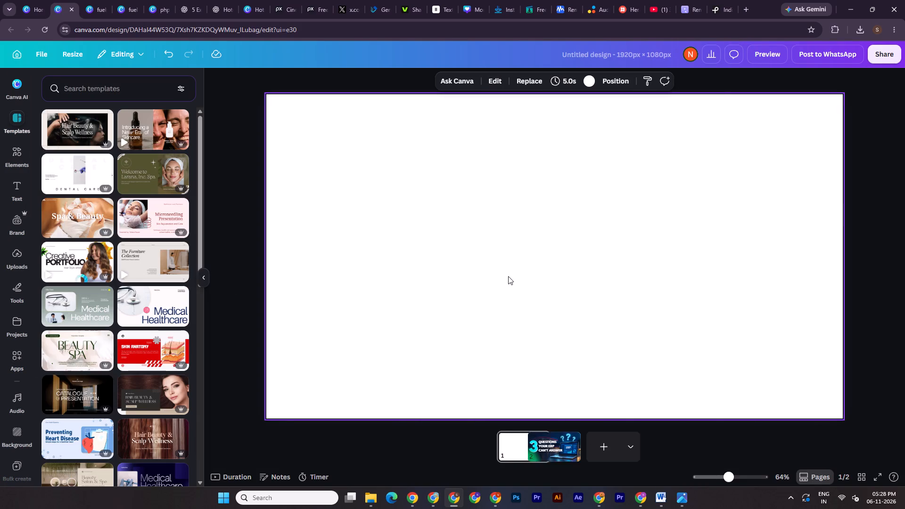
click(491, 453)
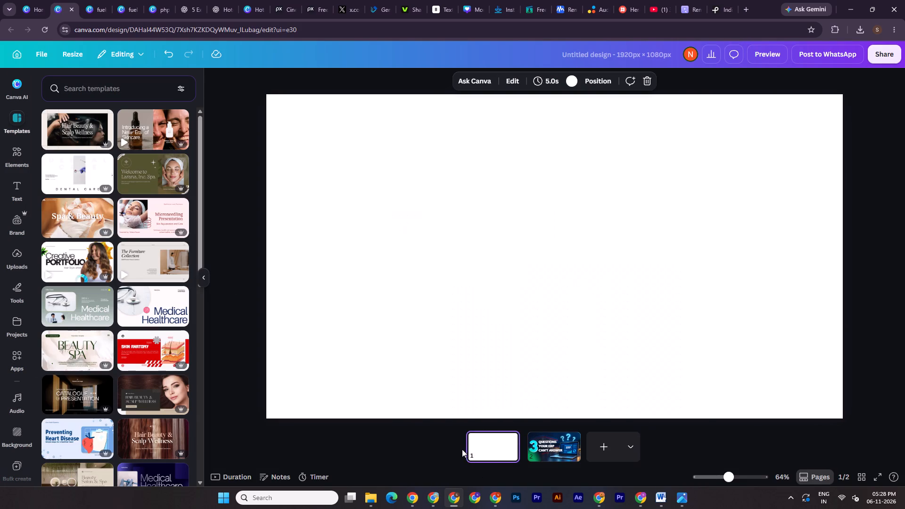
key(Delete)
Open the "Shalini" folder to view the uploaded scene images.
scroll(0, 428, down, 10)
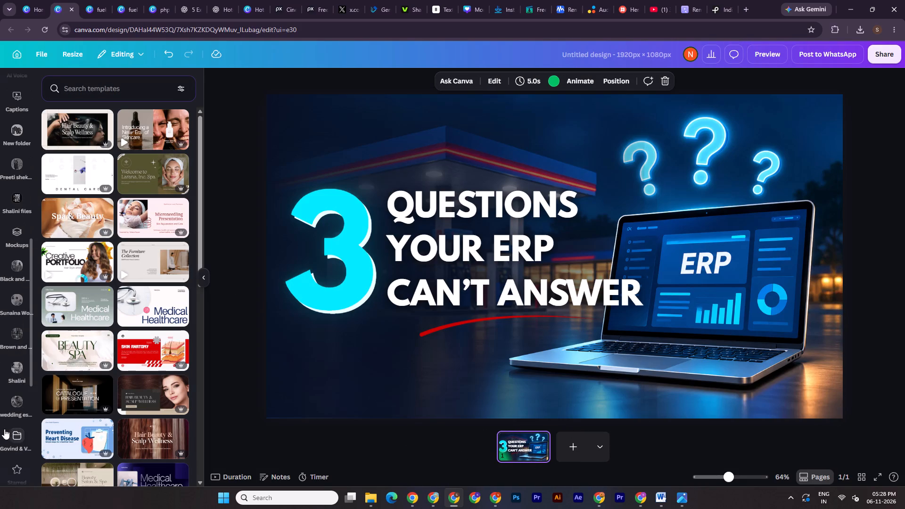
click(16, 370)
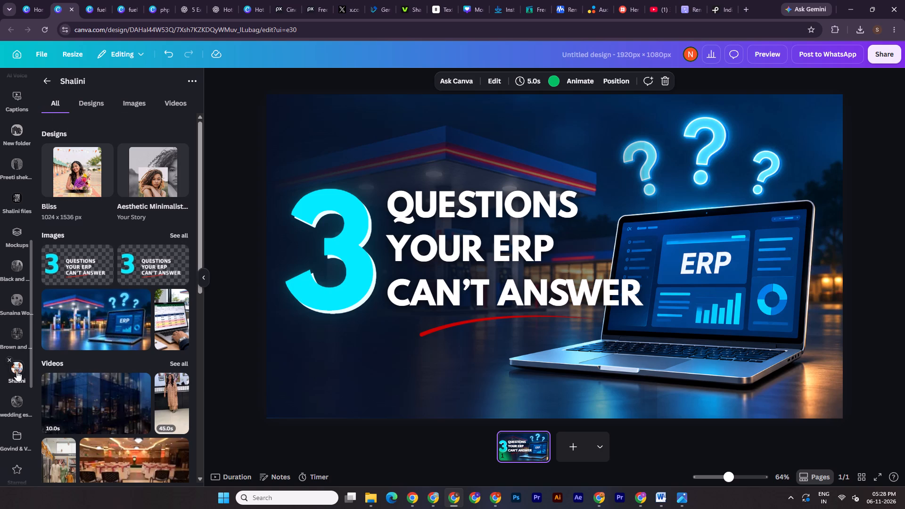
click(243, 319)
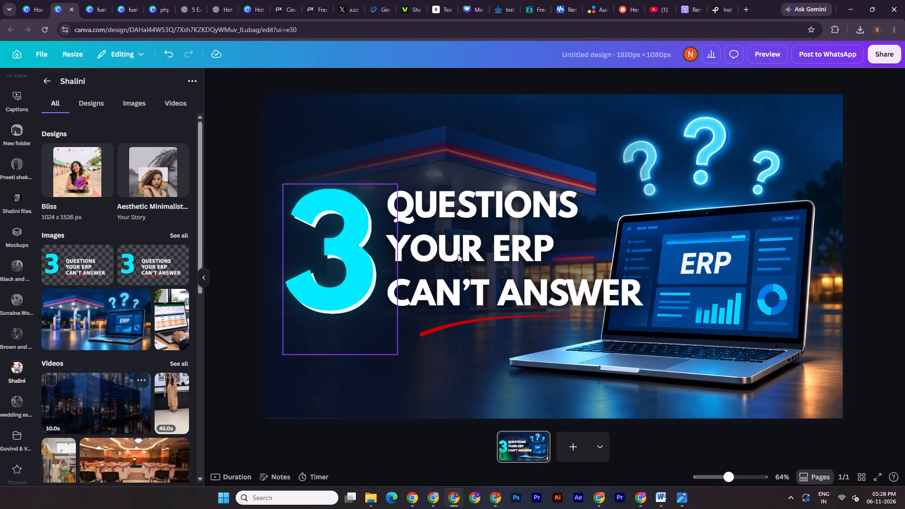
click(853, 165)
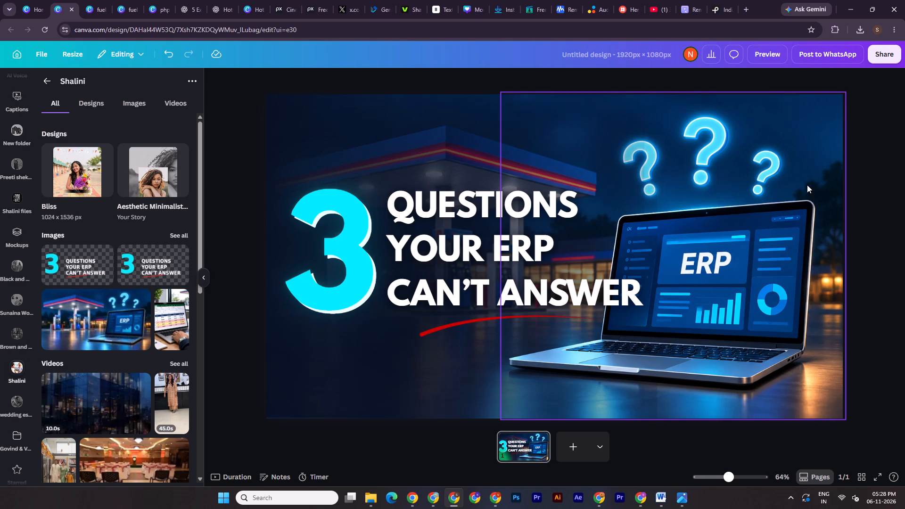
click(903, 236)
Fit the page in view and play the Scene 1 timeline to check its animations.
click(728, 478)
click(224, 477)
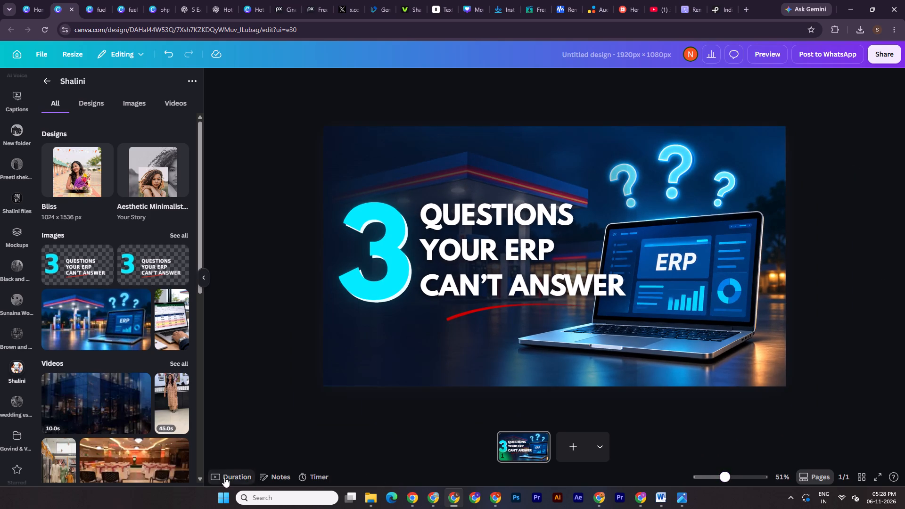
click(559, 371)
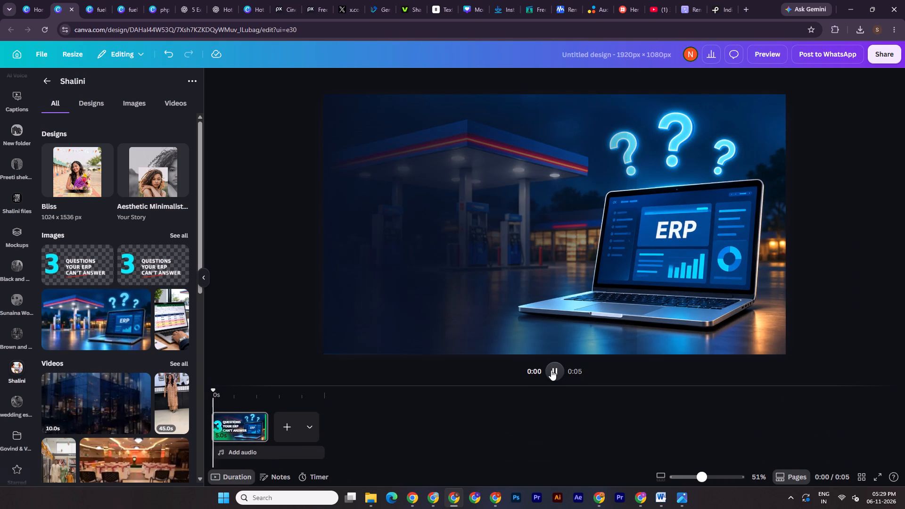
Replay Scene 1 from the start and check the Pan animation settings of the large "3".
click(551, 370)
drag(230, 390, 184, 391)
click(550, 370)
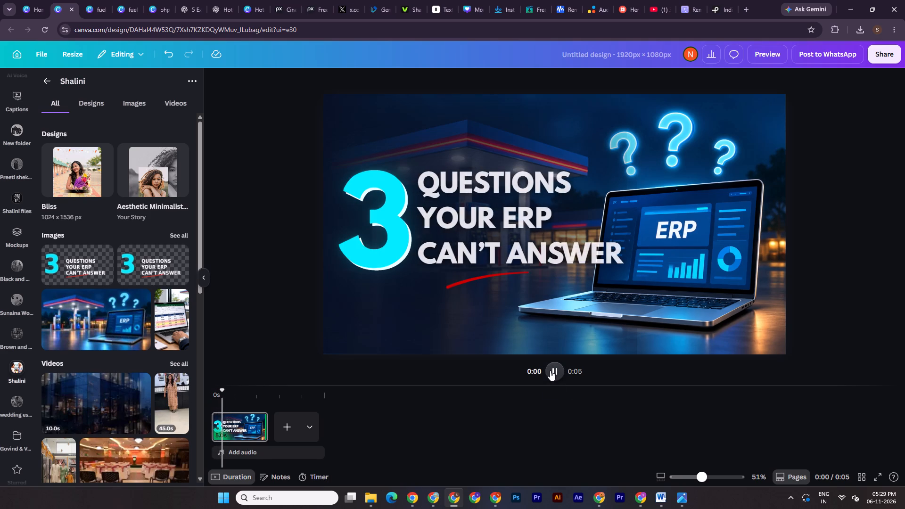
click(388, 244)
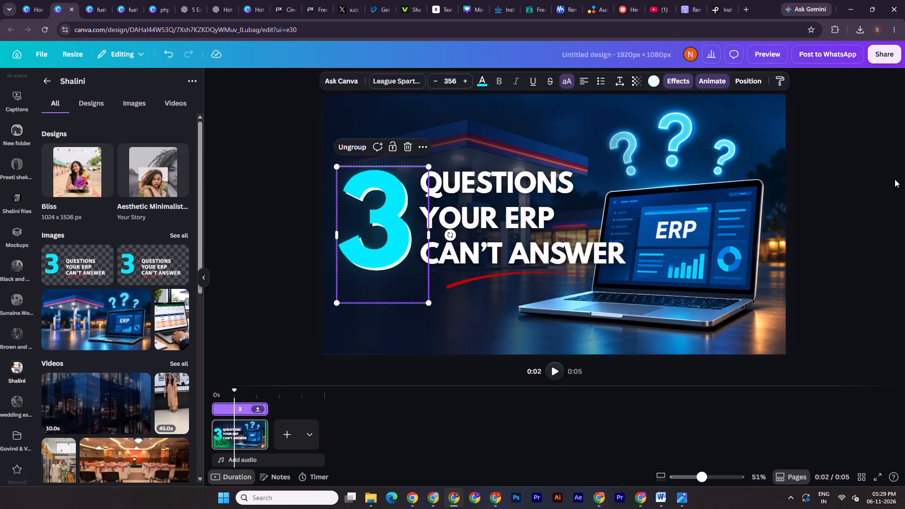
click(897, 181)
shift+click(390, 236)
click(694, 84)
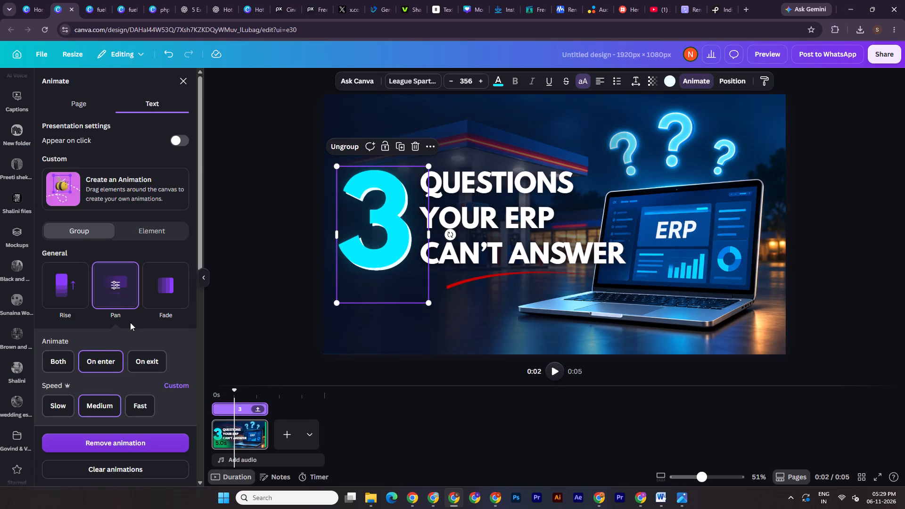
click(104, 302)
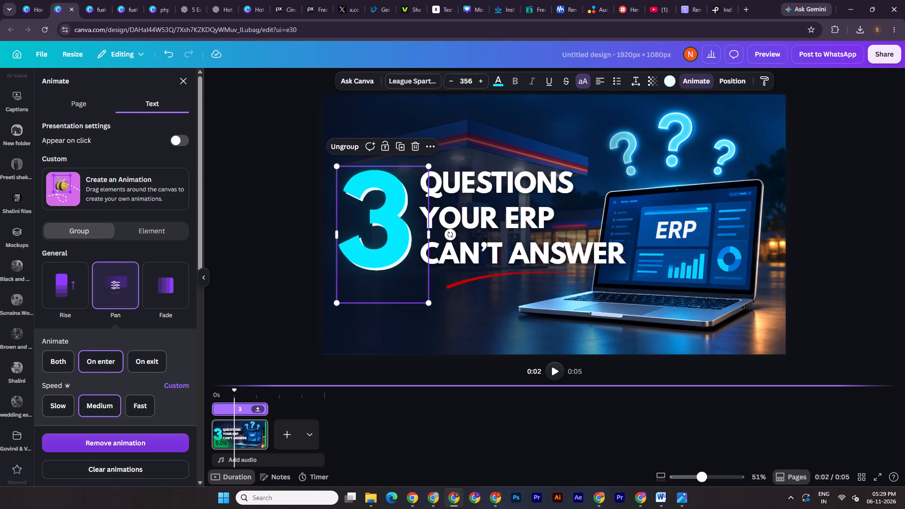
drag(234, 389, 188, 386)
click(553, 368)
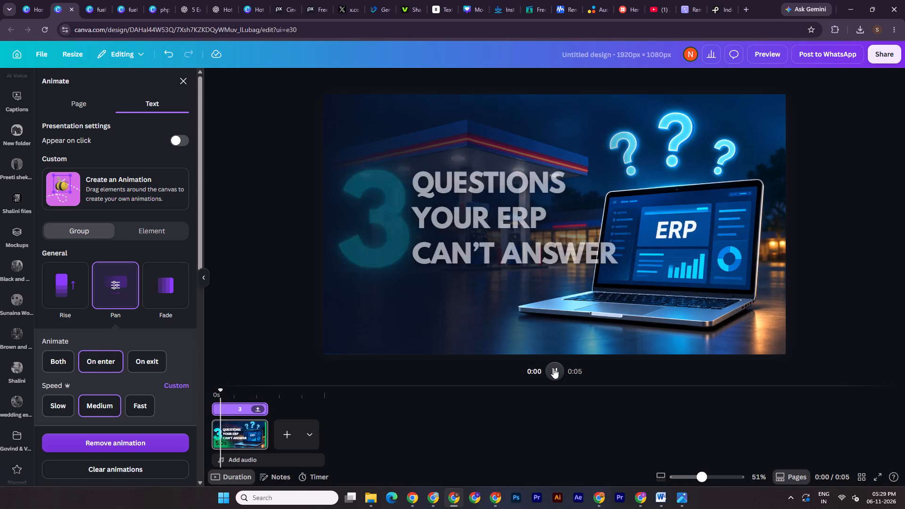
Give the "3" and the heading text together a custom Pan entrance duration slightly over 0.9 s.
shift+click(370, 230)
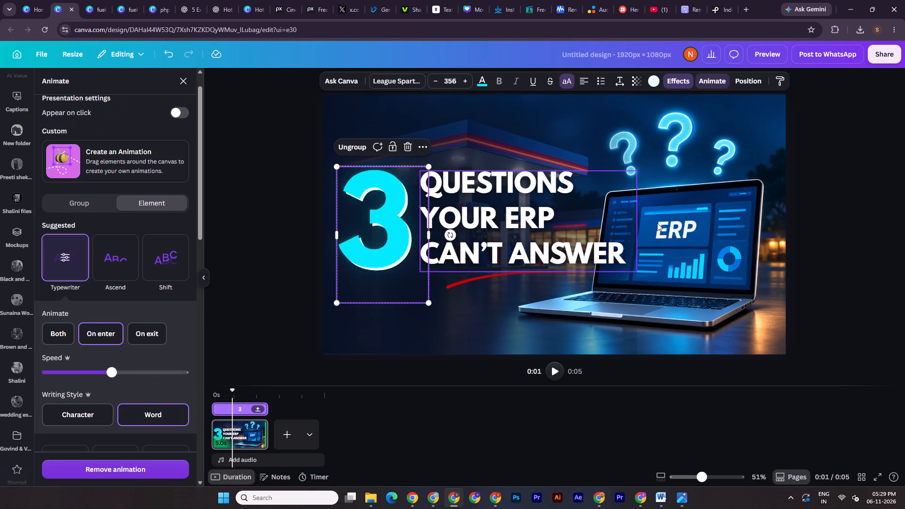
shift+click(447, 244)
click(207, 246)
double_click(258, 240)
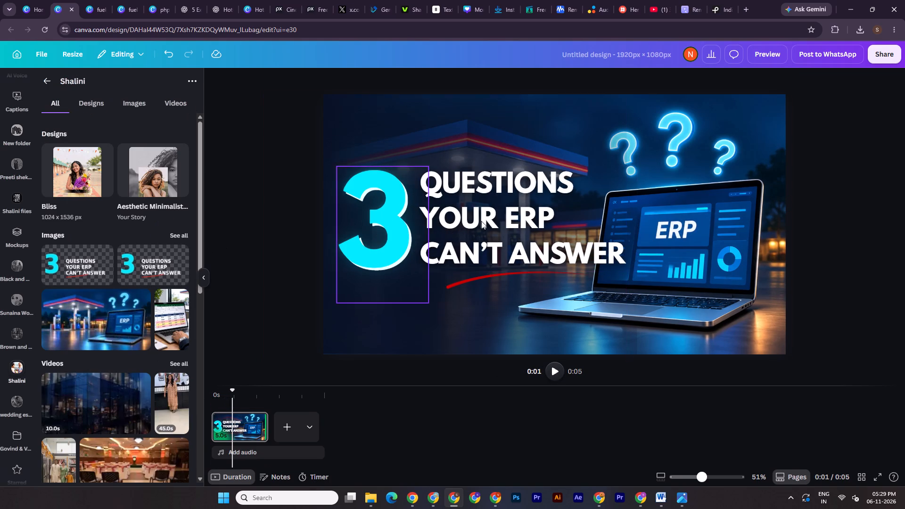
shift+click(481, 221)
shift+click(398, 230)
click(704, 81)
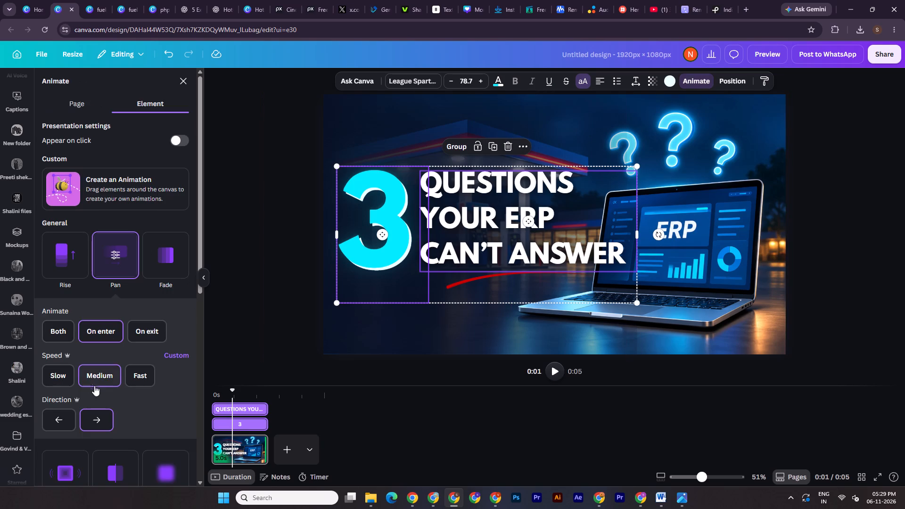
scroll(99, 398, down, 2)
click(186, 263)
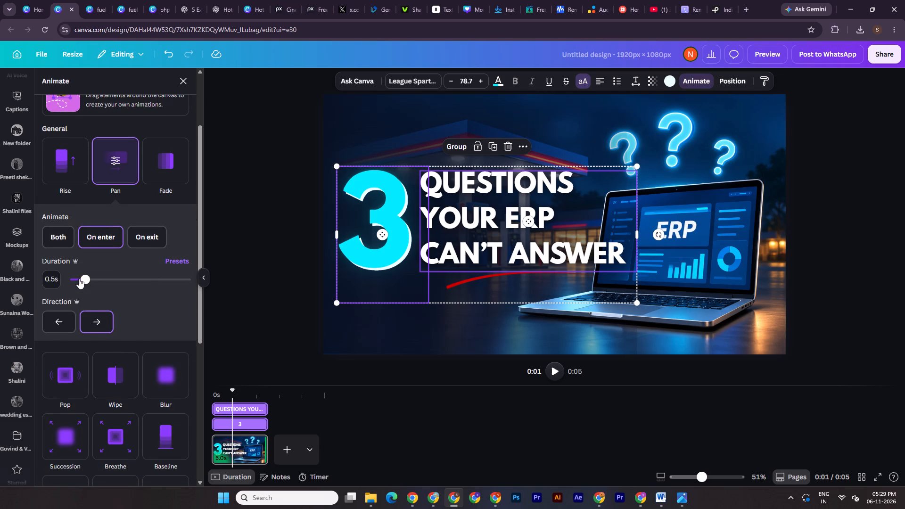
drag(82, 279, 95, 279)
drag(95, 279, 96, 279)
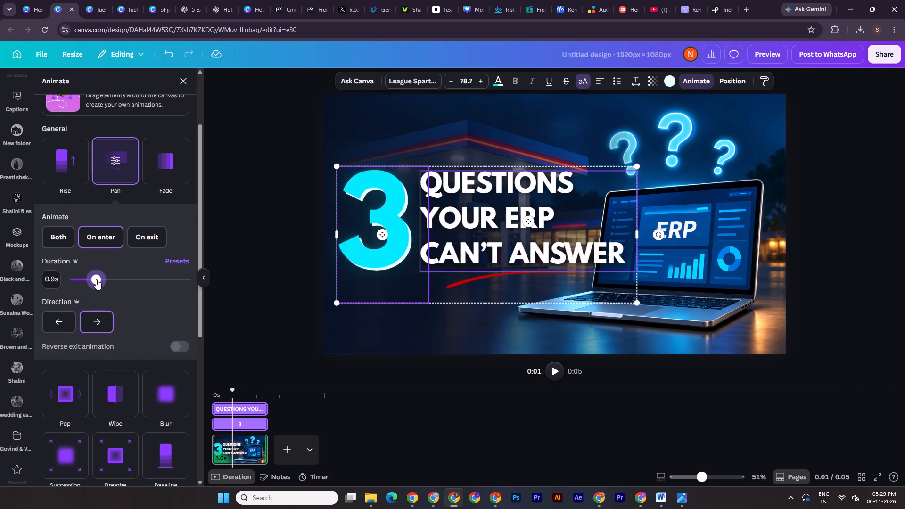
drag(96, 279, 99, 279)
double_click(877, 240)
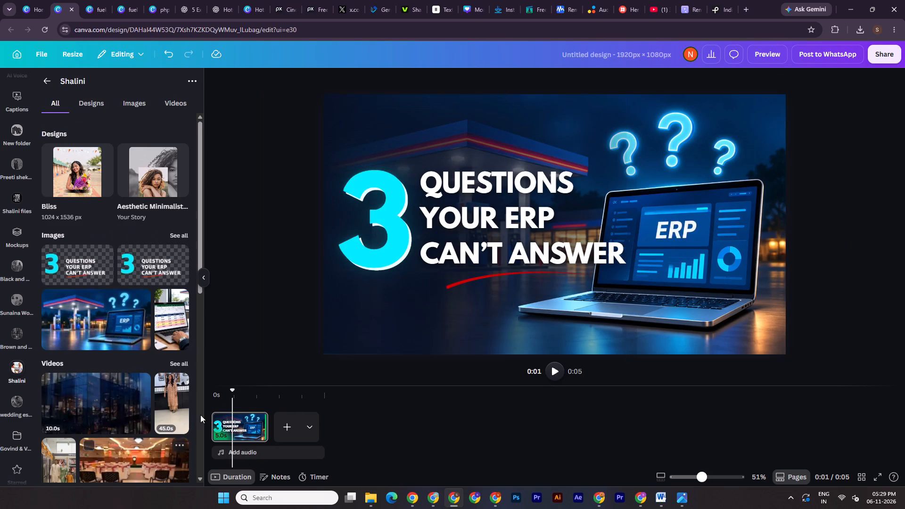
Play Scene 1 from the start to check the timing of the text entrance.
drag(231, 392, 164, 393)
key(space)
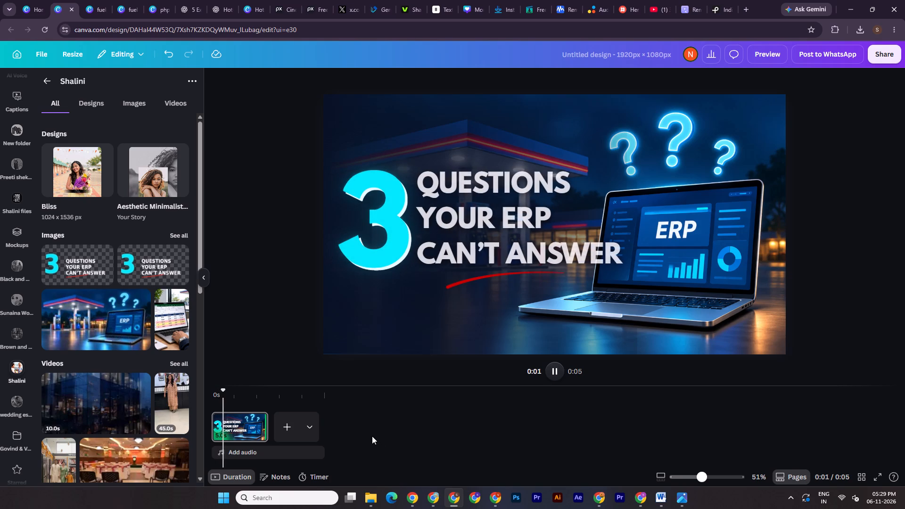
key(space)
Shorten the Scene 1 page to 2.5 seconds on the timeline.
drag(255, 430, 233, 428)
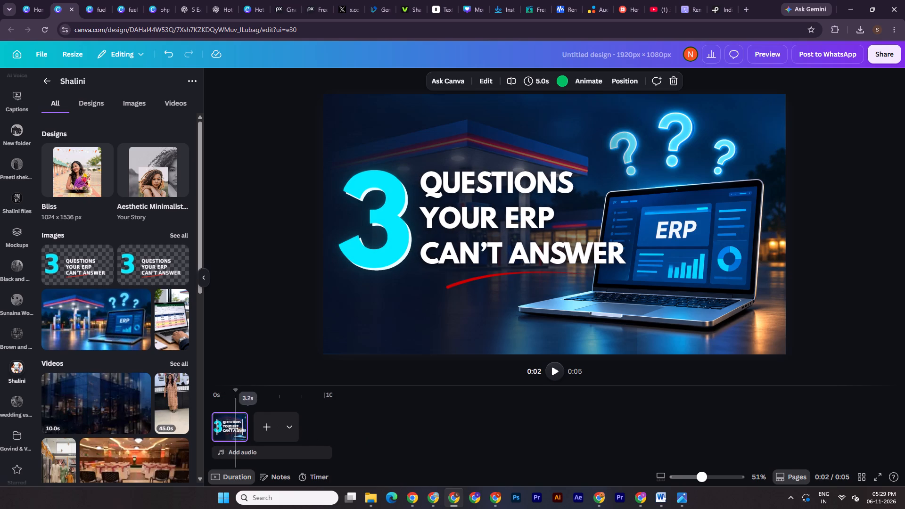
drag(233, 428, 229, 427)
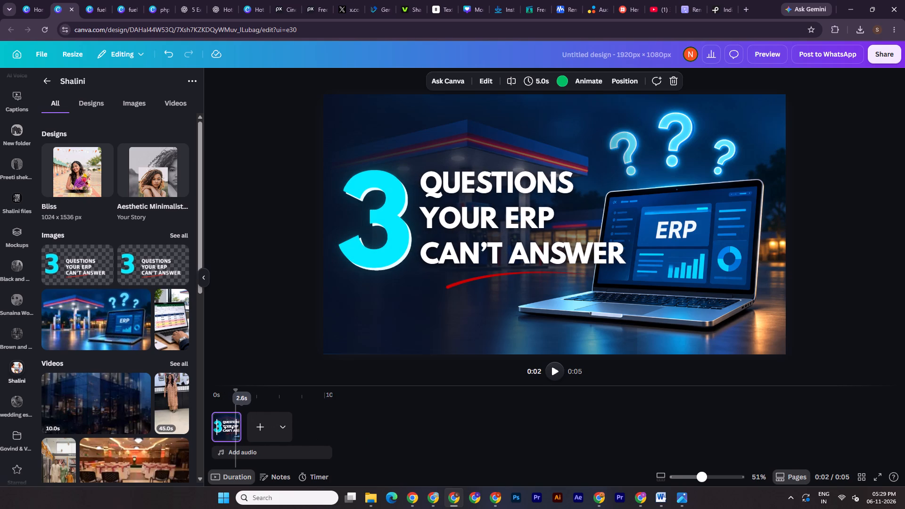
drag(229, 427, 228, 427)
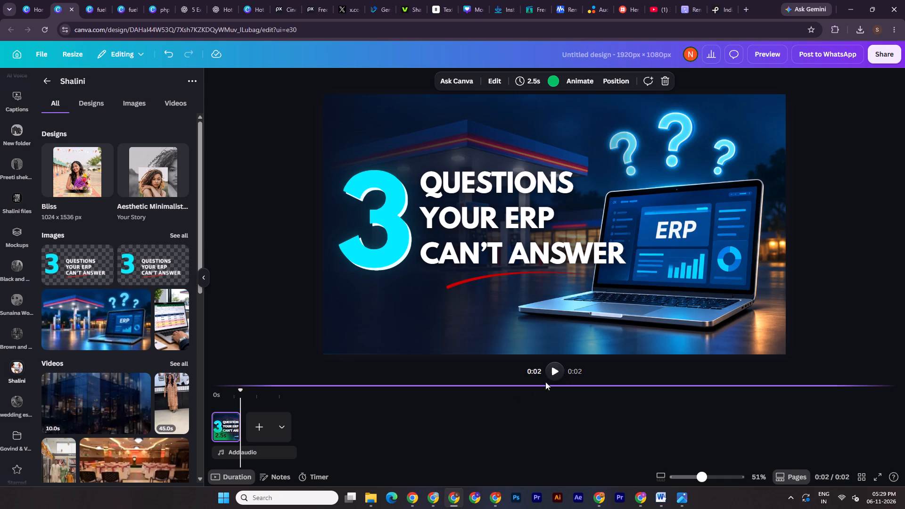
Add a blank page after Scene 1 for Scene 2.
click(254, 425)
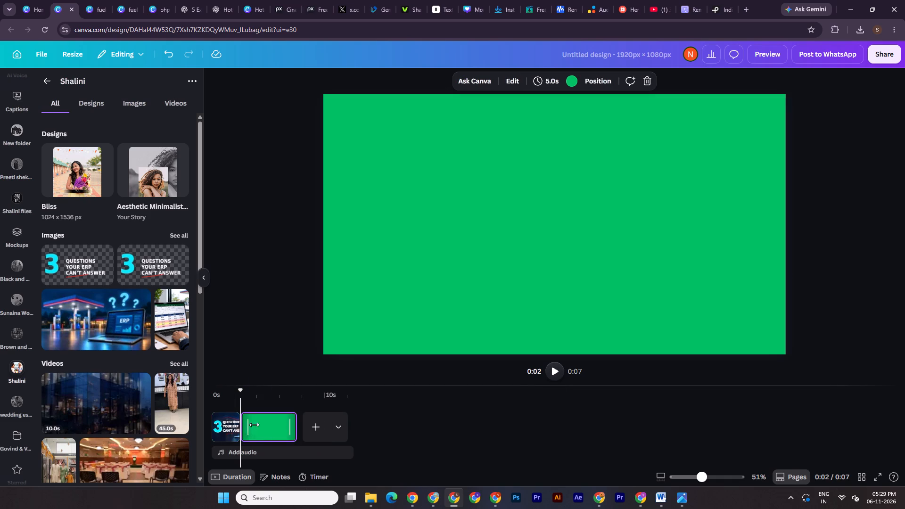
Change the page background of both Scene 1 and the new page to the dark navy photo colour #0F294C.
click(220, 436)
click(448, 283)
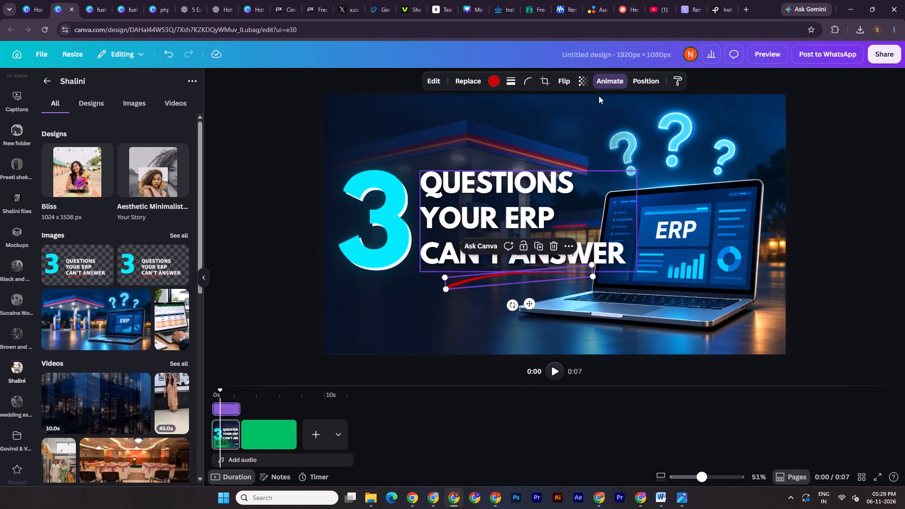
click(648, 75)
click(156, 113)
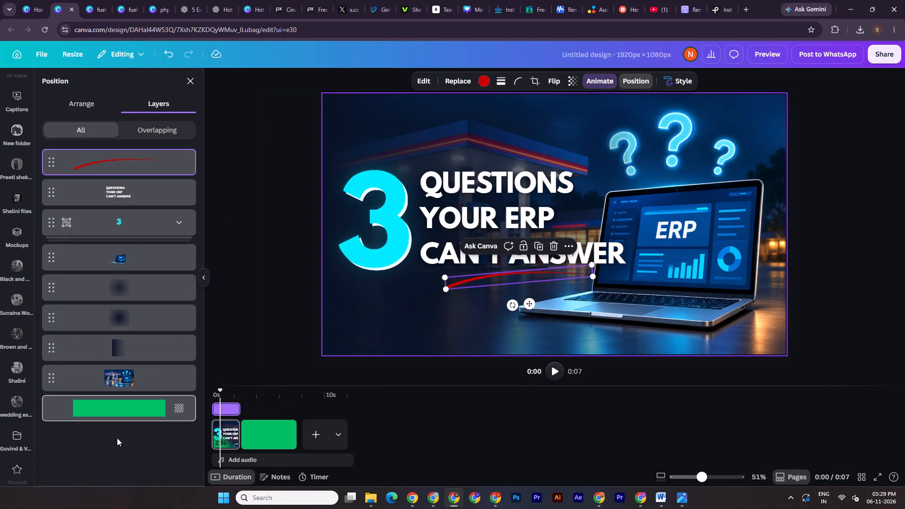
click(122, 412)
click(580, 79)
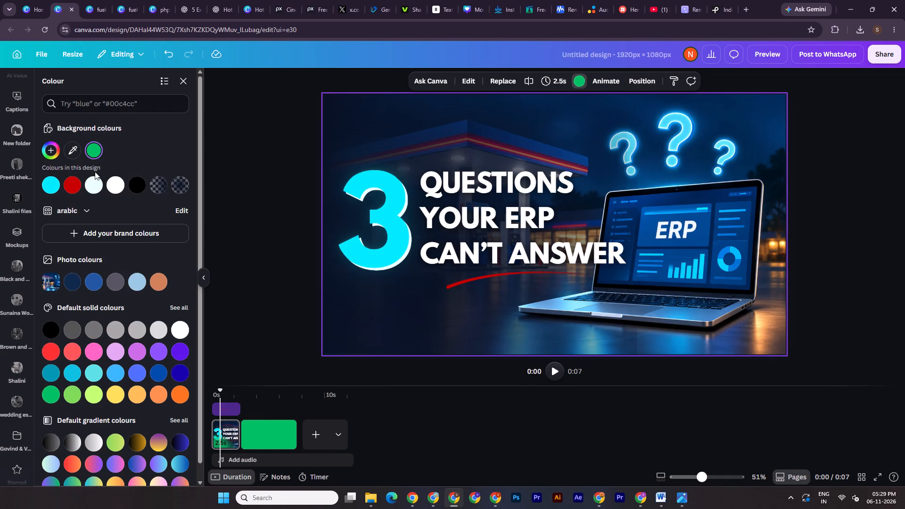
click(79, 279)
click(274, 444)
click(72, 273)
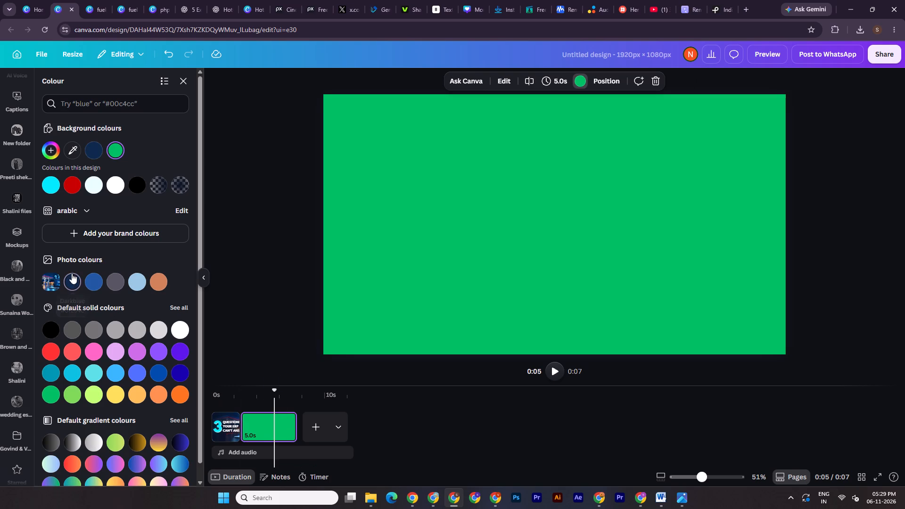
click(859, 217)
Return to the start of the timeline and consult the Fuel Plus LinkedIn Video Storyboard image for the Scene 2 layout.
drag(270, 392, 188, 394)
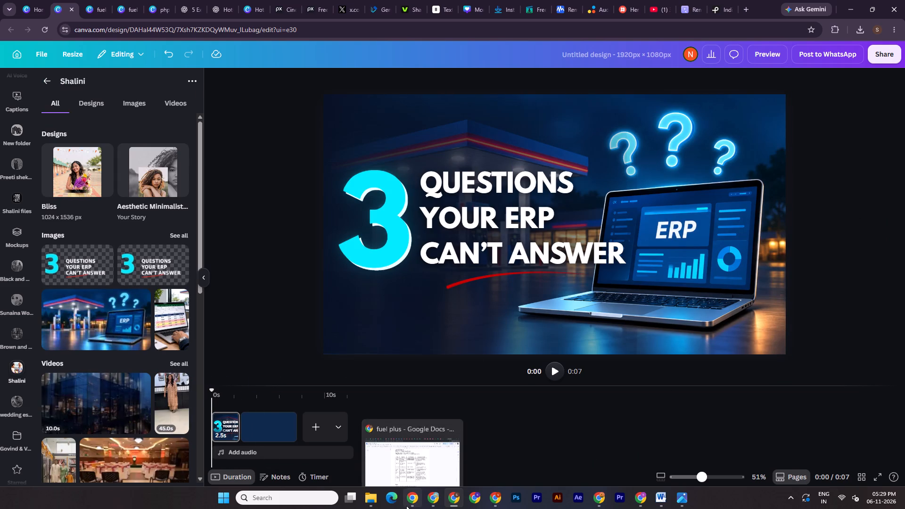
click(684, 501)
click(682, 501)
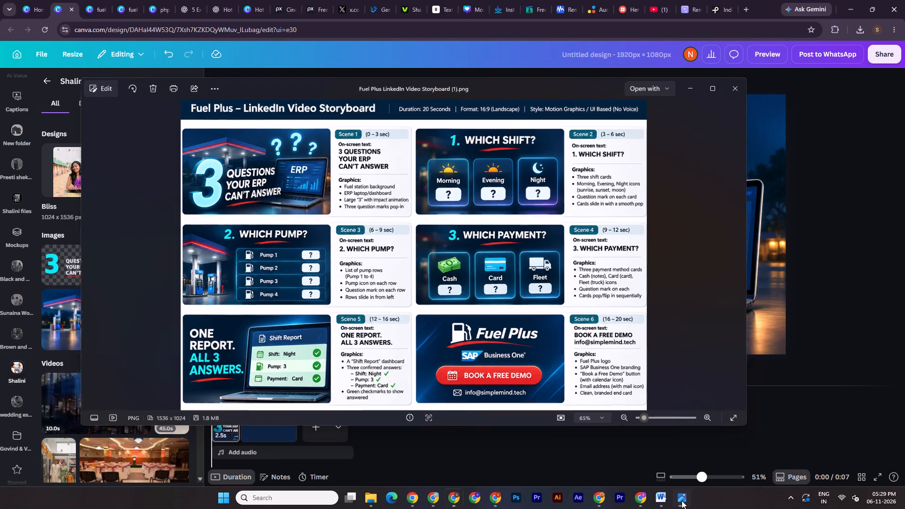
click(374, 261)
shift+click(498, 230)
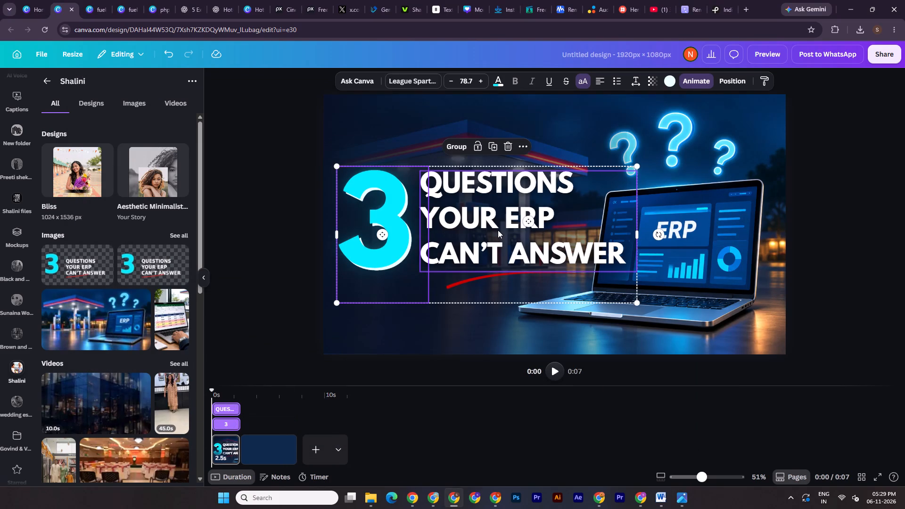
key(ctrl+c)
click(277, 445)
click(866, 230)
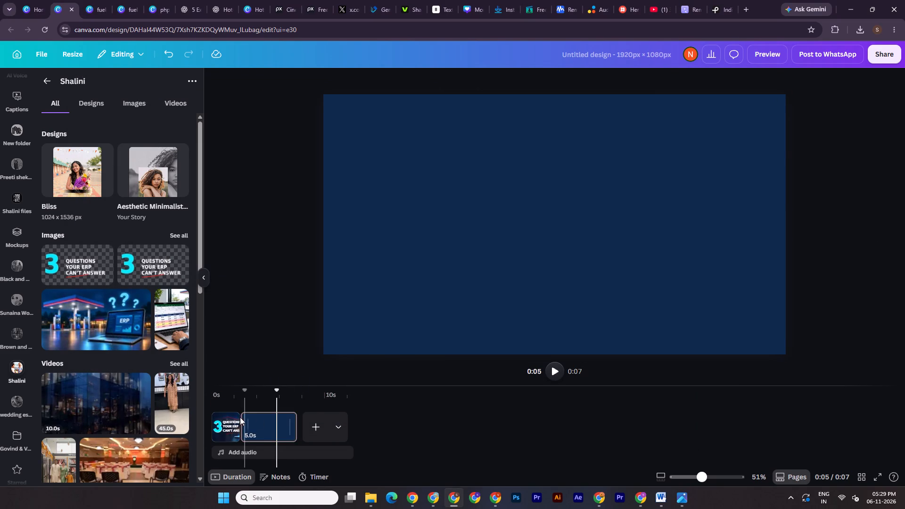
Copy the full-page fuel station photo from the bottom of Scene 1's image layers and paste it onto the second page.
click(238, 417)
click(726, 178)
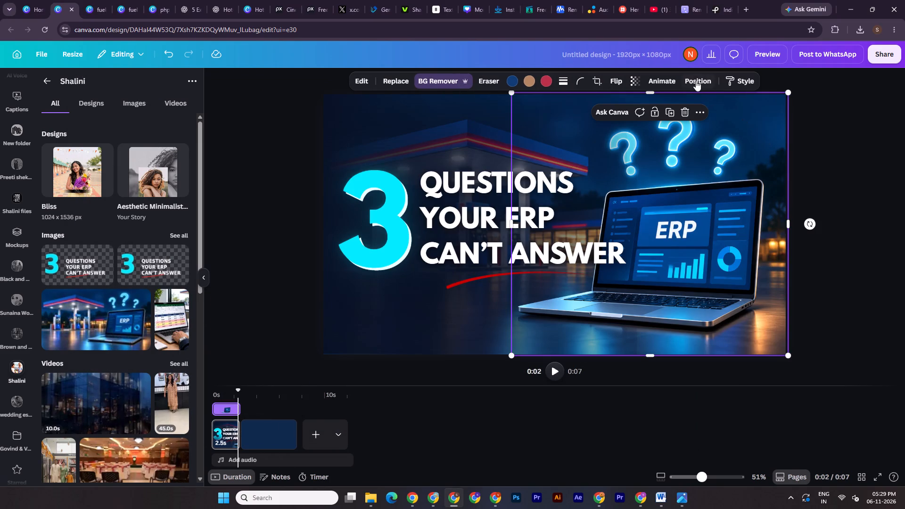
click(696, 81)
click(133, 369)
key(ctrl+c)
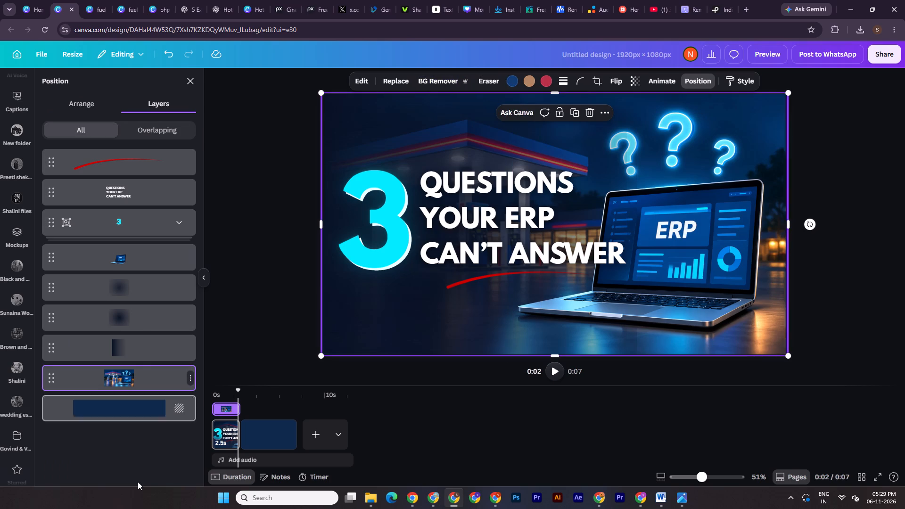
click(286, 431)
key(ctrl+v)
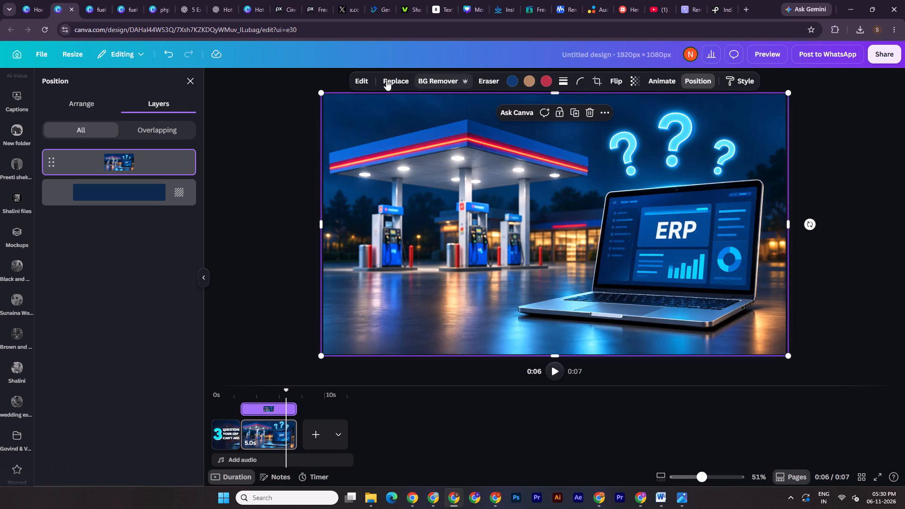
Apply a whole-image blur with an intensity above 29 to the fuel station photo on the second page.
click(367, 78)
click(172, 151)
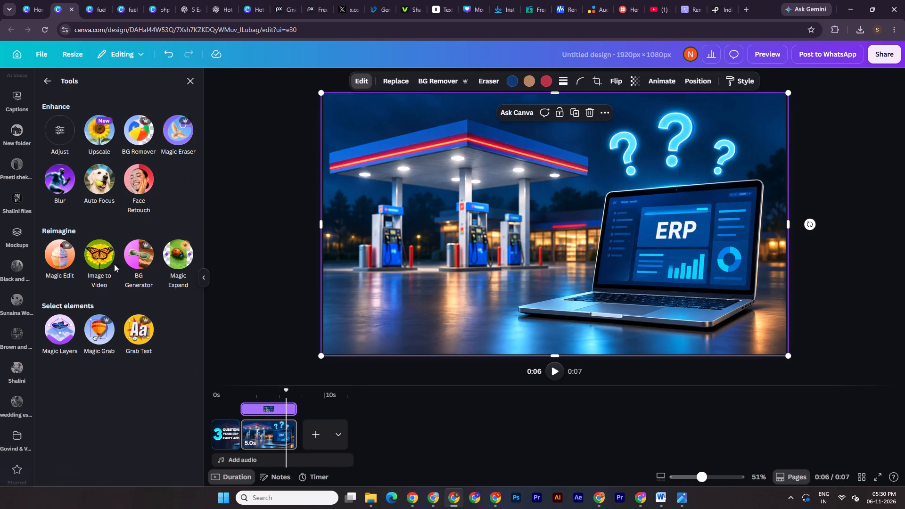
click(59, 185)
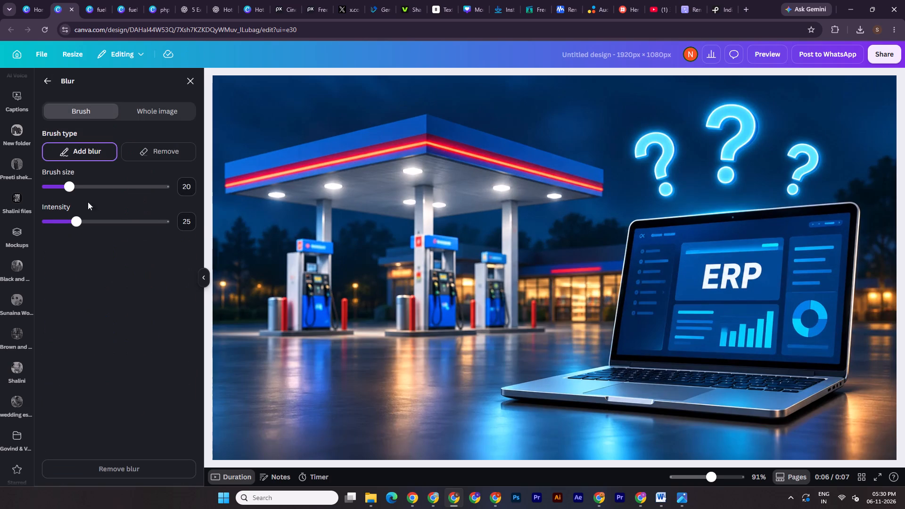
click(150, 114)
drag(57, 154, 81, 154)
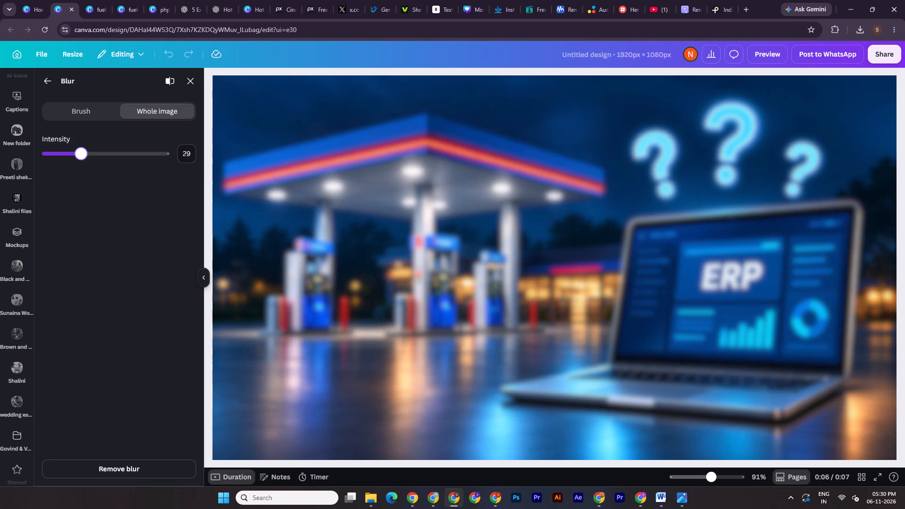
drag(80, 153, 95, 153)
click(192, 73)
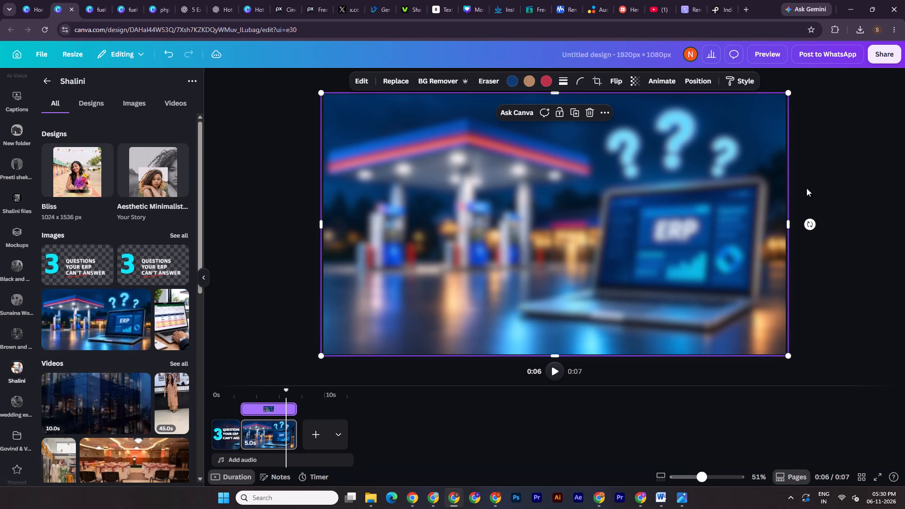
Lower the blurred photo's transparency value to slightly under 43 so the navy background shows through.
click(624, 79)
click(635, 80)
drag(649, 119, 617, 117)
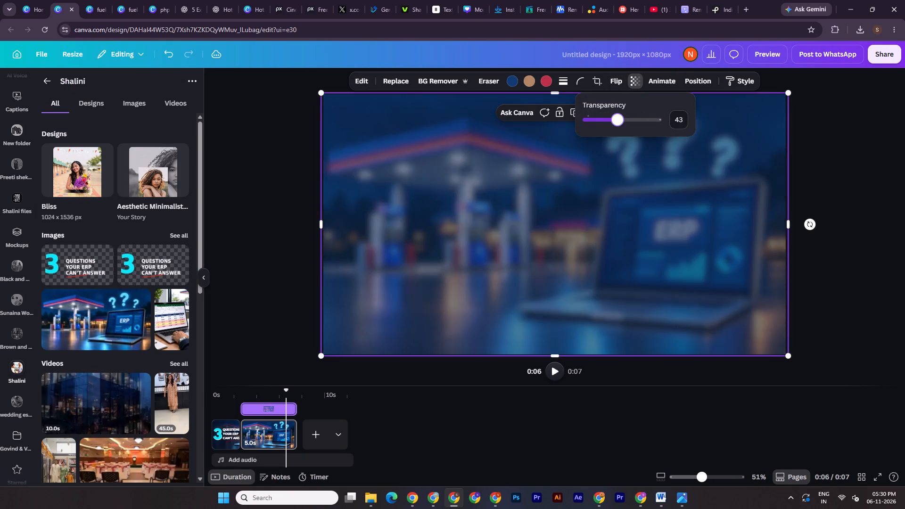
drag(617, 117, 610, 120)
Darken the second page's background colour to navy #02142B behind the blurred photo.
click(705, 86)
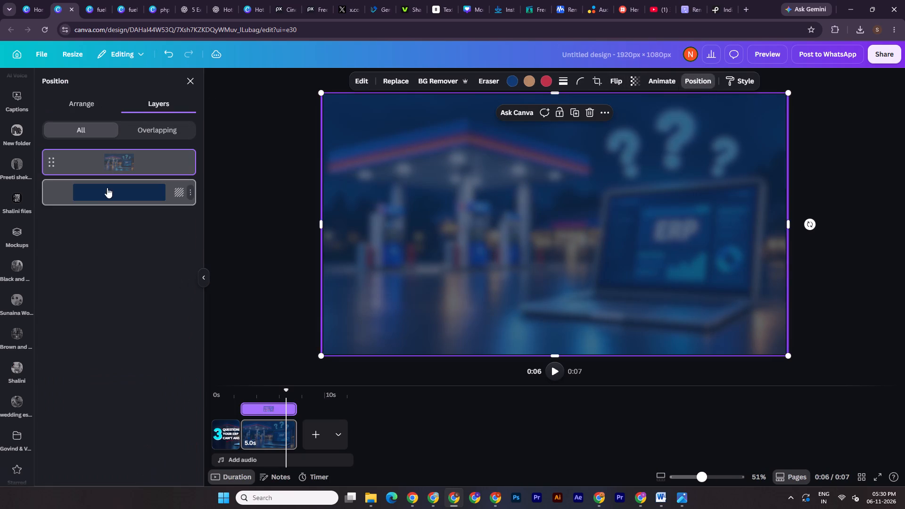
click(107, 188)
click(577, 77)
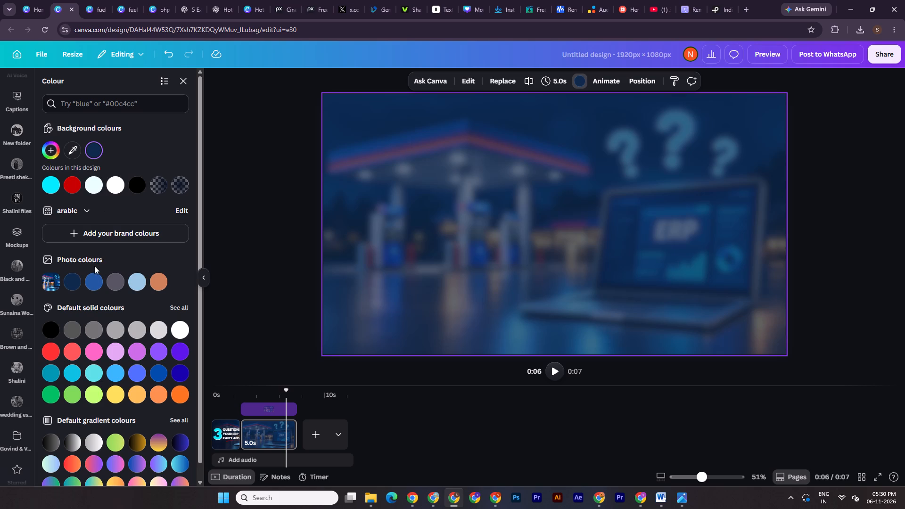
click(75, 278)
click(54, 145)
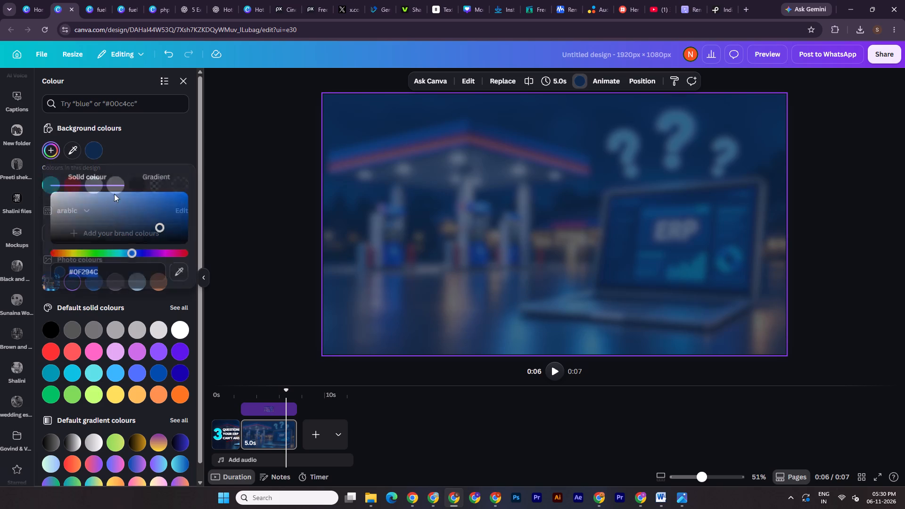
drag(162, 226, 180, 233)
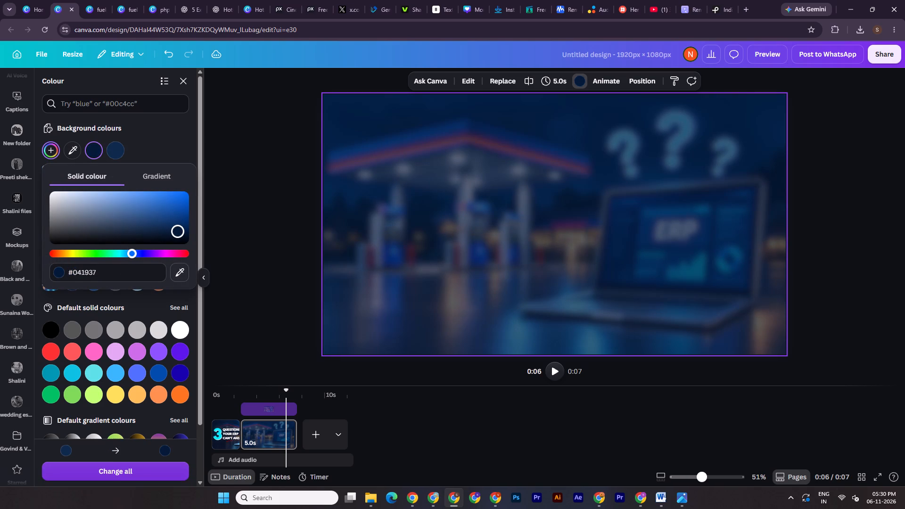
drag(180, 233, 181, 235)
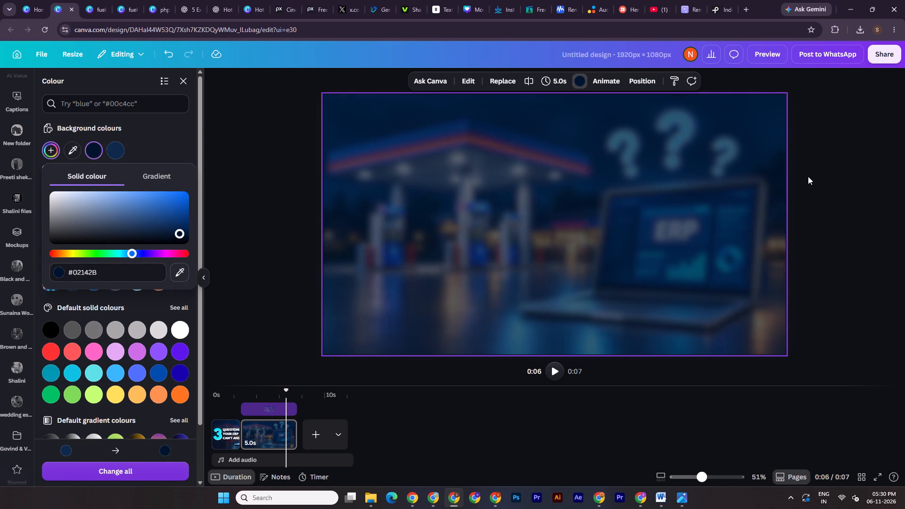
double_click(808, 176)
Copy the large 3 and the "Questions your ERP can't answer" text from Scene 1 and paste them onto the second page.
click(241, 427)
click(228, 426)
shift+click(413, 188)
shift+click(482, 199)
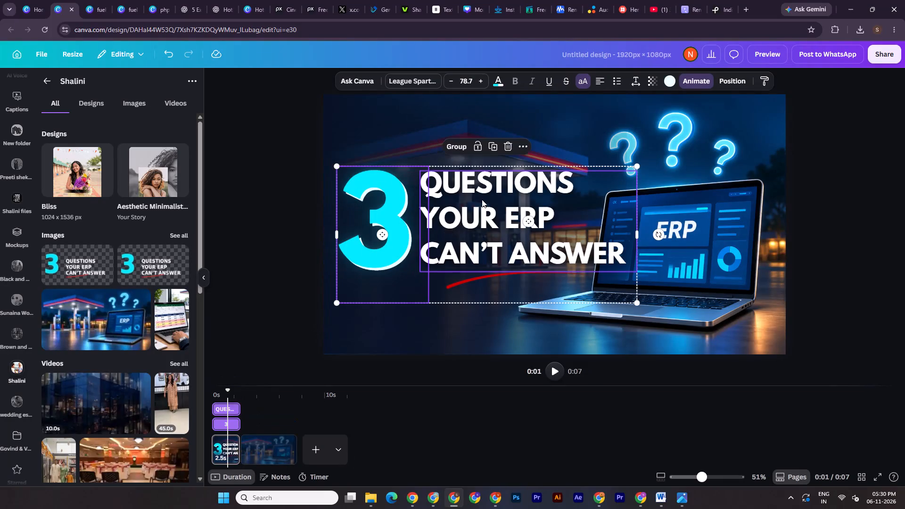
key(ctrl+c)
click(275, 439)
key(ctrl+v)
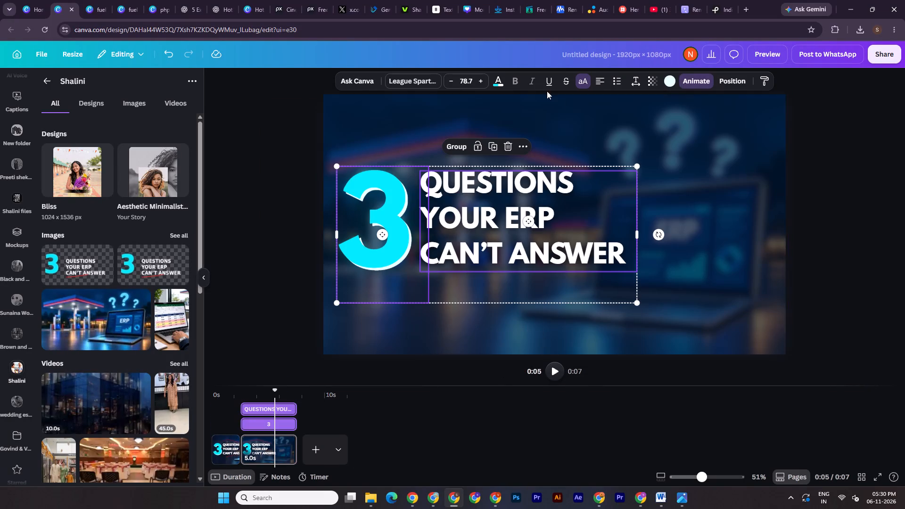
Remove all animations from the second page.
click(688, 79)
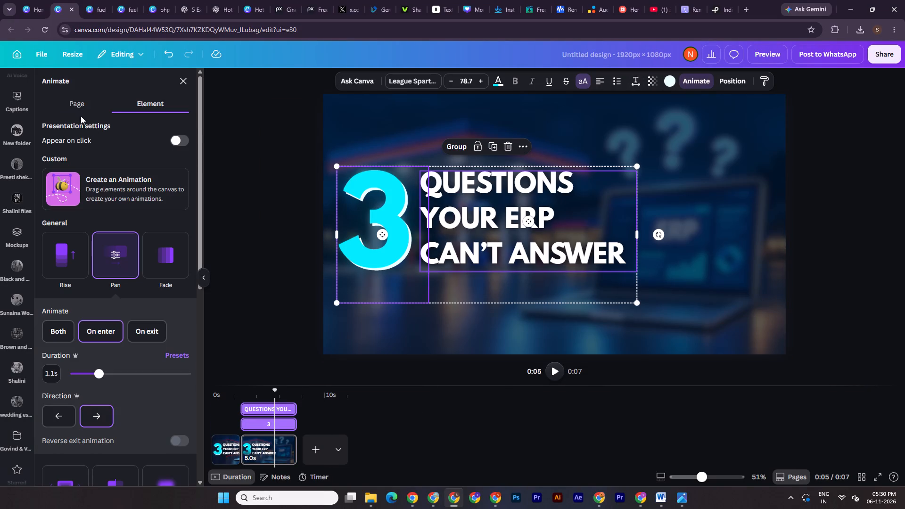
click(79, 106)
click(116, 462)
double_click(842, 186)
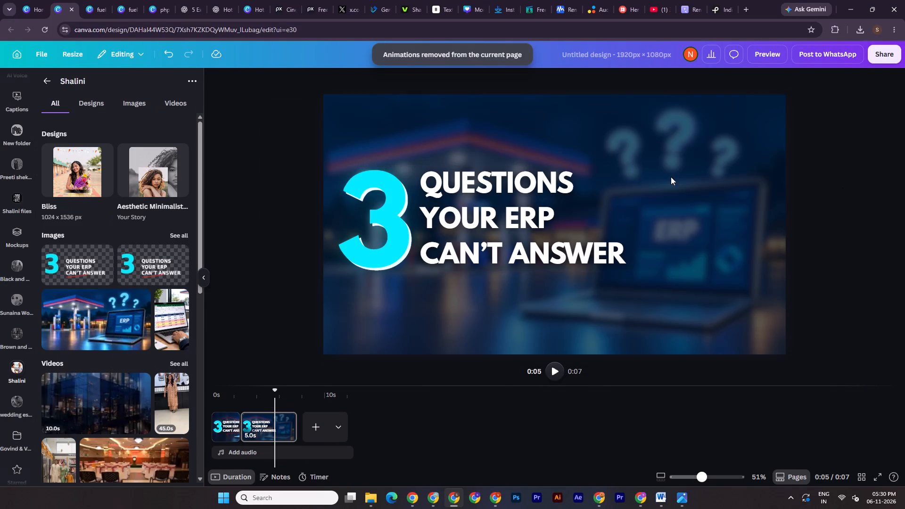
Ungroup the stacked 3s on the second page, change both layers to 1, realign them on each other and regroup.
click(378, 223)
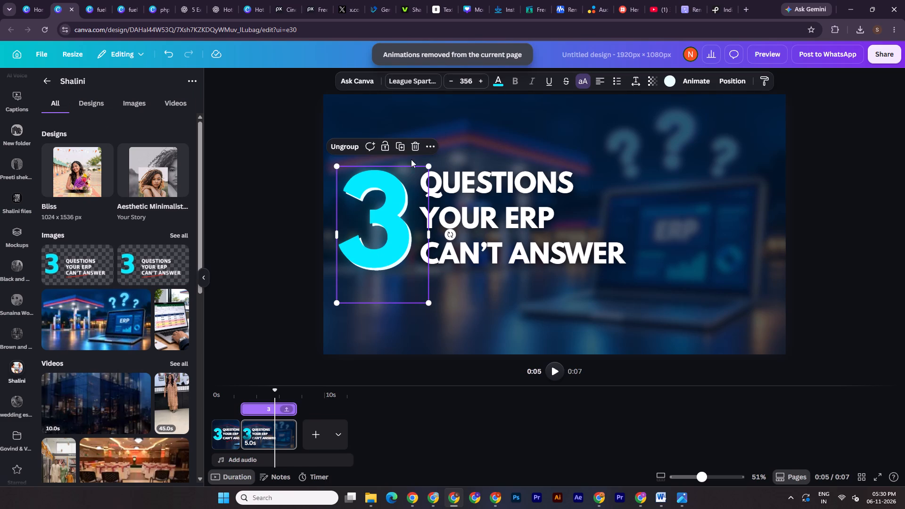
click(351, 147)
click(377, 235)
click(396, 209)
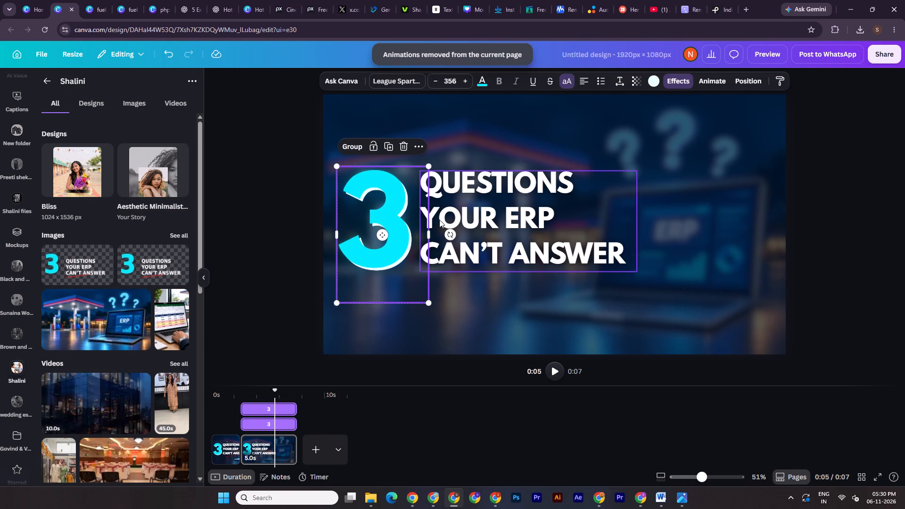
click(393, 208)
double_click(798, 191)
shift+drag(403, 213, 442, 219)
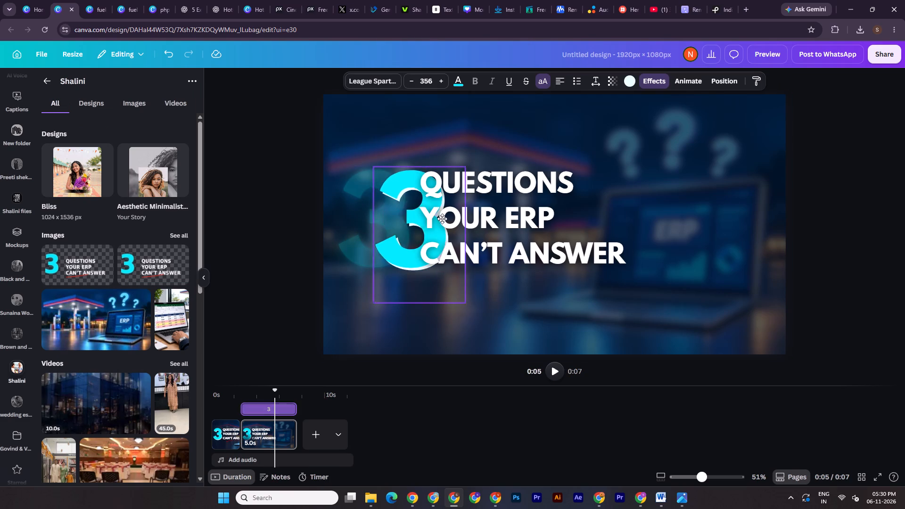
shift+drag(442, 219, 475, 219)
double_click(385, 221)
key(1)
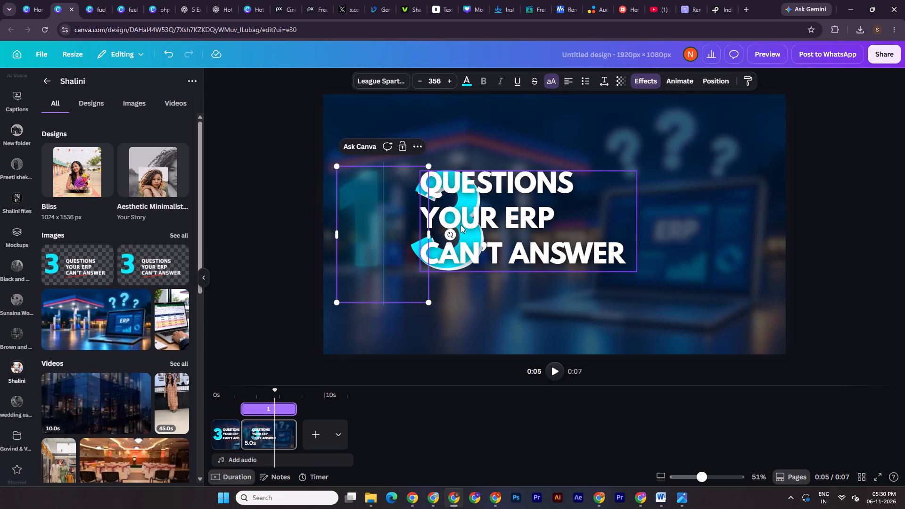
click(507, 318)
double_click(416, 260)
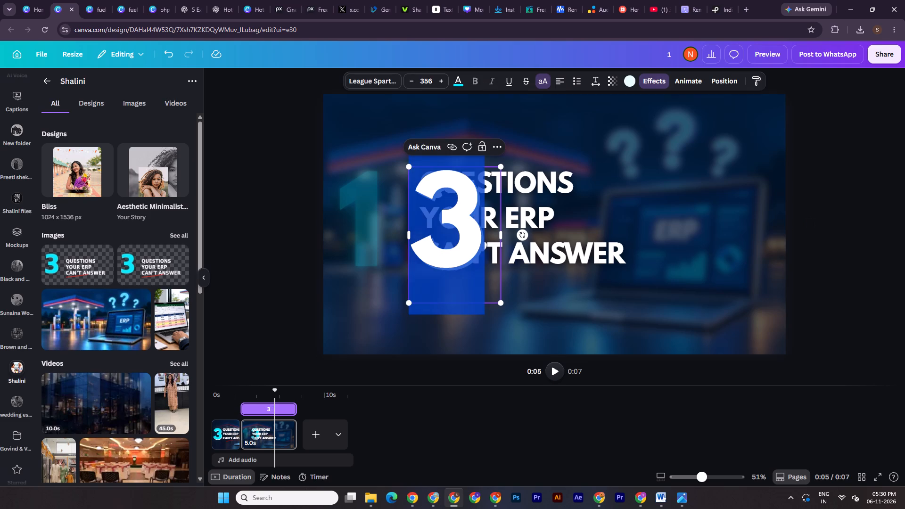
key(1)
click(291, 298)
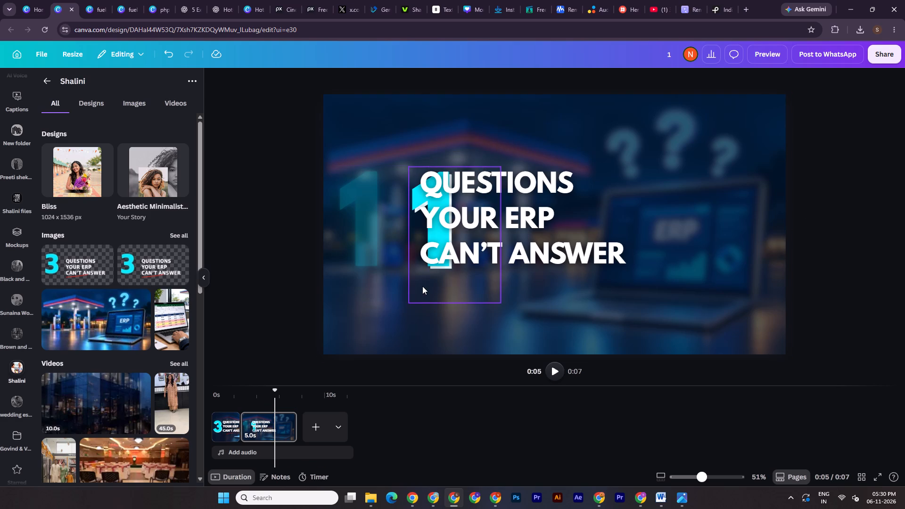
drag(422, 286, 348, 283)
drag(276, 263, 359, 269)
key(ctrl+g)
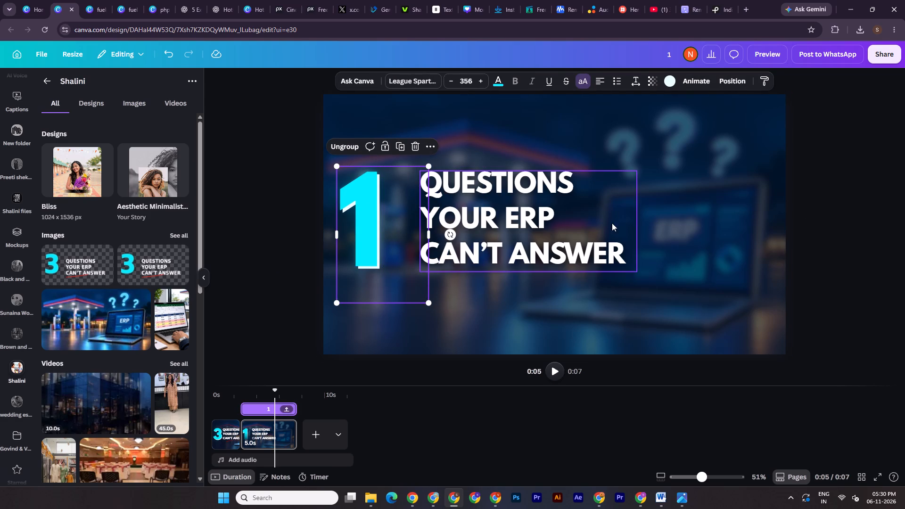
Replace the headline text with "Which Shift", centre-align it and narrow its text box to fit.
double_click(537, 217)
key(w)
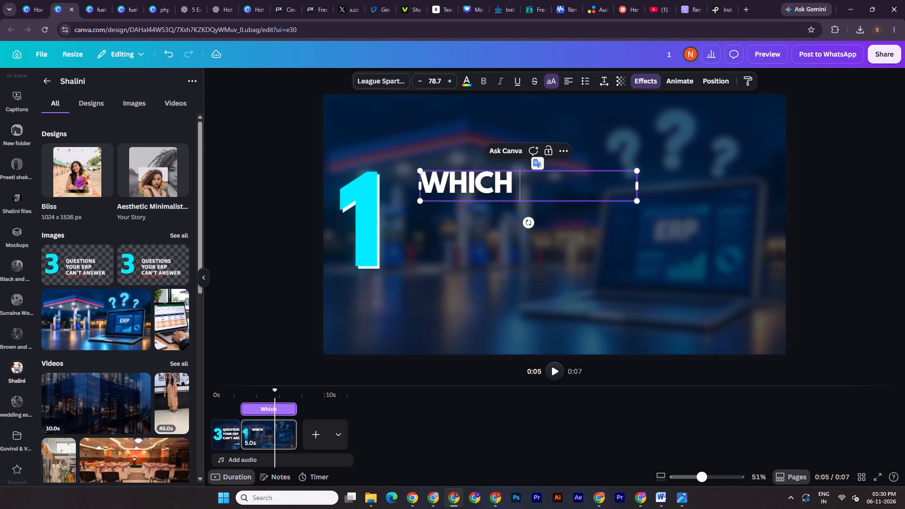
text(hift)
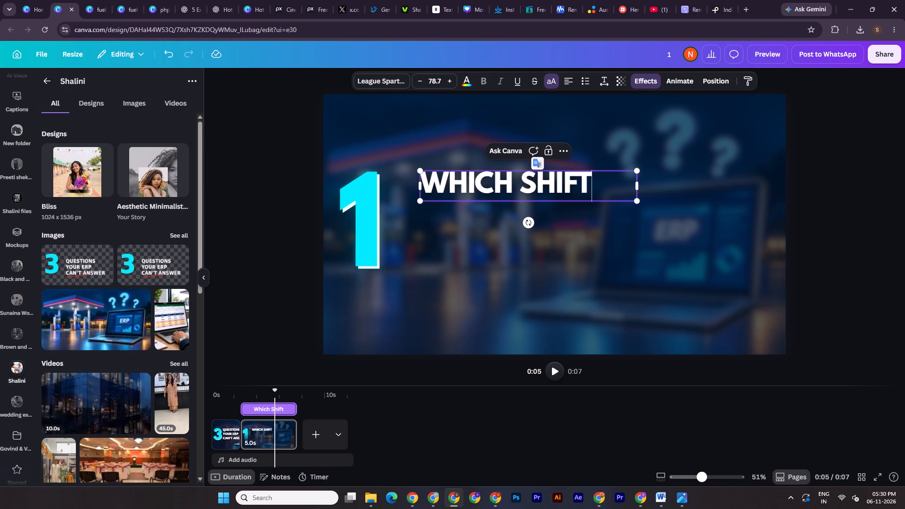
click(568, 80)
click(637, 185)
drag(641, 186, 620, 186)
click(826, 185)
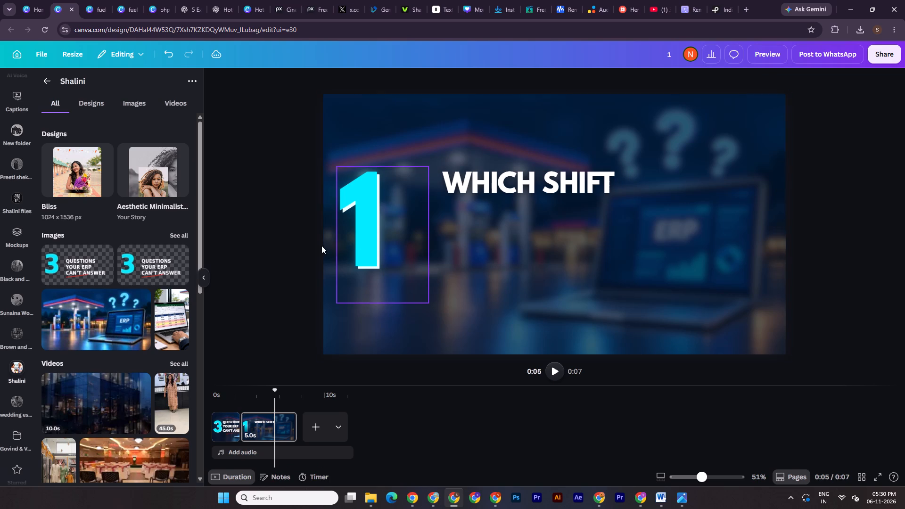
Shrink the number 1 to about size 90 beside the headline and nudge it down to line up with the text.
click(362, 229)
drag(334, 302, 428, 228)
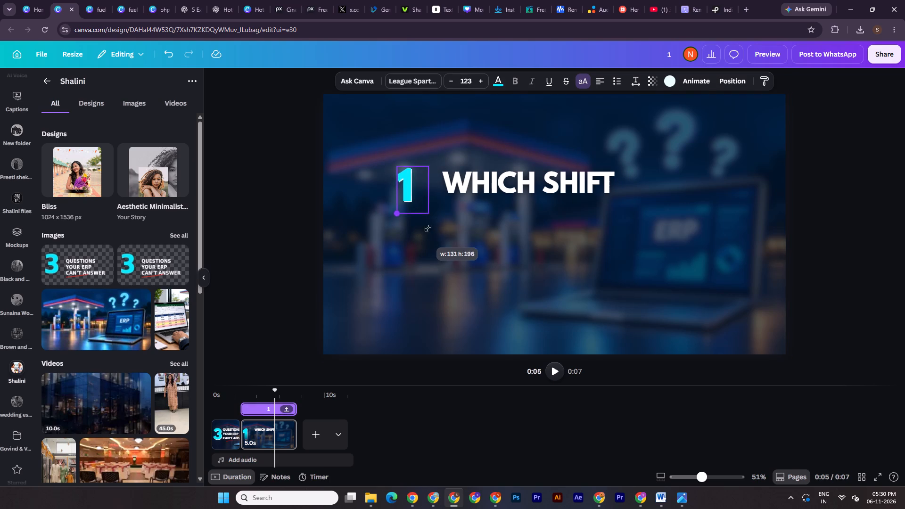
drag(428, 228, 437, 222)
double_click(794, 201)
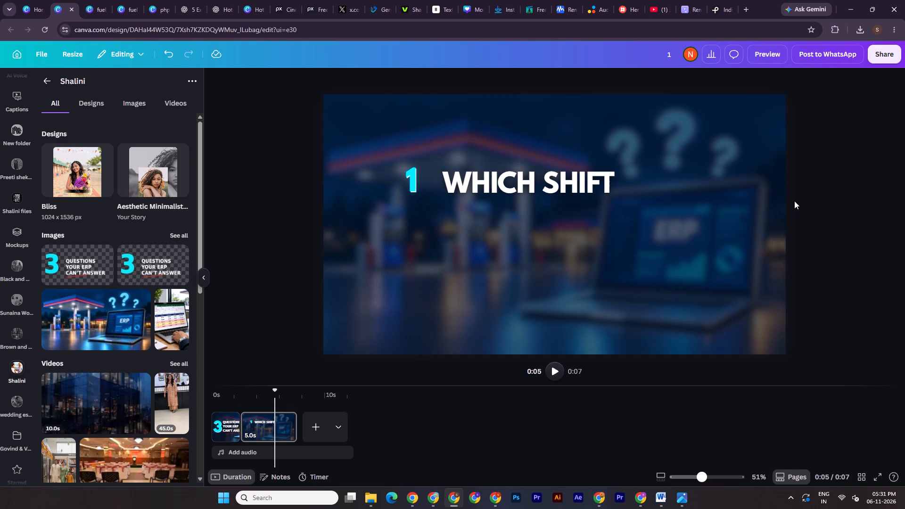
click(417, 183)
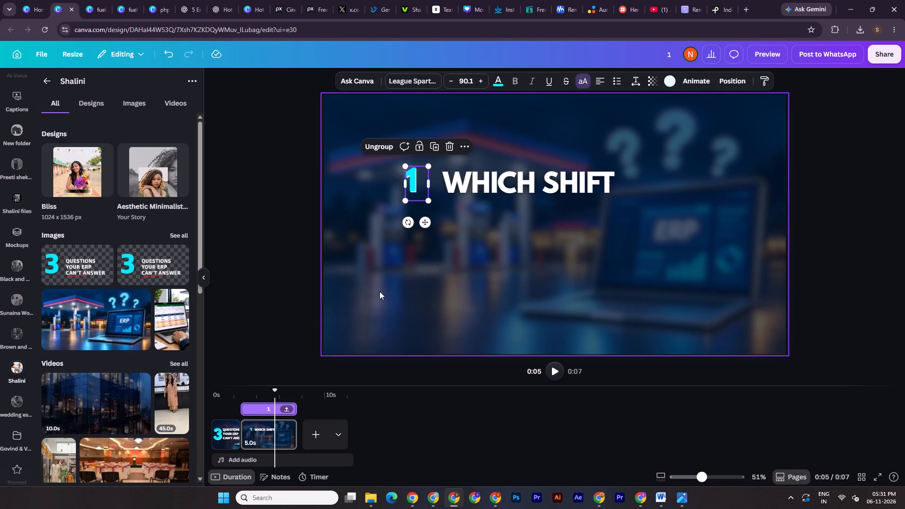
key(shift+Down)
key(Down)
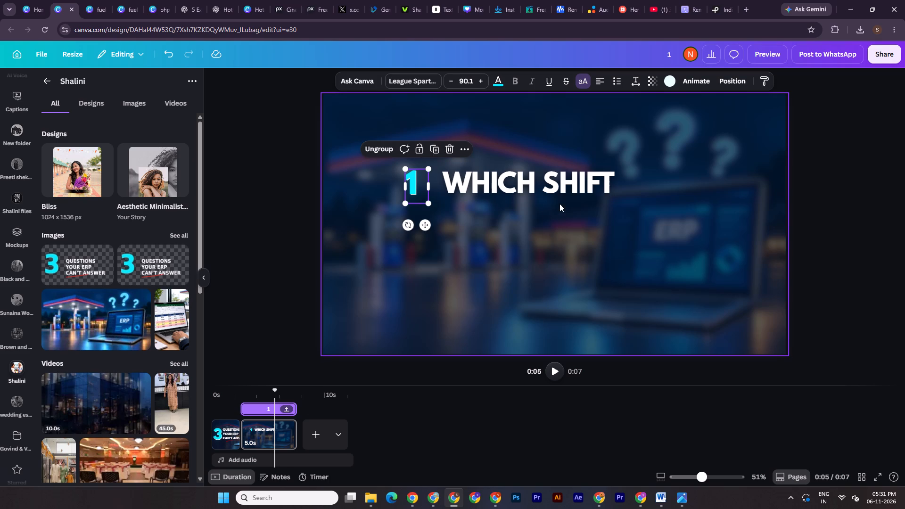
Move the 1 and "Which Shift" to the top of the page, group them and centre the group horizontally.
shift+click(511, 182)
shift+drag(457, 195, 512, 137)
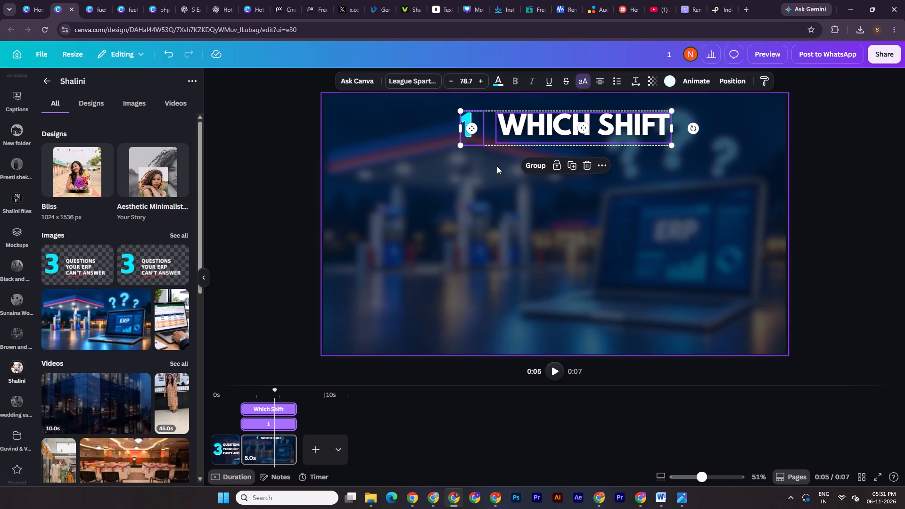
click(539, 164)
click(742, 75)
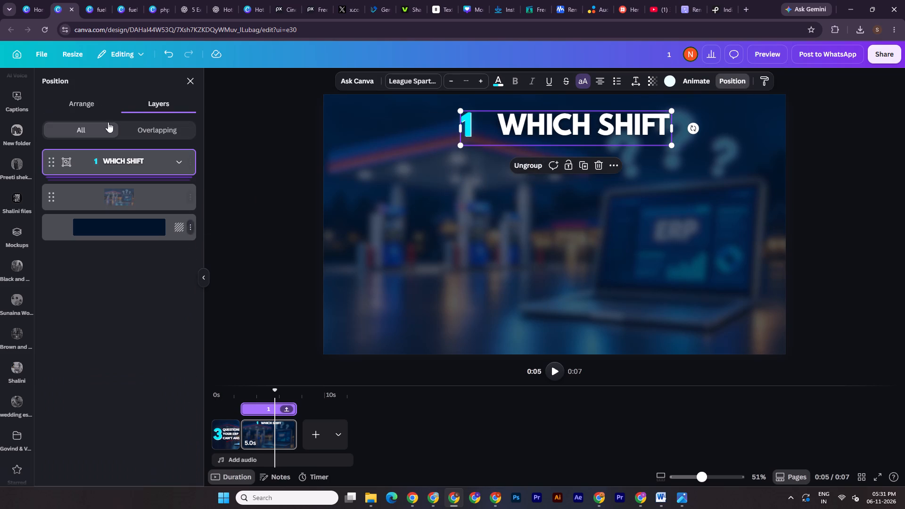
click(85, 102)
click(154, 217)
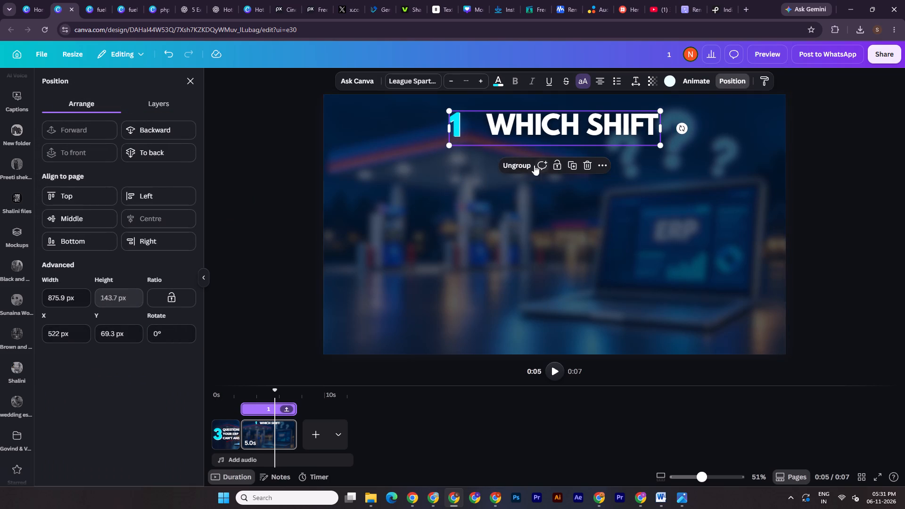
Ungroup the heading, narrow the text boxes of both stacked 1 layers to fit the digit, and regroup the two.
click(516, 161)
click(841, 123)
click(837, 121)
drag(449, 87, 461, 126)
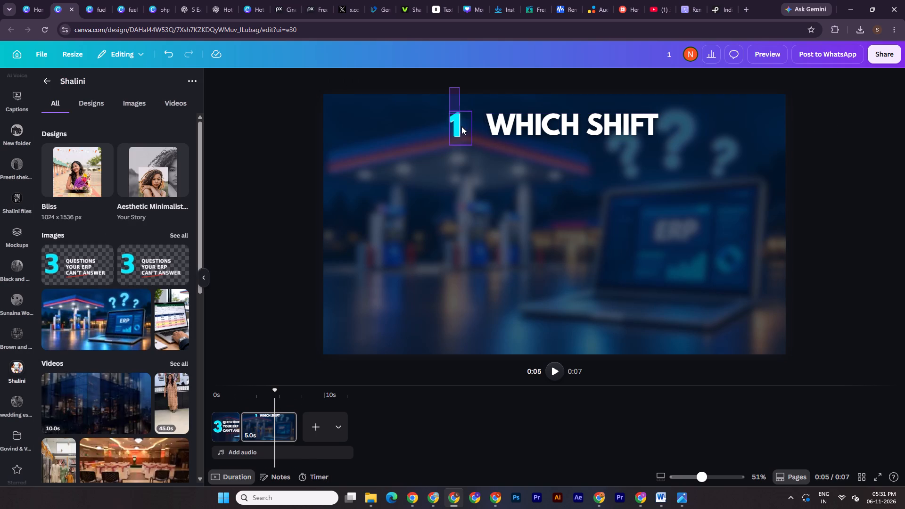
drag(461, 126, 461, 131)
drag(472, 130, 467, 131)
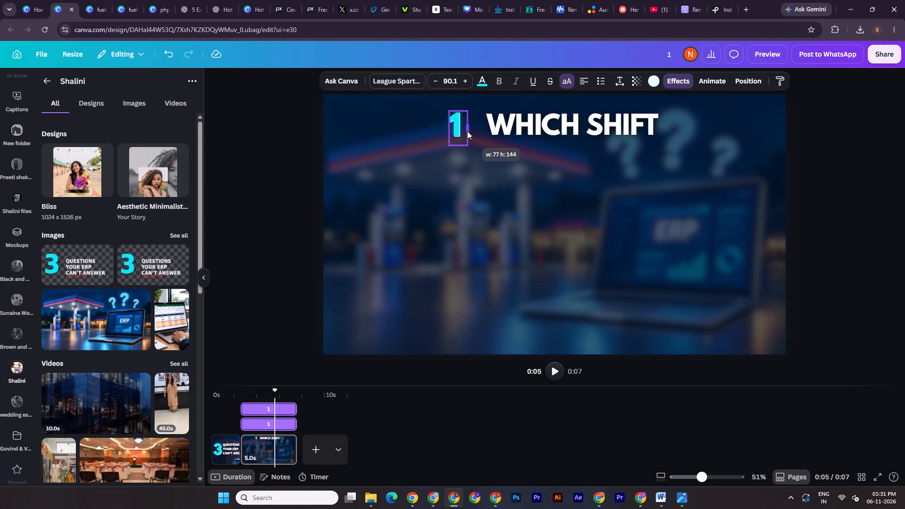
drag(467, 131, 465, 131)
key(ctrl+g)
click(293, 155)
Nudge the 1 closer to "Which Shift" and shift the headline slightly left to tighten the gap.
click(459, 128)
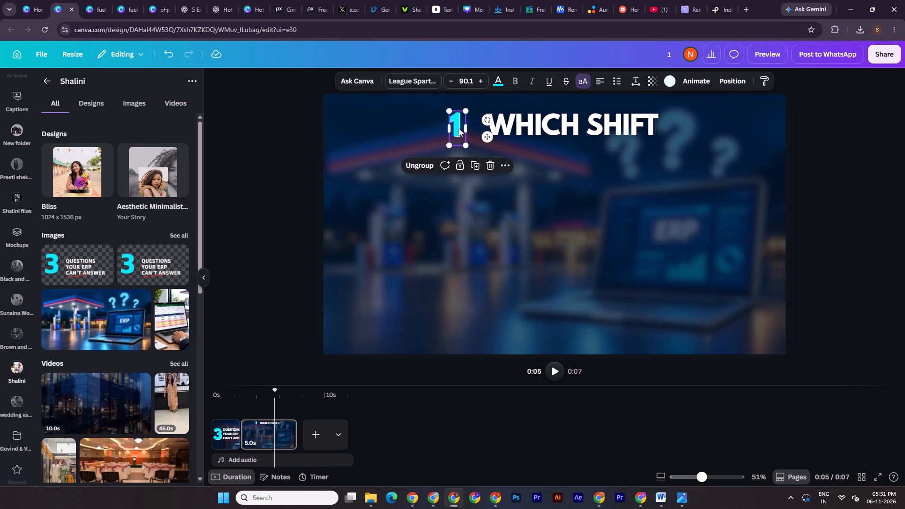
key(shift+Right)
key(shift+Right)
key(shift+Right)
key(shift+Right)
key(shift+Right)
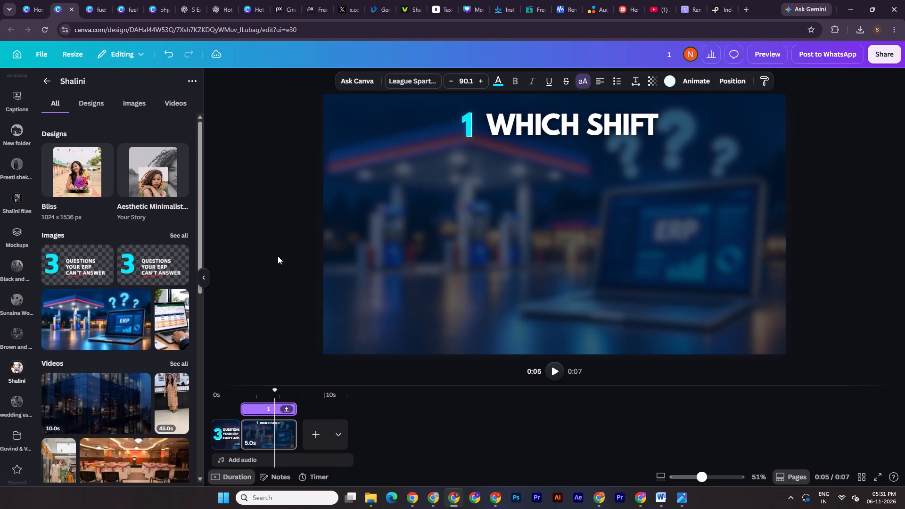
key(shift+Left)
key(shift+Left)
shift+drag(560, 133, 556, 133)
Apply the Rise animation to the 1 and "Which Shift", set to play on enter only.
click(709, 82)
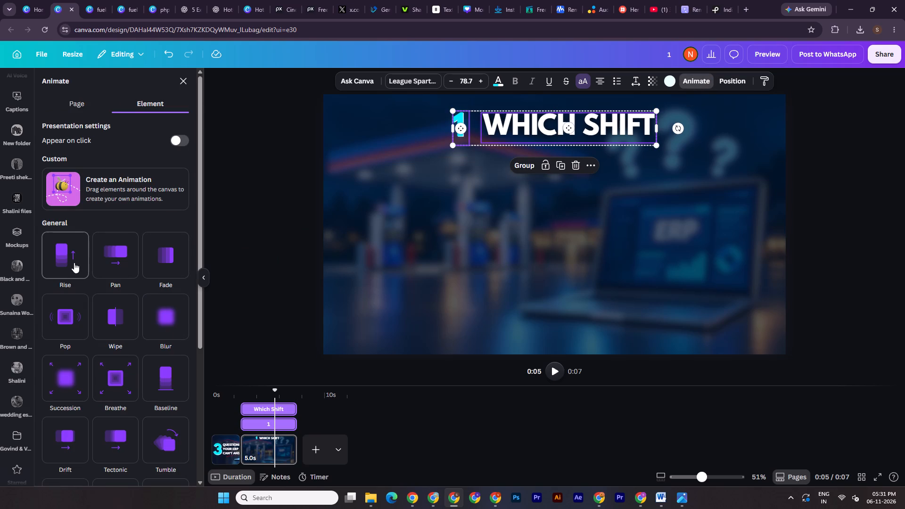
click(74, 263)
click(90, 327)
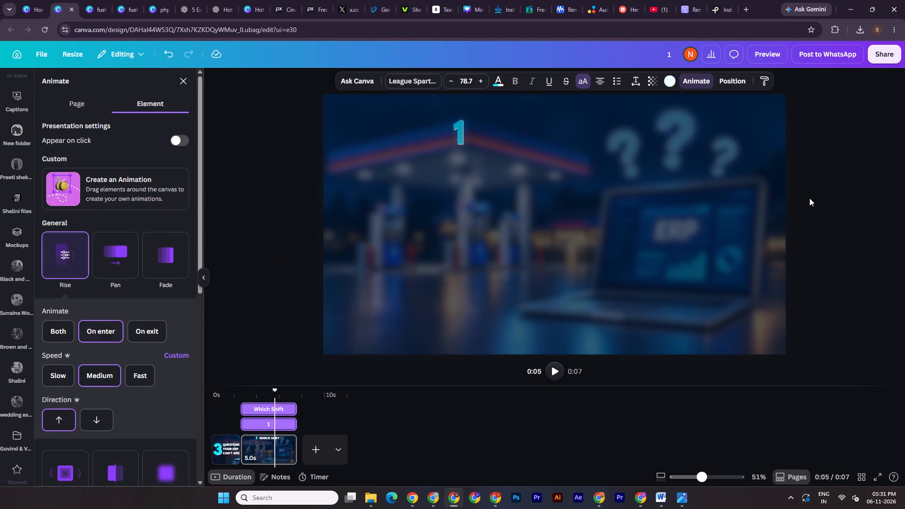
click(858, 171)
click(856, 171)
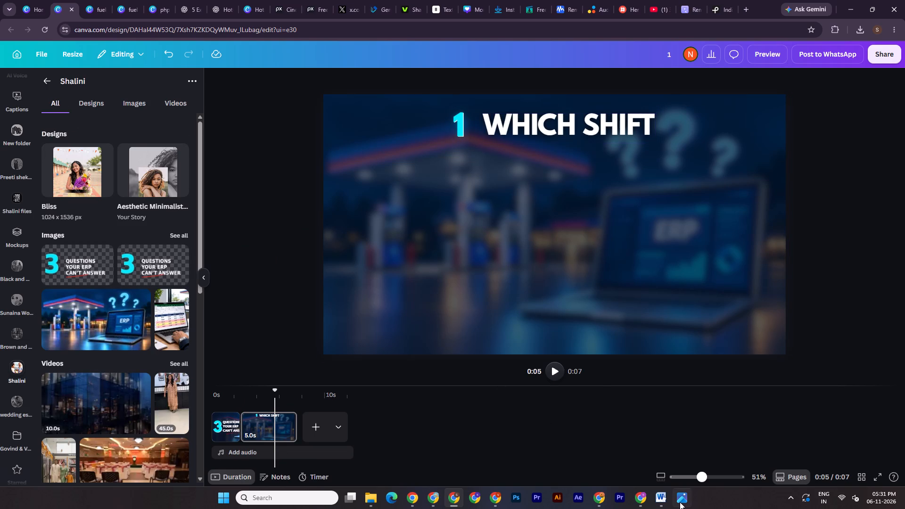
Consult the Fuel Plus LinkedIn Video Storyboard image for Scene 2's shift card graphics, returning to the Canva design.
click(680, 502)
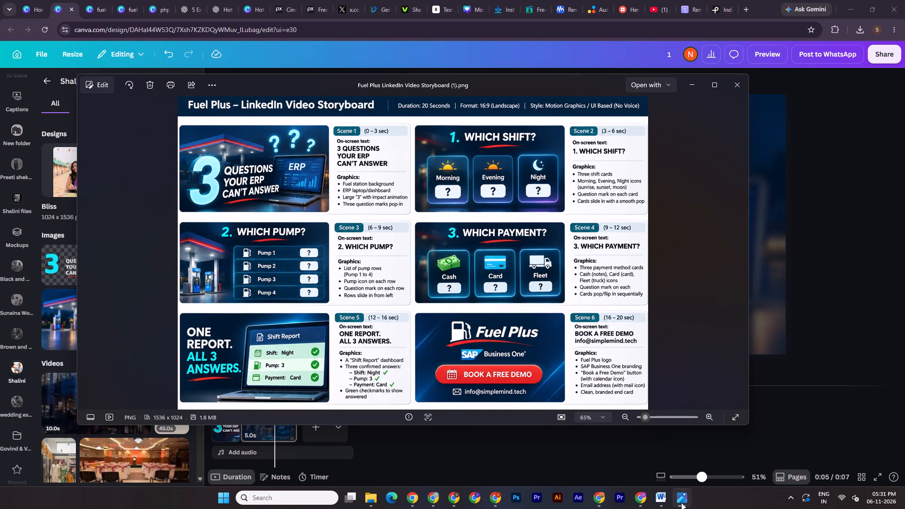
click(681, 502)
scroll(5, 115, up, 10)
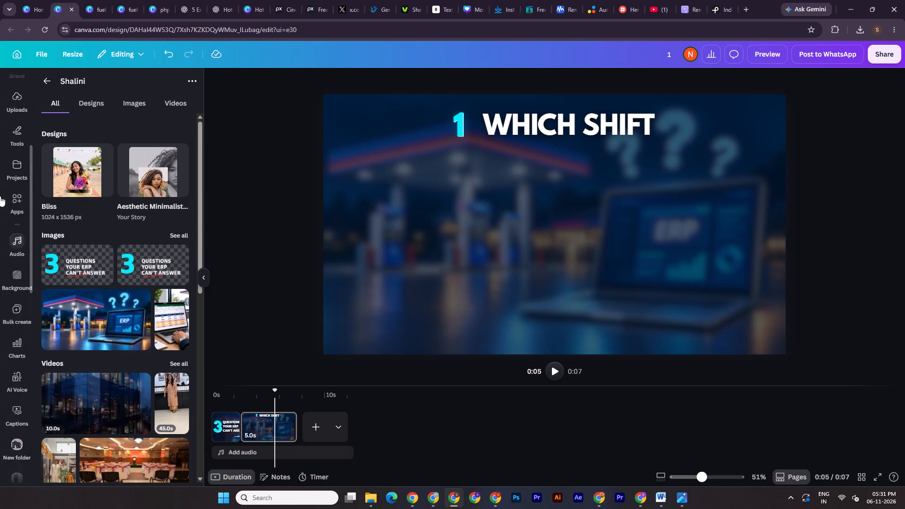
Search the graphic elements for "neon blue square line" and examine the results for a glowing square outline.
scroll(0, 196, up, 5)
click(17, 148)
click(72, 91)
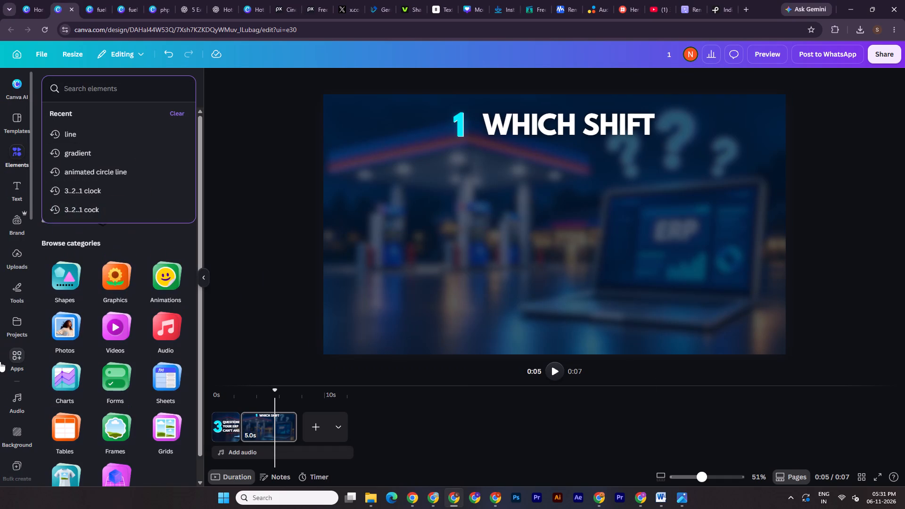
text(ne)
text(on blue square line)
key(Return)
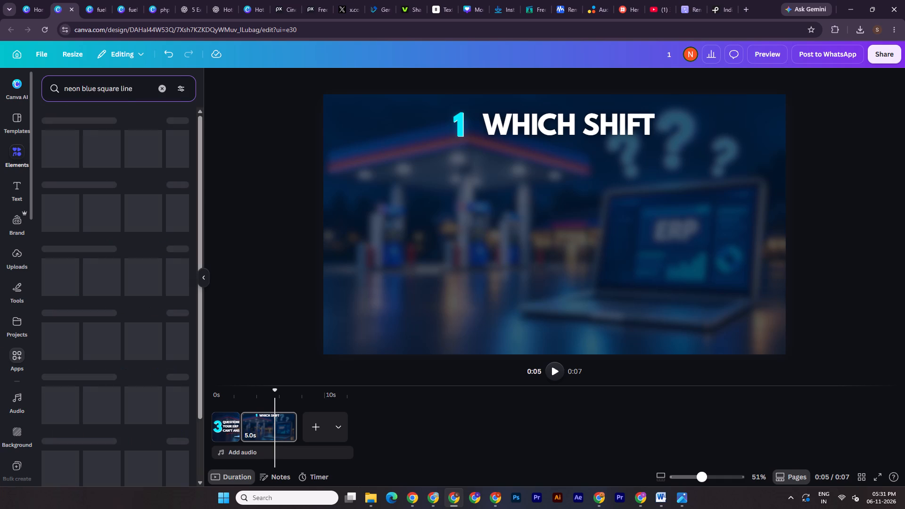
click(80, 115)
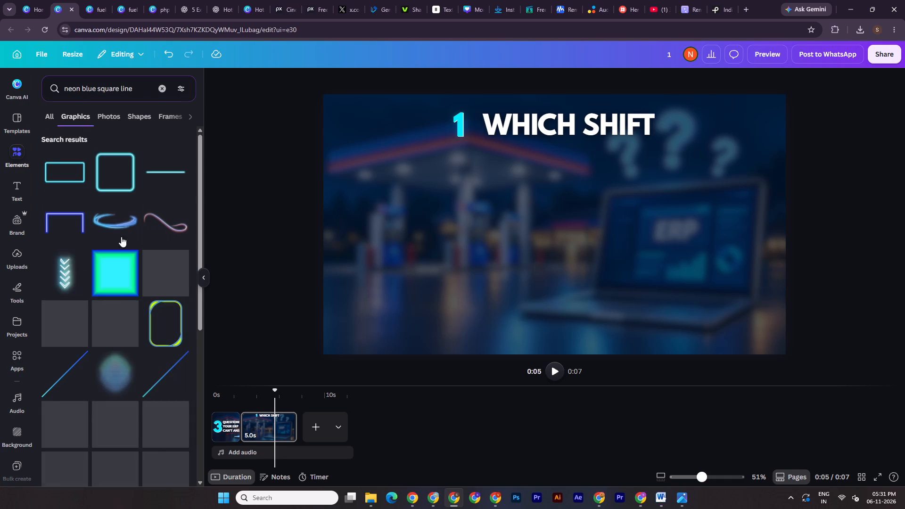
scroll(82, 428, down, 2)
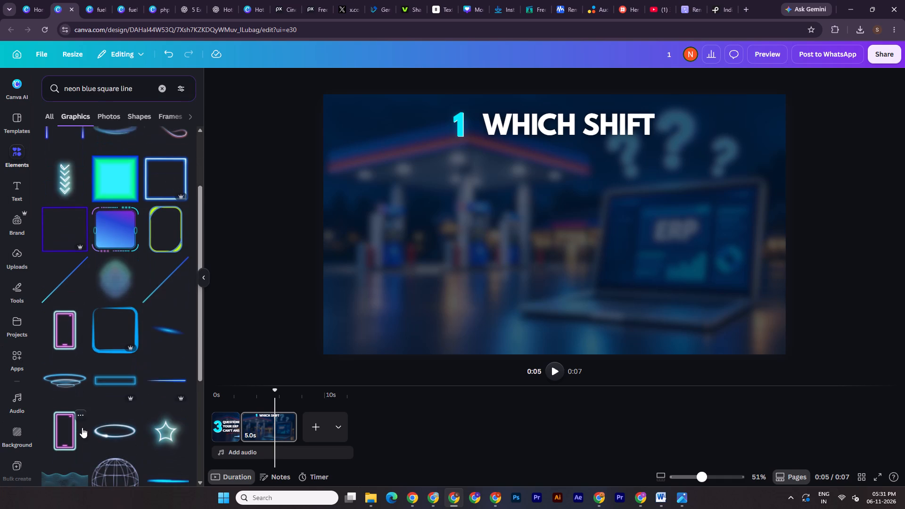
scroll(82, 427, up, 4)
scroll(103, 339, down, 4)
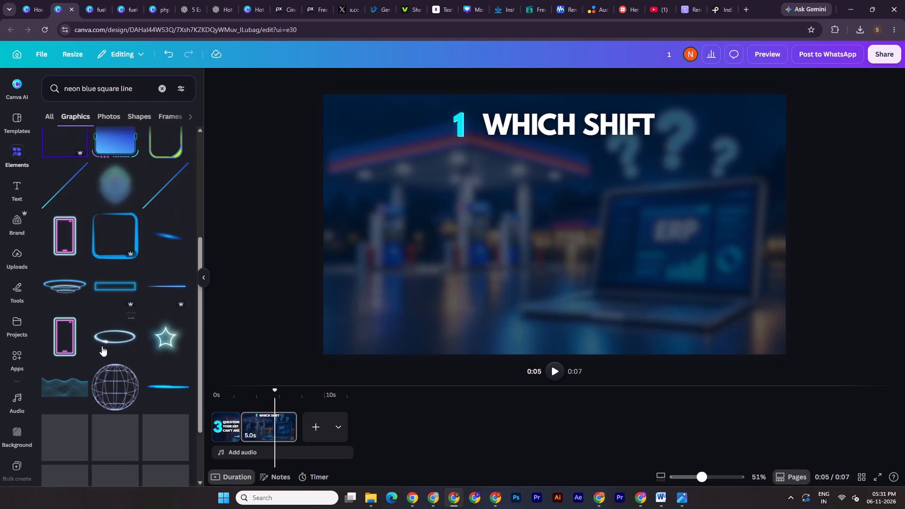
Refine the graphics search to "neon blue square line box" and add the blue neon square outline to Scene 2.
click(137, 88)
key(space)
text(b)
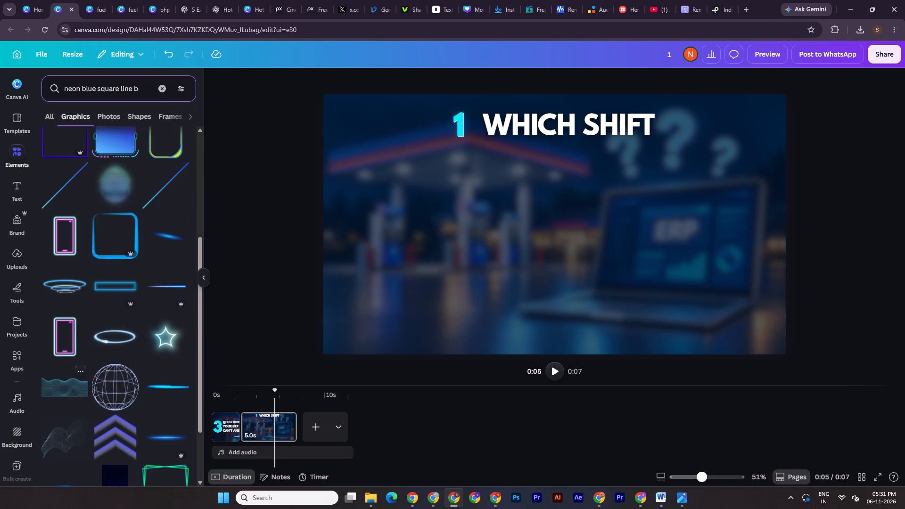
text(ox)
key(Return)
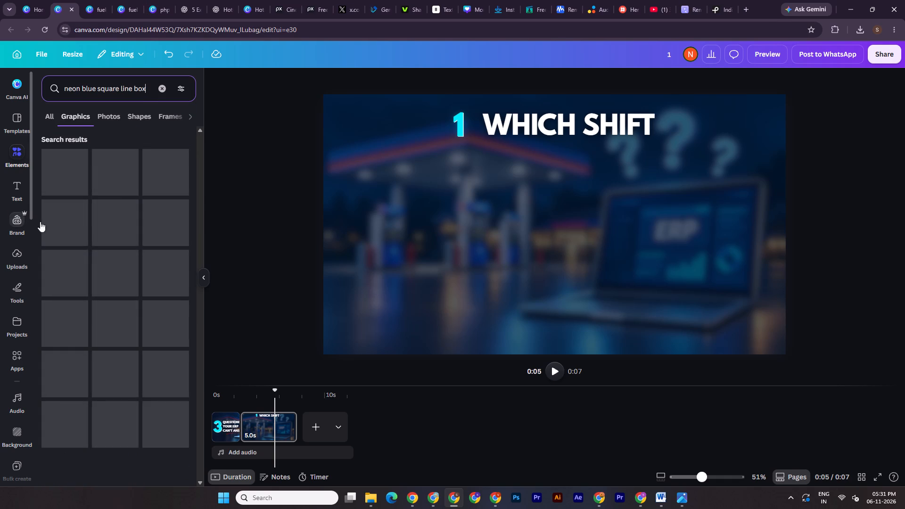
click(59, 321)
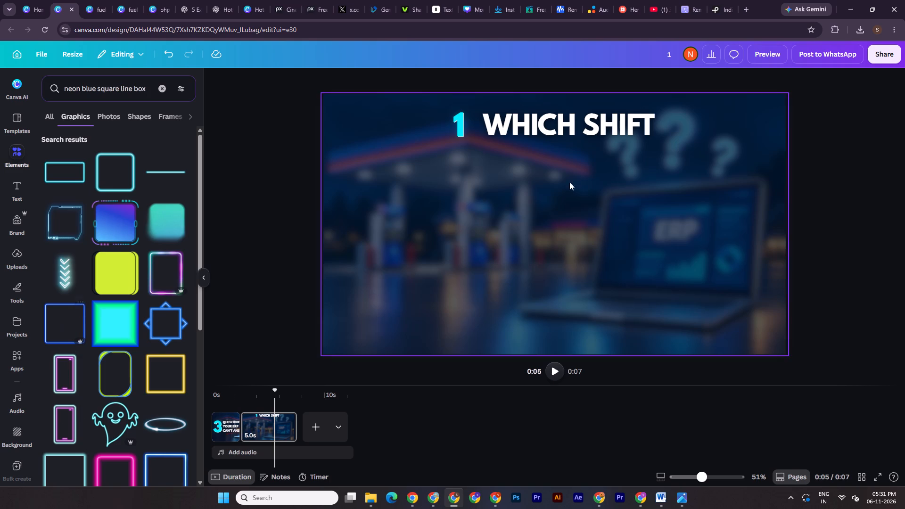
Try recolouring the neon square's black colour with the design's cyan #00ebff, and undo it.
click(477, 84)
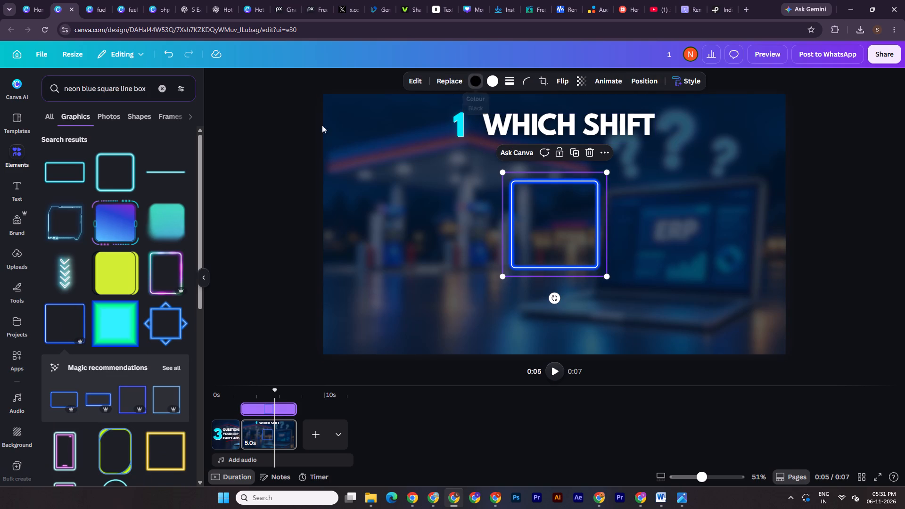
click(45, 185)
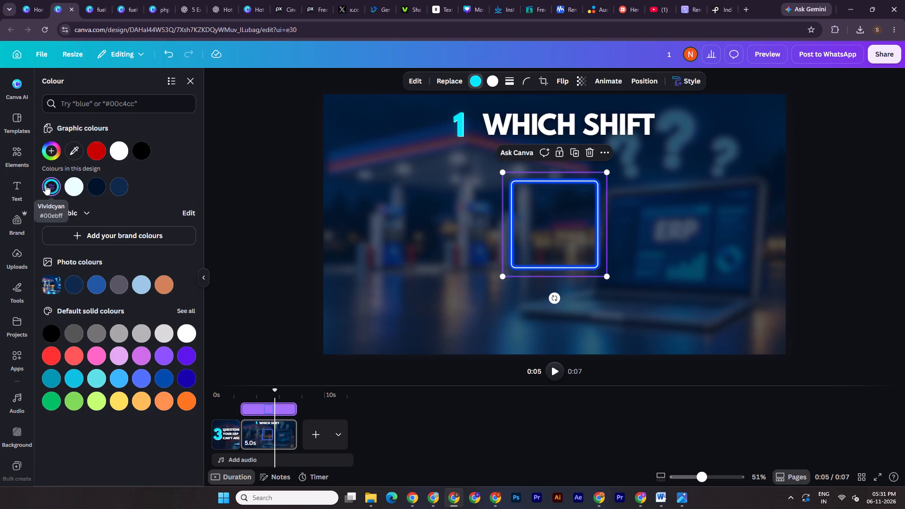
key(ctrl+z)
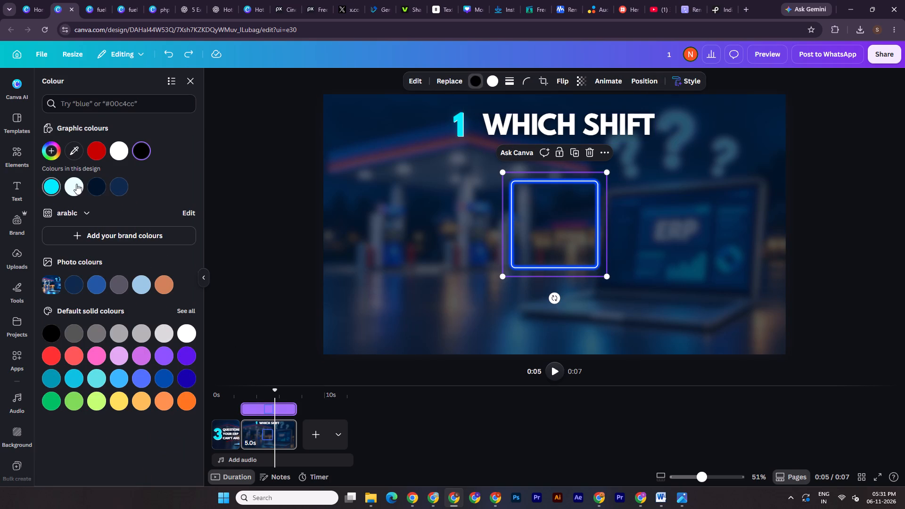
Adjust the neon square's look with Brightness 2, Temperature -82 and Tint -69.
click(420, 78)
click(55, 179)
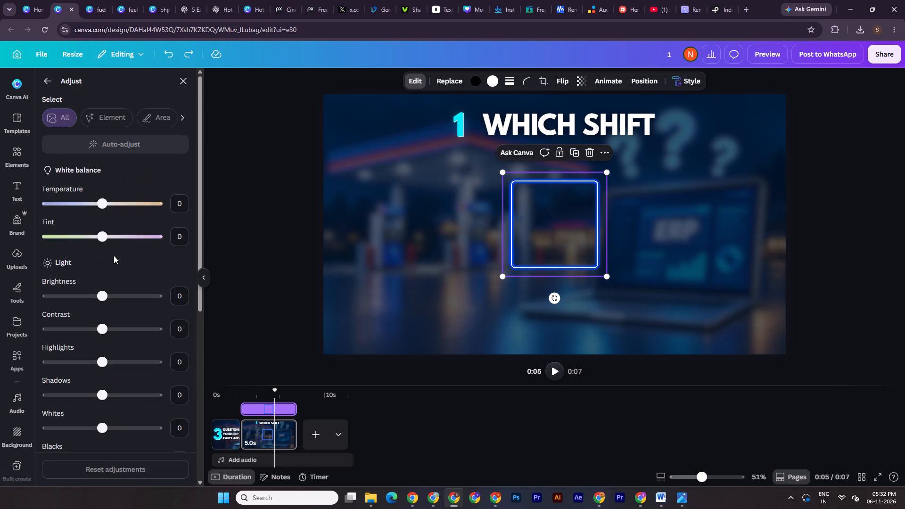
drag(104, 298, 135, 297)
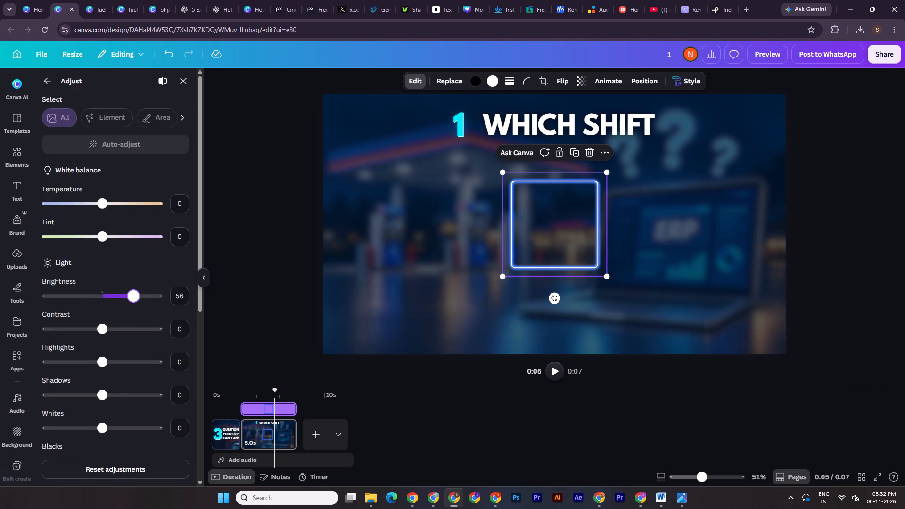
drag(135, 297, 103, 292)
drag(101, 205, 90, 205)
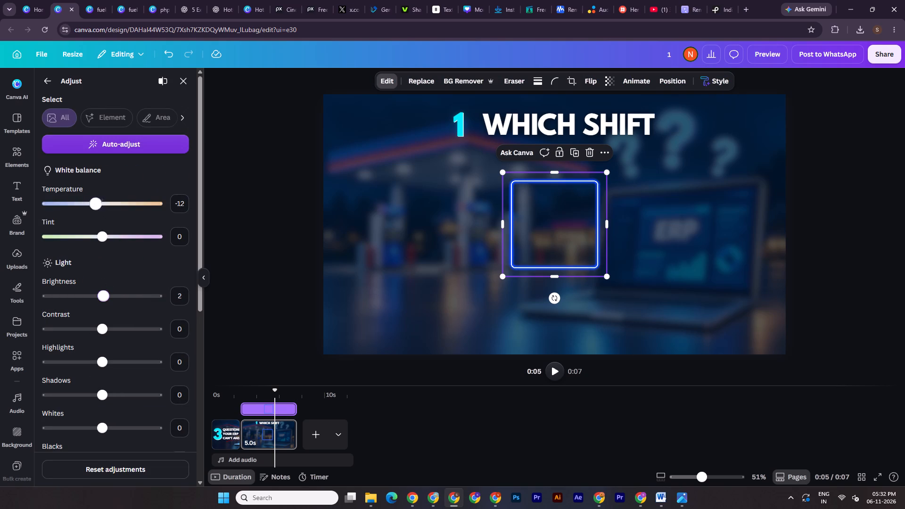
drag(90, 205, 51, 200)
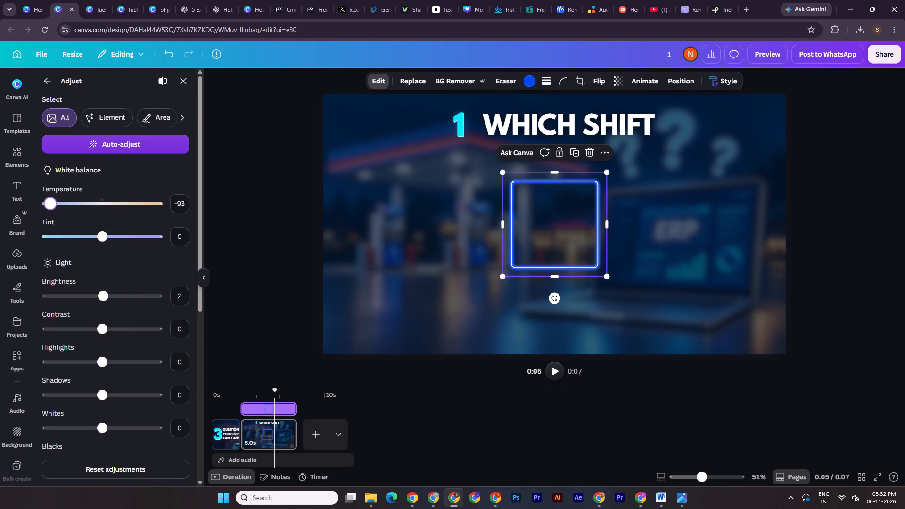
drag(51, 200, 56, 202)
drag(96, 238, 63, 230)
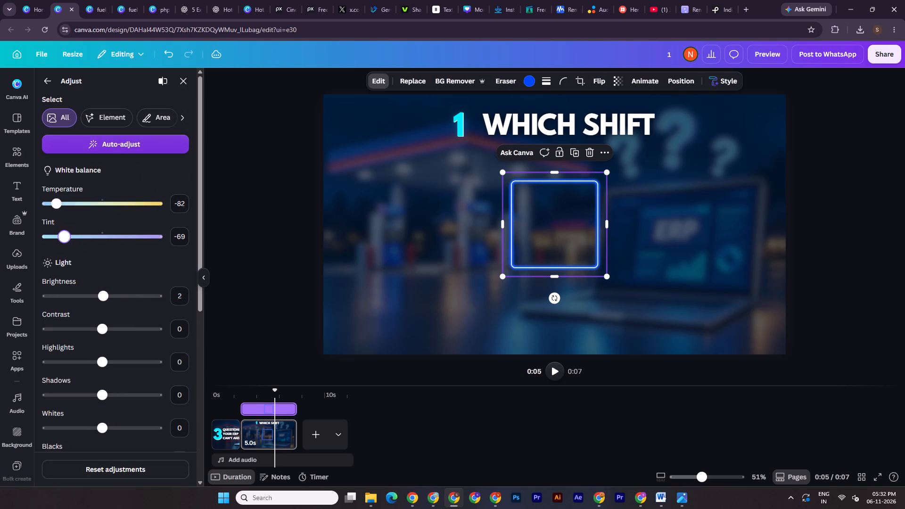
Shift the Hue of the neon square's blue to -27 in Colour edit so the outline turns cyan.
scroll(91, 330, down, 12)
click(76, 302)
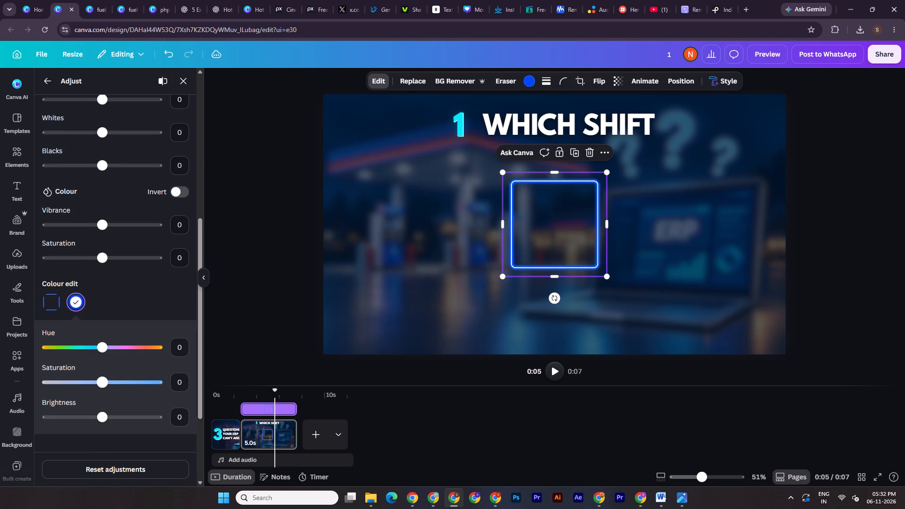
drag(99, 349, 87, 347)
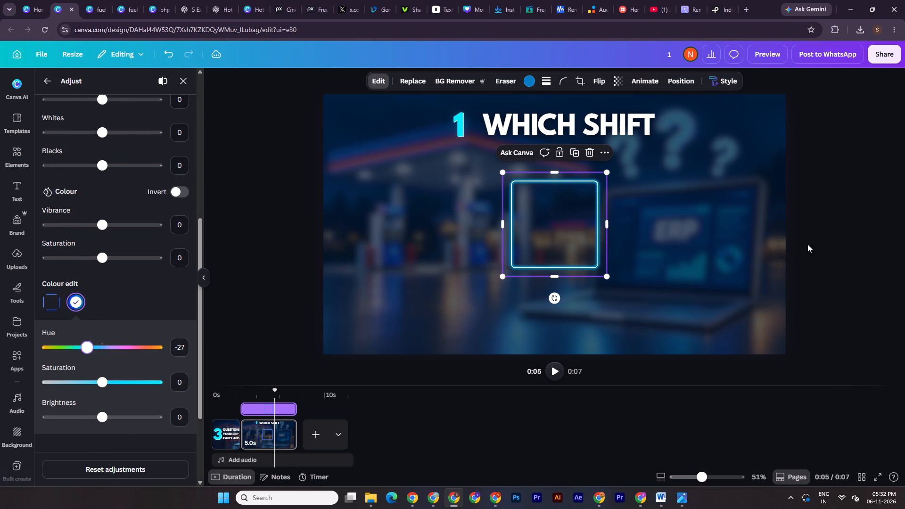
triple_click(830, 227)
Make the neon square partly transparent to soften its glow, keeping its square proportions.
click(513, 216)
click(628, 79)
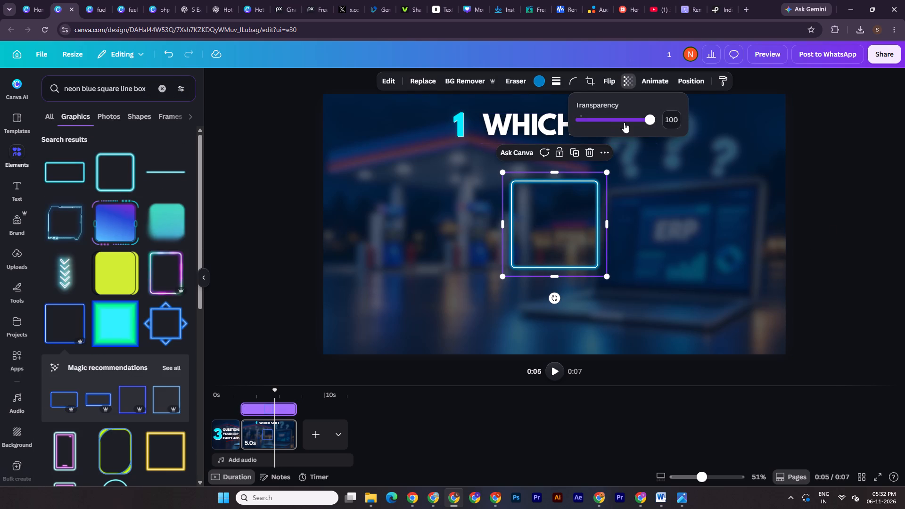
drag(647, 120, 623, 120)
click(608, 218)
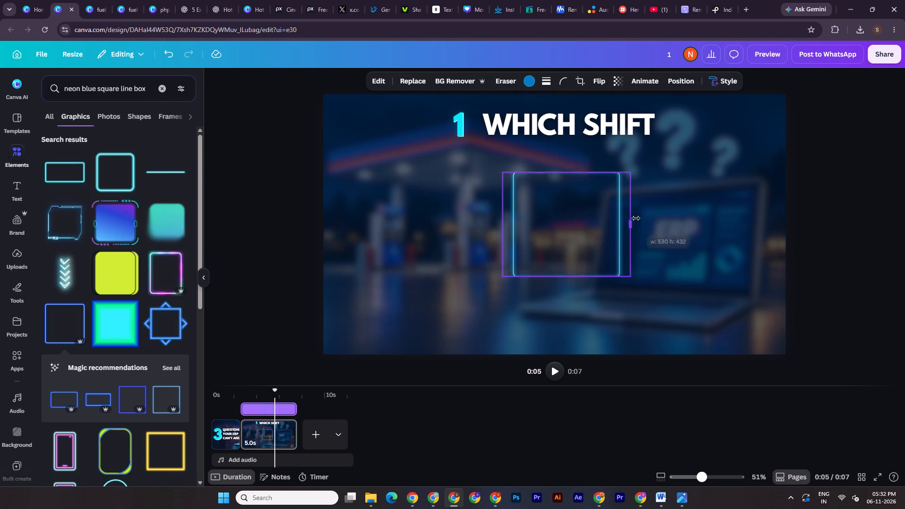
key(ctrl+z)
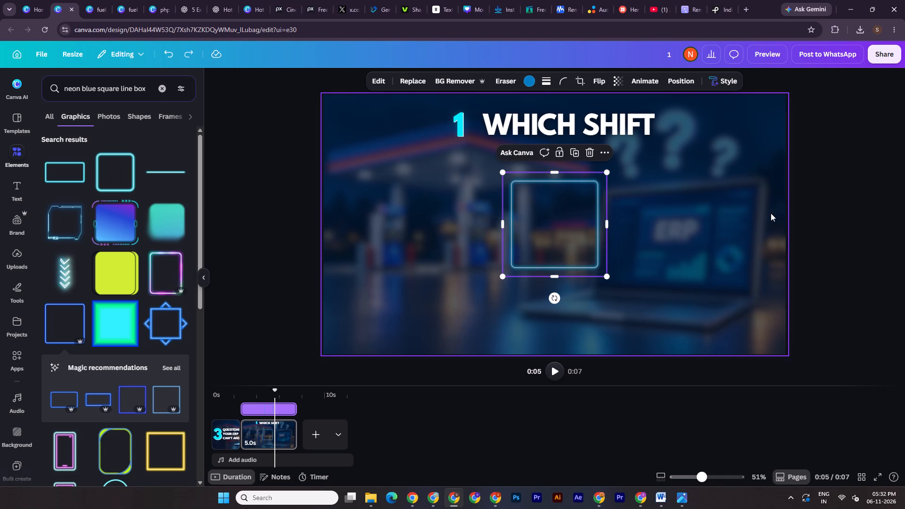
double_click(878, 202)
Move the neon square to the left side of the canvas and duplicate it twice to form a row of three shift cards.
drag(567, 234, 415, 253)
click(416, 170)
drag(426, 250, 563, 244)
click(557, 170)
Align the three neon squares by their middles and centre the row horizontally below the heading.
drag(800, 244, 275, 242)
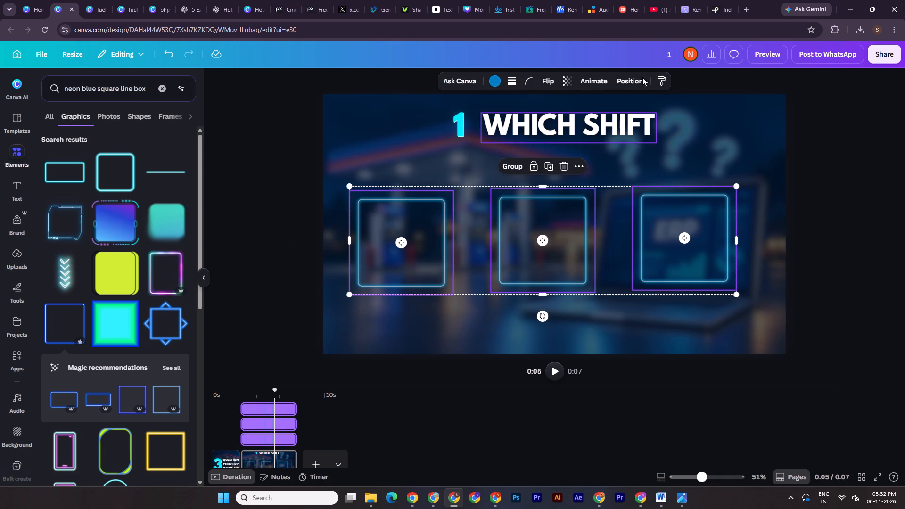
click(628, 86)
click(69, 215)
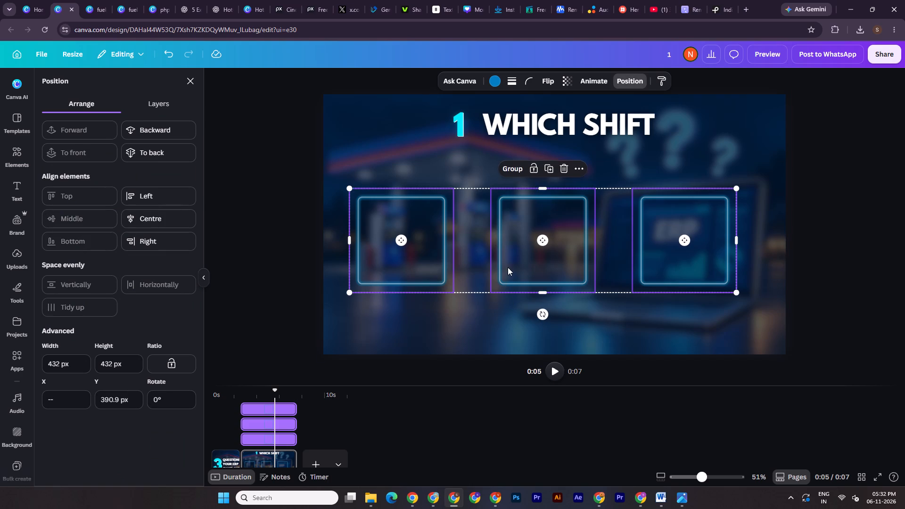
shift+drag(508, 267, 521, 268)
triple_click(802, 226)
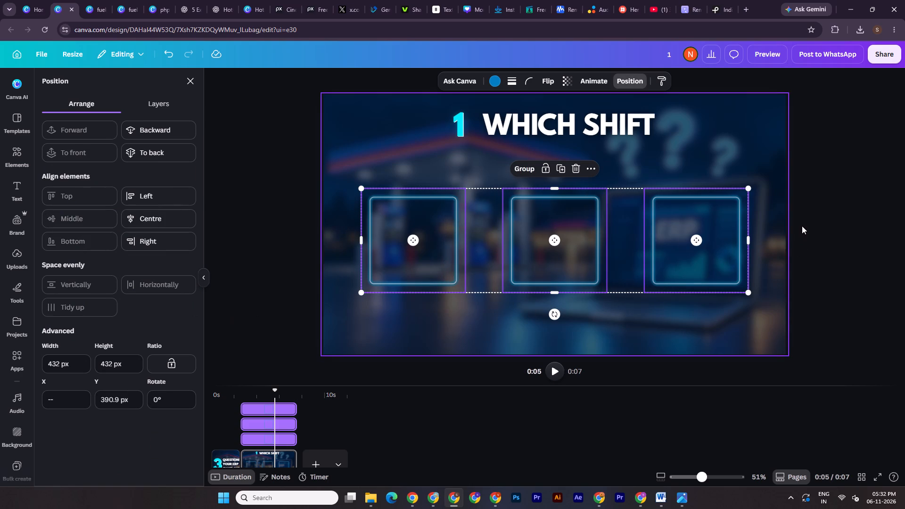
After checking the storyboard's card icons, search graphics for "morning sun icon" and add the flat orange sun with rounded rays.
click(690, 495)
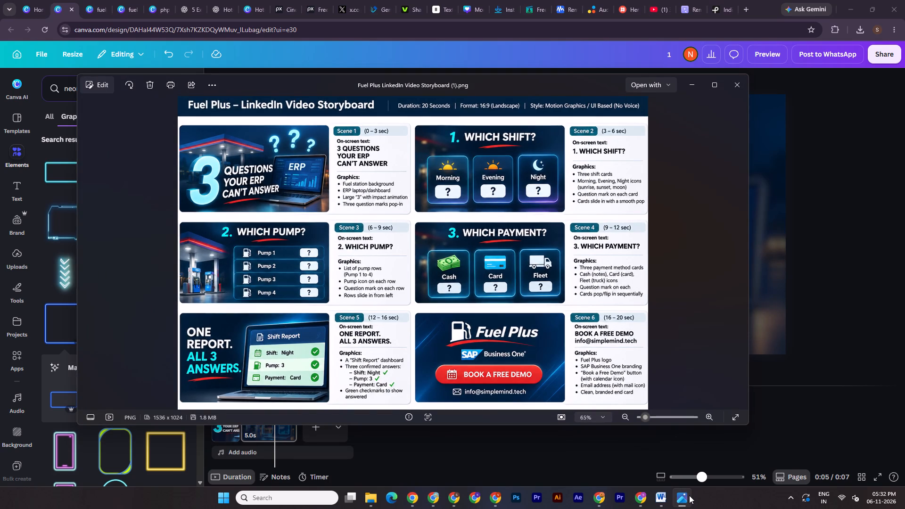
click(689, 495)
click(162, 85)
click(118, 86)
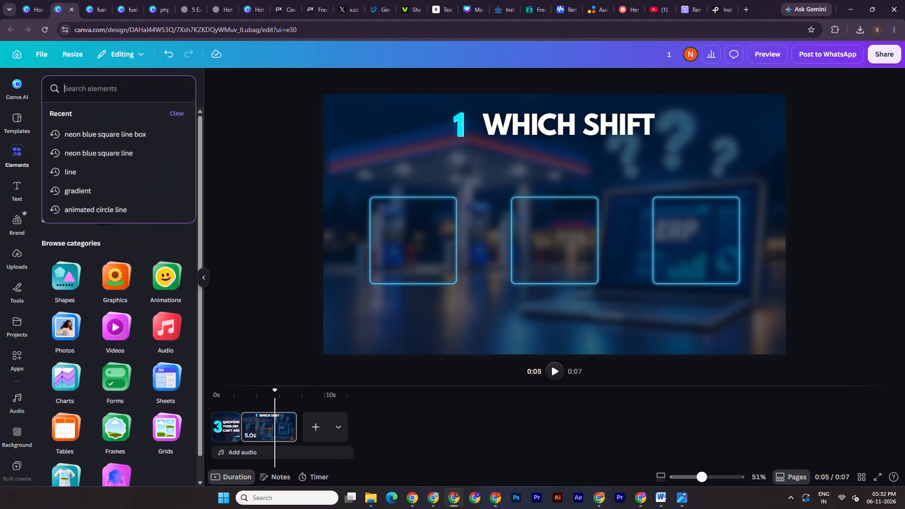
text(morning sun icon)
key(Return)
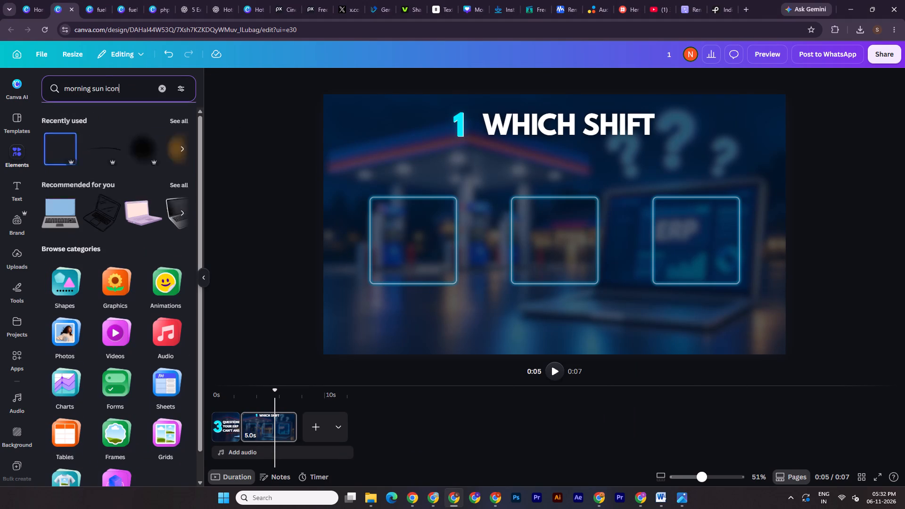
click(85, 115)
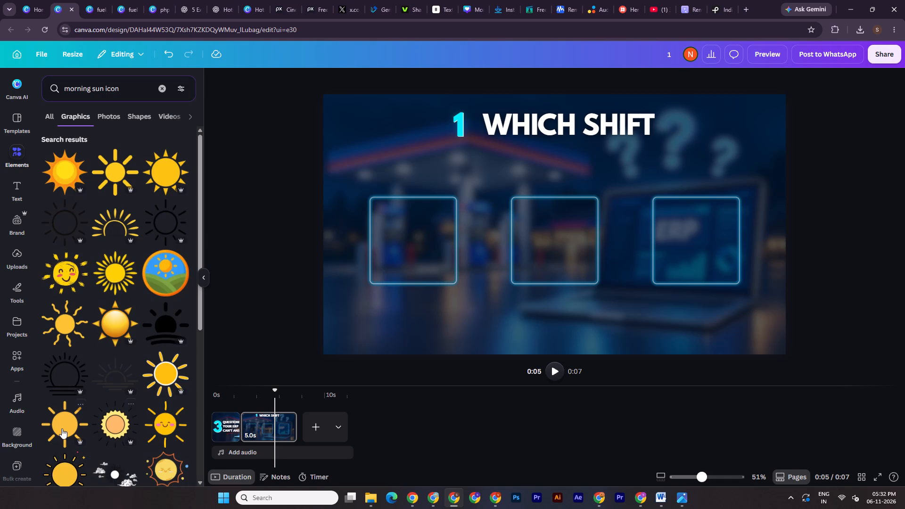
click(60, 428)
Crop away the sun's lower half to leave a half-sun sunrise shape.
drag(558, 330, 558, 329)
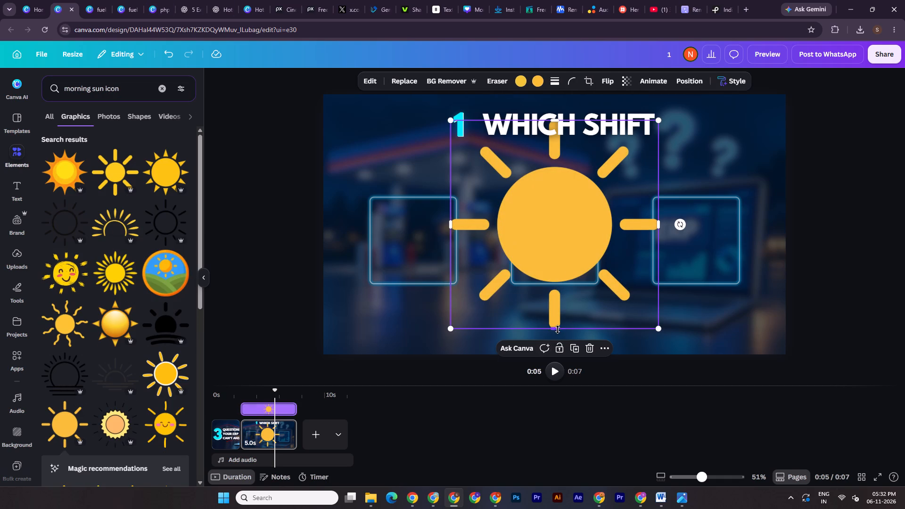
drag(558, 329, 569, 232)
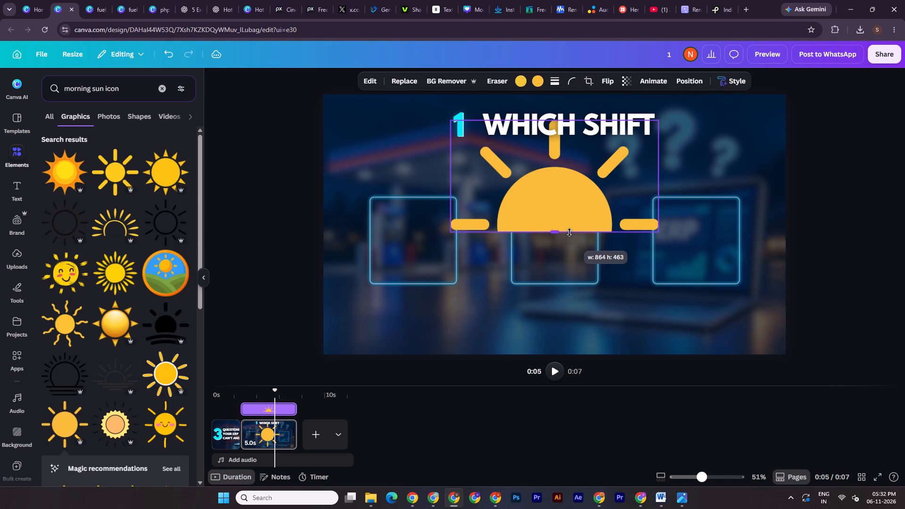
drag(569, 232, 569, 227)
click(850, 183)
Shrink the half sun to about 175 px wide and centre it in the upper part of the first card.
click(560, 211)
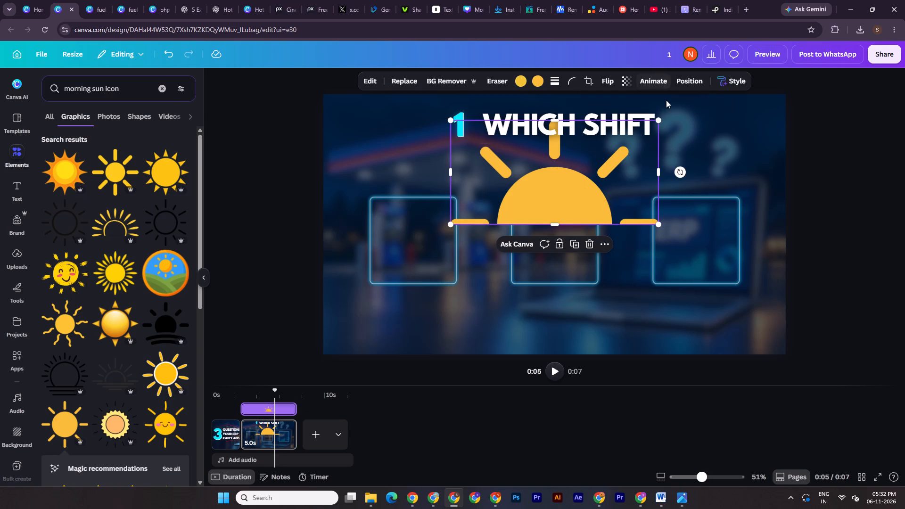
drag(659, 117, 509, 193)
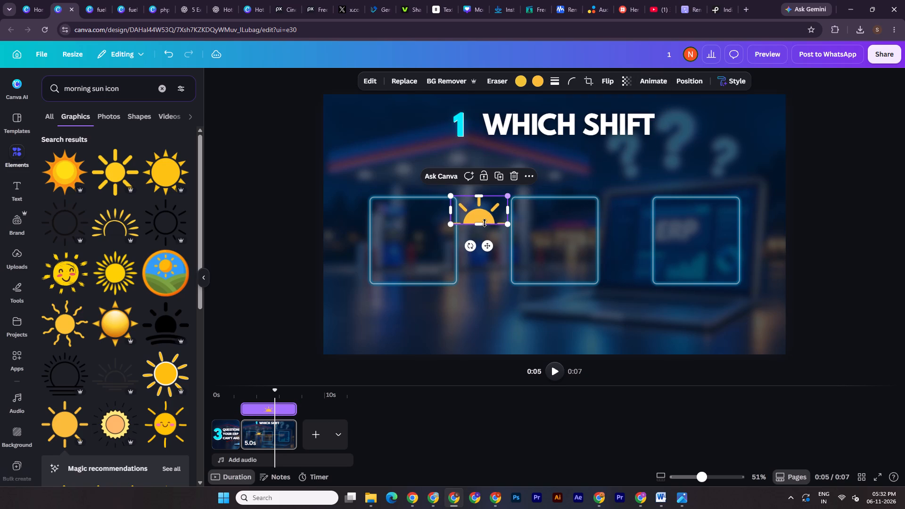
click(479, 217)
drag(483, 211, 420, 225)
drag(487, 220, 410, 231)
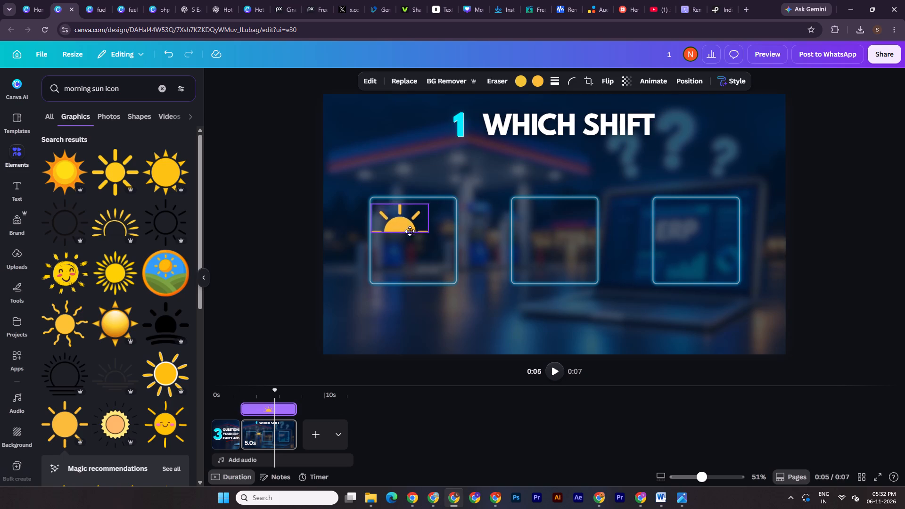
drag(410, 231, 421, 231)
alt+drag(442, 206, 433, 208)
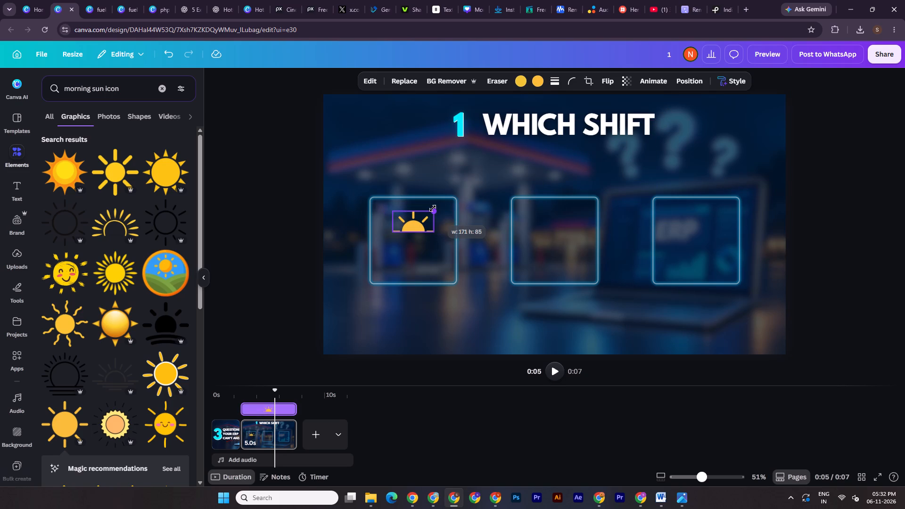
alt+drag(433, 208, 435, 208)
double_click(841, 207)
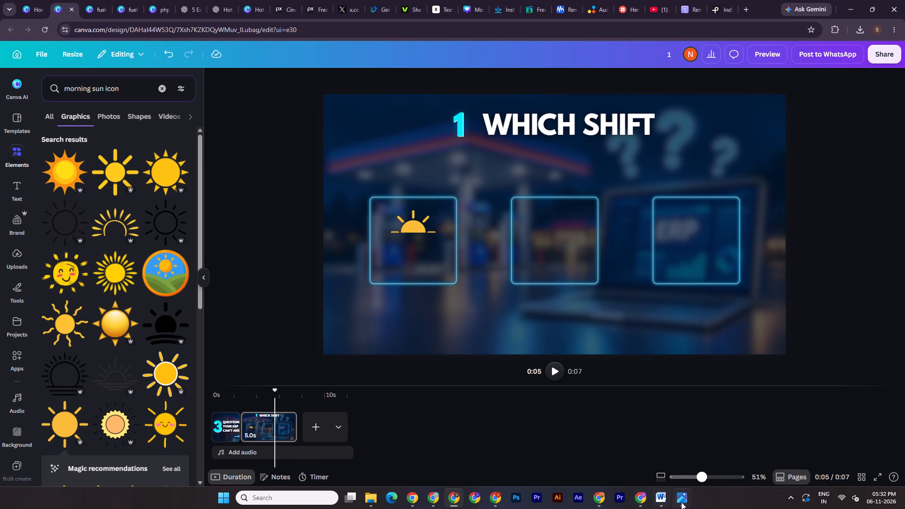
After checking the storyboard, copy the white "ALL 6 CLOSED. INSIDE SAP B1" caption text from the fuelplus landscape design into the WHICH SHIFT page.
click(682, 501)
click(682, 501)
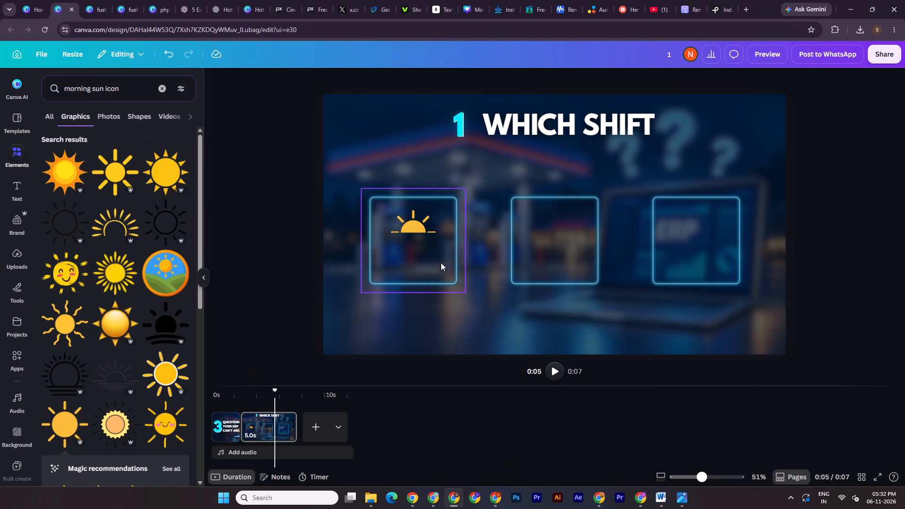
click(419, 229)
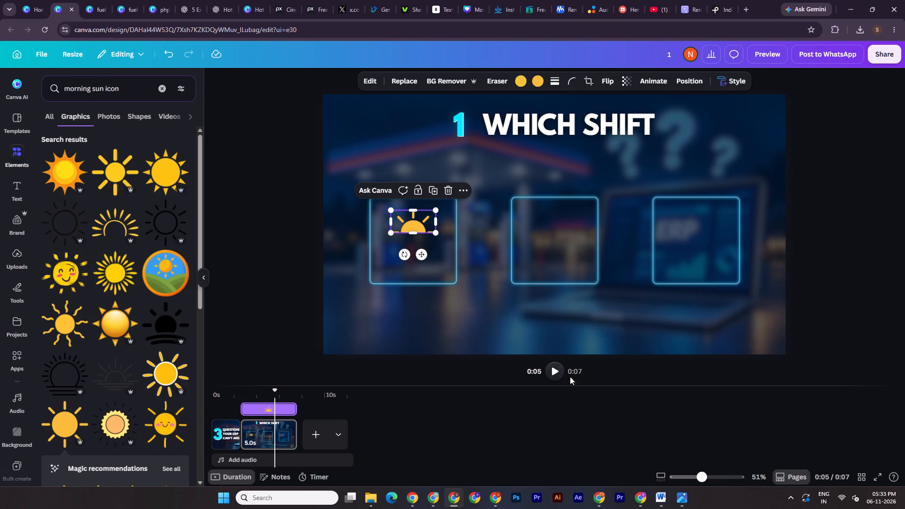
click(849, 327)
click(93, 0)
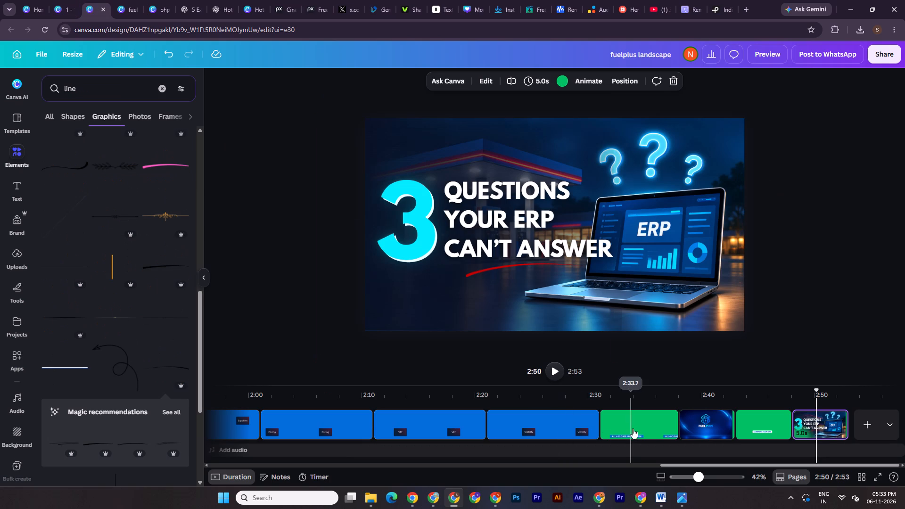
click(633, 428)
double_click(547, 310)
key(ctrl+c)
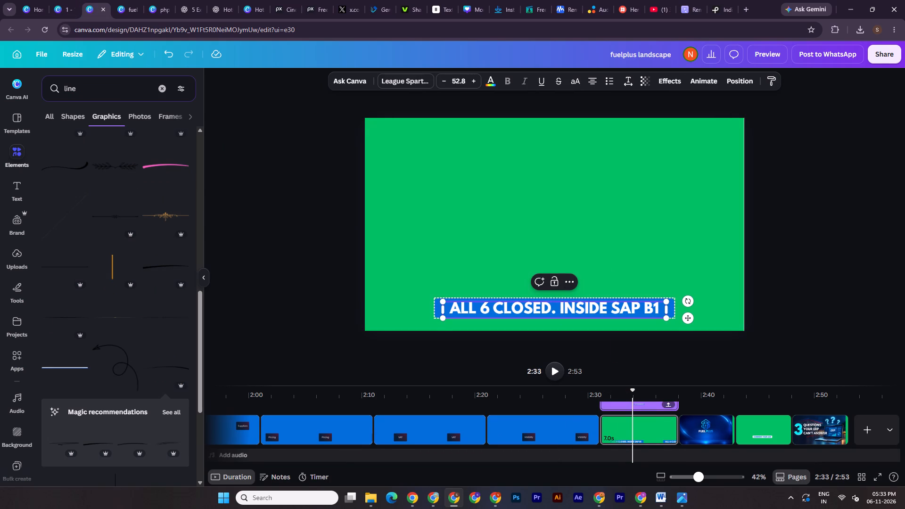
click(811, 264)
double_click(572, 310)
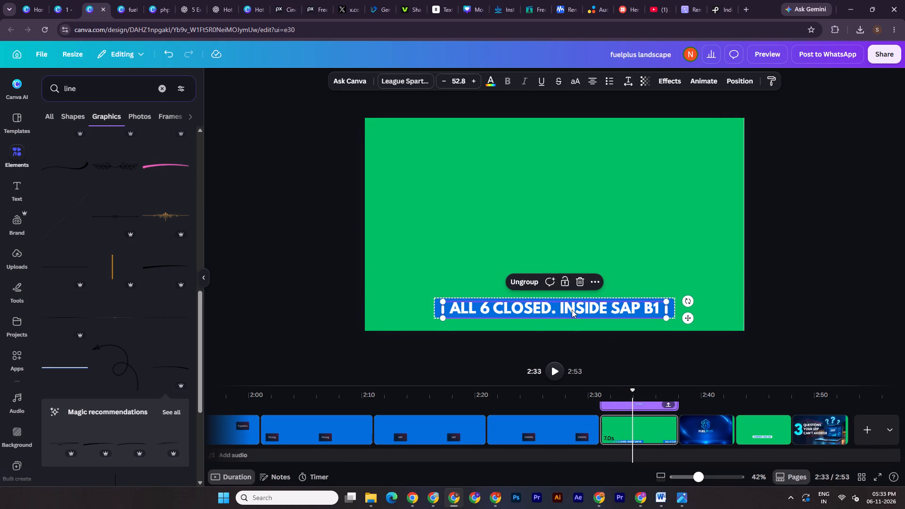
key(ctrl+c)
click(61, 0)
key(ctrl+v)
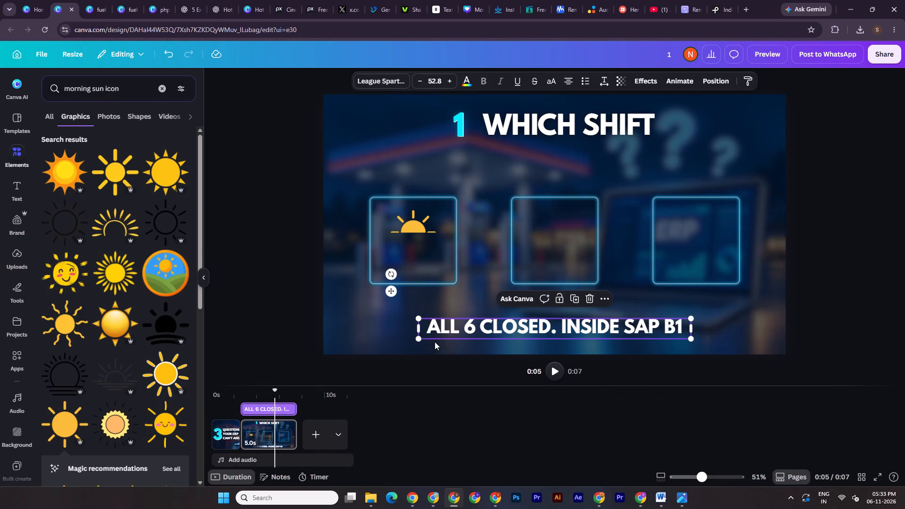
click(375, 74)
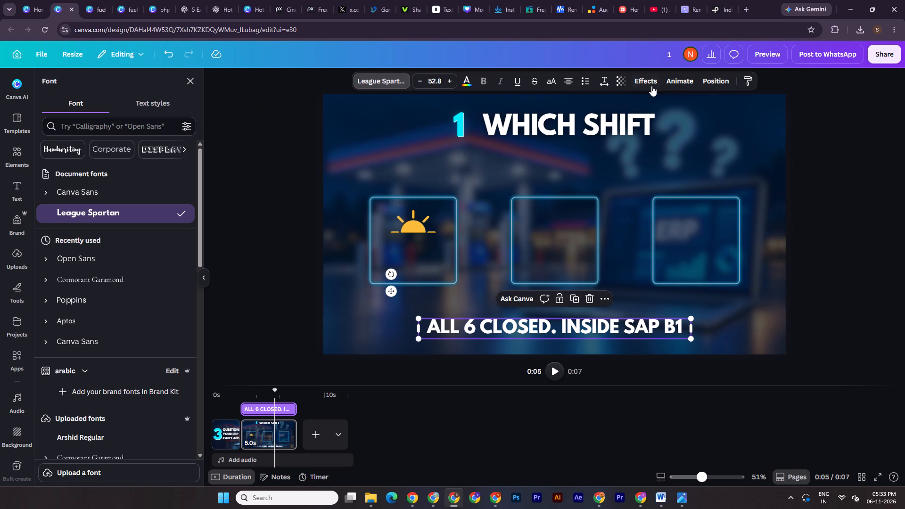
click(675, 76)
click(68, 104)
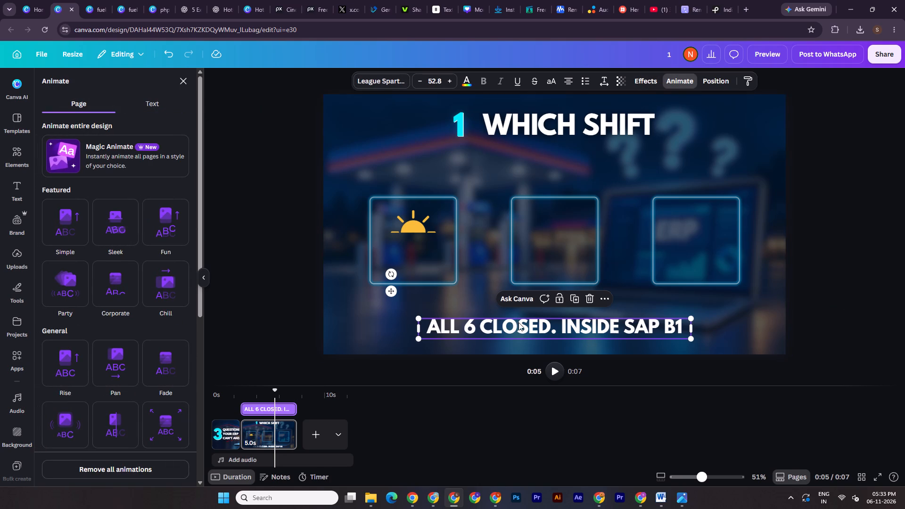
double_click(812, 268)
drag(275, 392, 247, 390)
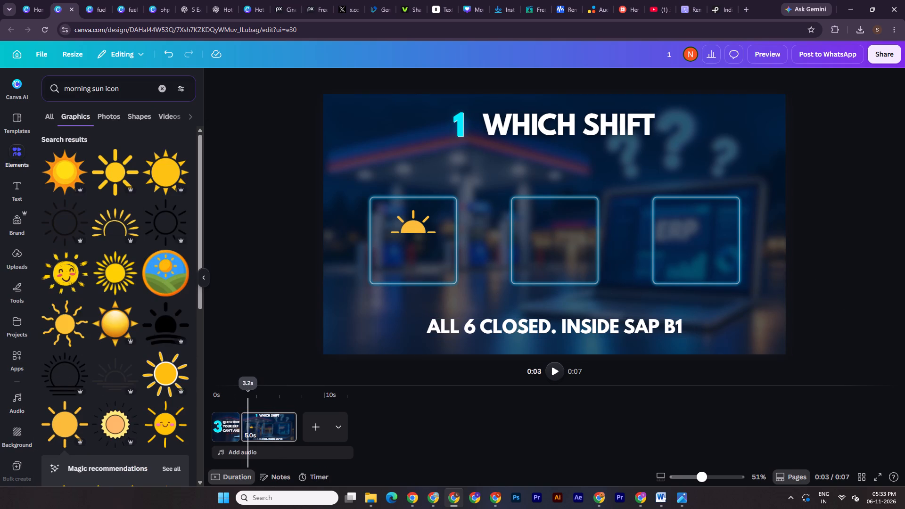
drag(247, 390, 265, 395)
Replace the pasted caption's text with "Morning", tighten its text box and shrink it to about font size 34.8.
click(575, 331)
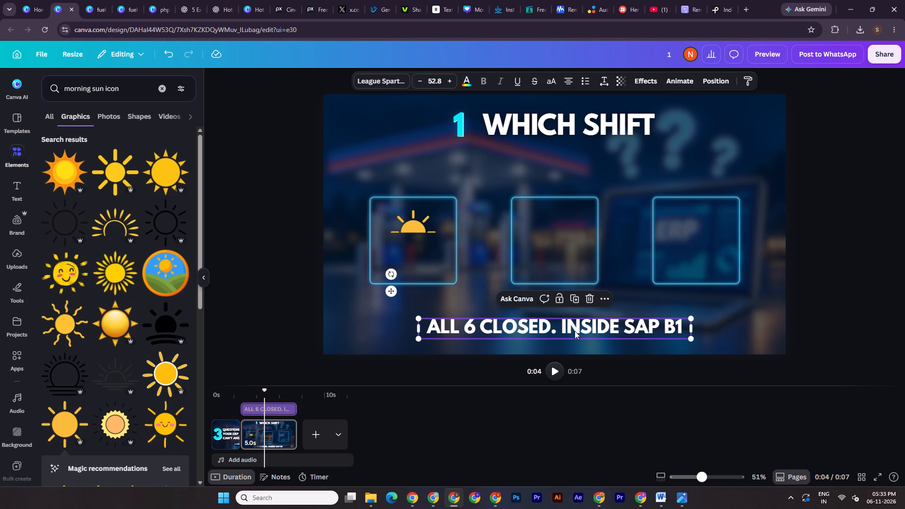
click(486, 325)
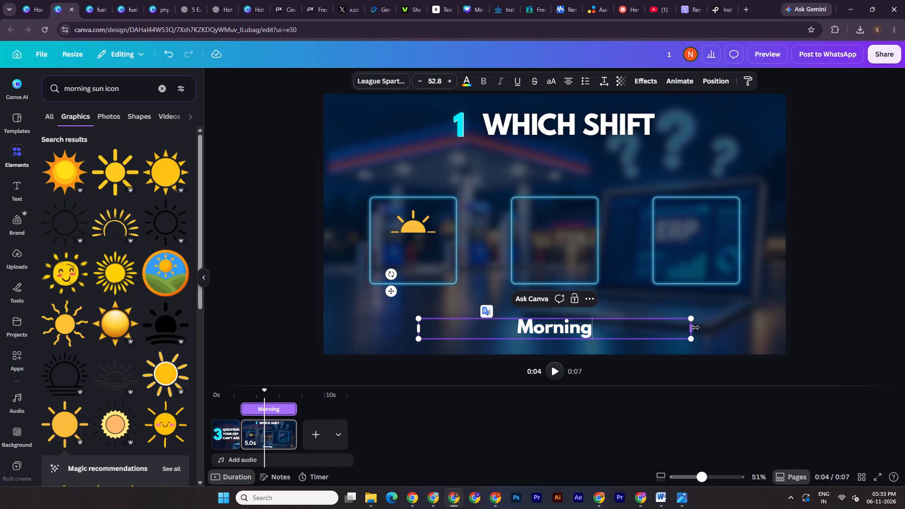
drag(695, 328, 600, 330)
drag(599, 319, 579, 322)
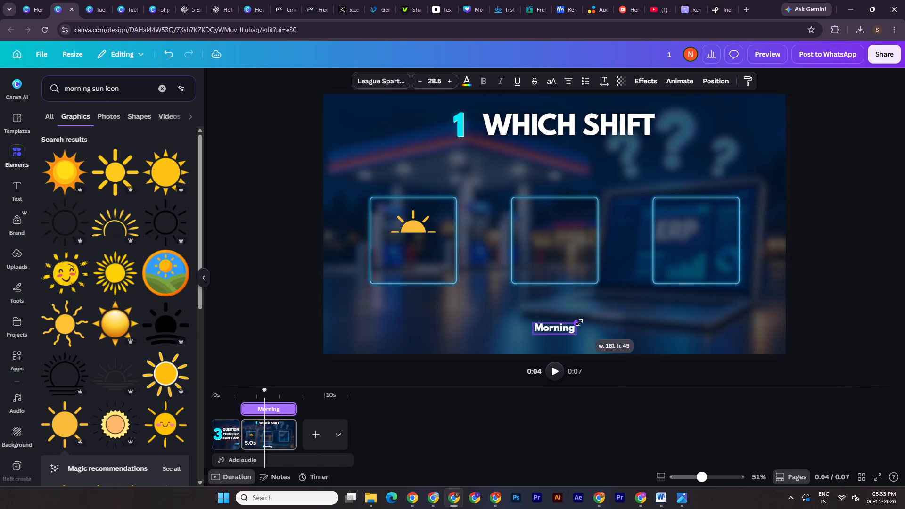
drag(579, 322, 585, 322)
click(881, 258)
drag(882, 258, 877, 257)
Move the Morning label into the first card, centred directly beneath the half sun.
drag(568, 329, 420, 256)
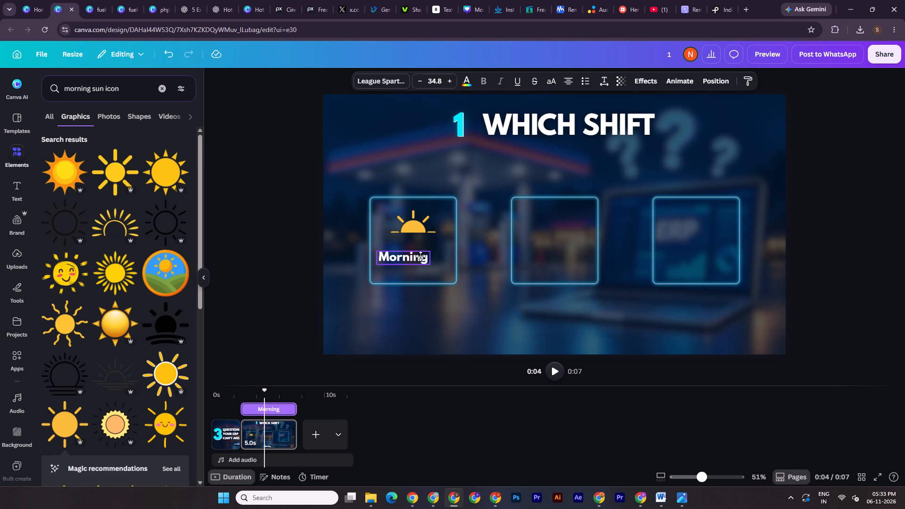
drag(420, 256, 426, 247)
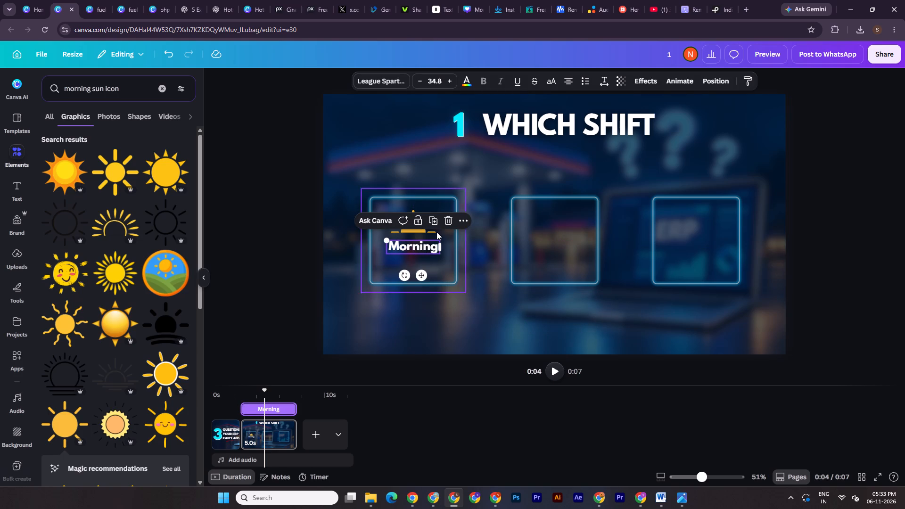
double_click(863, 219)
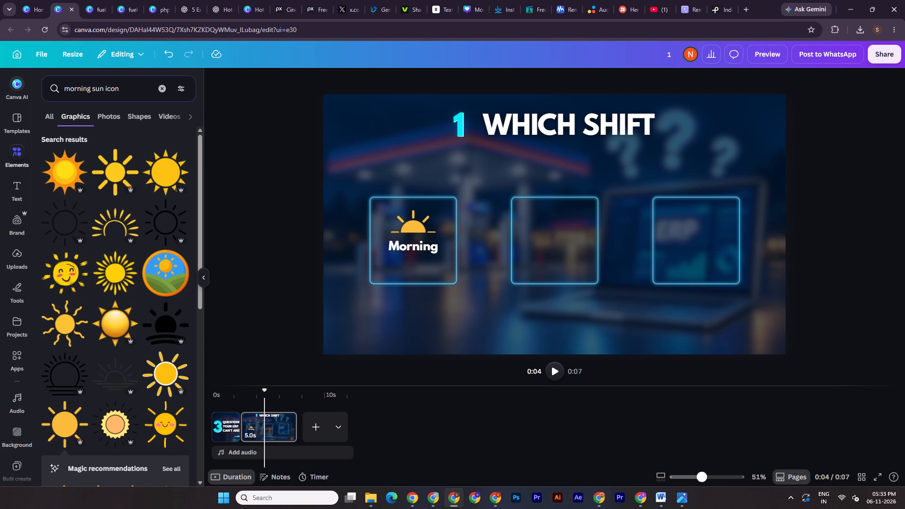
Add a square shape, fill it white, and reshape it into a narrow horizontal bar centred beneath the Morning label.
click(164, 82)
click(304, 202)
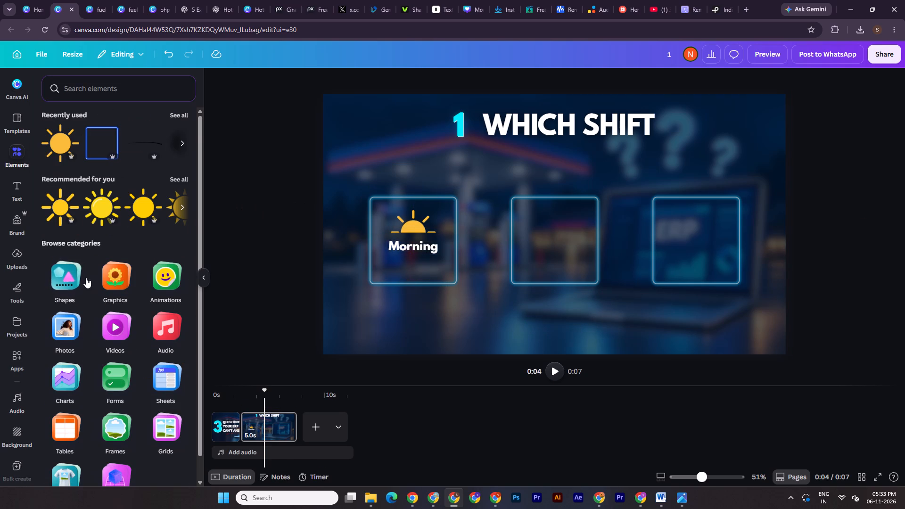
click(76, 276)
click(59, 265)
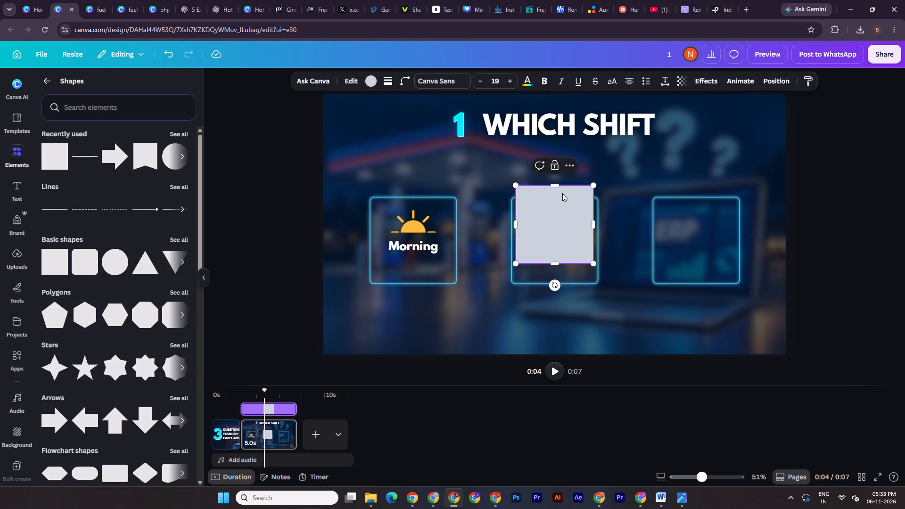
click(371, 76)
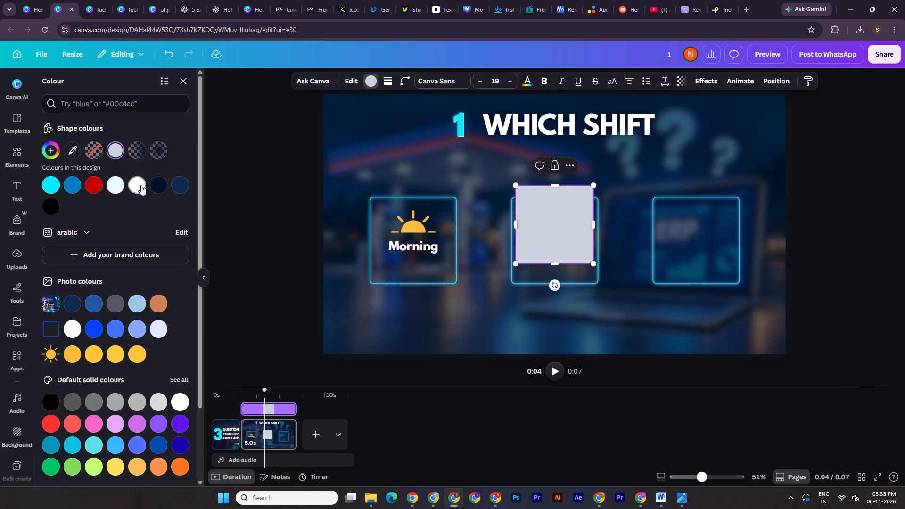
click(141, 185)
drag(558, 188, 565, 243)
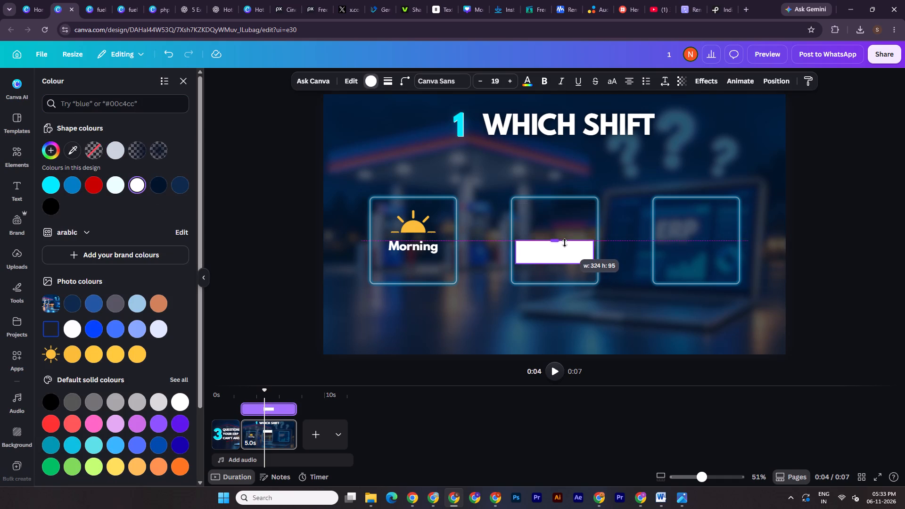
drag(565, 243, 565, 242)
drag(593, 253, 583, 251)
double_click(831, 225)
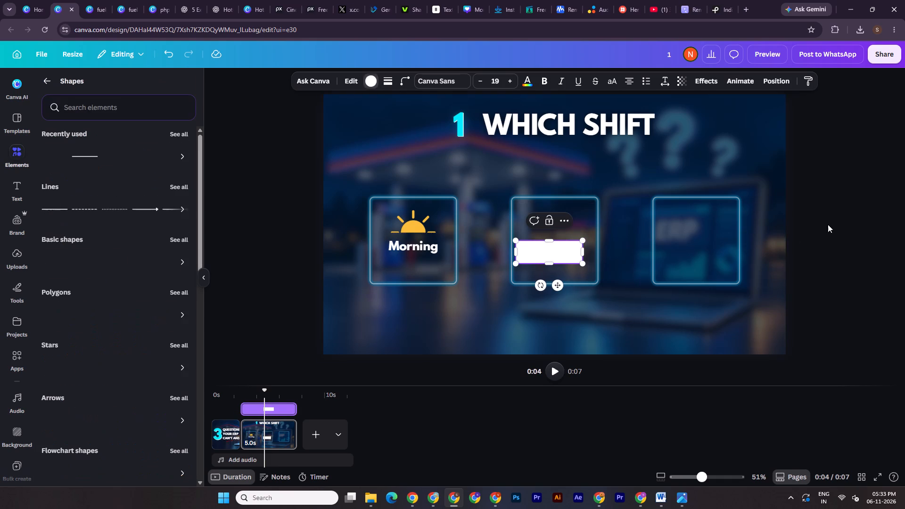
drag(564, 251, 428, 265)
drag(412, 255, 412, 260)
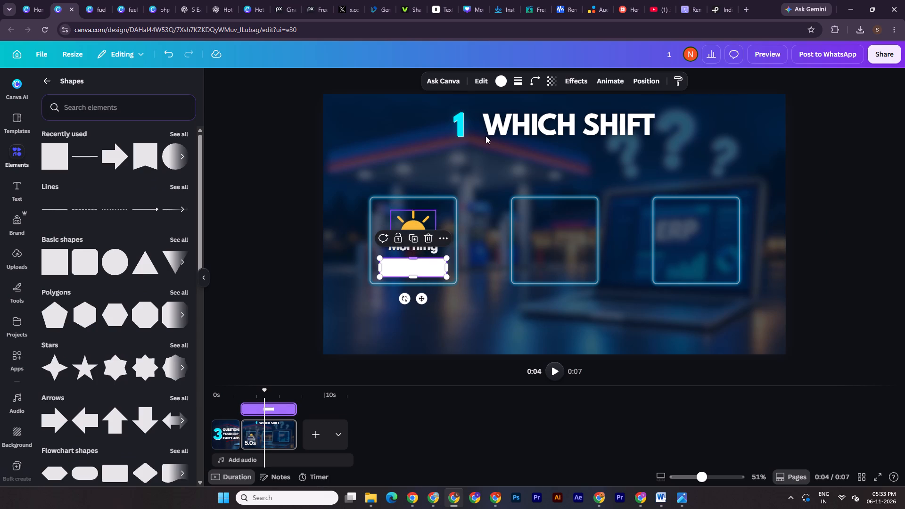
Slightly round the corners of the white bar in the first card.
click(533, 82)
drag(491, 121, 496, 121)
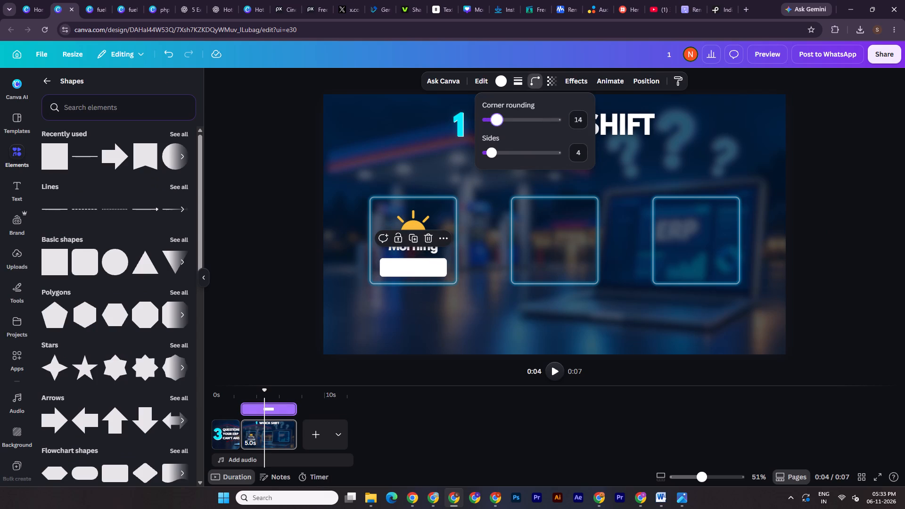
drag(496, 121, 501, 121)
click(886, 171)
click(879, 170)
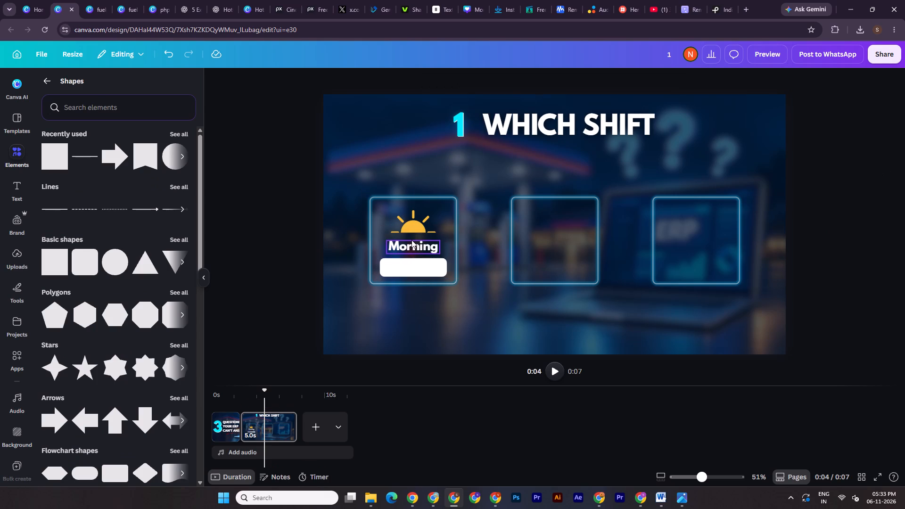
Duplicate the Morning label, change the copy's text to "?" and colour it black.
click(411, 240)
click(431, 219)
click(422, 248)
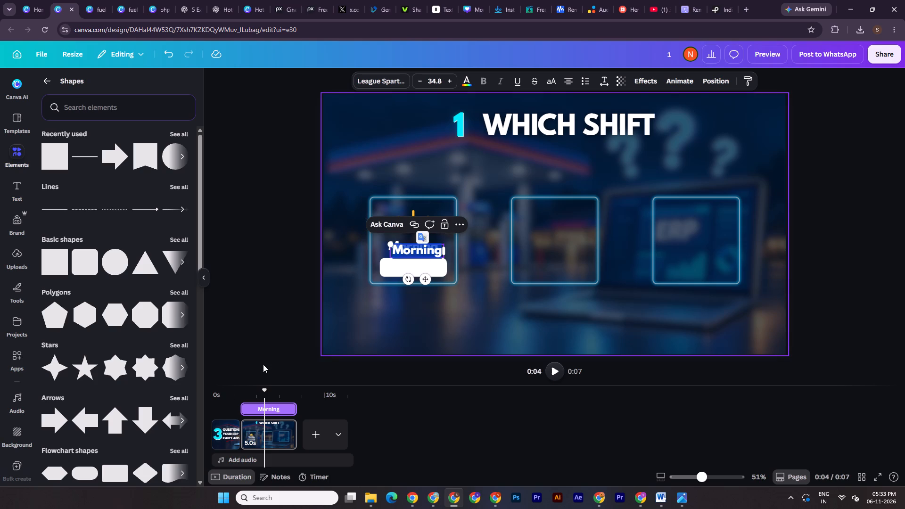
key(shift+question)
click(806, 211)
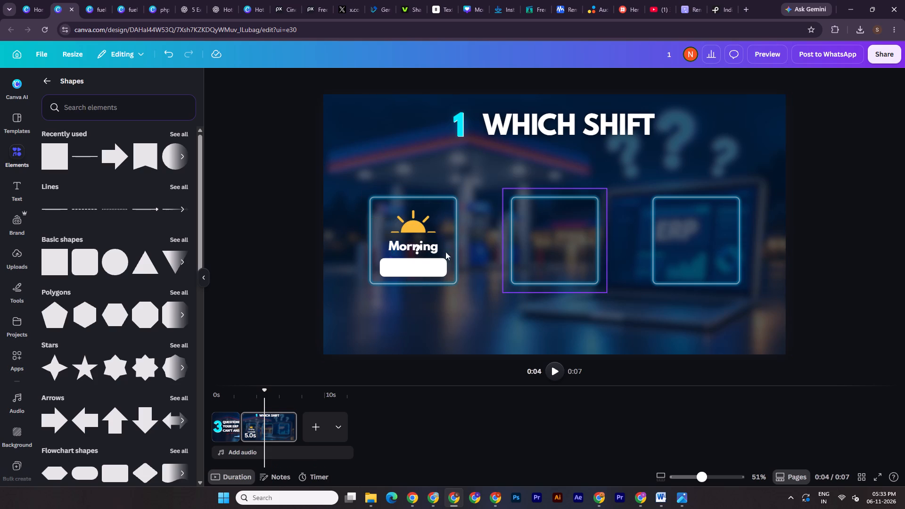
click(424, 249)
click(470, 77)
click(135, 146)
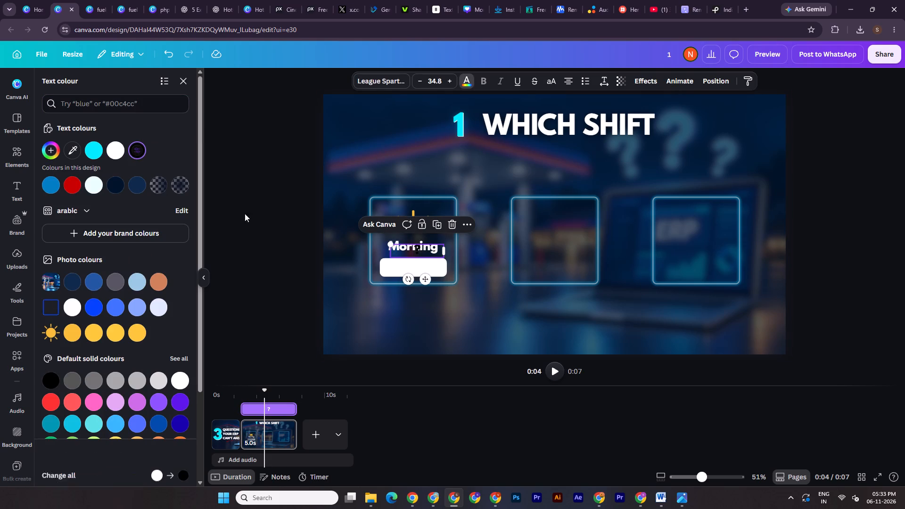
Centre the black question mark inside the white rounded bar, nudging it down slightly.
drag(427, 250, 423, 267)
double_click(856, 205)
click(417, 268)
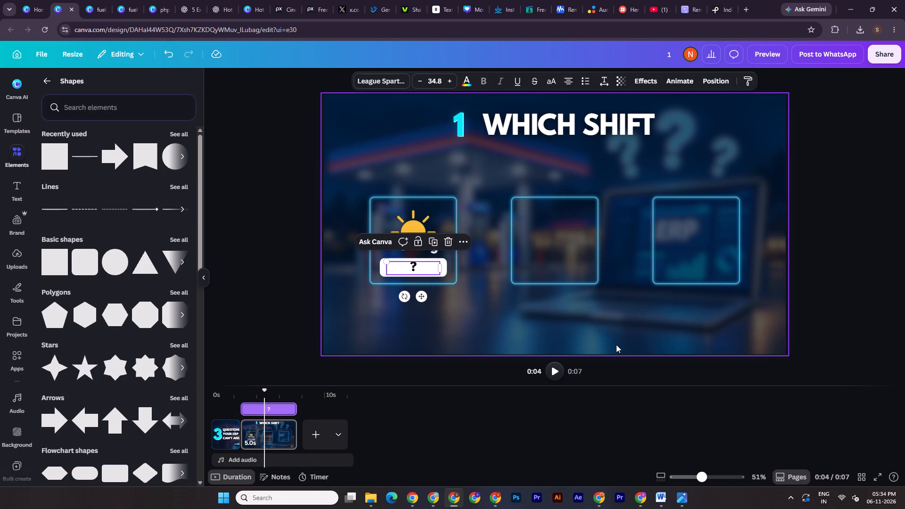
key(Down)
key(Down)
click(441, 264)
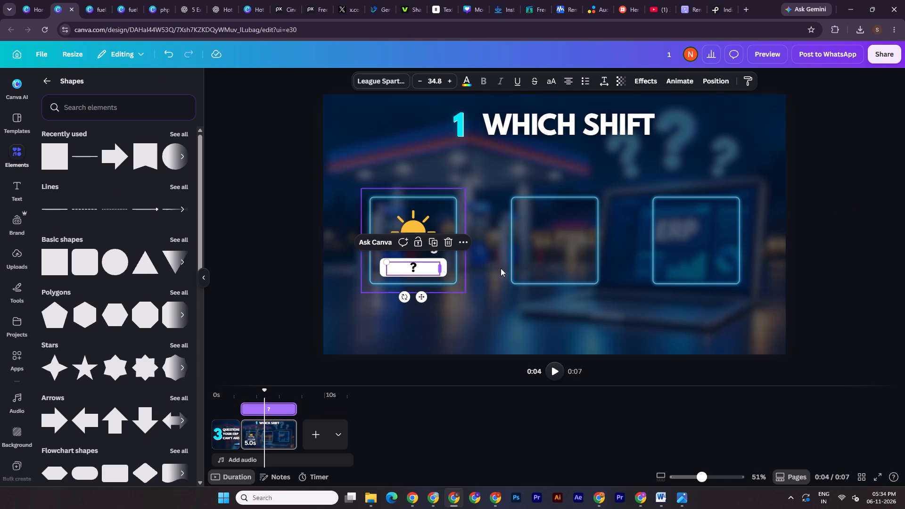
click(872, 237)
drag(866, 236, 859, 236)
Group the question mark with its white rounded bar.
click(445, 259)
shift+click(414, 268)
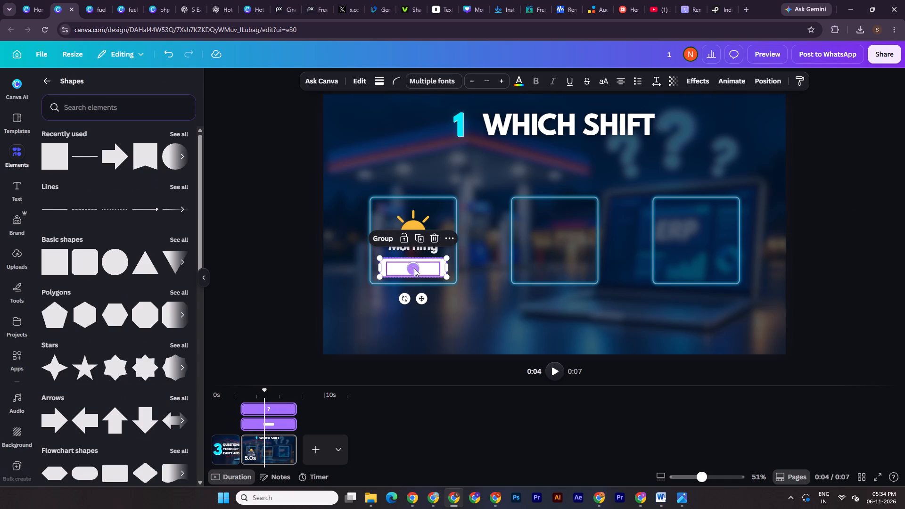
key(ctrl+g)
double_click(886, 211)
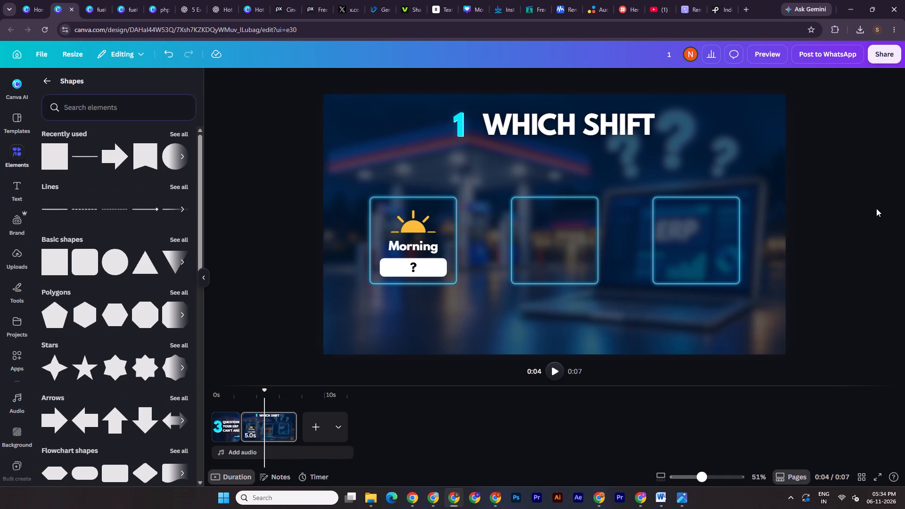
Duplicate the WHICH SHIFT page with its finished Morning card.
drag(264, 391, 240, 398)
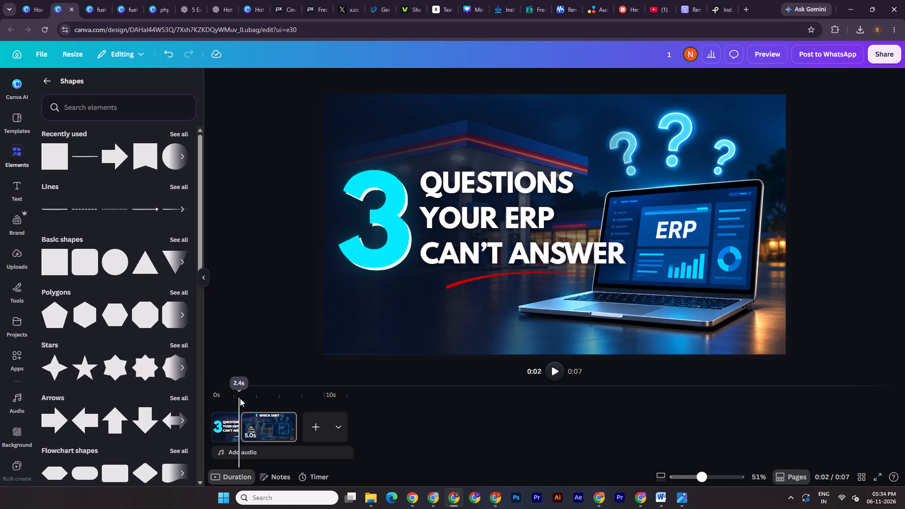
drag(240, 398, 251, 400)
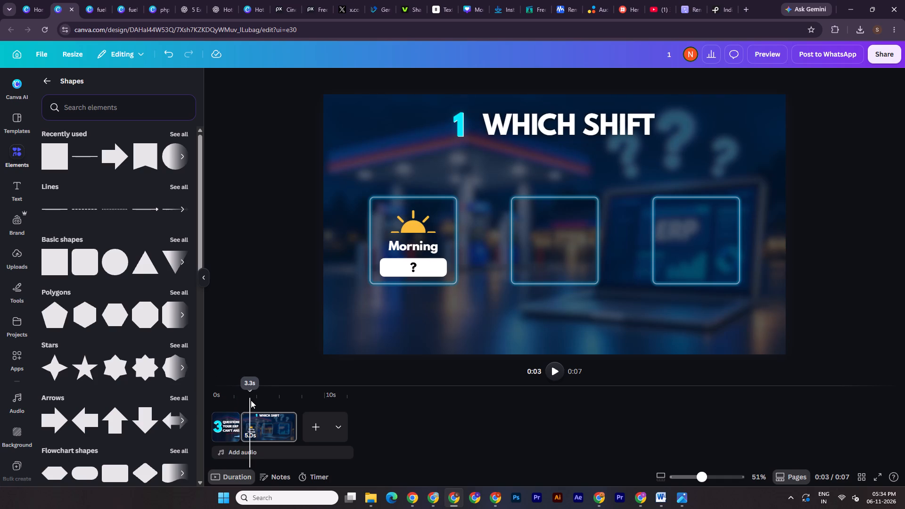
drag(251, 400, 256, 401)
right_click(259, 429)
click(306, 245)
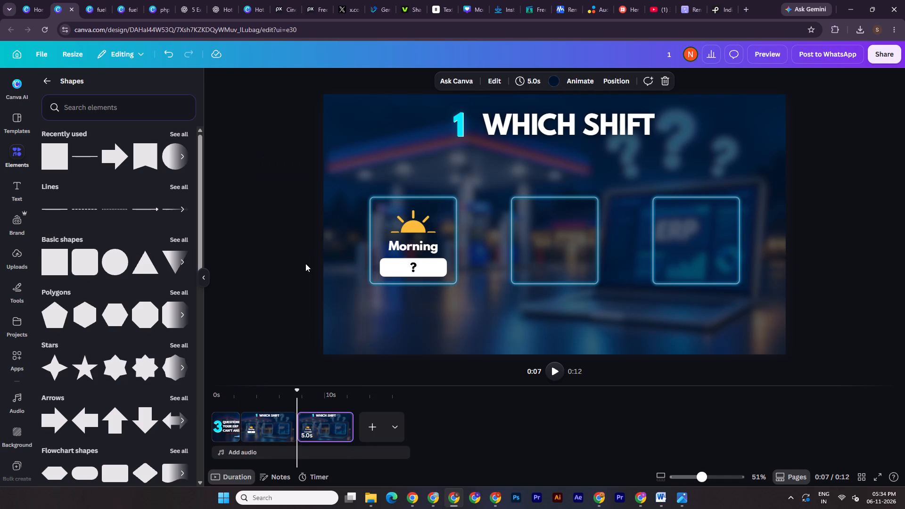
Delete the three neon card frames and all Morning card contents from the first WHICH SHIFT page, leaving only its heading.
click(274, 433)
drag(833, 191, 222, 343)
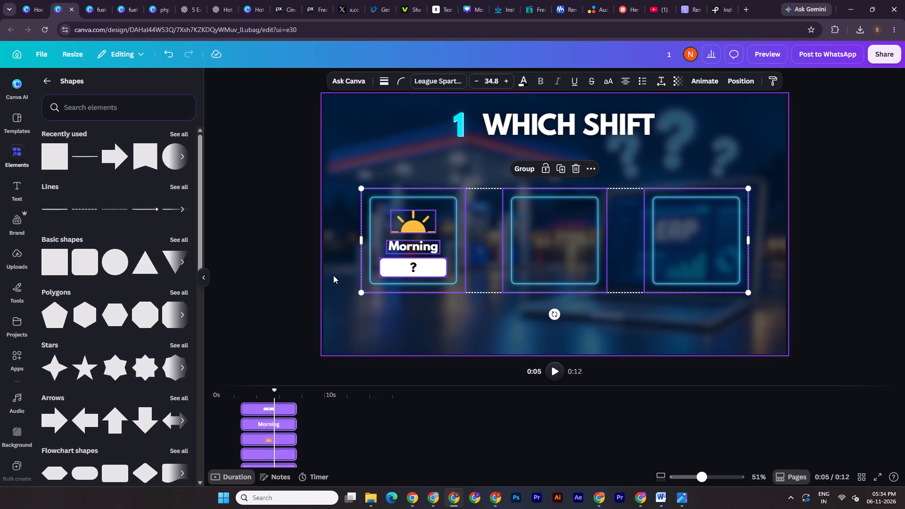
drag(333, 275, 880, 274)
drag(874, 230, 333, 330)
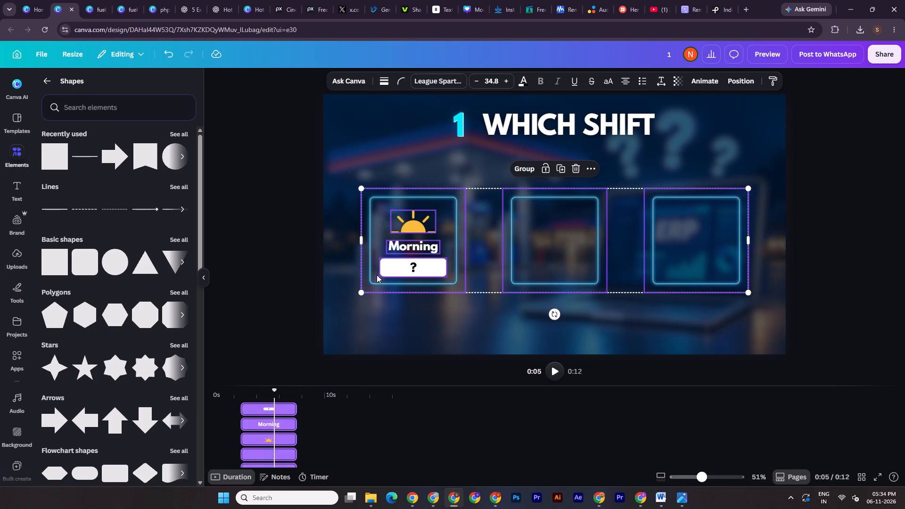
key(Delete)
Apply an on-enter Pop animation to the three neon card frames on the second WHICH SHIFT page.
click(329, 423)
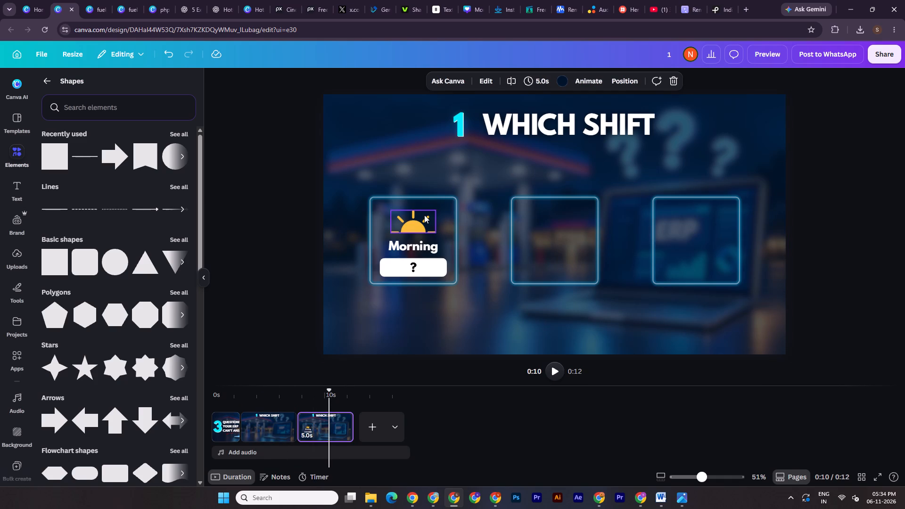
click(444, 203)
shift+click(576, 194)
shift+click(699, 194)
click(595, 75)
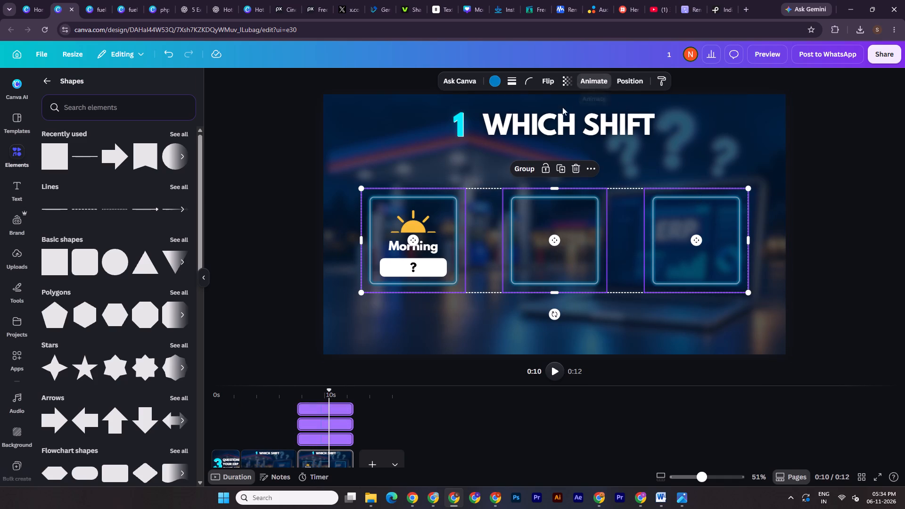
scroll(101, 404, down, 5)
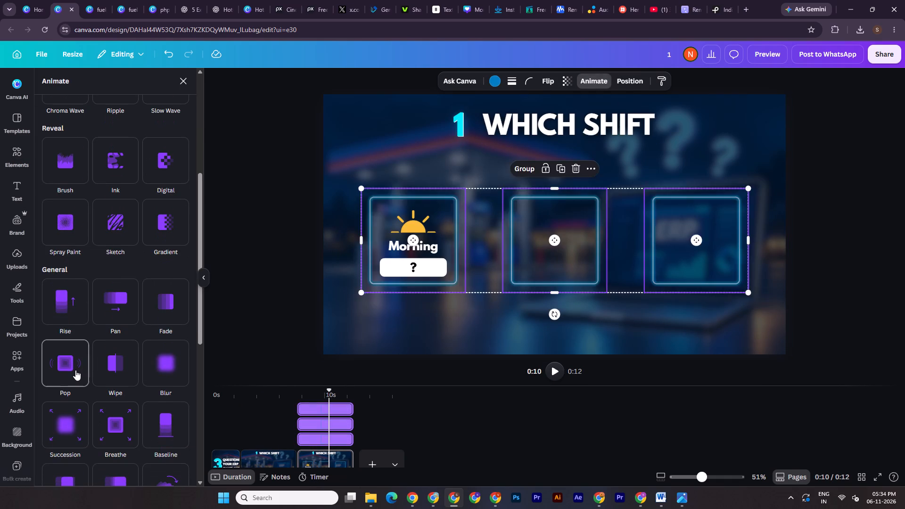
click(75, 370)
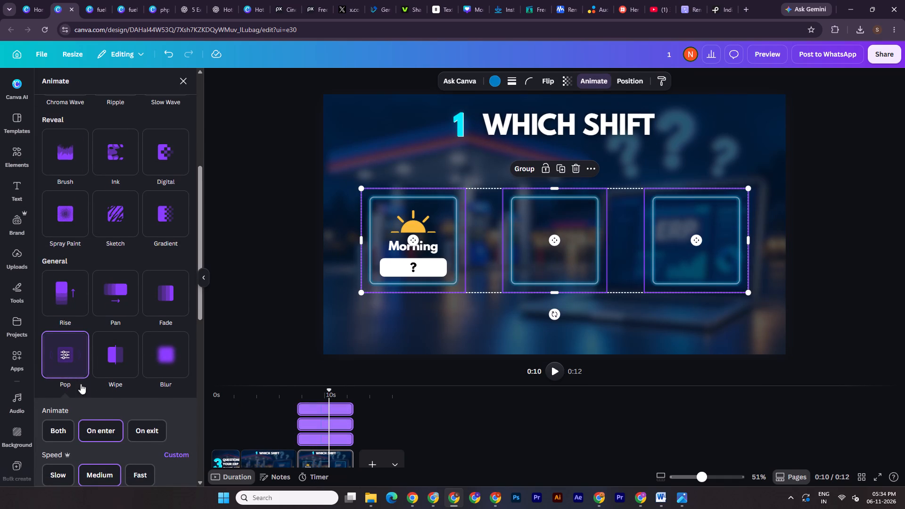
click(97, 428)
double_click(889, 216)
Cut the sun icon, Morning label and question-mark bar from the first card of this page.
click(425, 222)
shift+click(420, 244)
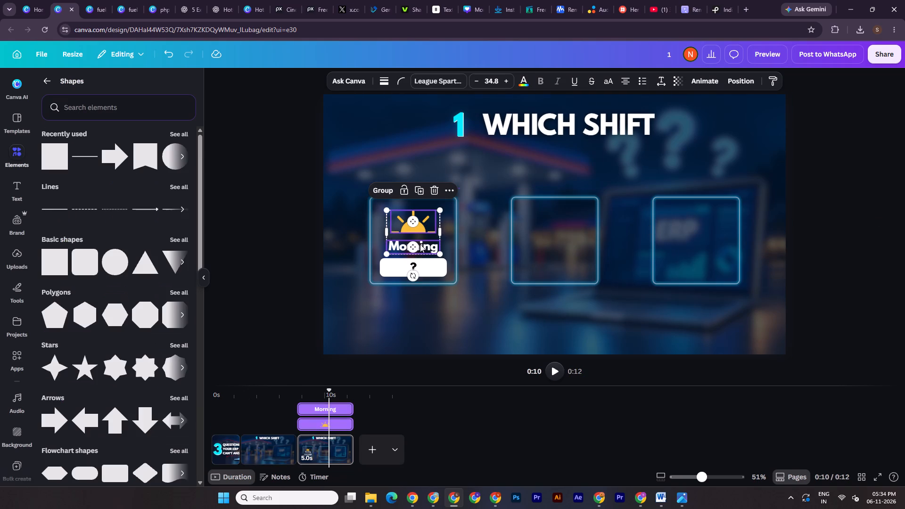
shift+click(429, 266)
key(ctrl+x)
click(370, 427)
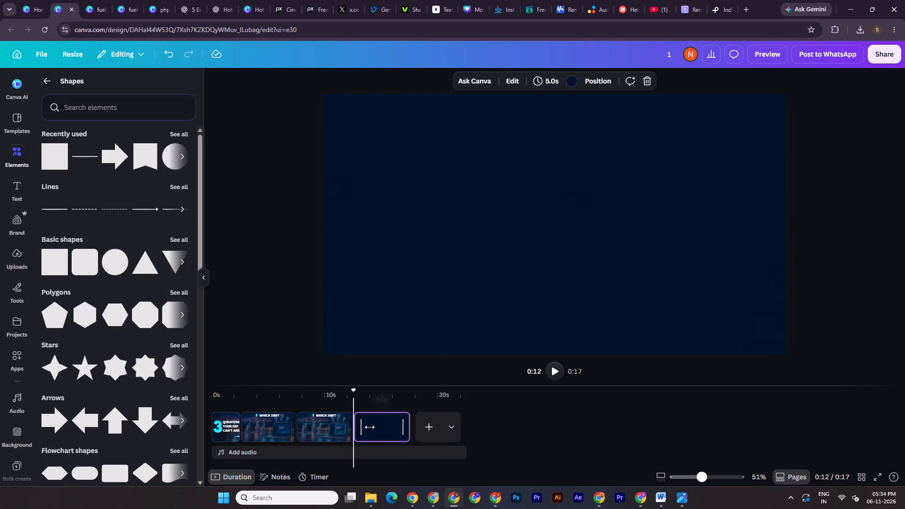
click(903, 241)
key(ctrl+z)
Duplicate the page with the empty card frames and paste the cut Morning card contents onto the copy.
right_click(321, 432)
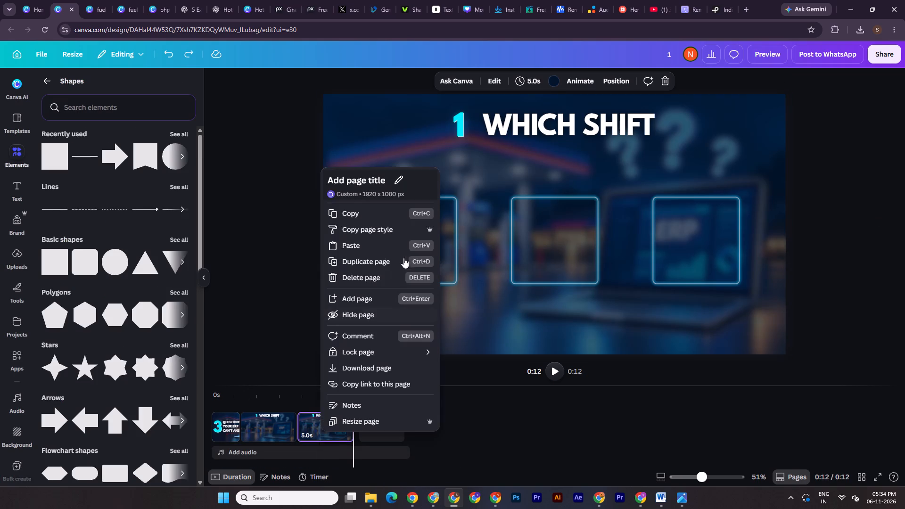
click(383, 260)
key(ctrl+v)
double_click(870, 225)
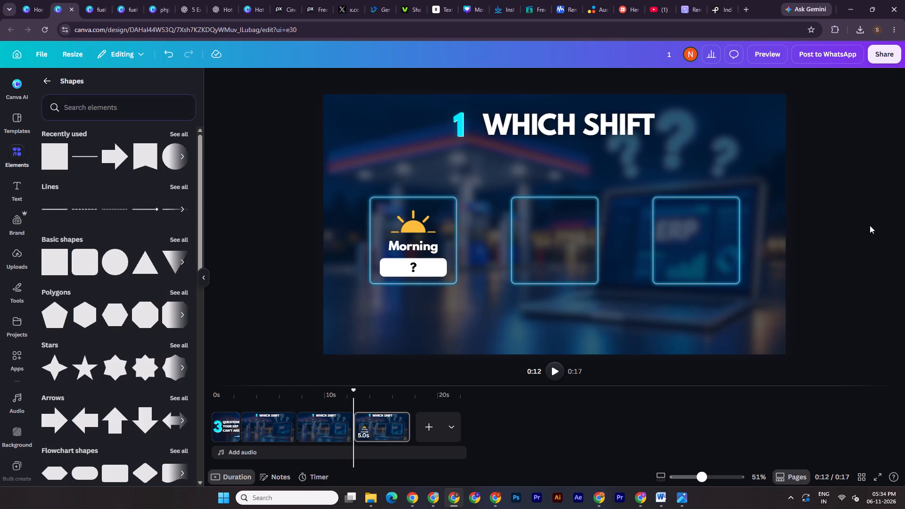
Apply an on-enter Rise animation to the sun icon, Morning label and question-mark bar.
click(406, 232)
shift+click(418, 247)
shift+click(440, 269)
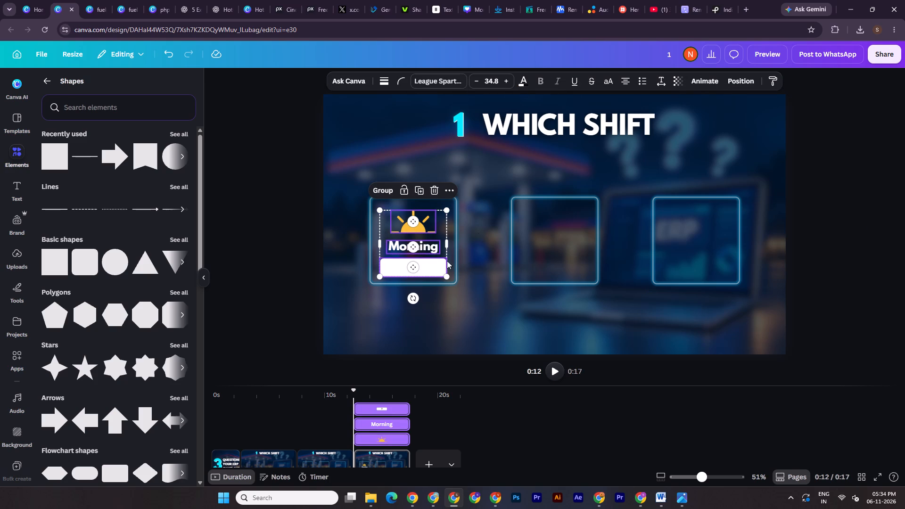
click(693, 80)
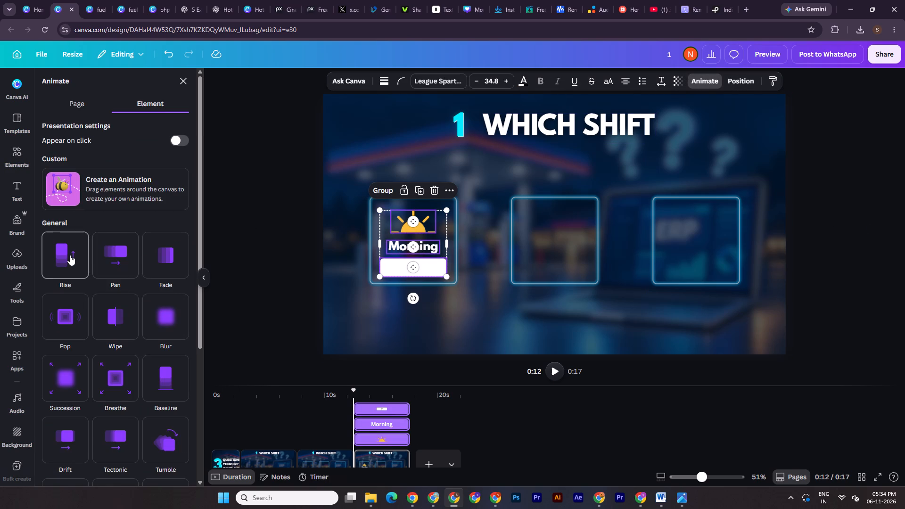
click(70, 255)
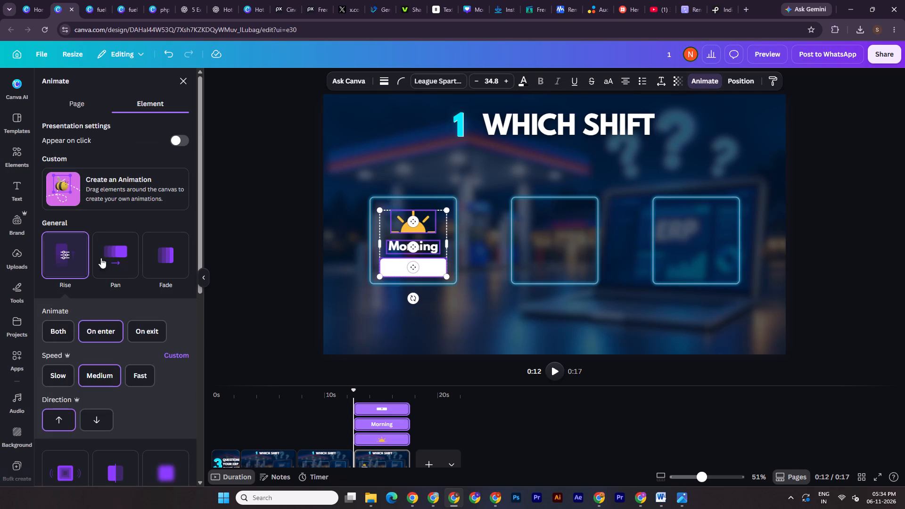
Remove all animations from the duplicated page containing the Morning card.
drag(837, 129, 241, 300)
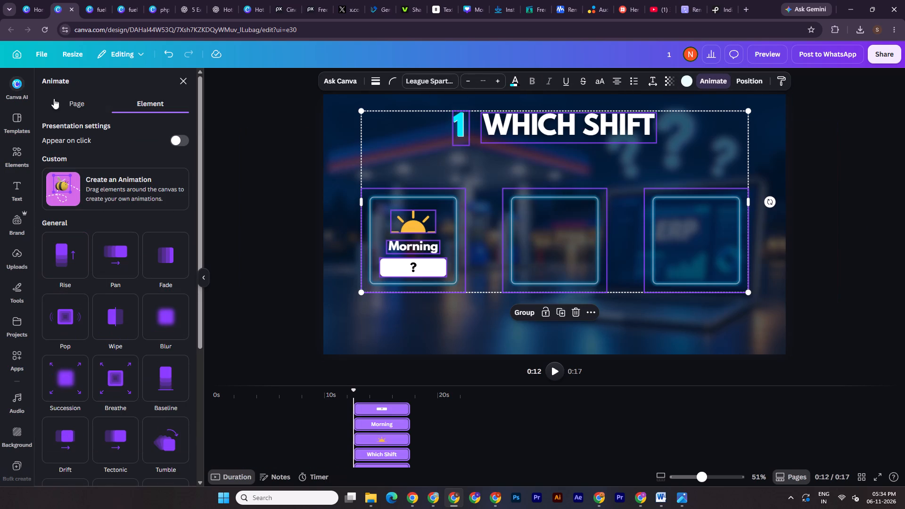
click(75, 117)
click(81, 100)
click(152, 464)
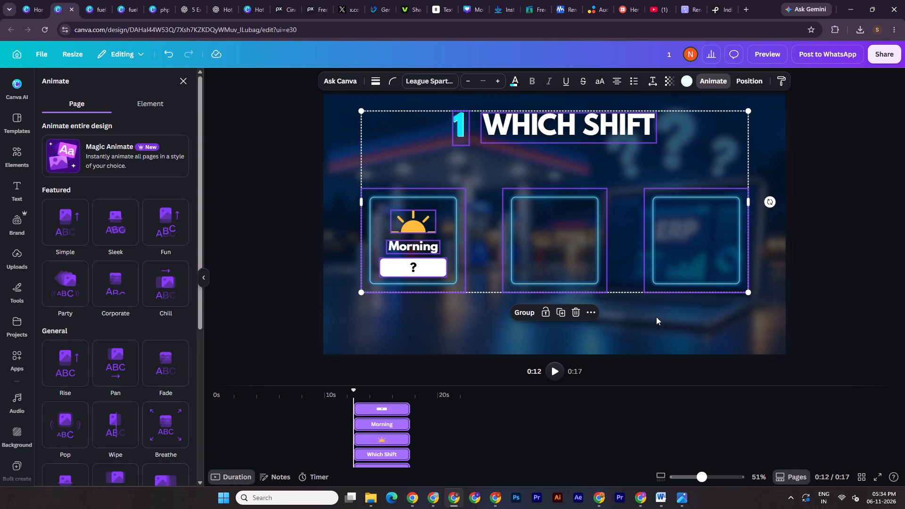
double_click(831, 236)
Apply the Rise animation to only the sun icon, Morning label and question-mark bar on this page.
click(426, 223)
shift+click(423, 239)
shift+click(428, 263)
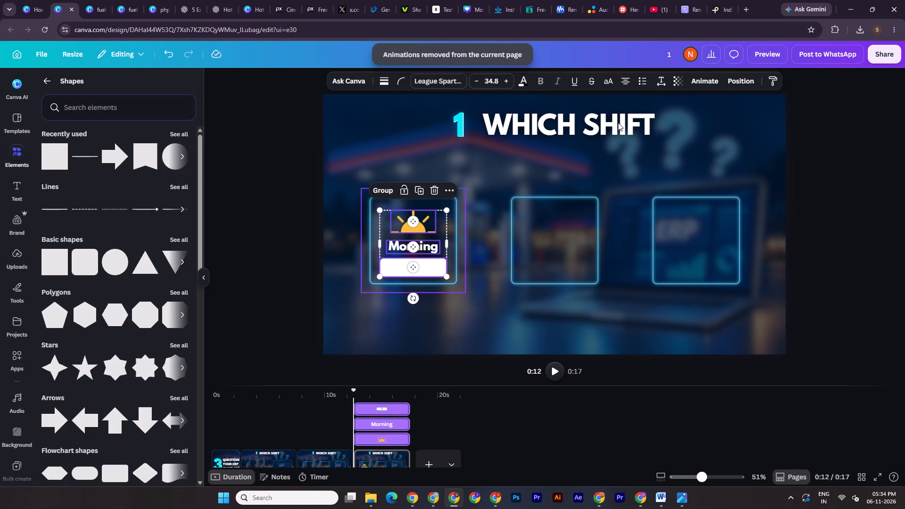
click(742, 71)
click(737, 81)
click(403, 224)
shift+click(423, 246)
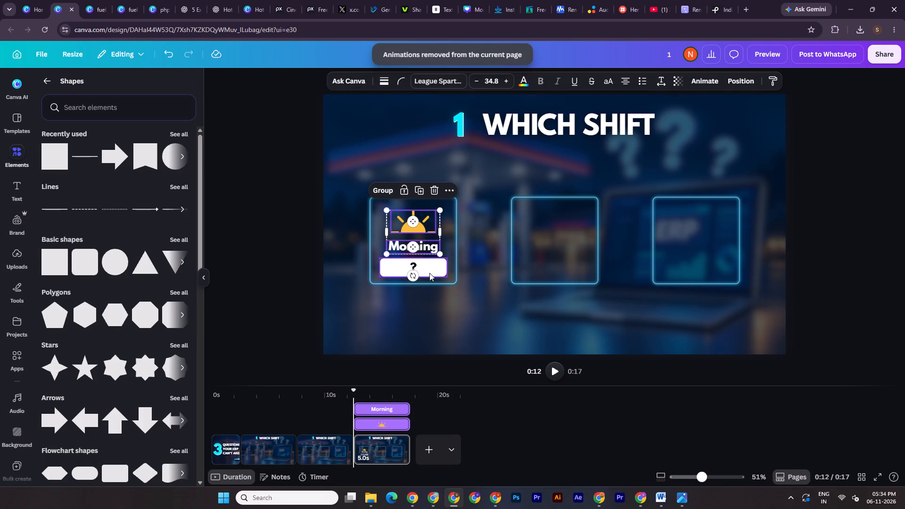
shift+click(429, 273)
click(736, 85)
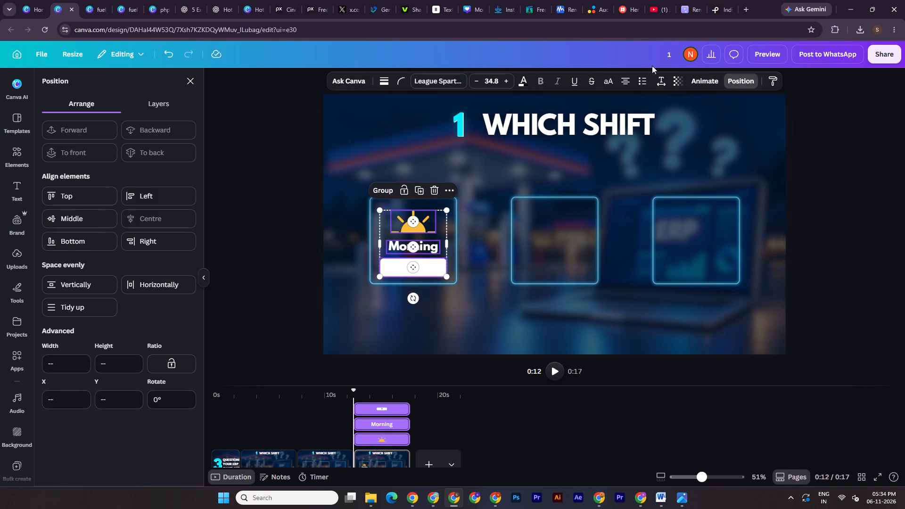
click(696, 77)
click(69, 263)
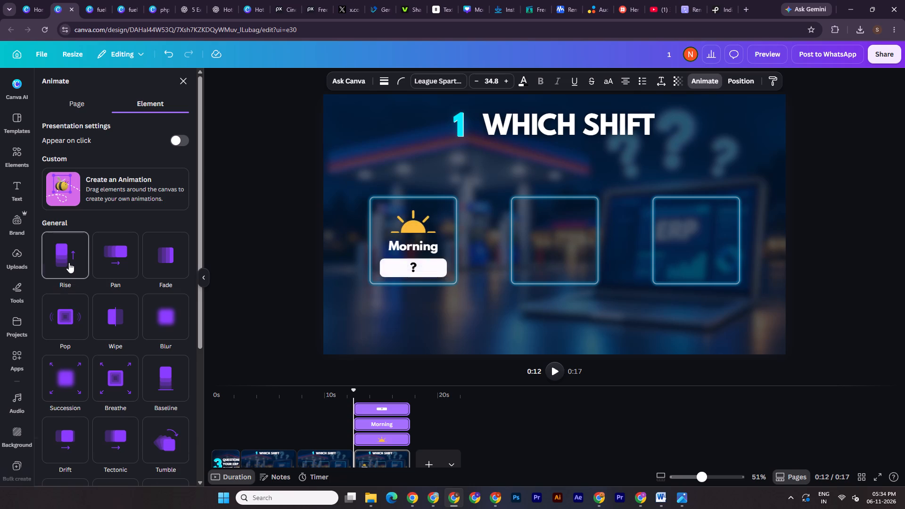
double_click(835, 194)
Duplicate the sun icon, Morning label and question-mark bar, and place the copies centred inside the middle card frame.
click(412, 225)
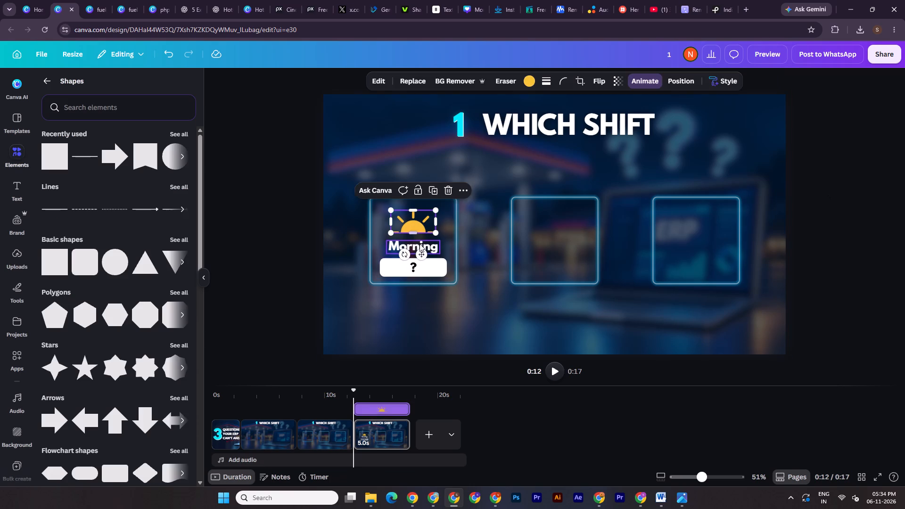
shift+click(420, 244)
shift+click(432, 261)
click(419, 191)
drag(430, 227, 549, 224)
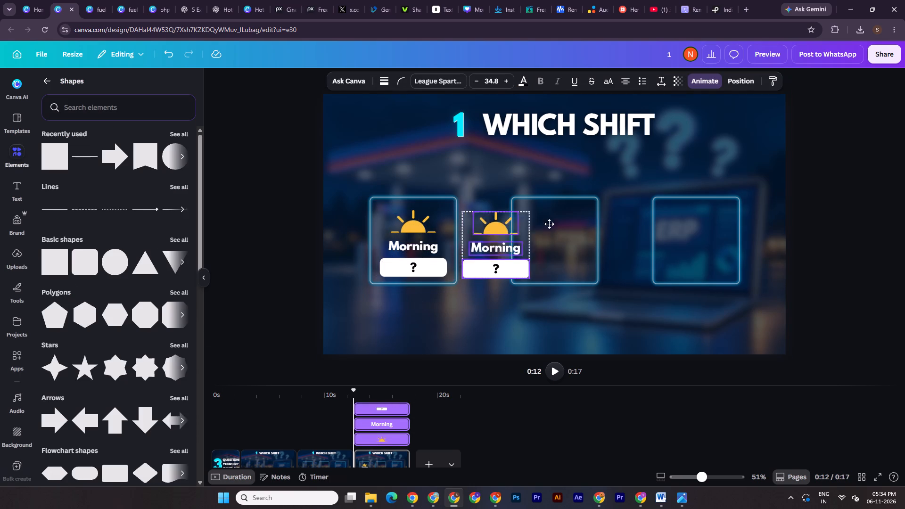
drag(549, 224, 568, 218)
click(831, 193)
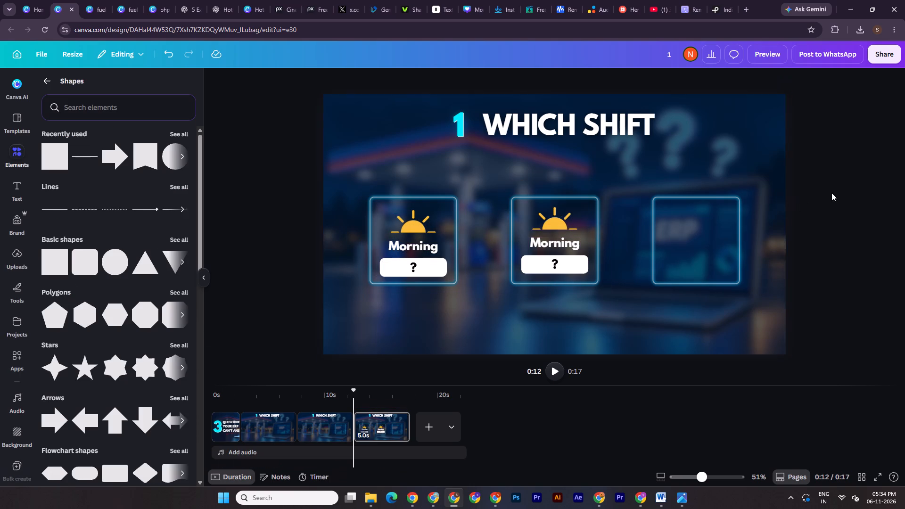
Recolour the middle card's sun icon to a deeper, more saturated orange than the Morning sun.
click(554, 223)
click(534, 83)
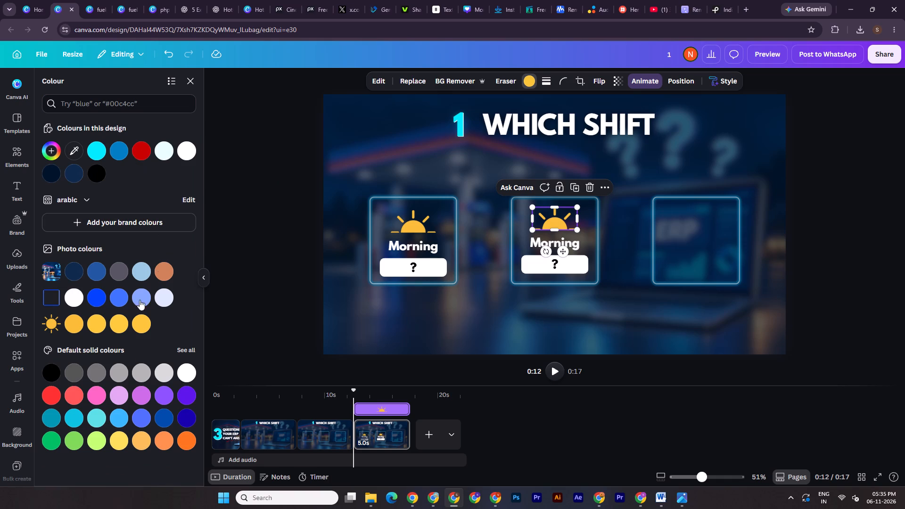
click(74, 328)
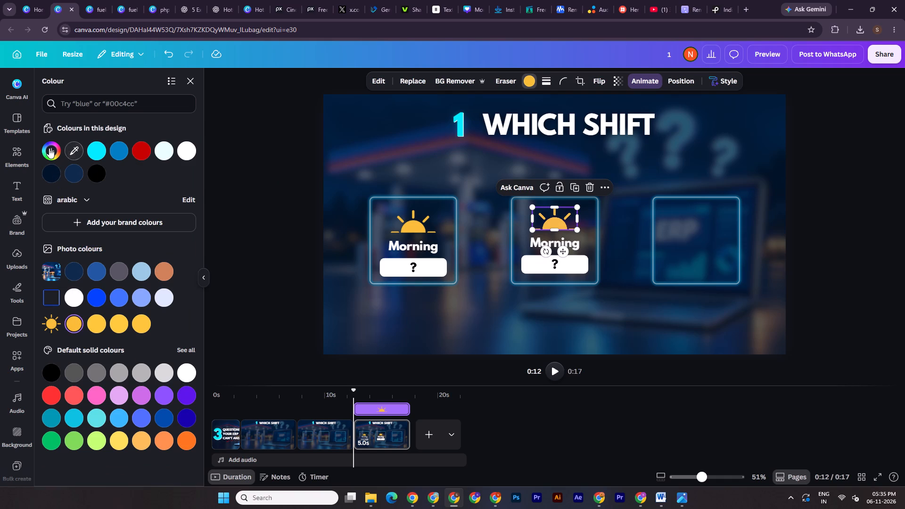
click(49, 148)
drag(71, 233, 60, 233)
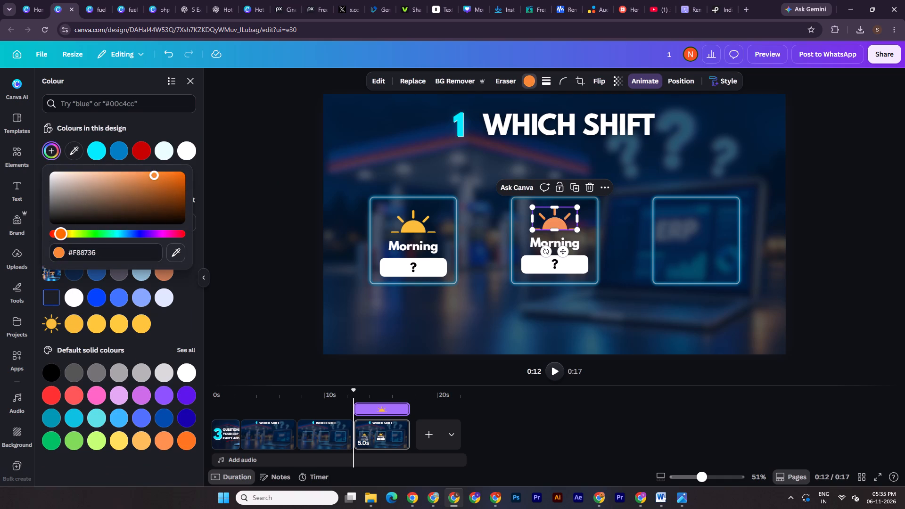
drag(60, 233, 64, 233)
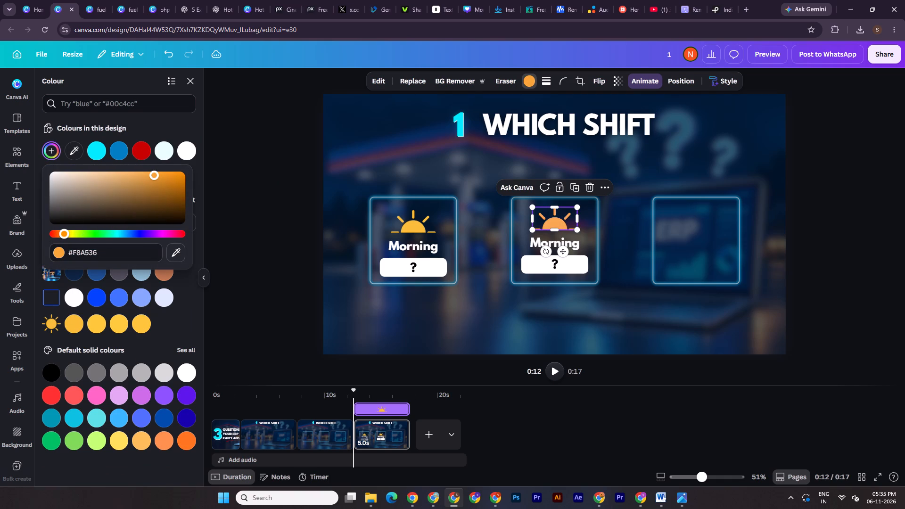
click(64, 235)
drag(158, 175, 186, 169)
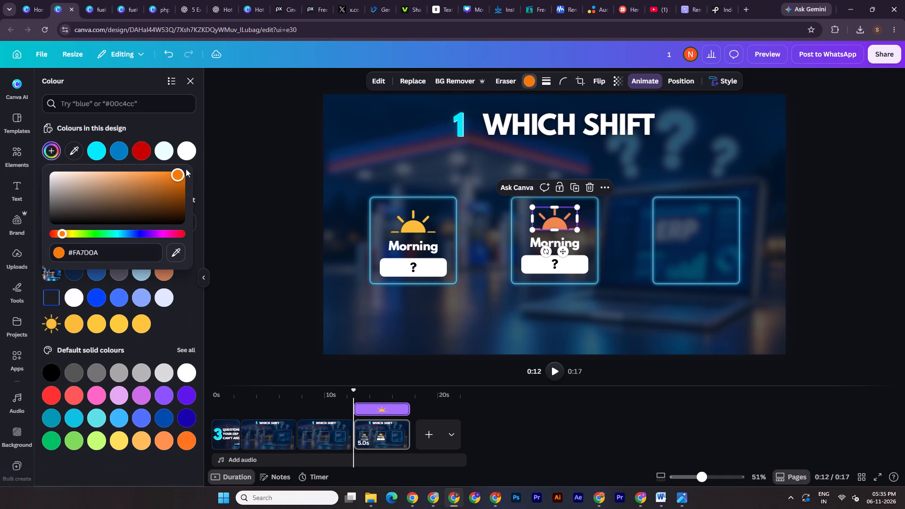
drag(186, 169, 207, 166)
double_click(796, 181)
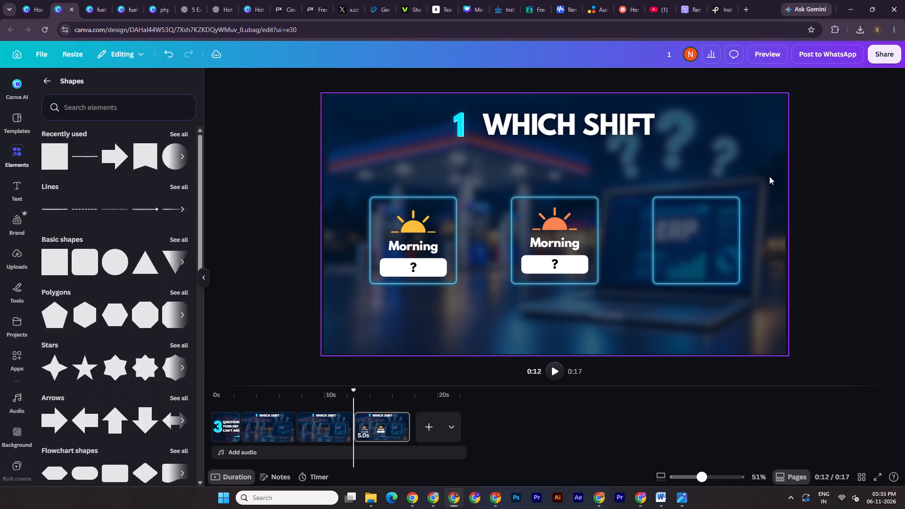
Change the middle card's label to "Evening".
double_click(543, 247)
key(e)
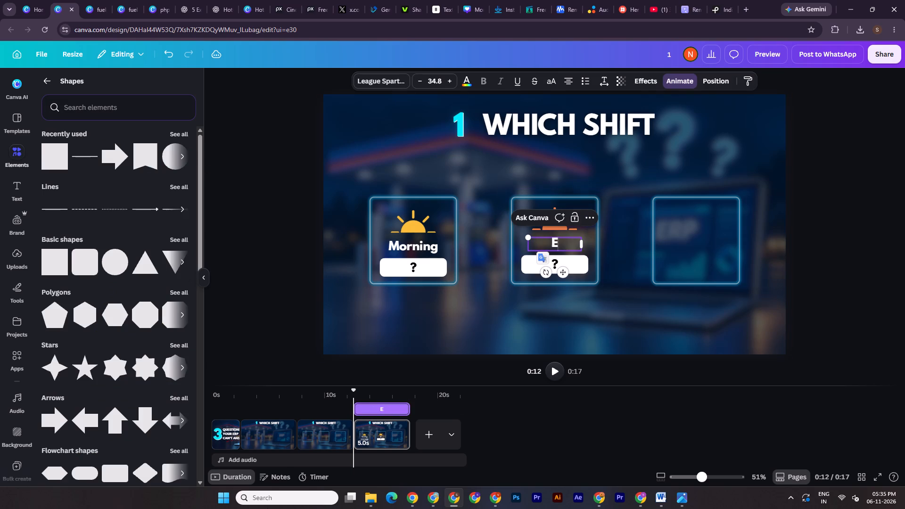
text(vening)
double_click(854, 226)
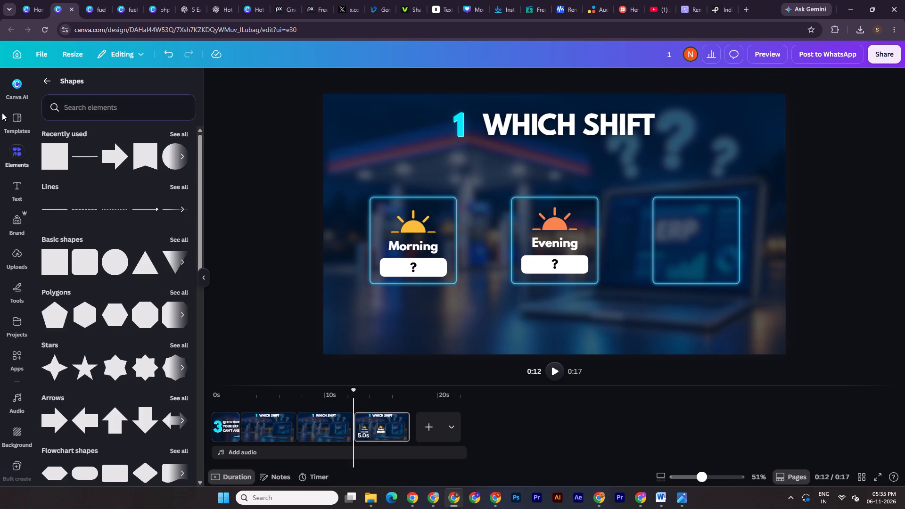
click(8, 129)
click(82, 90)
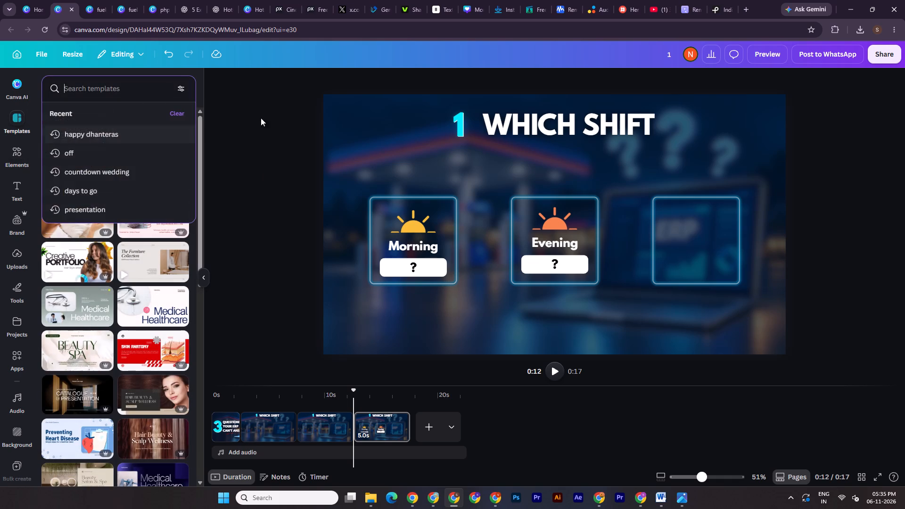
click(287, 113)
Search the elements library for "night moon icon" and limit the results to graphics.
click(35, 152)
click(20, 159)
click(80, 99)
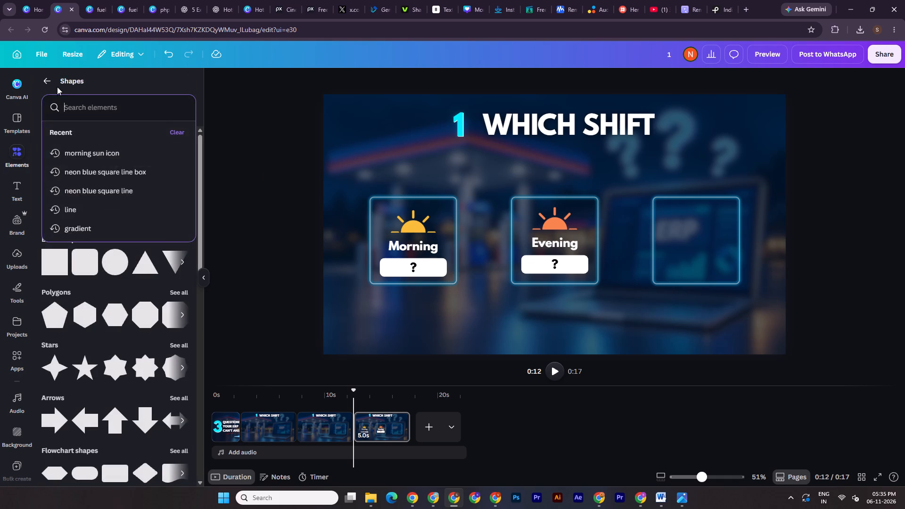
click(47, 82)
click(93, 87)
text(night)
key(space)
text(moon icon)
key(Return)
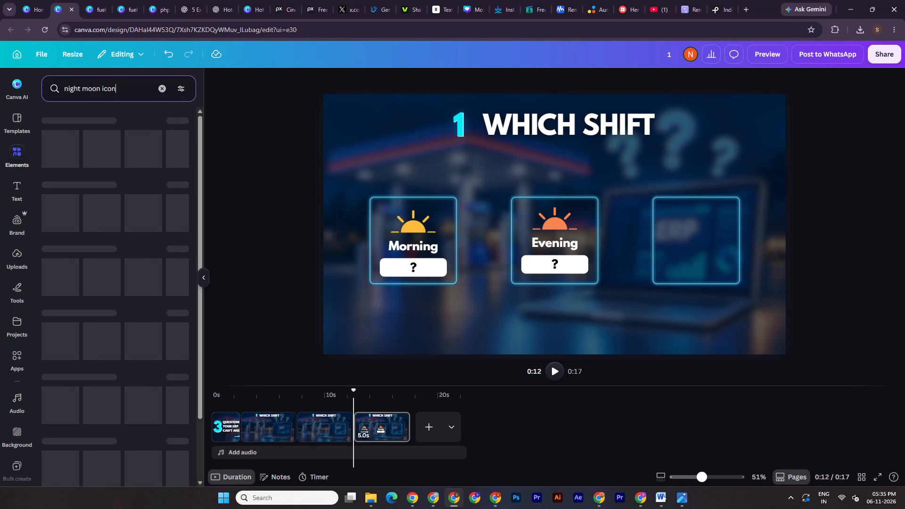
click(76, 118)
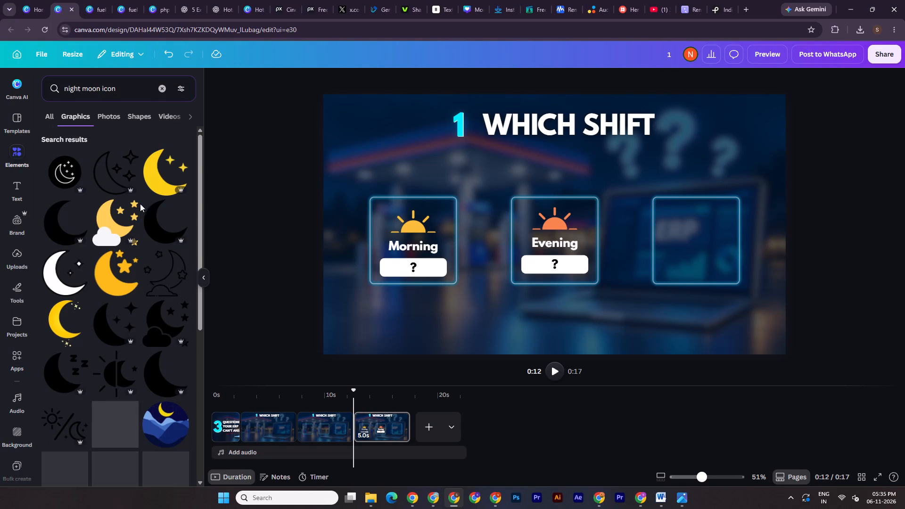
Insert the yellow crescent moon with two stars and recolour both its moon and stars to the design's pale off-white.
click(677, 493)
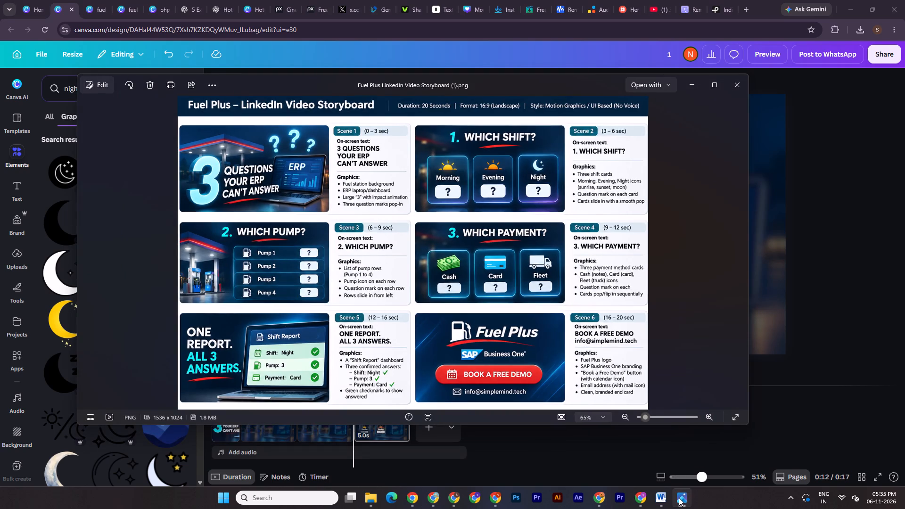
click(679, 498)
click(158, 174)
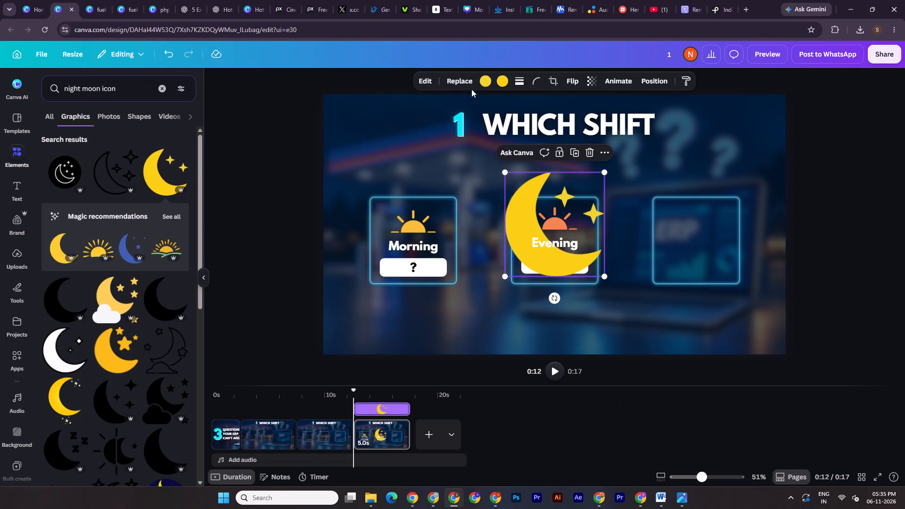
click(482, 84)
click(114, 186)
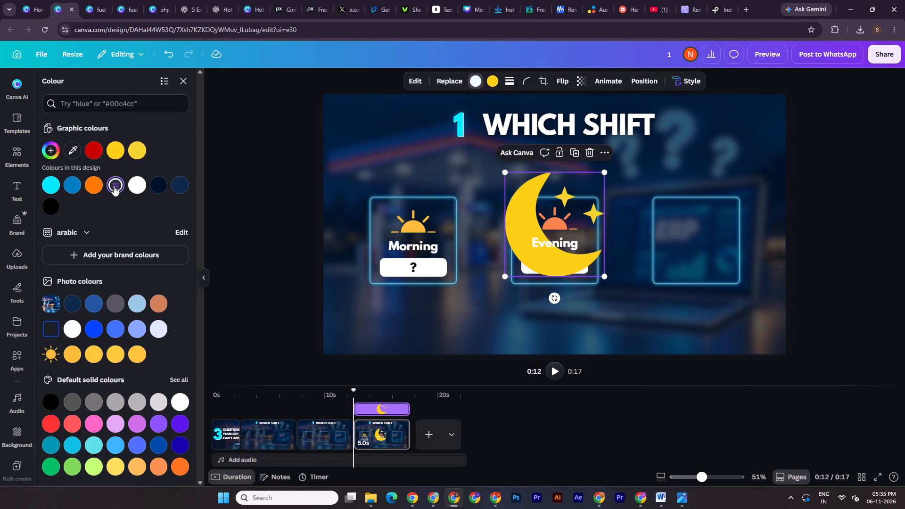
click(494, 82)
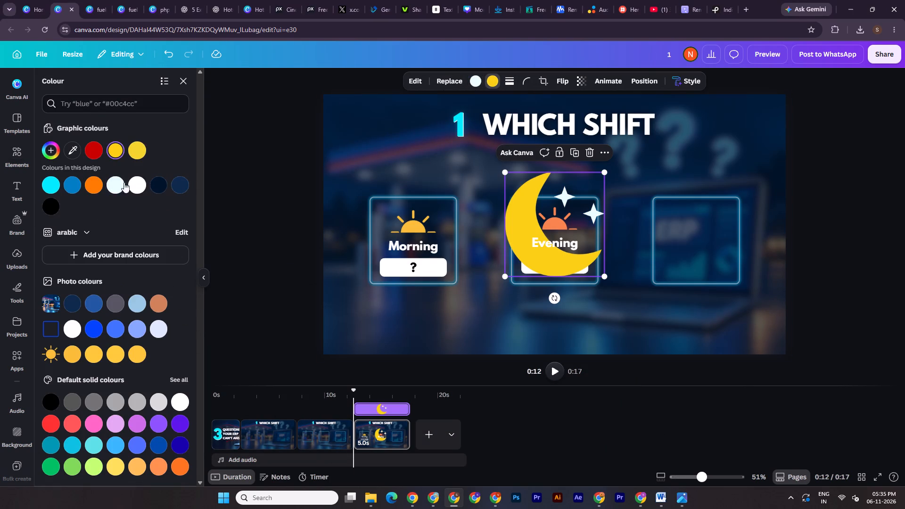
click(116, 185)
Shrink the moon icon and place it centred in the upper part of the third card frame.
drag(605, 171, 604, 171)
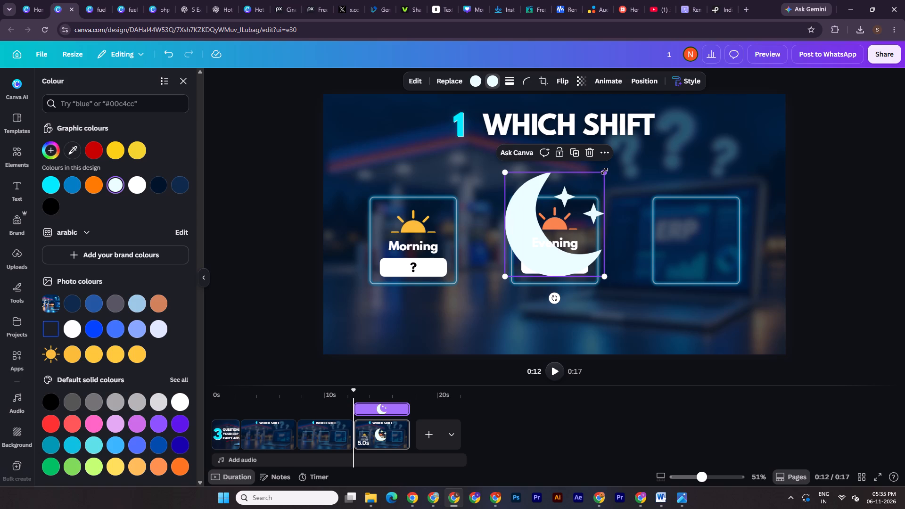
drag(604, 171, 557, 192)
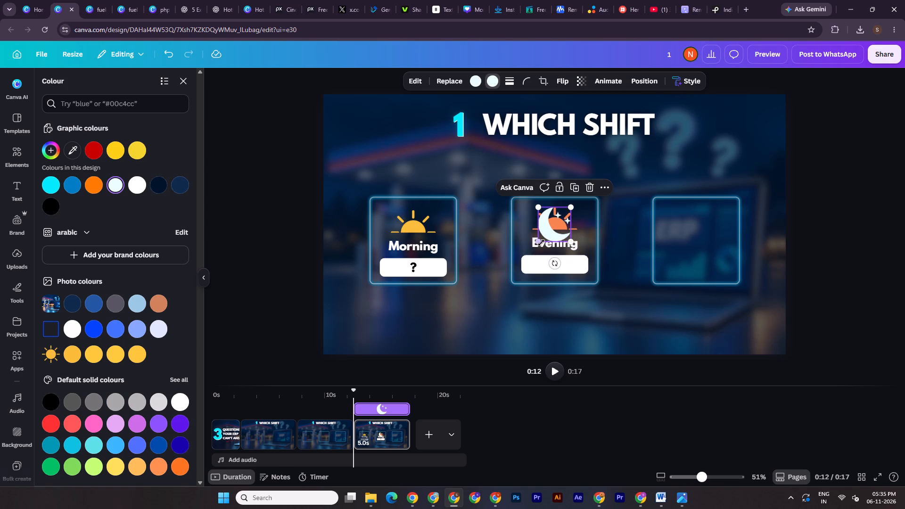
drag(538, 243, 549, 234)
shift+drag(560, 222, 697, 224)
double_click(846, 221)
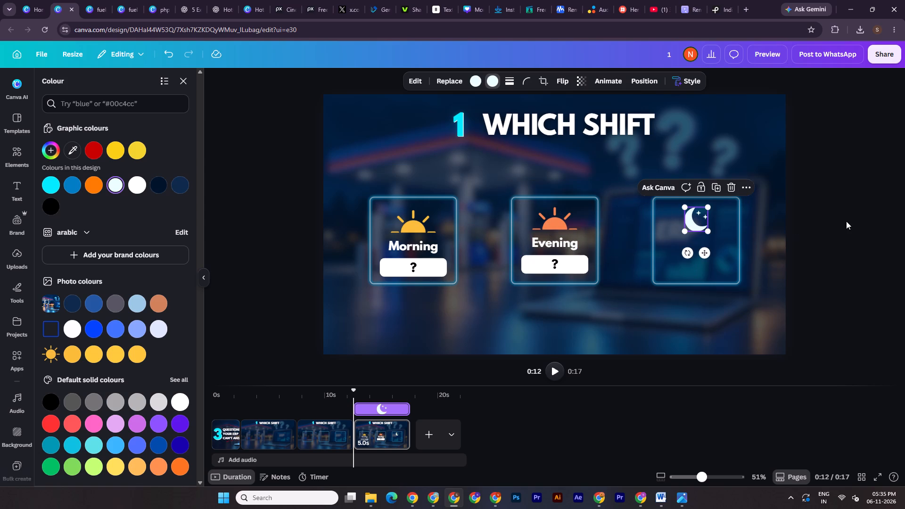
Duplicate the Evening label and its question-mark bar, and place the copies beneath the moon in the third card frame.
click(565, 238)
shift+click(563, 266)
click(566, 216)
drag(566, 252, 566, 251)
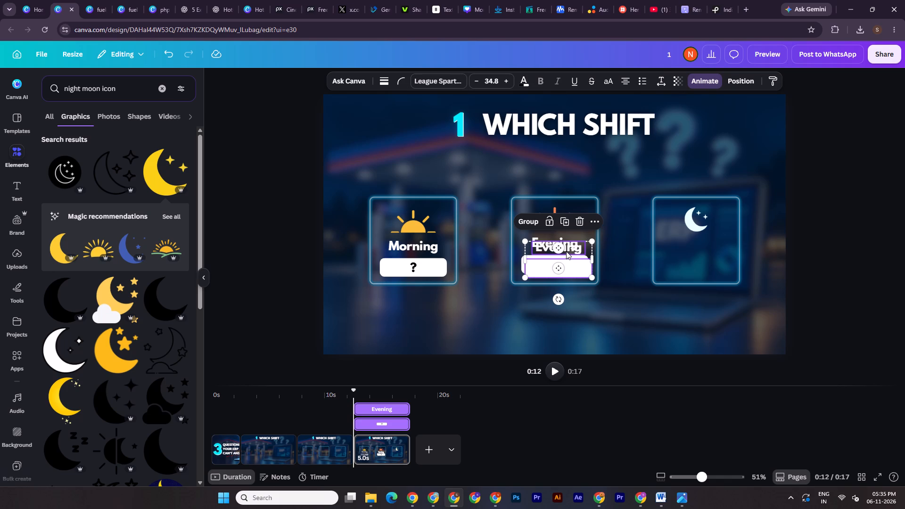
drag(566, 251, 565, 244)
drag(570, 247, 565, 244)
shift+drag(564, 244, 710, 253)
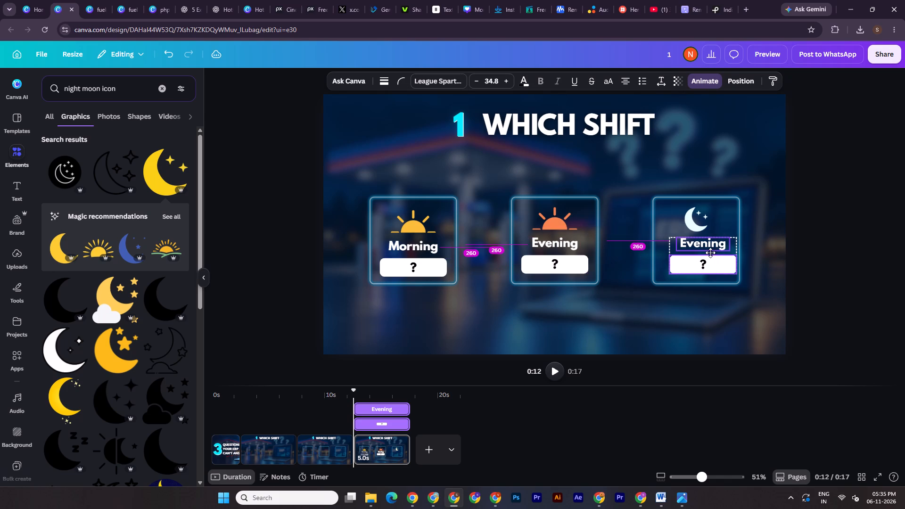
shift+drag(710, 253, 708, 253)
click(820, 237)
click(823, 238)
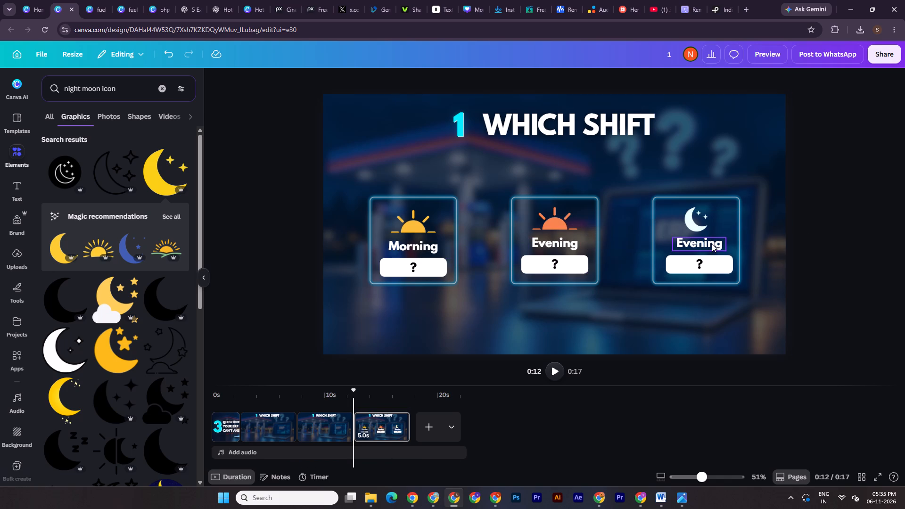
Nudge the third card's label and question-mark bar left to centre them within the frame.
click(712, 244)
shift+click(717, 263)
key(Left)
key(Left)
key(Left)
key(Left)
key(Left)
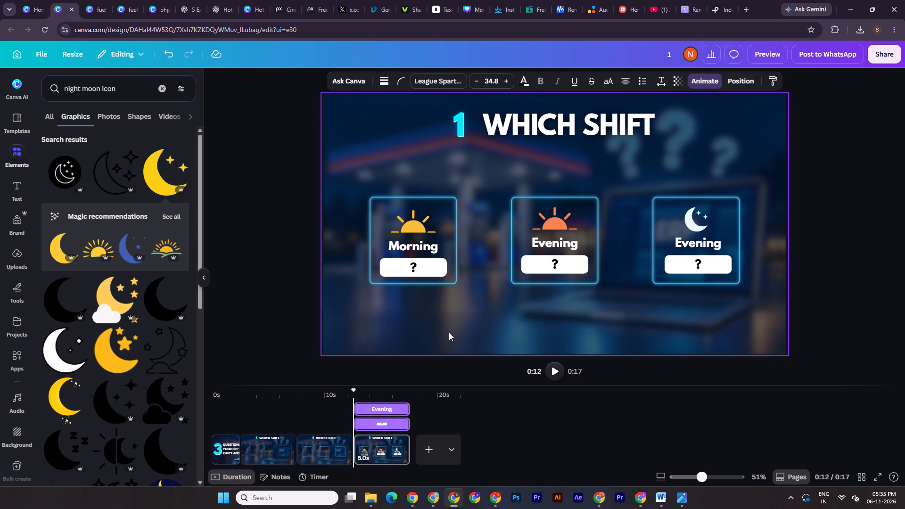
key(Left)
key(Left)
key(Left)
key(Left)
key(Left)
key(Left)
key(Left)
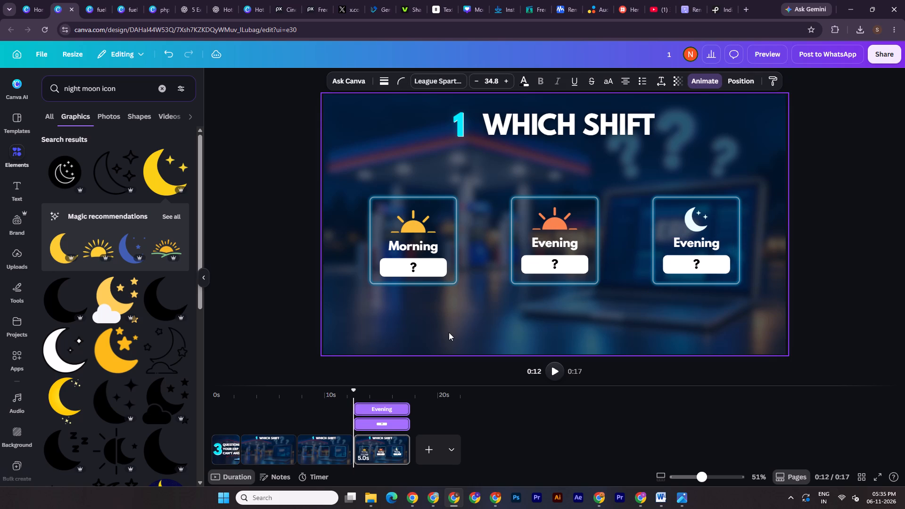
double_click(855, 251)
Change the third card's label to "Night".
double_click(722, 246)
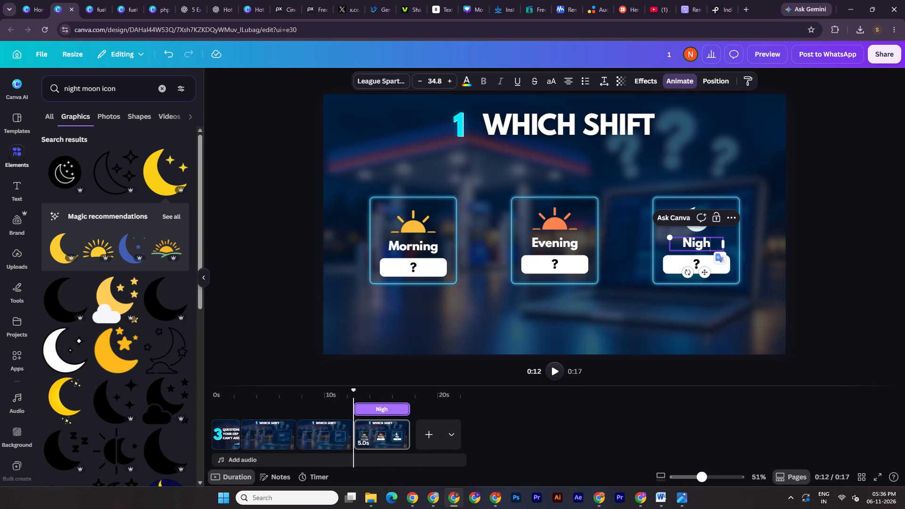
double_click(878, 216)
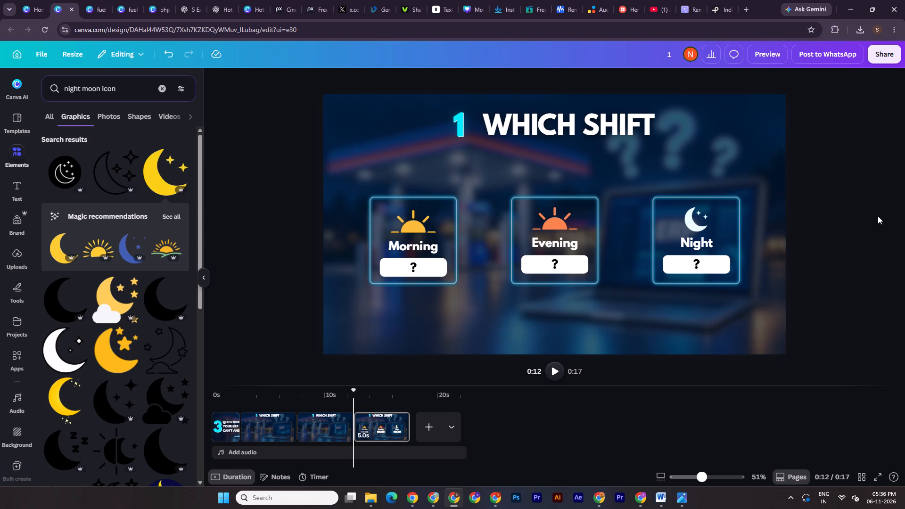
Shorten the second page, which shows only the WHICH SHIFT title, to 2.4 s.
drag(354, 391, 211, 390)
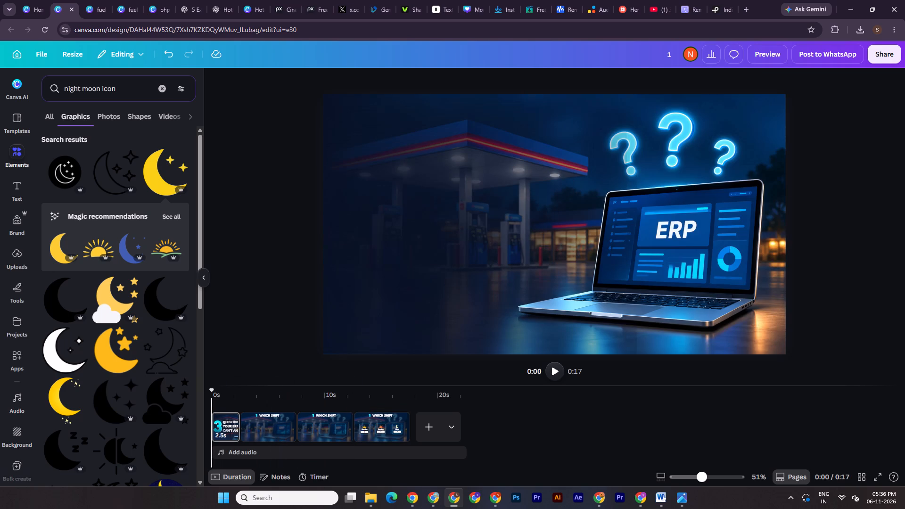
drag(288, 427, 259, 423)
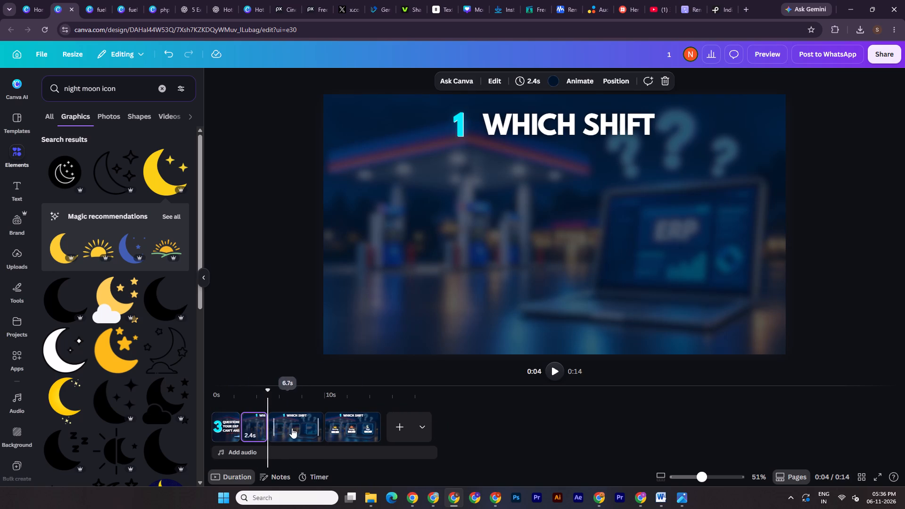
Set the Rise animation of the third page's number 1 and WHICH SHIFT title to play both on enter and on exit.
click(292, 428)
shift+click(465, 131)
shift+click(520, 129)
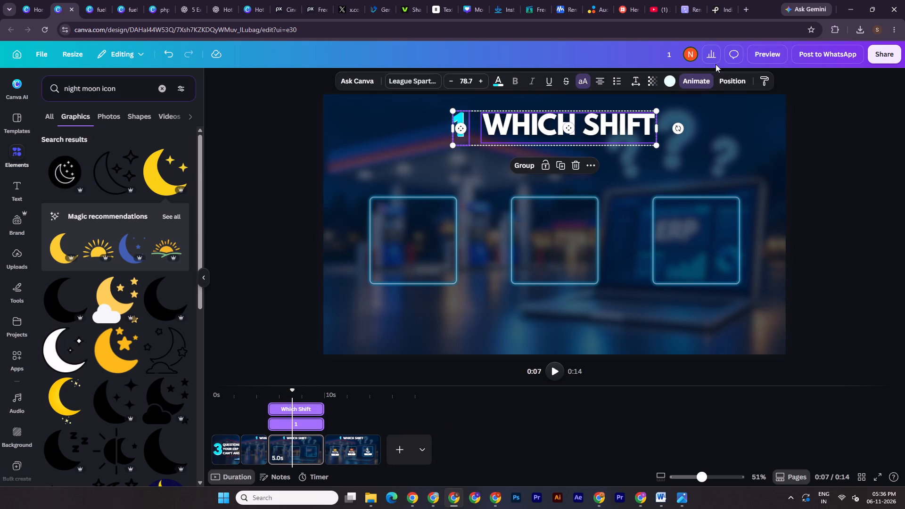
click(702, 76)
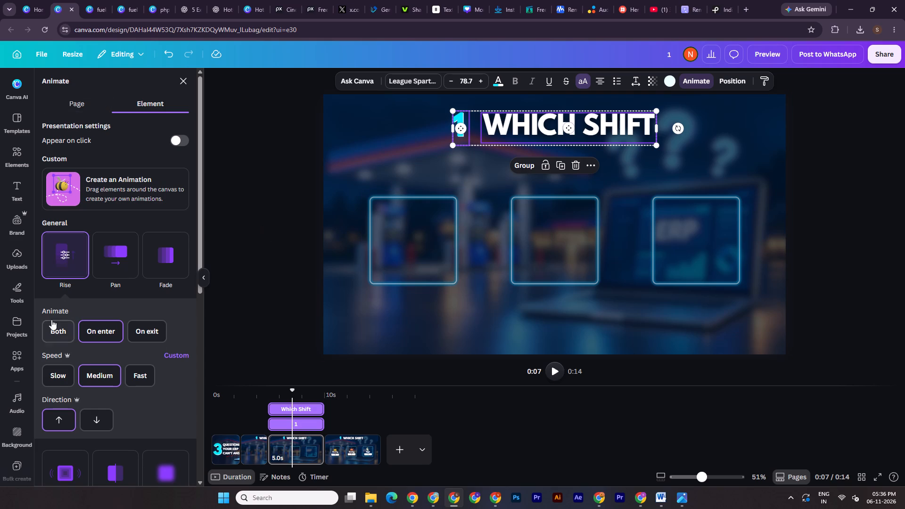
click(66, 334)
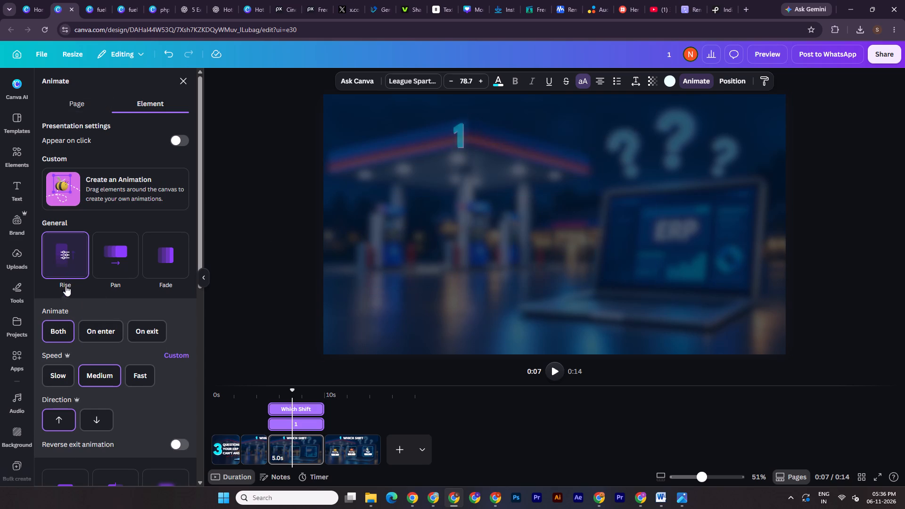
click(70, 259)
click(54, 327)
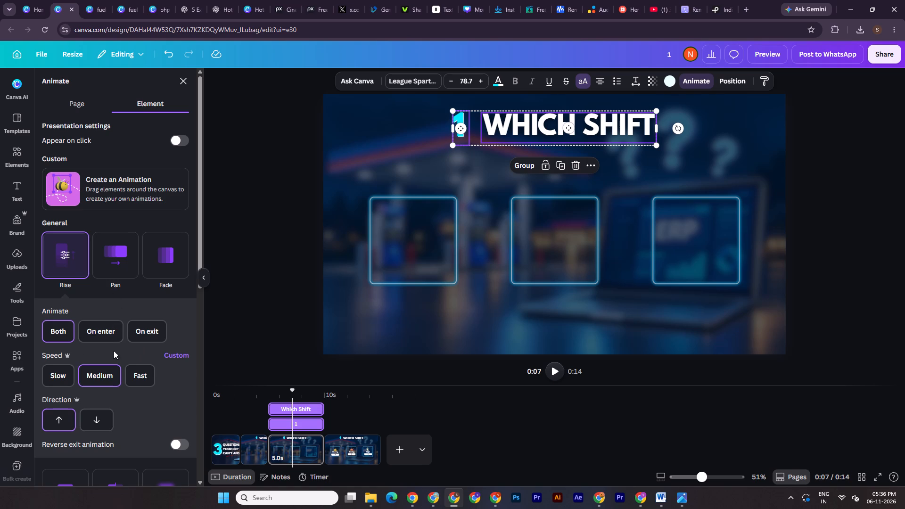
Remove all animations from the third page, which holds the empty card frames.
click(70, 104)
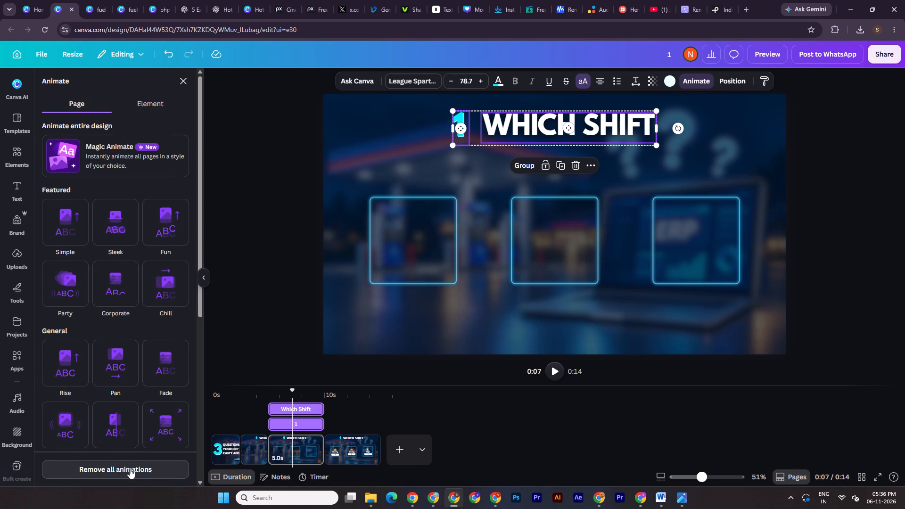
click(130, 468)
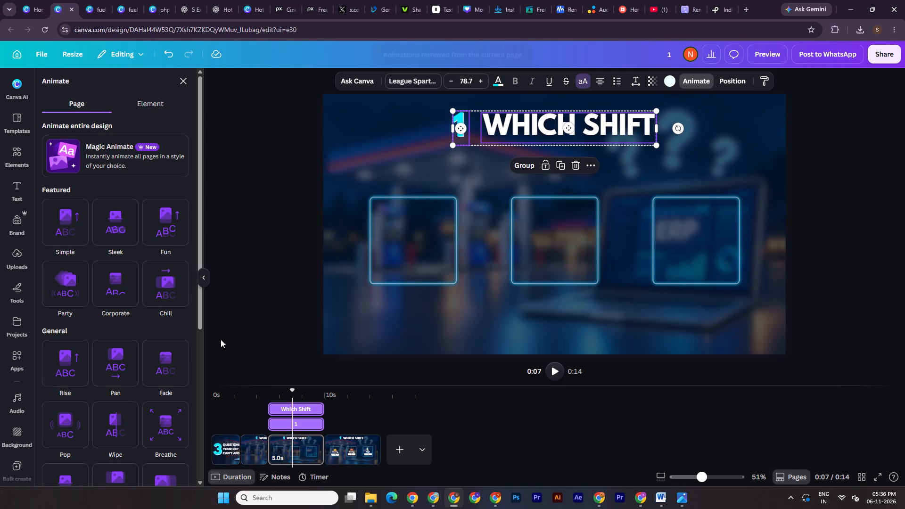
click(269, 357)
Apply the Rise animation, on enter only, to the Night card's moon icon on the last page.
drag(294, 391, 222, 392)
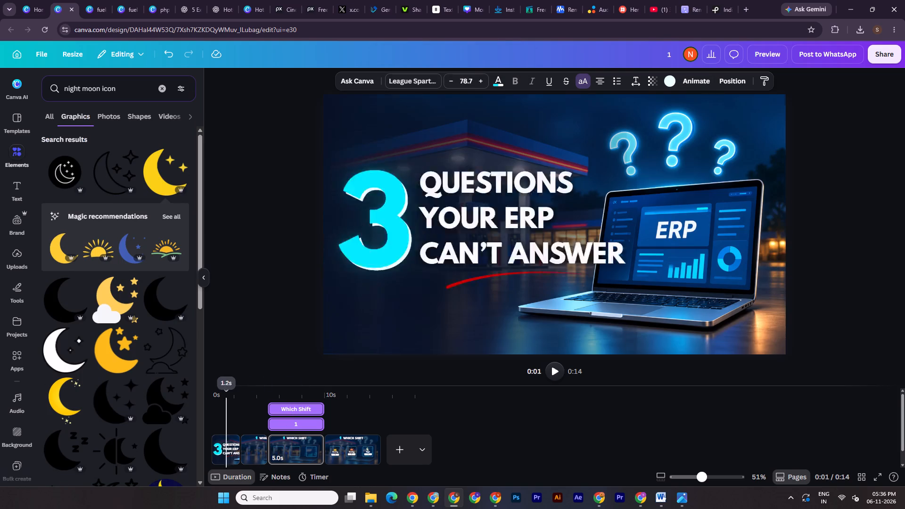
drag(222, 392, 278, 397)
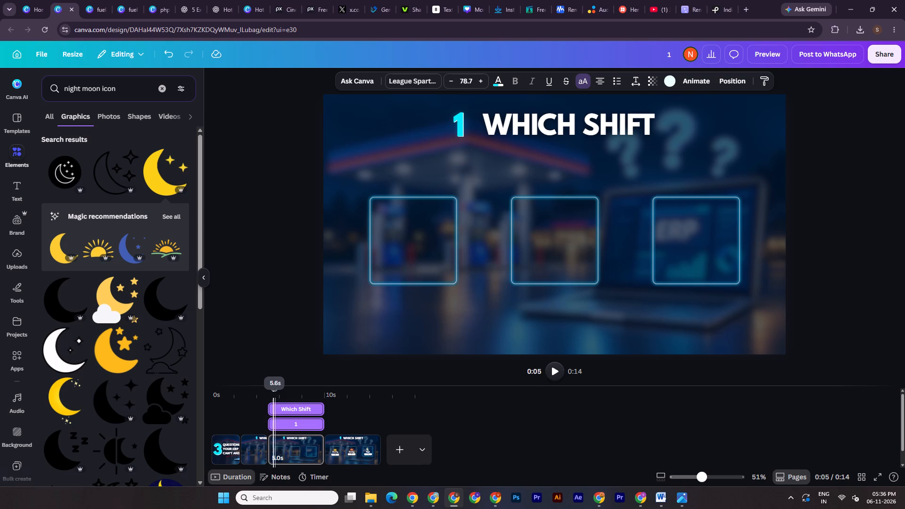
drag(278, 397, 348, 404)
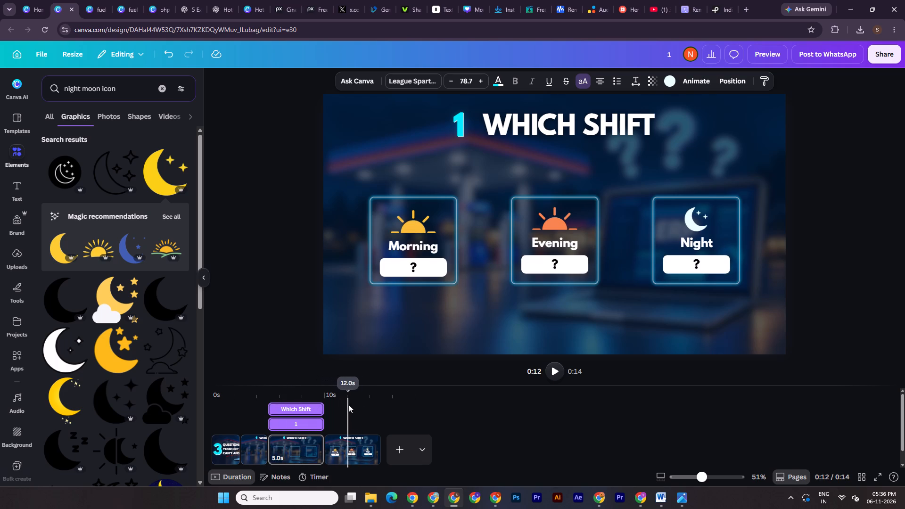
drag(348, 404, 336, 407)
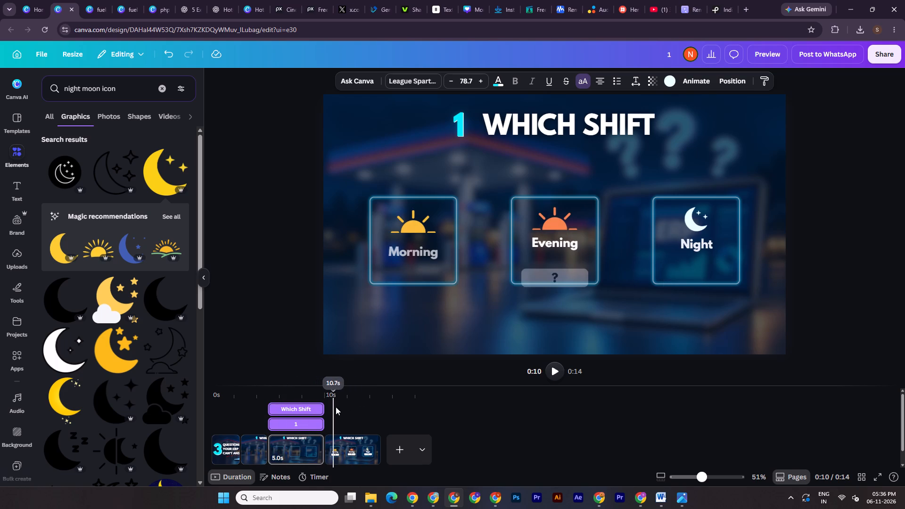
drag(336, 407, 343, 409)
click(699, 218)
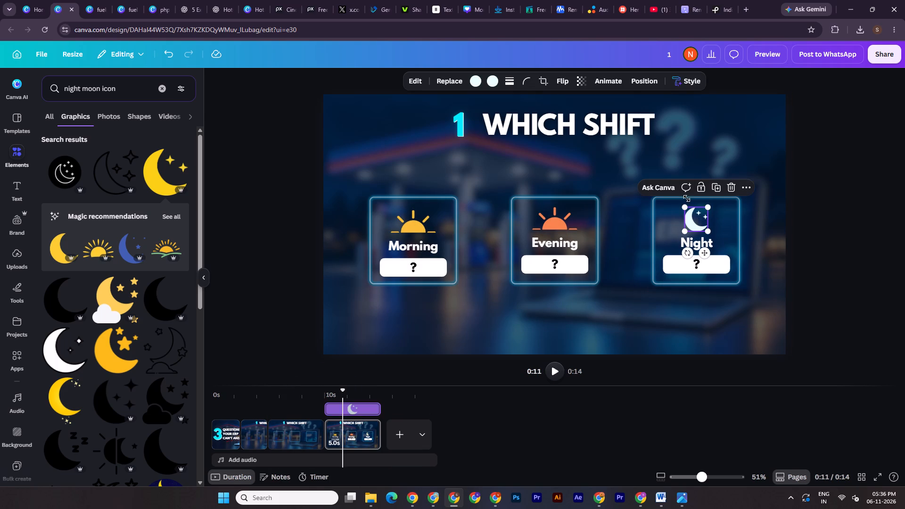
click(602, 78)
click(76, 267)
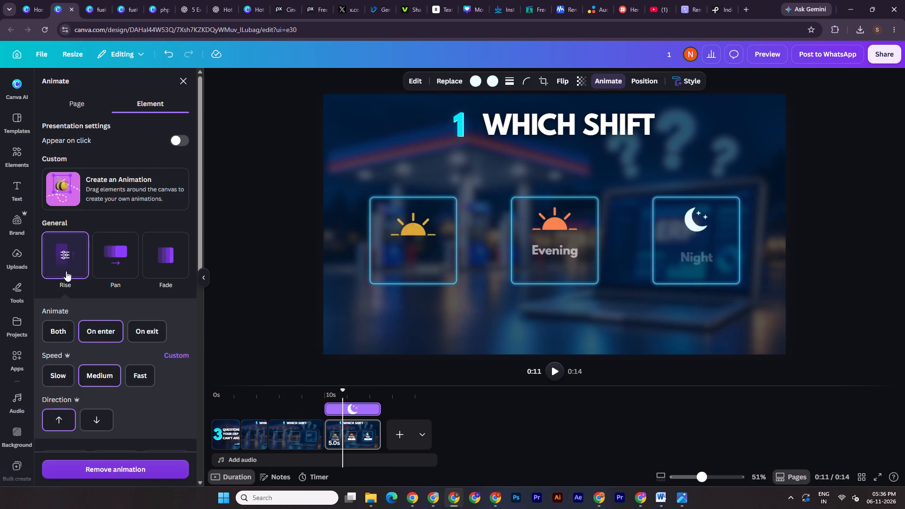
click(105, 334)
click(859, 273)
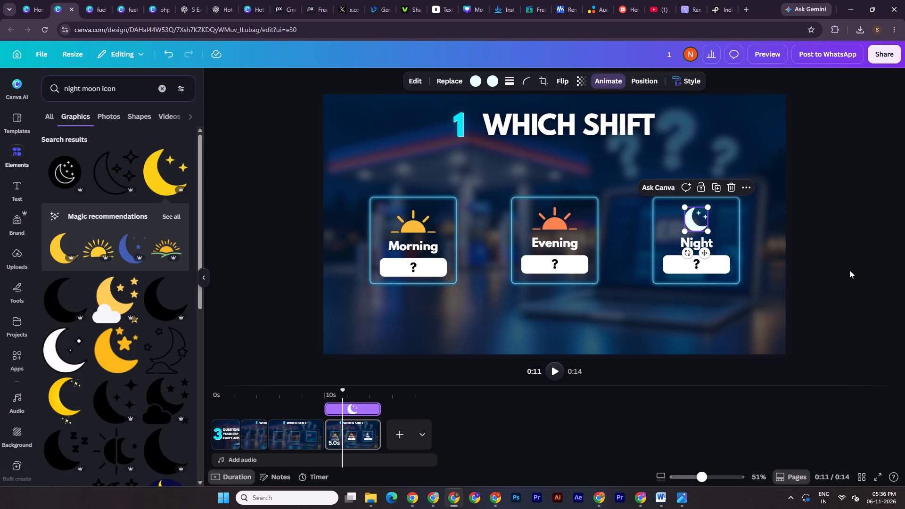
double_click(821, 227)
double_click(823, 254)
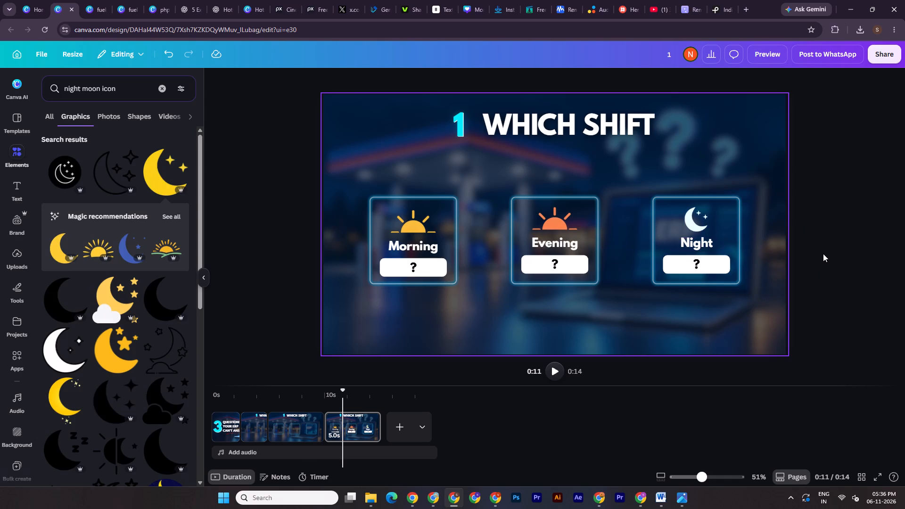
Play the video from the start to check the transition from the WHICH SHIFT title to the empty card frames.
click(696, 477)
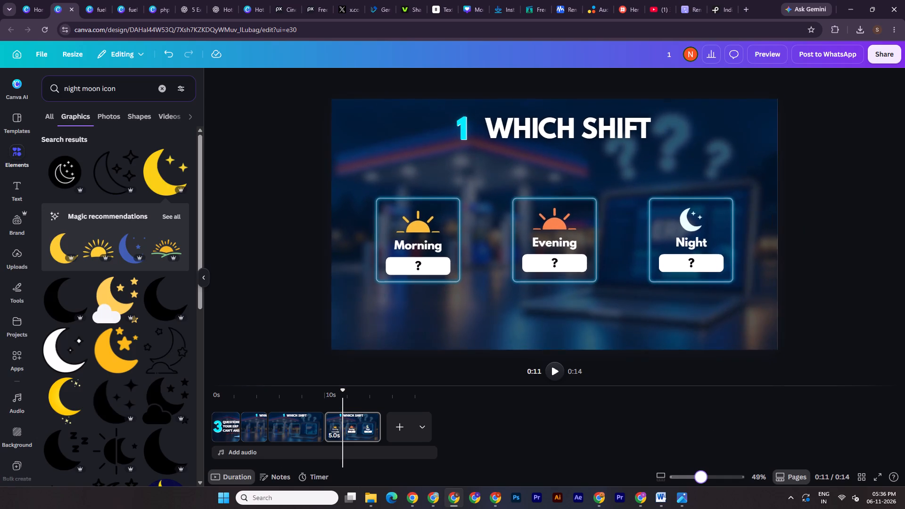
click(294, 429)
click(839, 197)
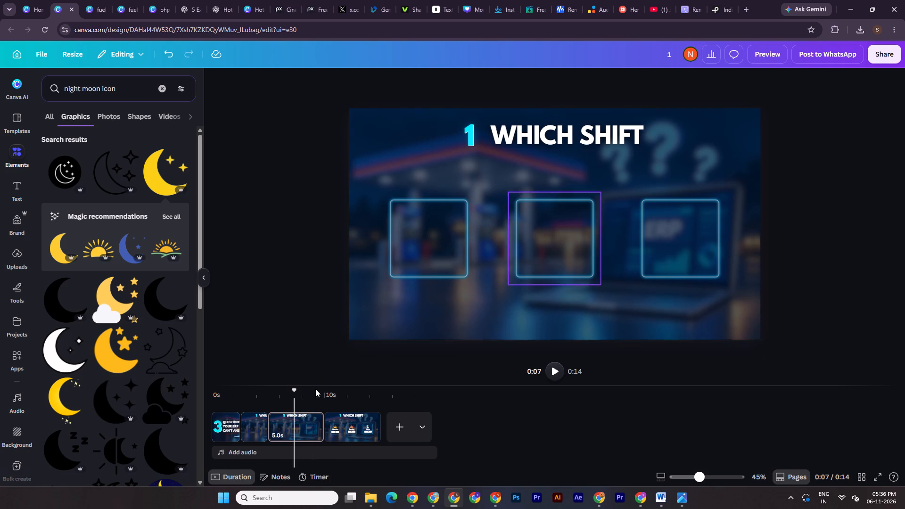
drag(293, 398, 240, 394)
click(197, 396)
drag(239, 392, 213, 392)
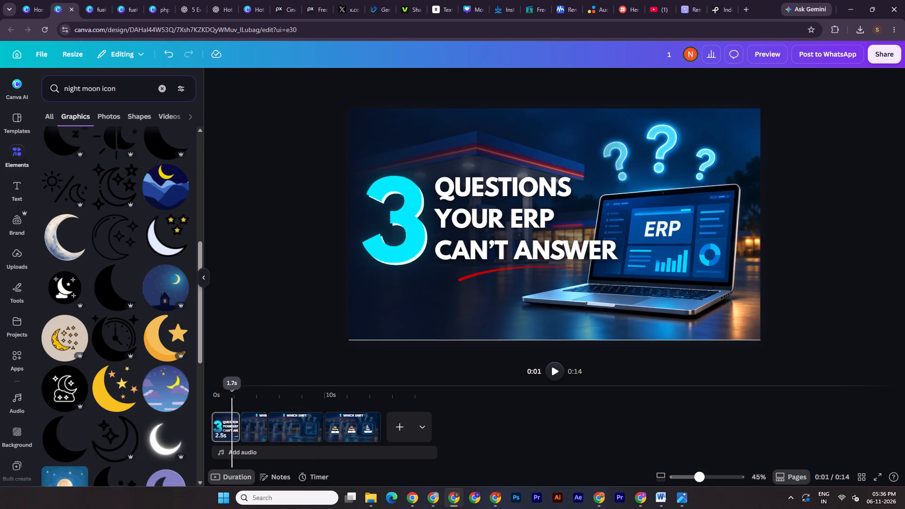
drag(213, 392, 200, 392)
key(space)
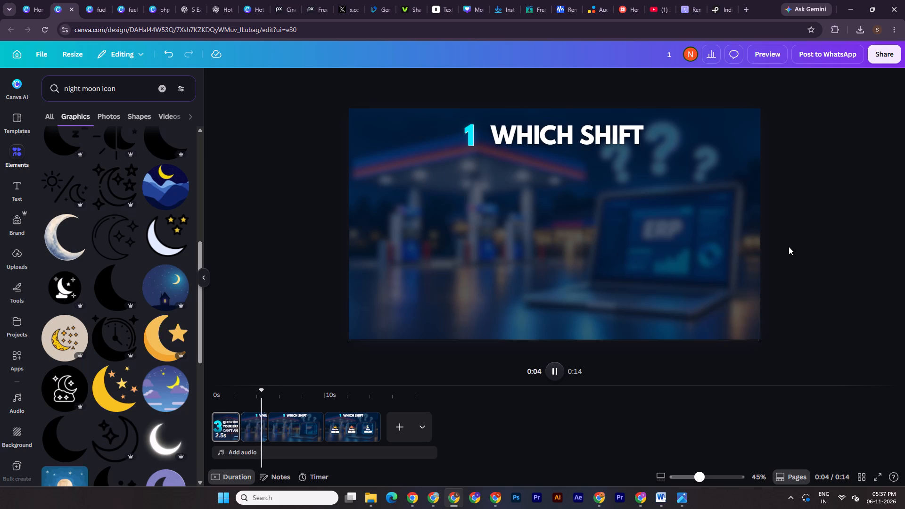
key(space)
click(336, 247)
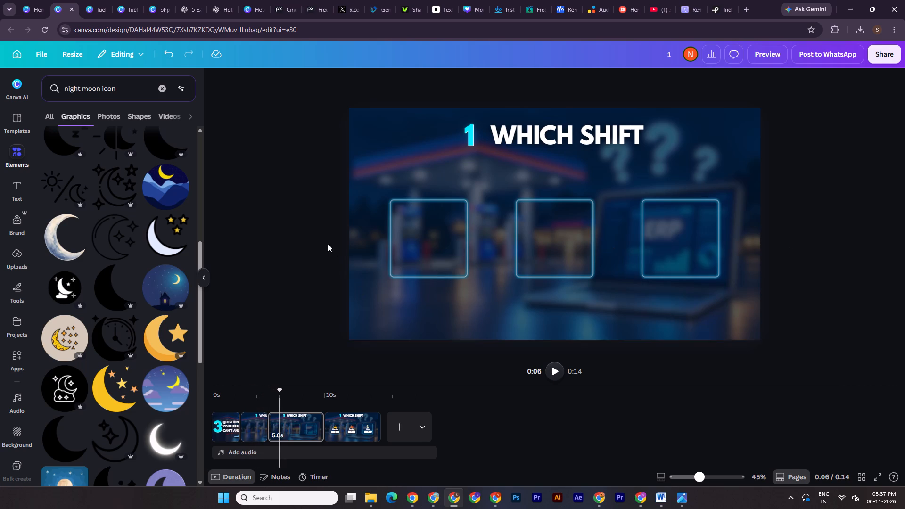
Apply the Pop animation, on enter only, to the three empty card frames on the third page.
drag(318, 236, 835, 275)
click(590, 80)
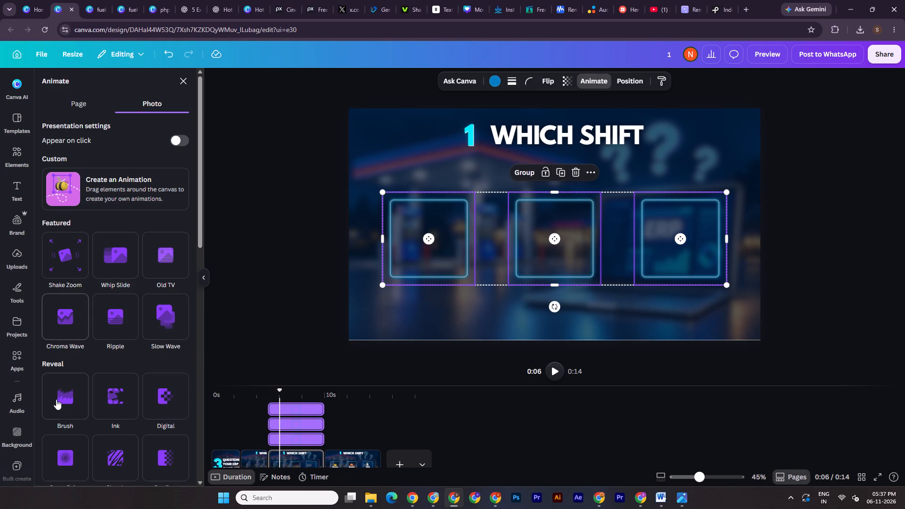
scroll(73, 415, down, 6)
click(63, 322)
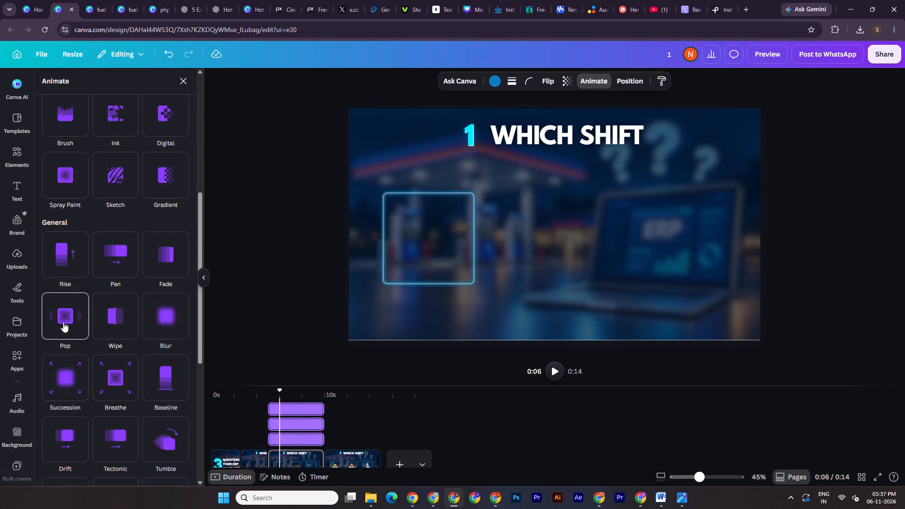
click(98, 394)
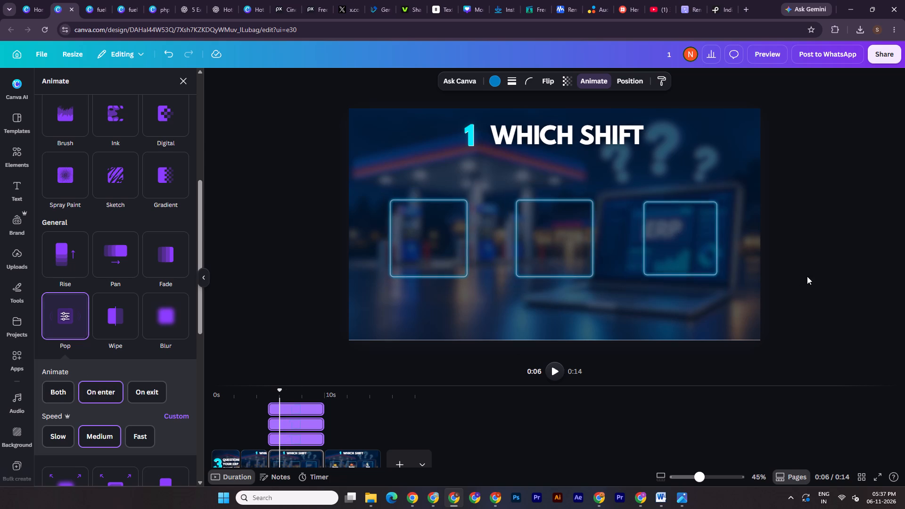
double_click(807, 276)
Play the video from the start to check the empty card frames' entrance and the transition to the filled cards.
drag(280, 391, 206, 393)
click(552, 364)
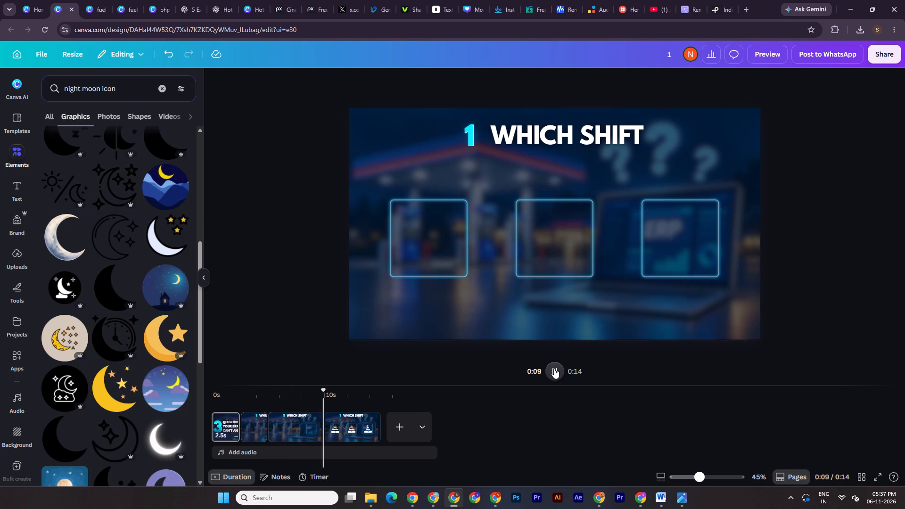
double_click(880, 200)
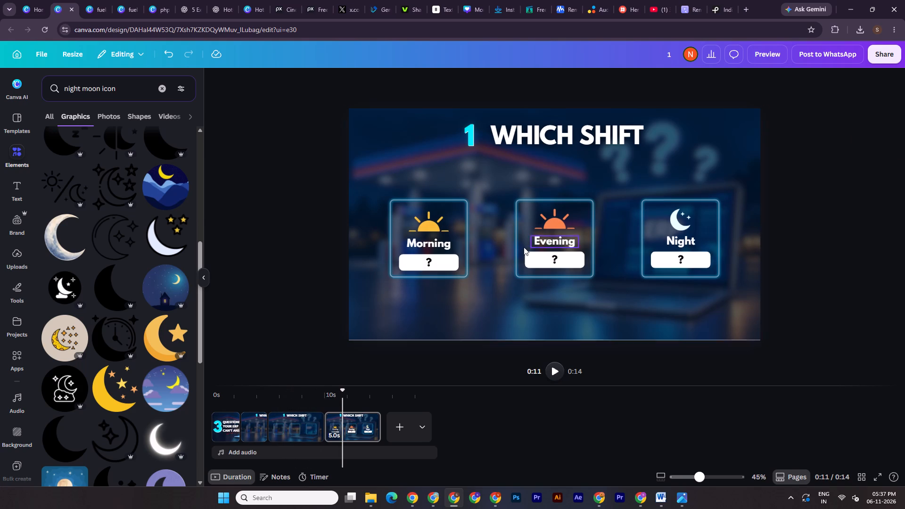
Duplicate the last page, with the filled Morning, Evening and Night cards, twice.
right_click(342, 429)
click(397, 236)
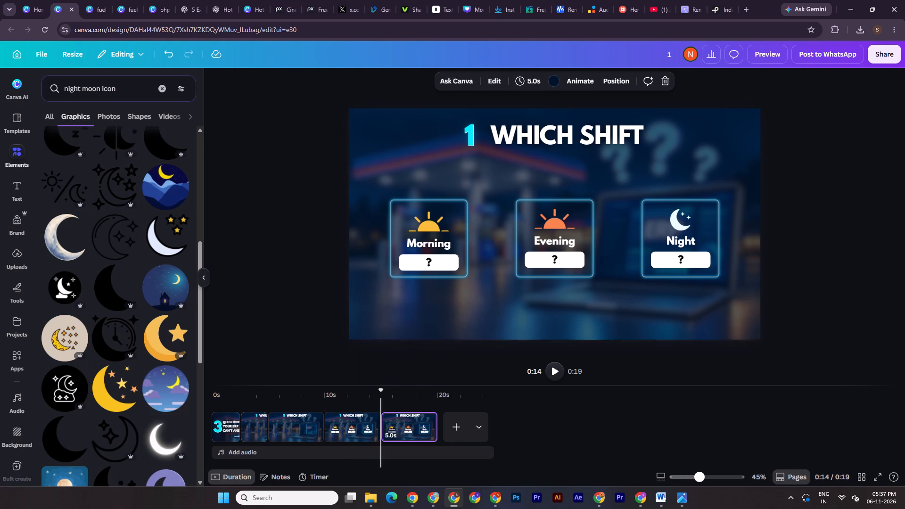
right_click(426, 422)
right_click(398, 427)
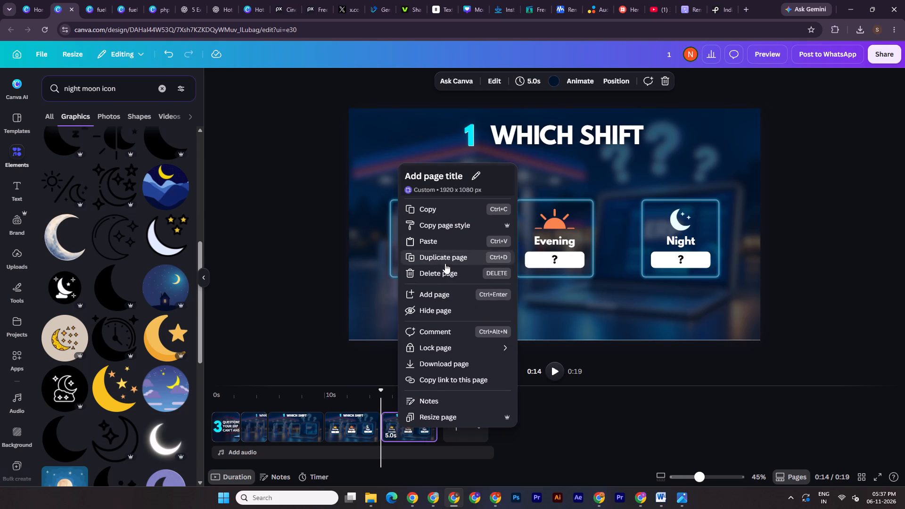
click(445, 263)
Shorten the third page, which holds the empty card frames, to about 2.6 seconds.
click(303, 420)
drag(312, 429, 285, 430)
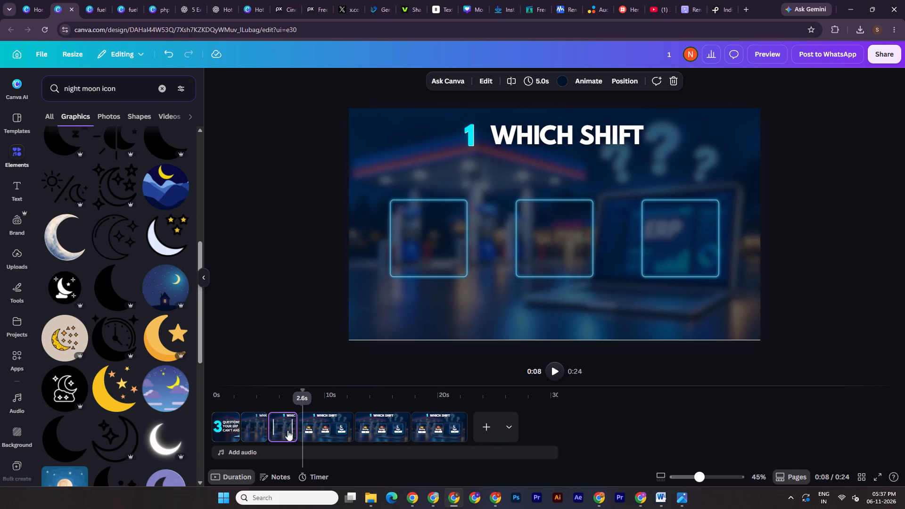
Delete the icons, labels and question-mark boxes of the Evening and Night cards on the fourth page, keeping the frames.
click(326, 429)
click(558, 222)
shift+click(556, 242)
shift+click(558, 254)
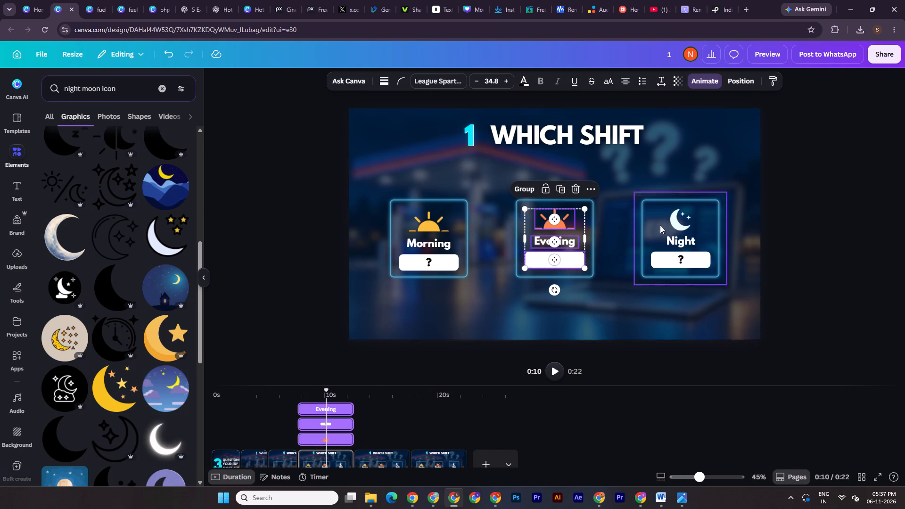
shift+click(674, 219)
shift+click(680, 234)
shift+click(679, 242)
shift+click(681, 259)
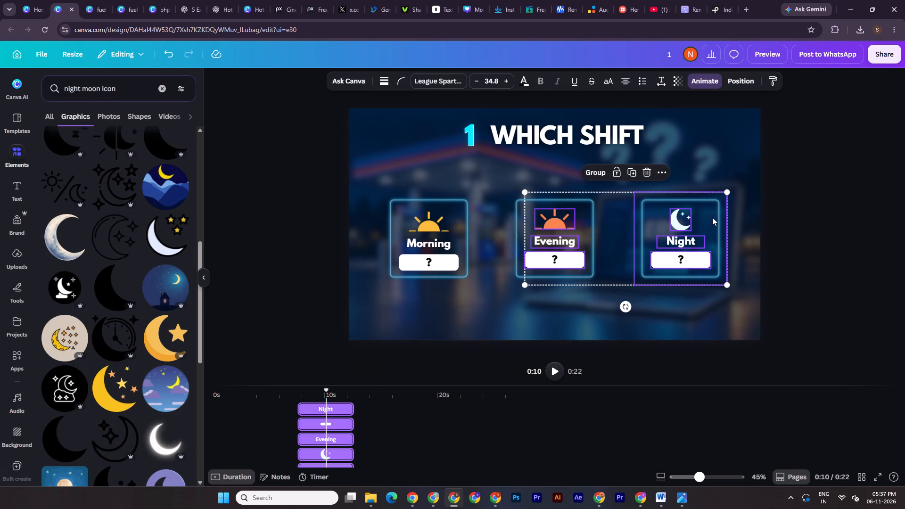
shift+click(712, 217)
key(Delete)
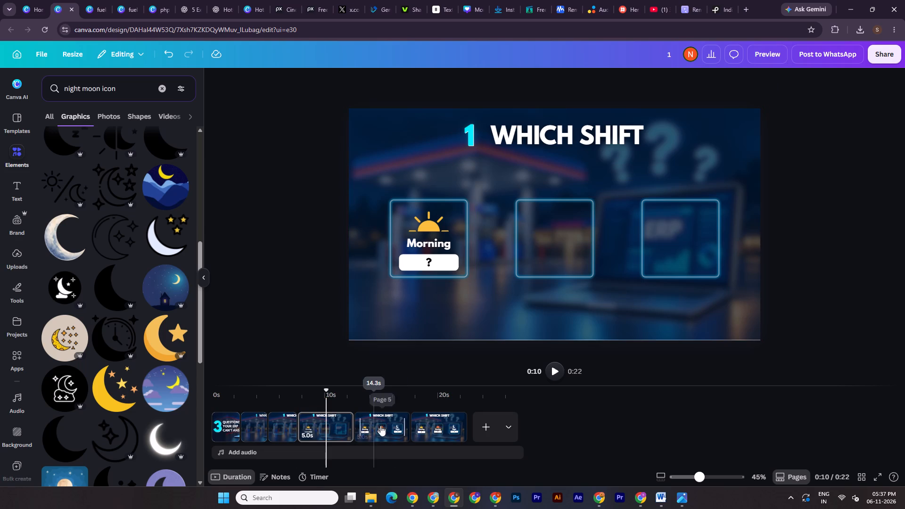
Remove all animations from the fifth page.
click(380, 426)
click(420, 223)
shift+click(426, 244)
shift+click(432, 261)
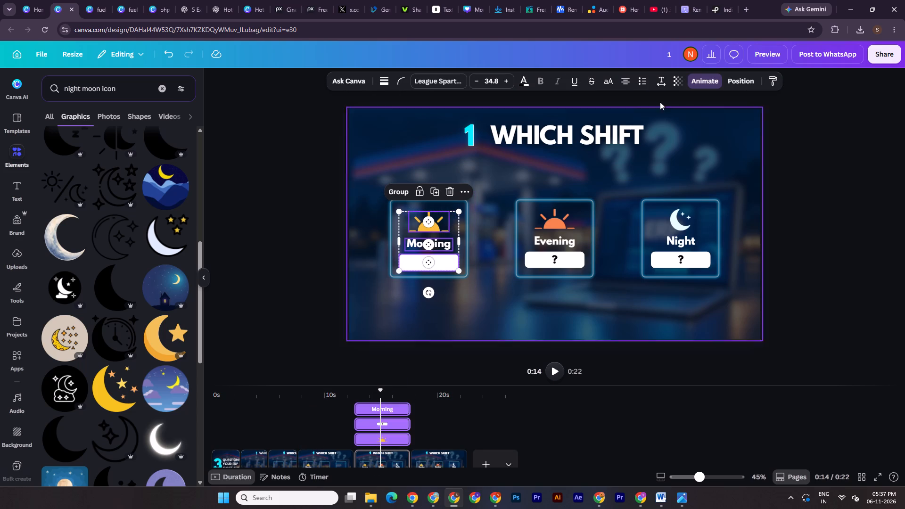
click(704, 72)
click(703, 79)
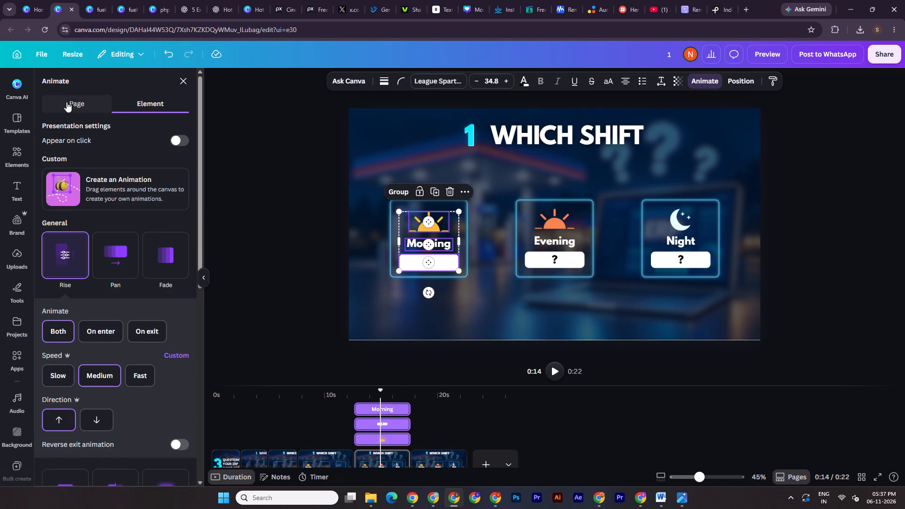
click(66, 102)
click(109, 470)
double_click(777, 258)
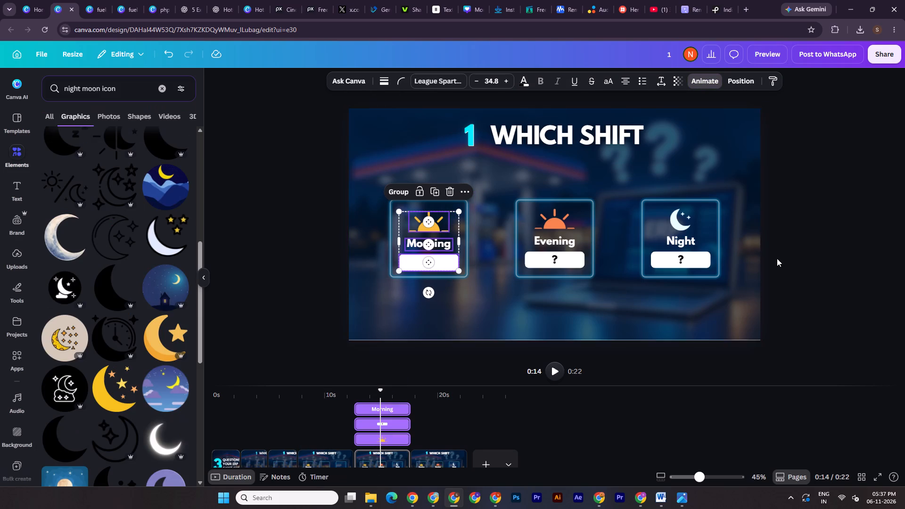
Move the Night card's moon icon, label and question-mark box off the canvas on the fifth page.
drag(680, 220, 850, 222)
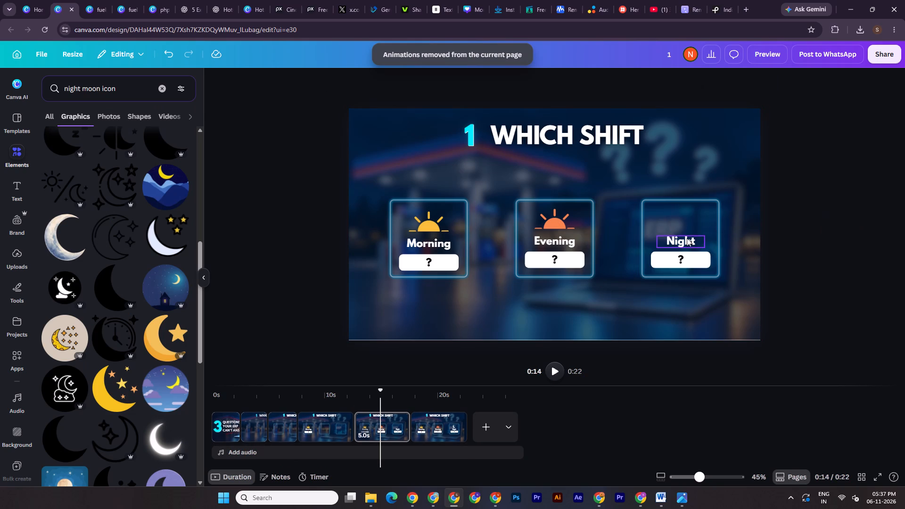
drag(687, 238, 854, 239)
drag(673, 259, 850, 252)
Apply the Rise animation, on enter only, to the Evening card's sun icon, label and question-mark box on the fifth page.
click(559, 225)
shift+click(559, 242)
shift+click(559, 258)
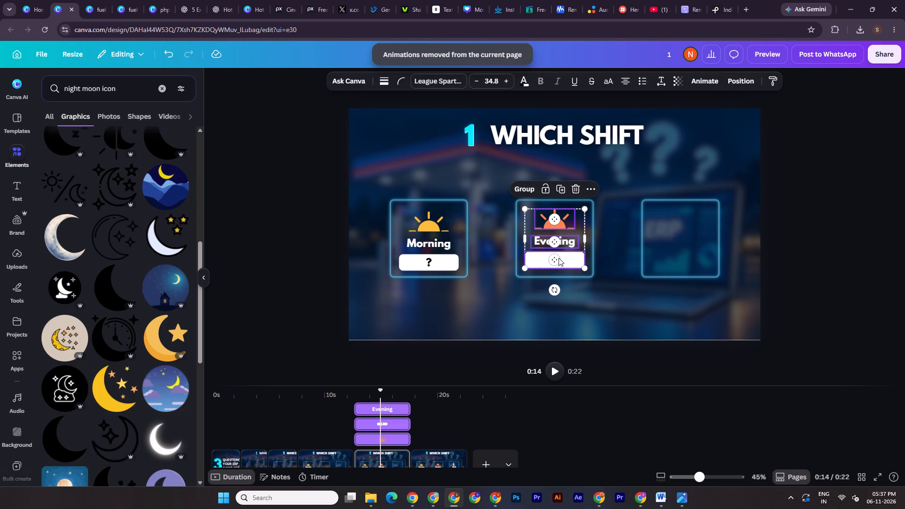
click(693, 77)
click(76, 253)
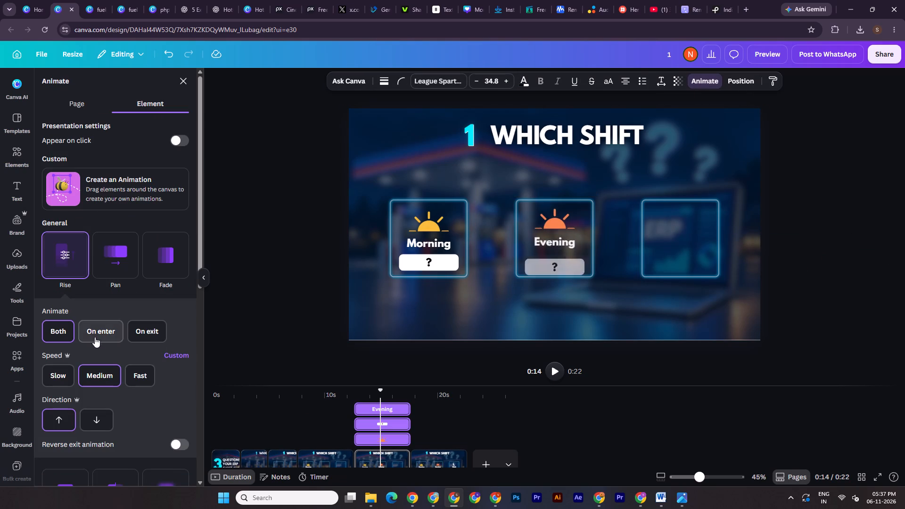
click(95, 337)
double_click(827, 227)
Shorten the fifth and fourth pages to about 2.3 seconds each.
drag(404, 426, 377, 426)
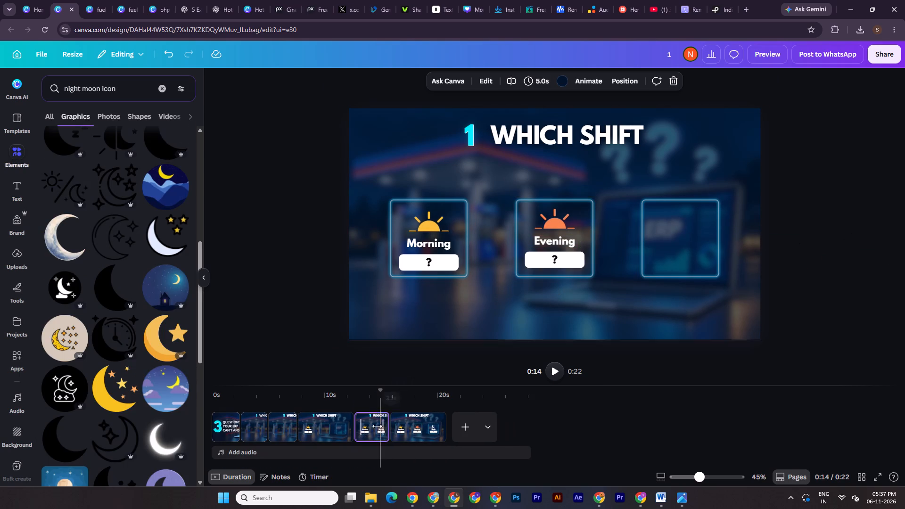
drag(377, 426, 372, 427)
drag(343, 435, 313, 433)
Remove all animations from the last page, which shows all three filled shift cards.
click(382, 432)
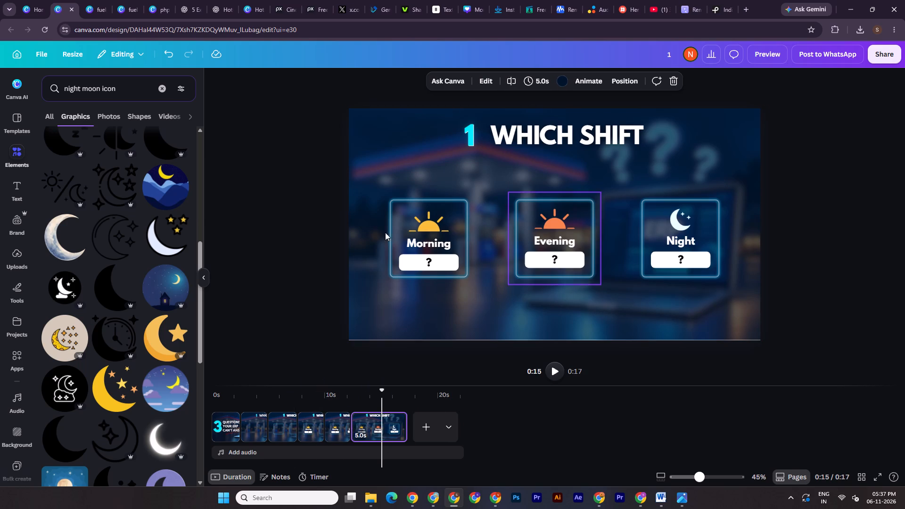
drag(313, 126, 730, 263)
click(712, 82)
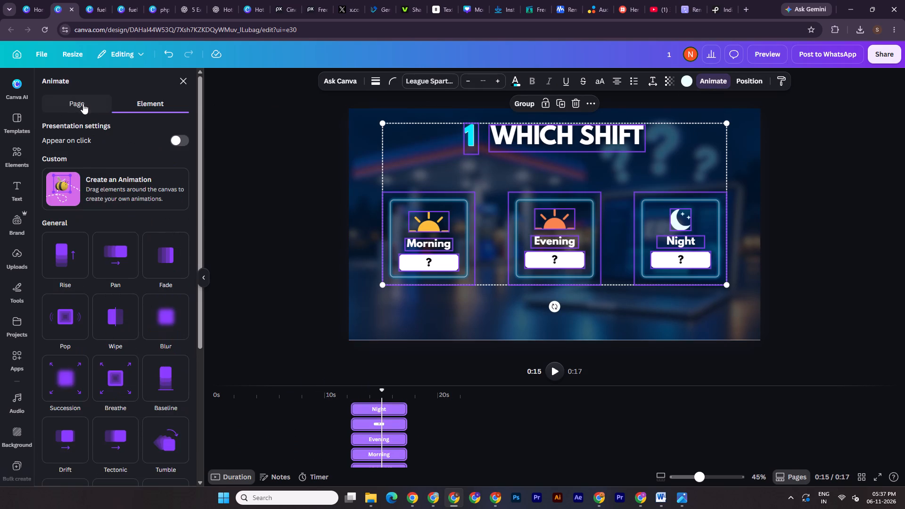
click(83, 103)
click(108, 472)
double_click(865, 265)
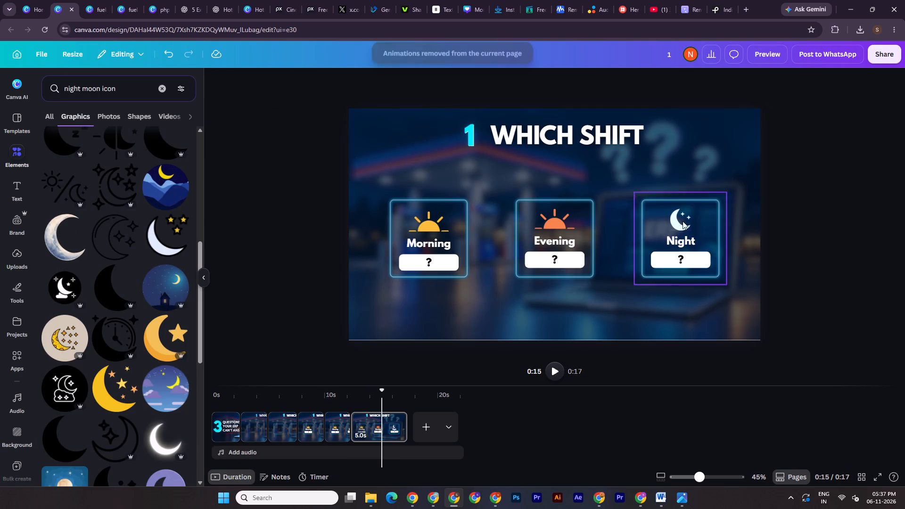
Apply the Rise animation, on enter only, to the Night card's moon icon, label and question-mark box on the last page.
click(673, 221)
shift+click(687, 239)
shift+click(703, 257)
click(703, 80)
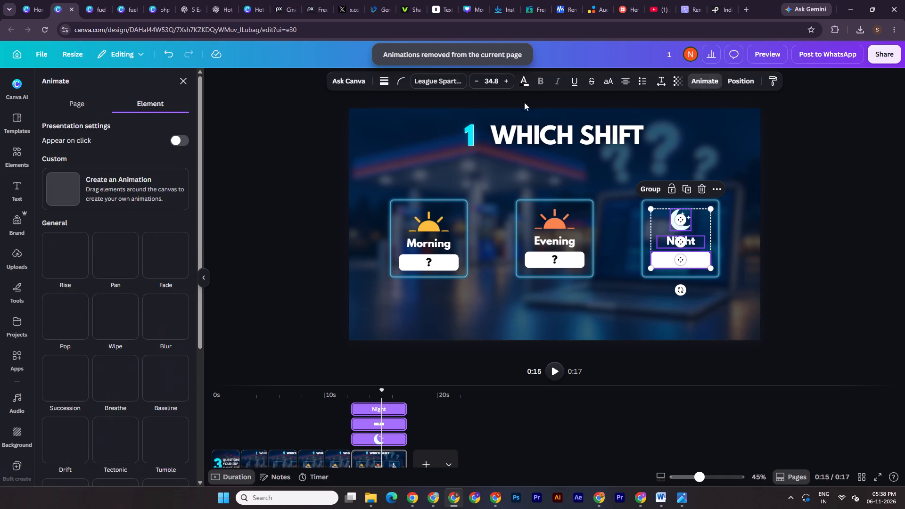
click(57, 262)
triple_click(799, 246)
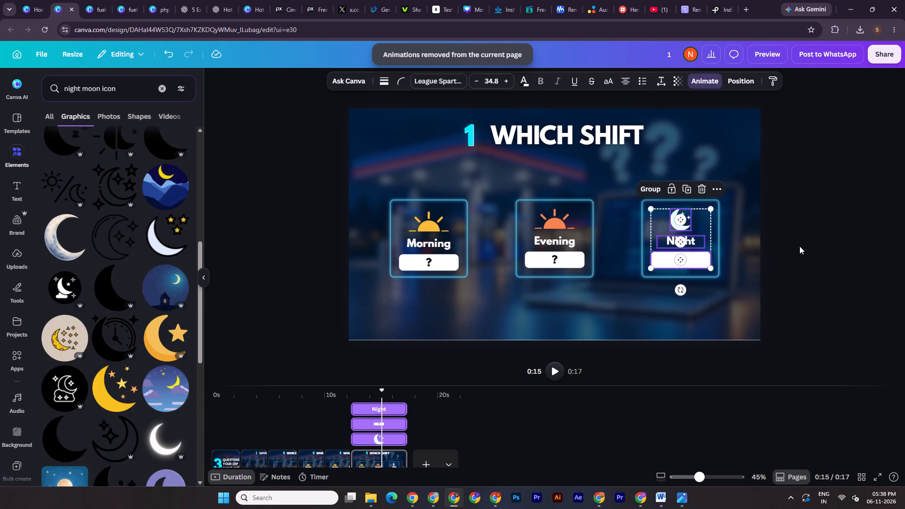
Play the video from the start to check the one-by-one card reveals, replaying the Morning card's entrance.
drag(385, 391, 156, 410)
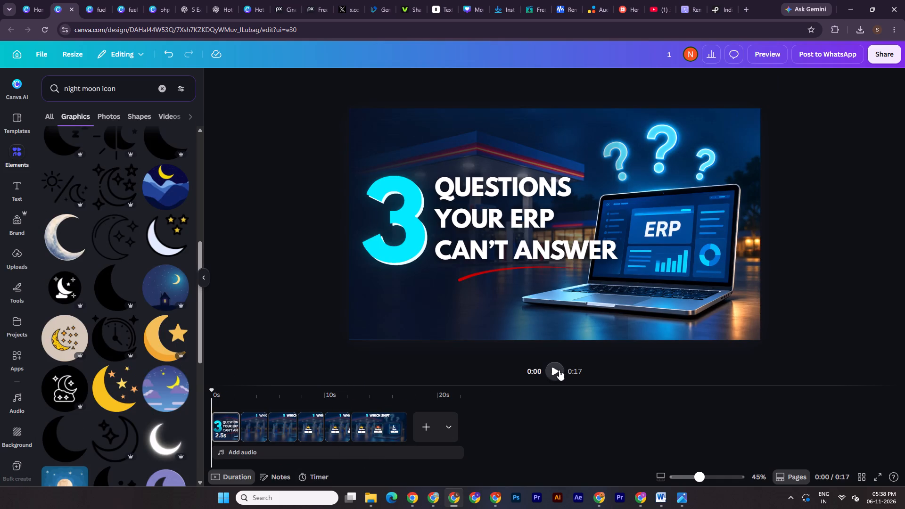
click(559, 370)
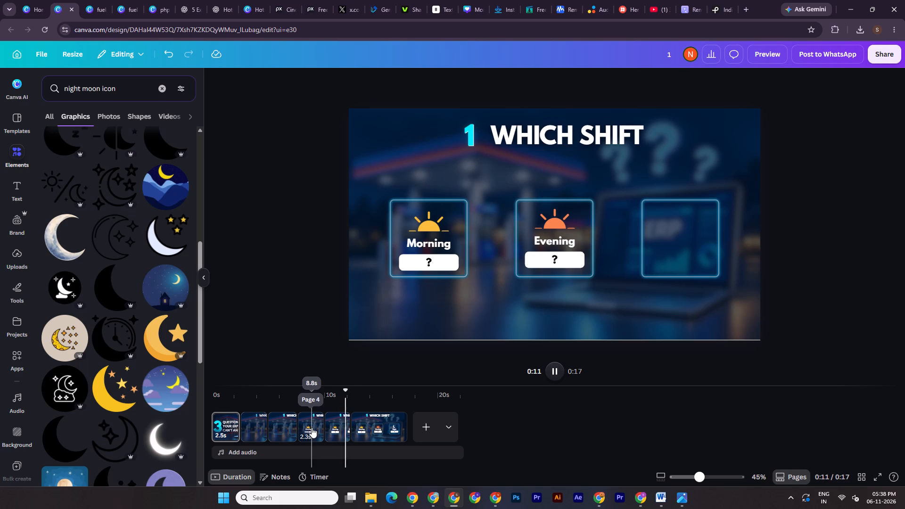
drag(353, 390, 311, 388)
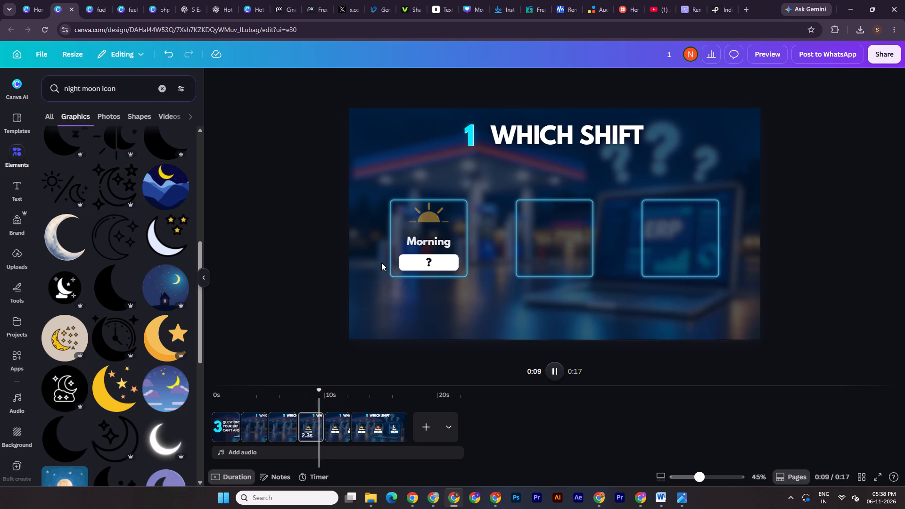
Set the Rise animation of the Morning card's icon, label and question-mark box on the fourth page to on enter at Fast speed.
click(417, 224)
shift+click(431, 229)
shift+click(430, 264)
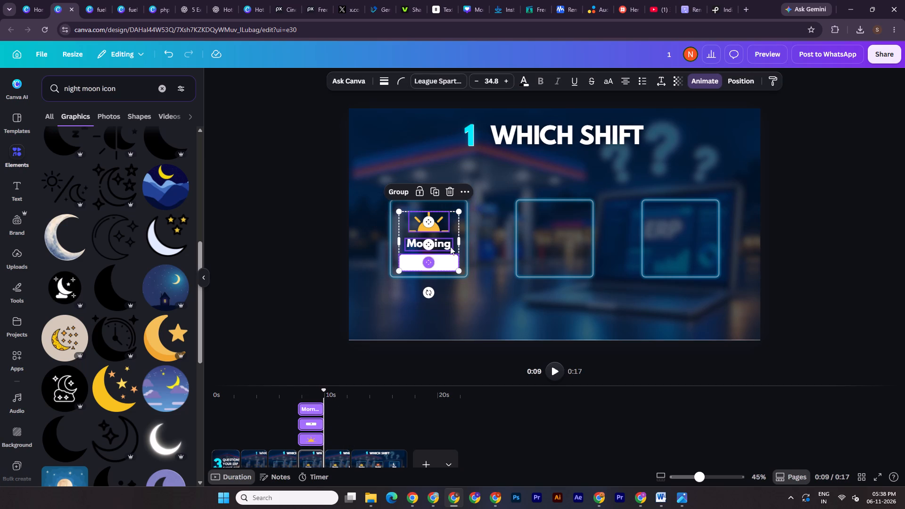
click(701, 75)
click(100, 331)
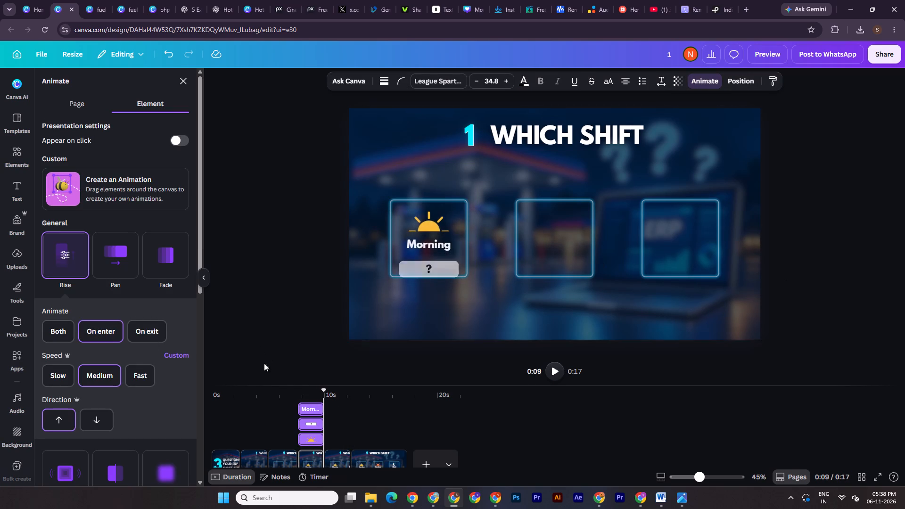
click(142, 383)
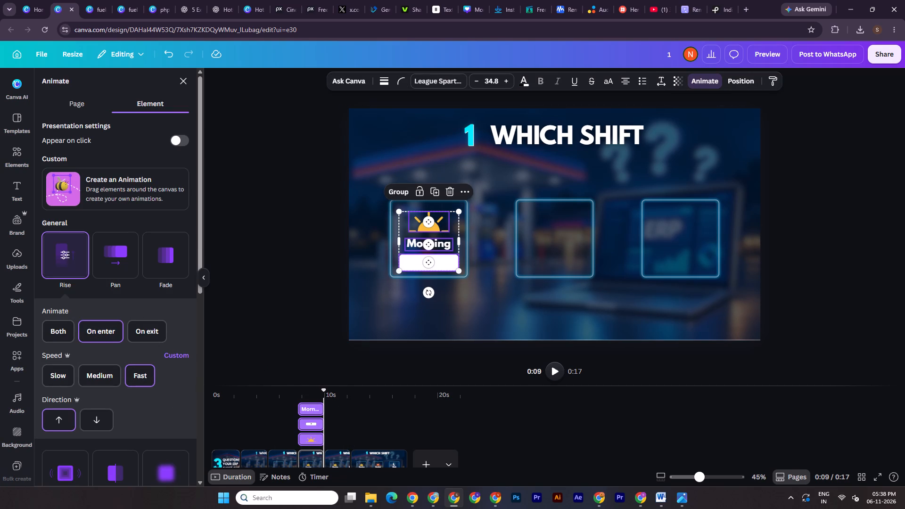
Set the Rise animation speed of the Evening card's icon, label and question-mark box on the fifth page to Fast.
click(336, 468)
click(336, 466)
click(543, 216)
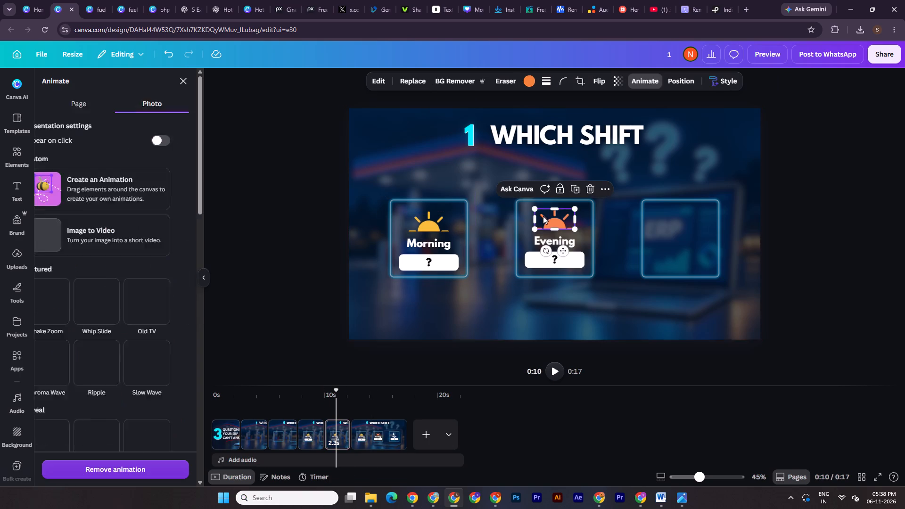
shift+click(551, 240)
shift+click(558, 256)
click(145, 166)
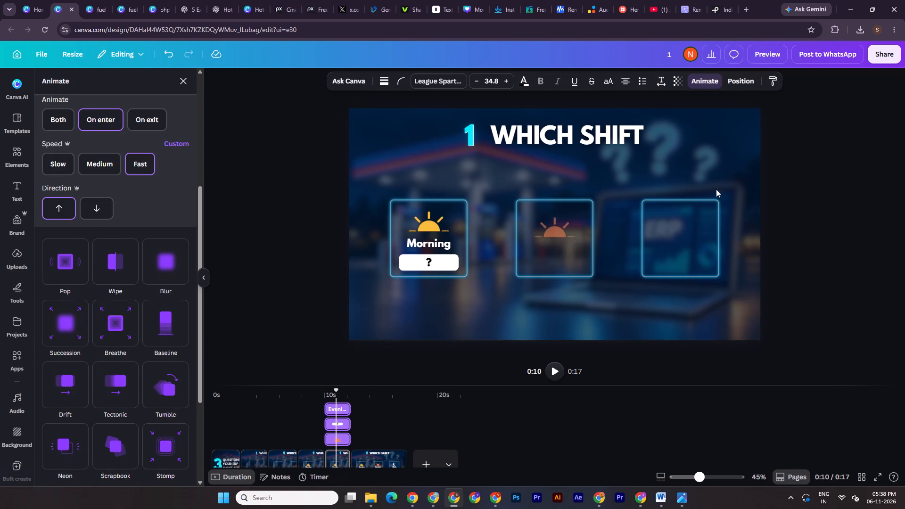
Set the Rise animation speed of the Night card's icon, label and question-mark box on the last page to Fast.
click(376, 458)
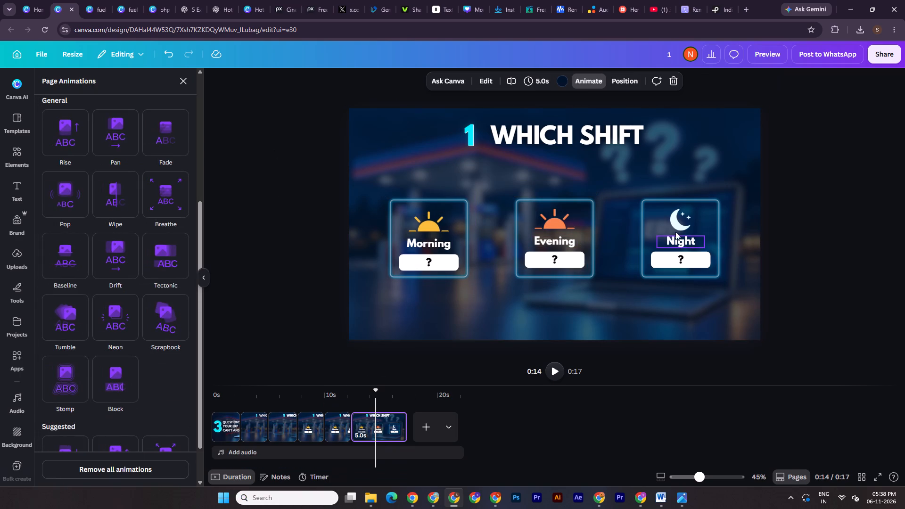
click(678, 226)
shift+click(683, 240)
shift+click(683, 256)
click(142, 161)
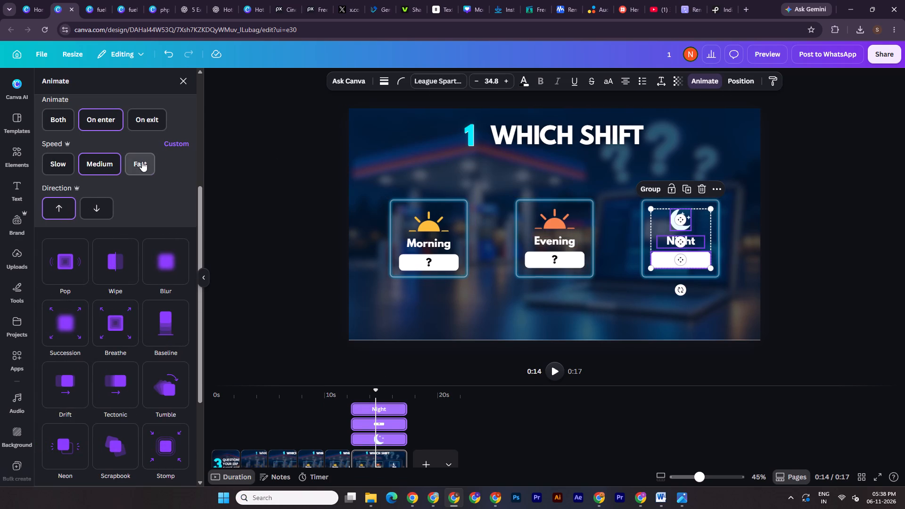
double_click(866, 215)
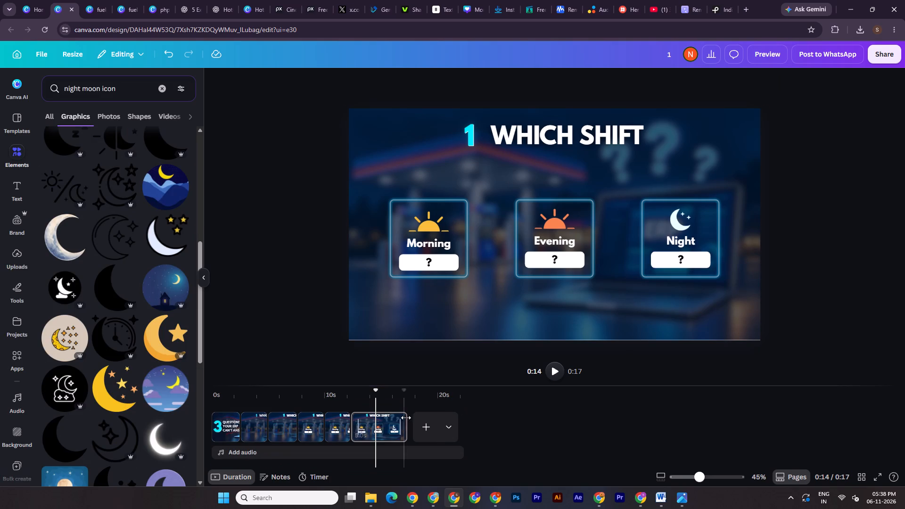
Duplicate the last page, the one showing all three shift cards under the Which Shift heading.
right_click(386, 427)
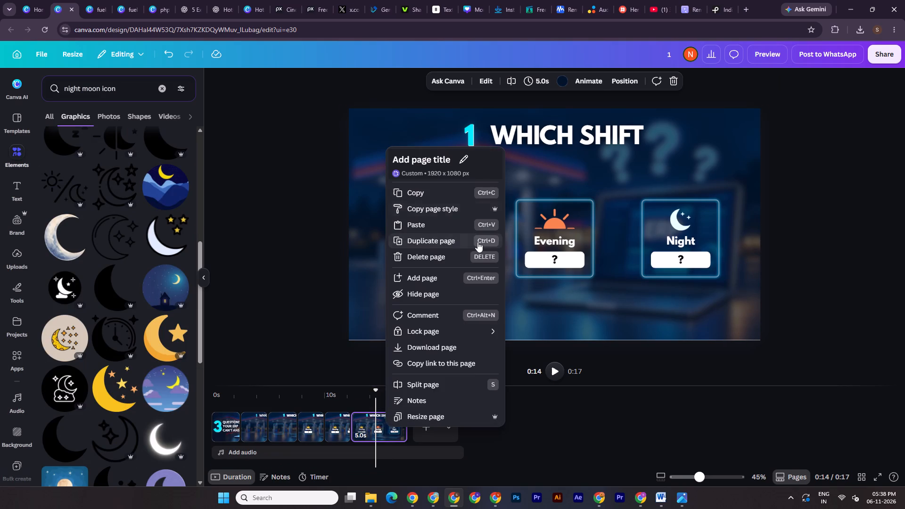
click(477, 242)
Remove the page animations from all elements on the duplicated page.
drag(831, 106, 324, 282)
click(725, 80)
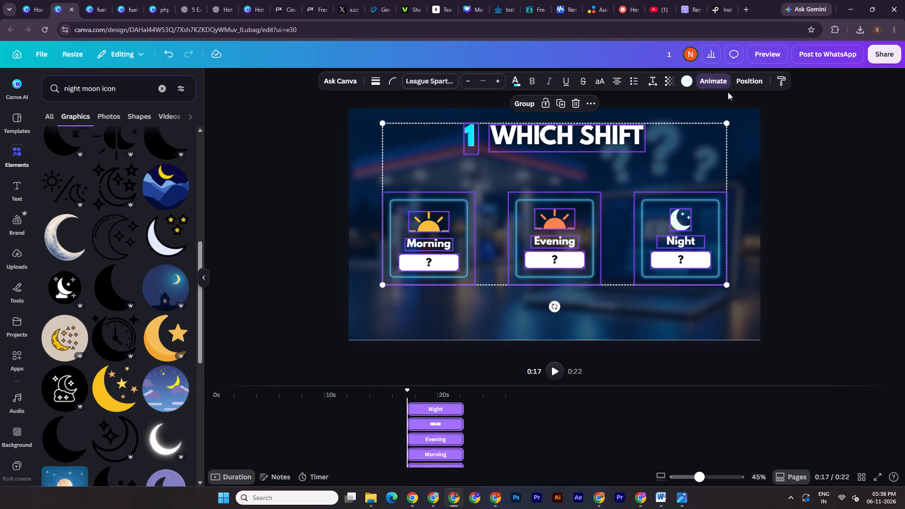
click(59, 99)
click(137, 479)
click(136, 470)
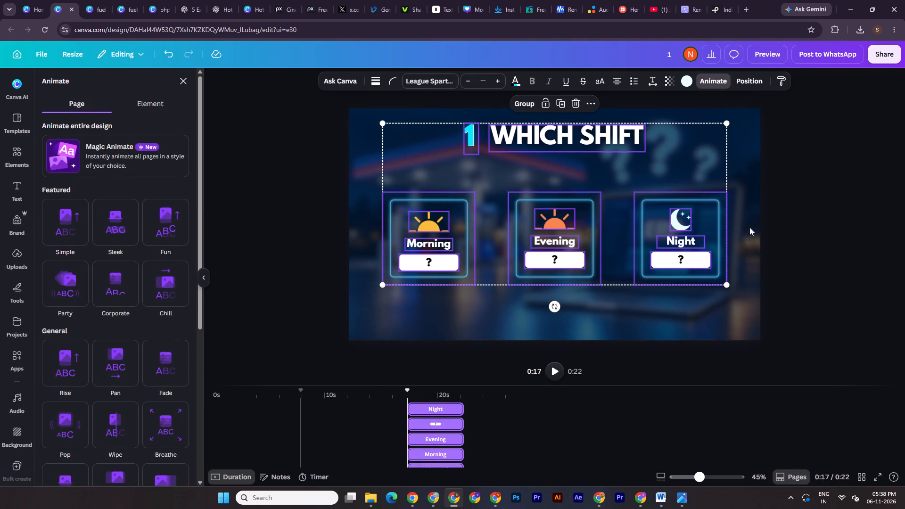
double_click(796, 201)
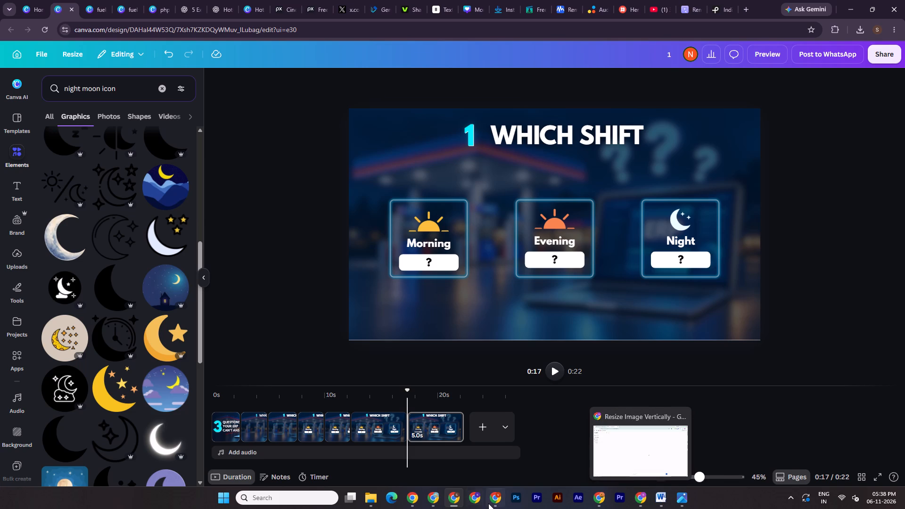
Check the storyboard image for the Which Pump scene and delete all three shift cards from the duplicated page.
click(694, 498)
click(681, 500)
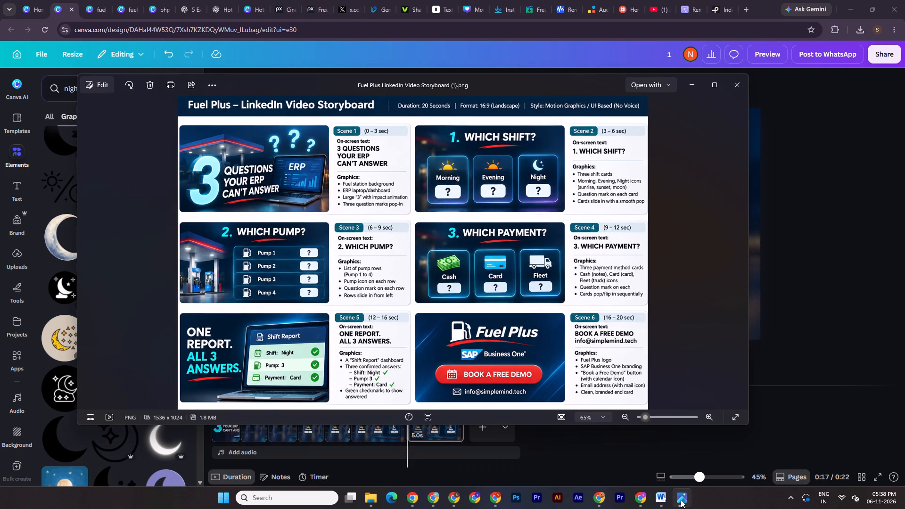
click(681, 500)
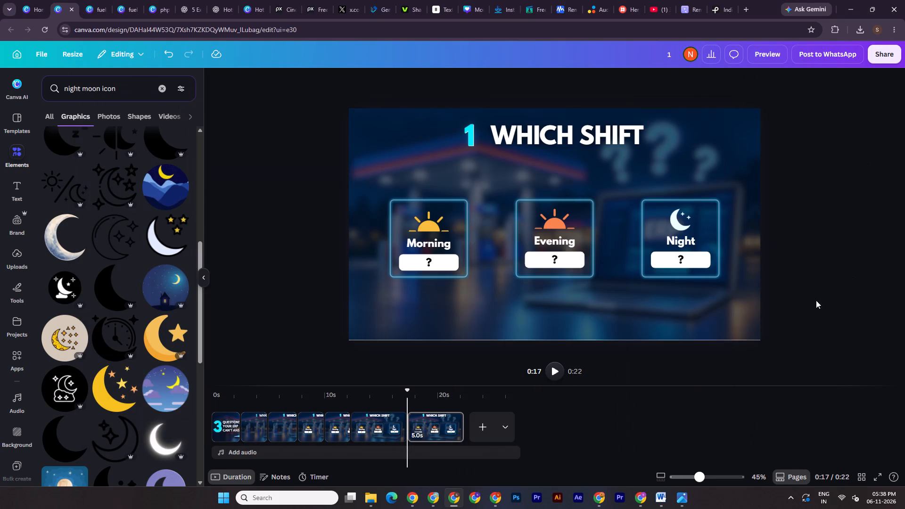
click(439, 431)
drag(828, 221, 313, 263)
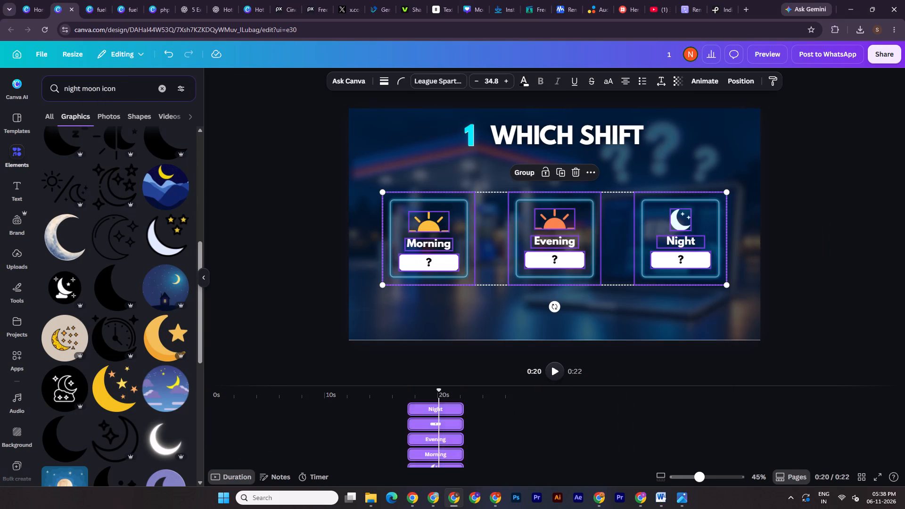
key(Delete)
Change the heading's word Shift to Pump and widen its text box so Which Pump fits on one line.
double_click(542, 137)
click(597, 139)
drag(584, 139, 618, 138)
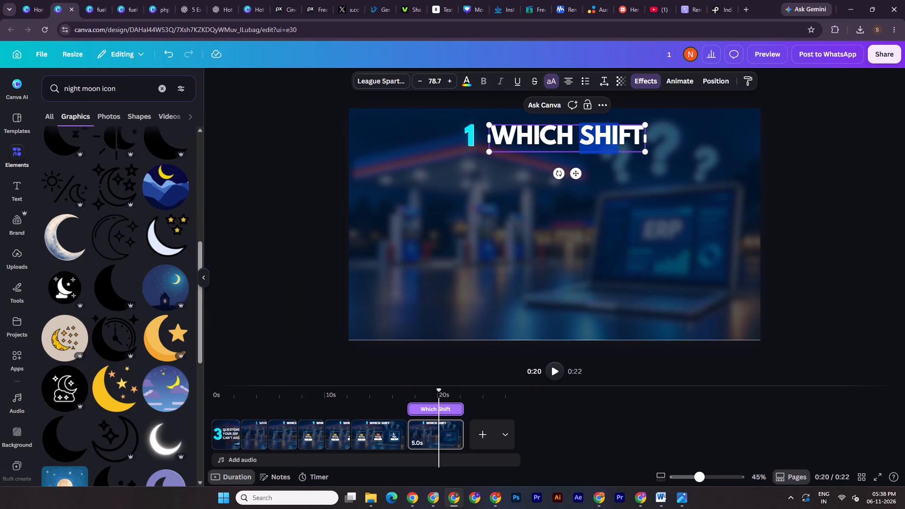
drag(618, 138, 639, 140)
key(p)
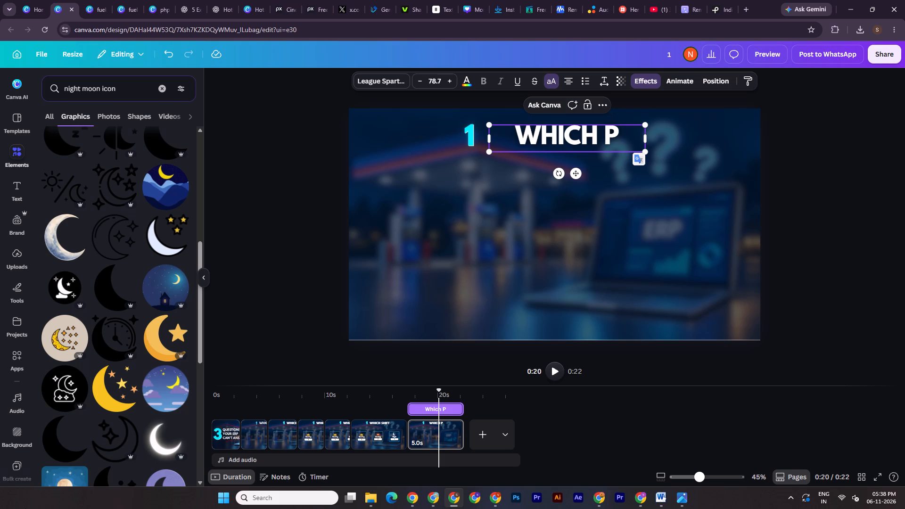
text(ump)
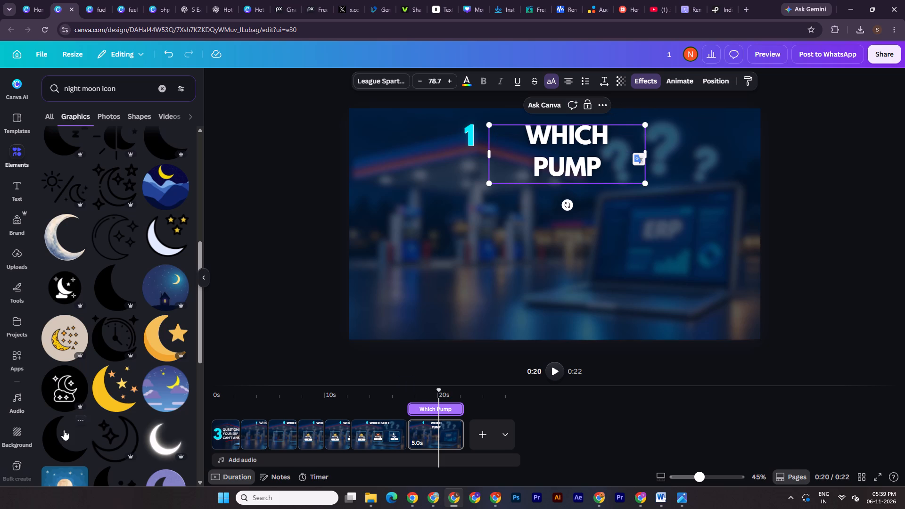
drag(649, 155, 664, 151)
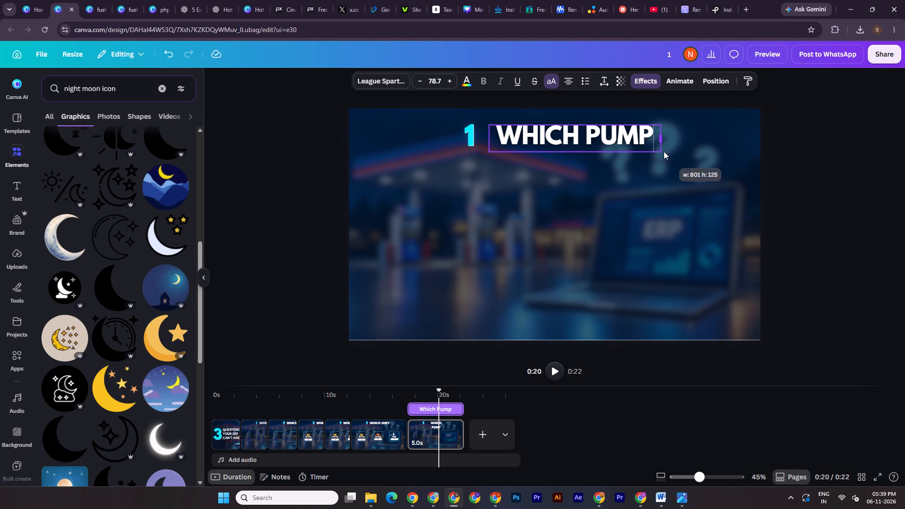
drag(664, 151, 654, 150)
Centre the number and the Which Pump heading together horizontally on the page.
drag(809, 142, 446, 140)
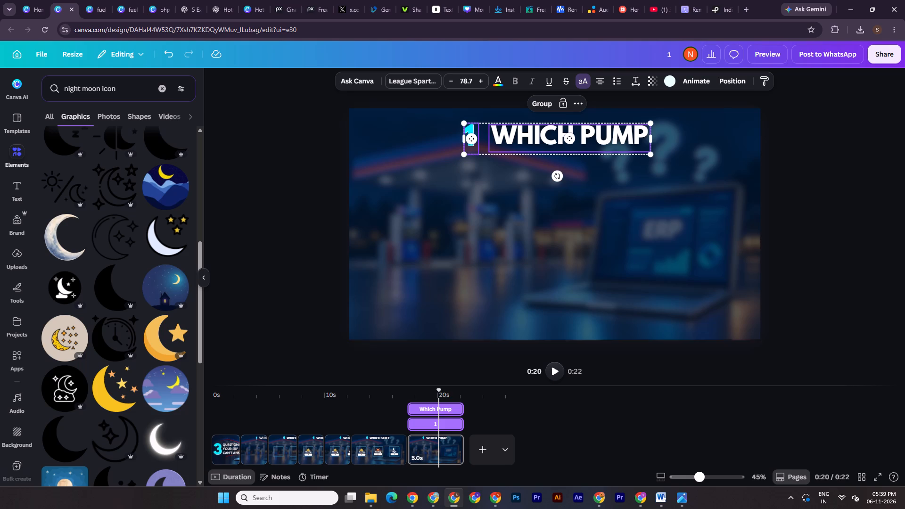
drag(769, 120, 775, 118)
click(783, 116)
drag(739, 127, 413, 147)
shift+drag(518, 140, 513, 140)
Apply the Rise animation to the number and the Which Pump heading, set to on enter.
click(712, 80)
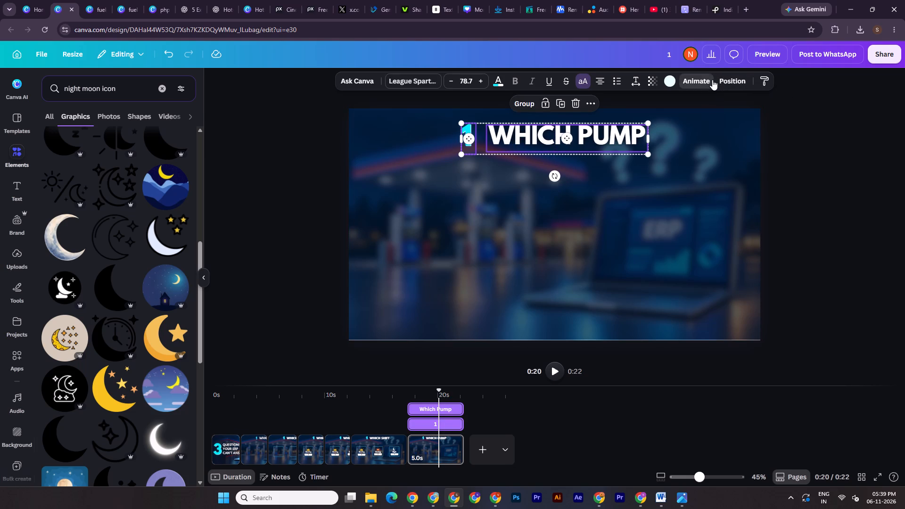
click(55, 256)
click(104, 335)
double_click(877, 196)
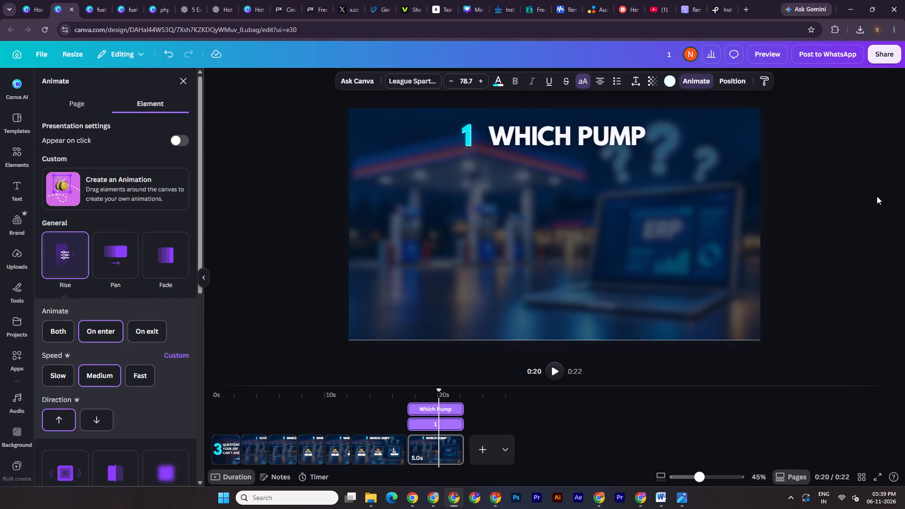
click(633, 495)
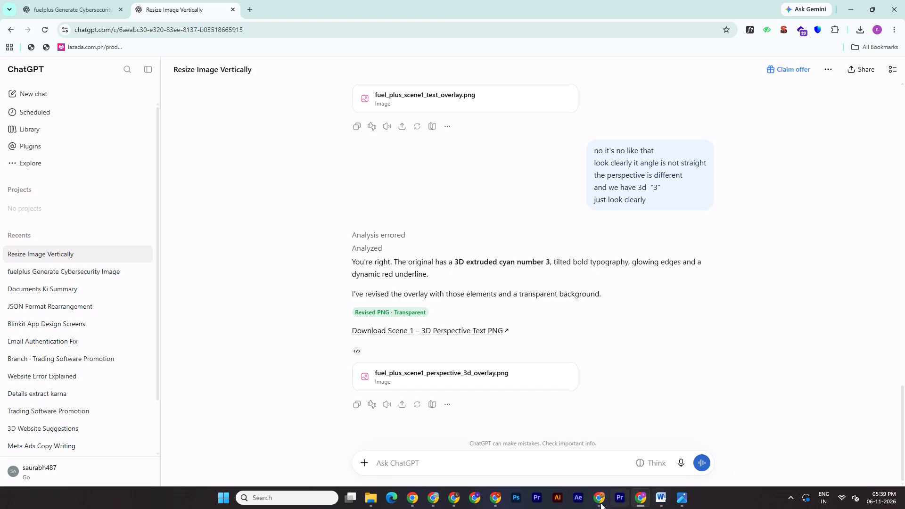
click(691, 493)
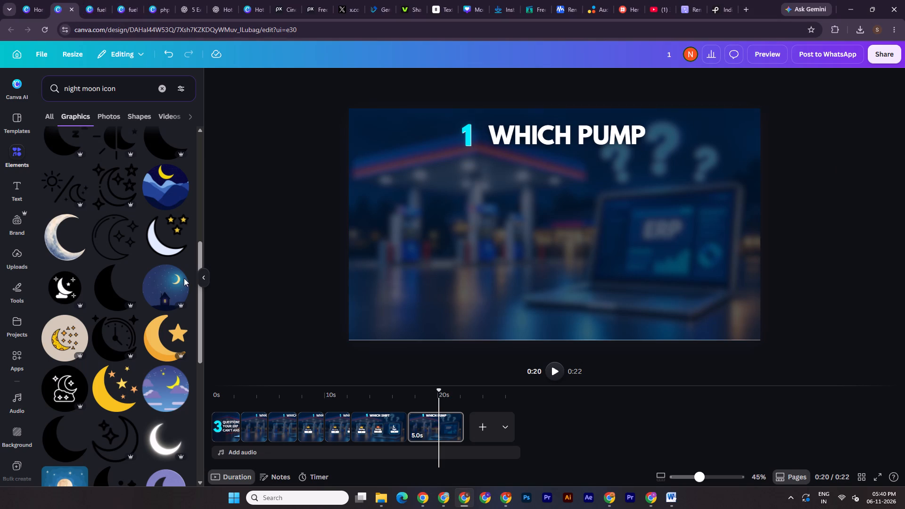
scroll(26, 388, down, 11)
click(7, 327)
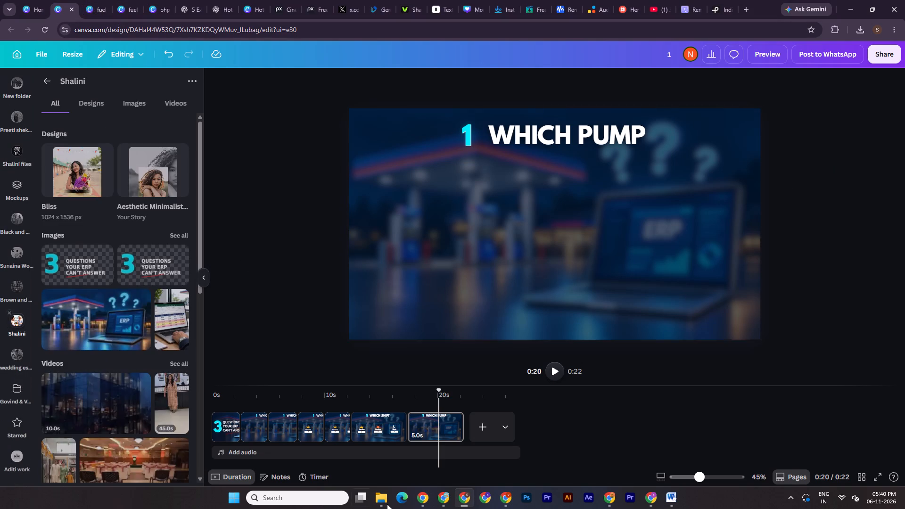
click(385, 502)
click(277, 463)
click(46, 151)
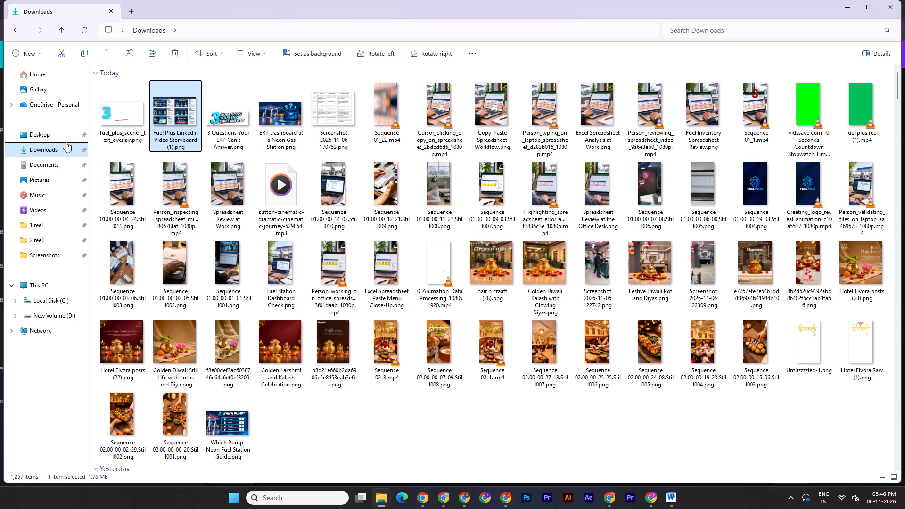
drag(123, 115, 93, 320)
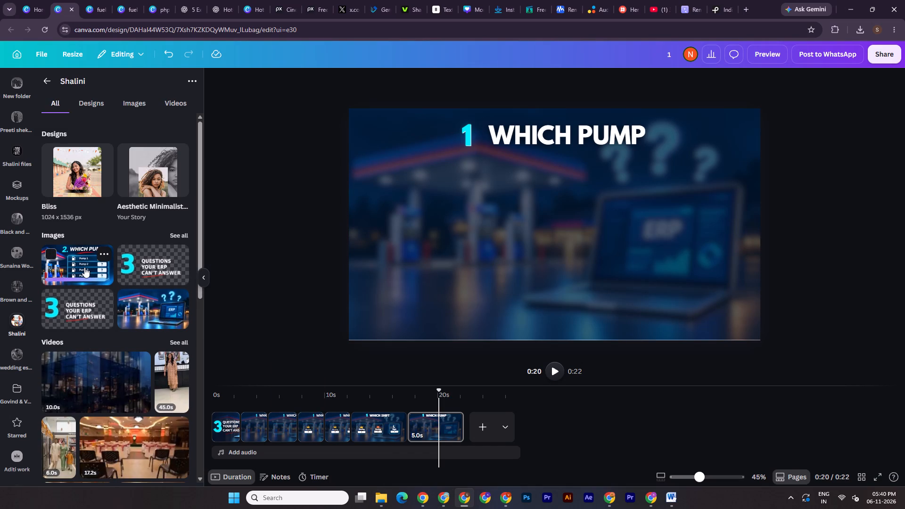
Place the uploaded Which Pump image on the last page and enlarge it to fill the whole page.
click(84, 267)
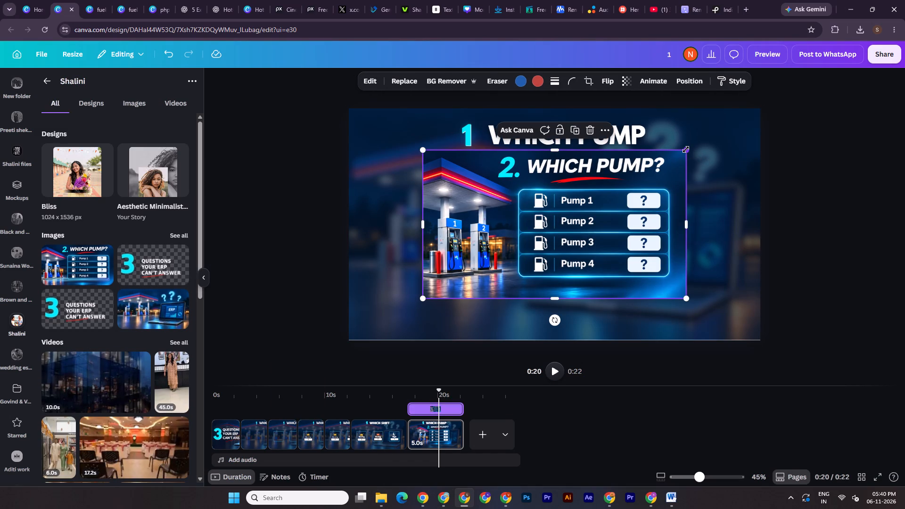
alt+drag(685, 149, 763, 118)
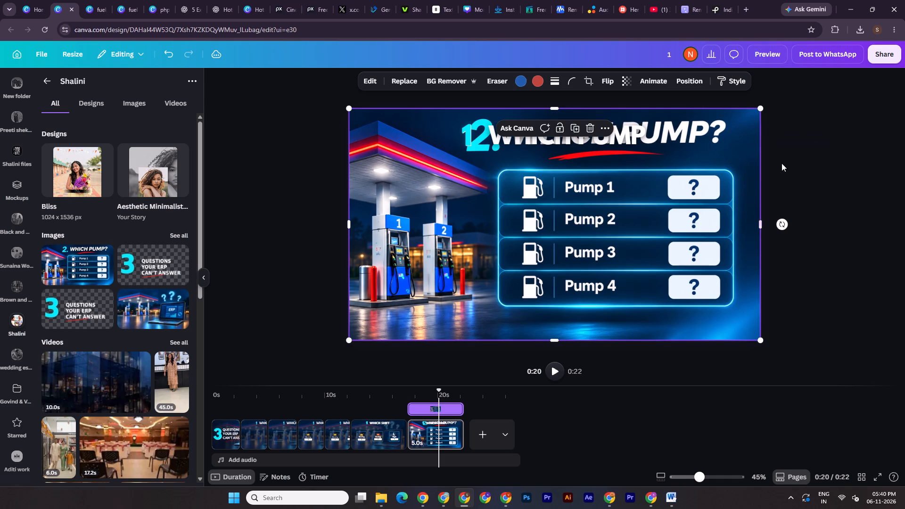
double_click(904, 168)
Crop the Which Pump image on all sides so only its Pump 1 row remains.
click(708, 238)
drag(552, 109, 556, 168)
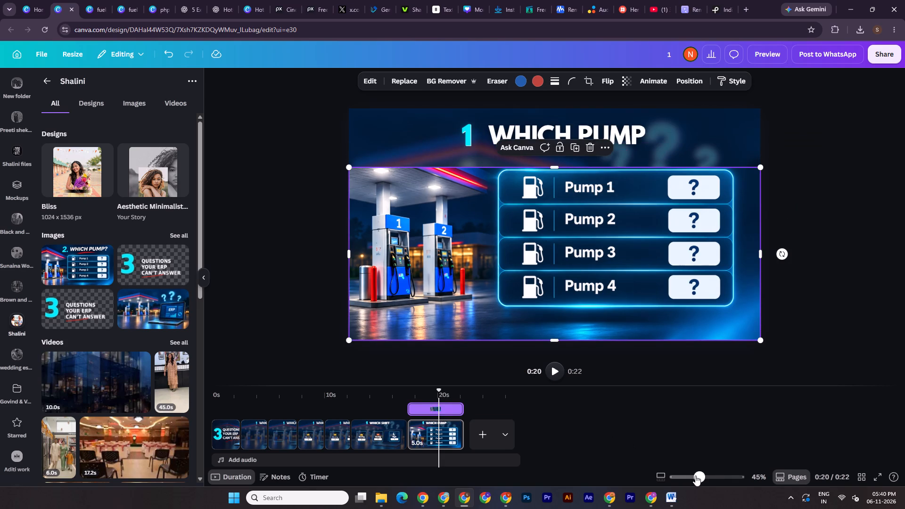
drag(697, 476, 706, 472)
drag(259, 267, 476, 264)
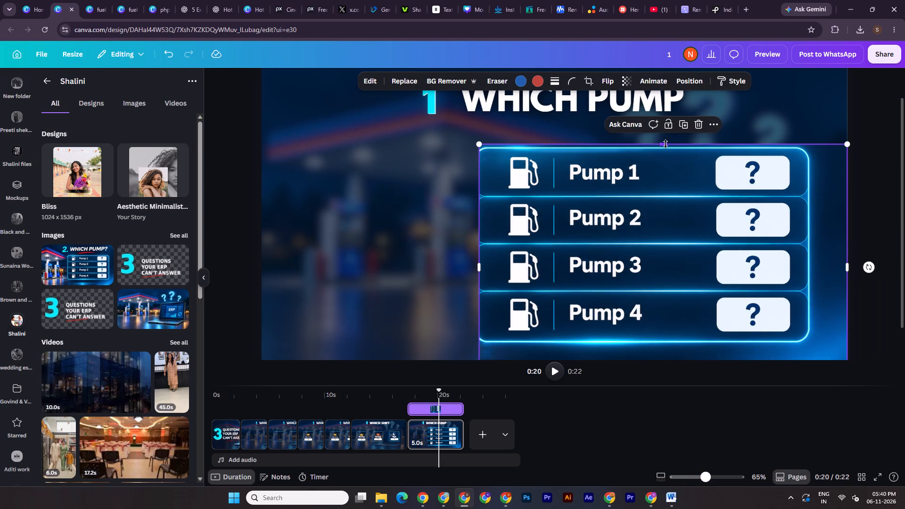
drag(665, 145, 657, 151)
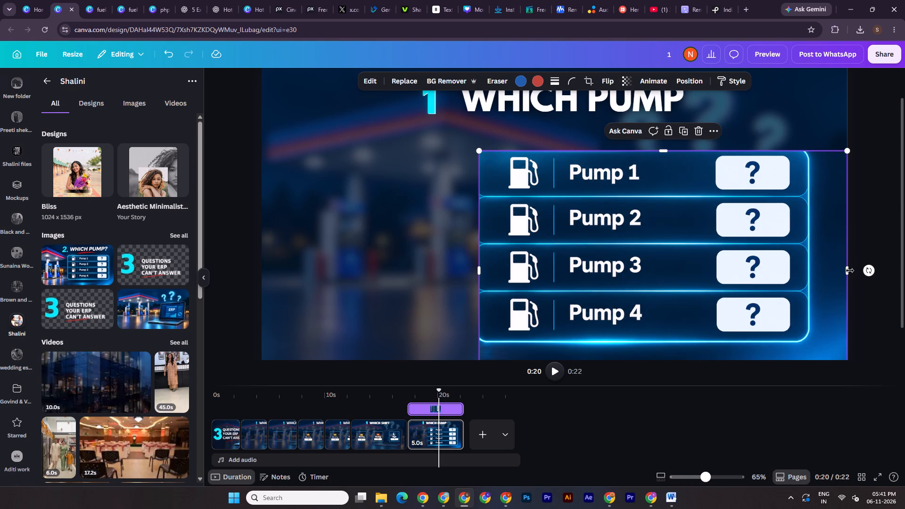
drag(848, 271, 806, 270)
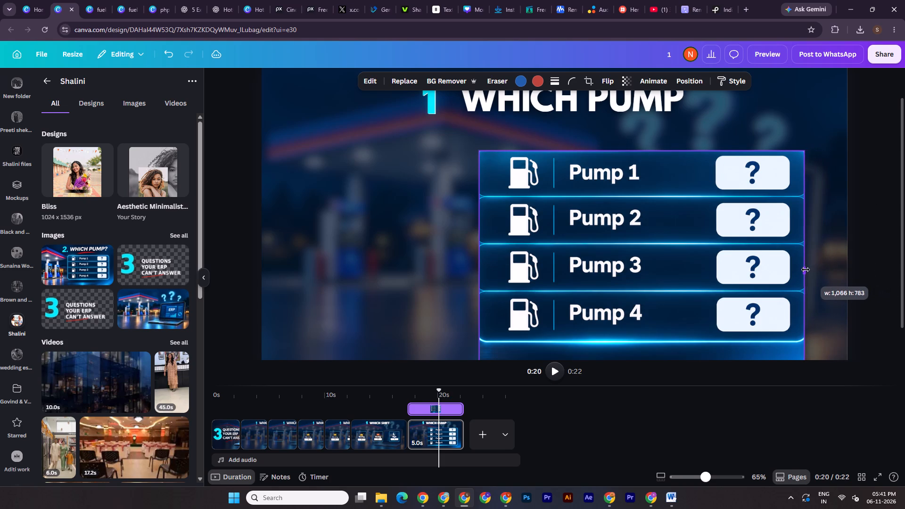
drag(806, 270, 804, 270)
scroll(664, 355, down, 2)
drag(641, 355, 635, 160)
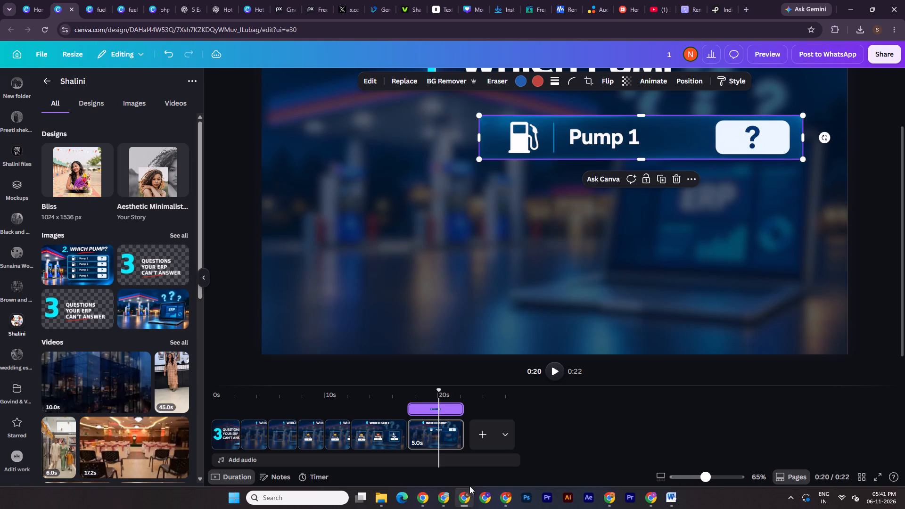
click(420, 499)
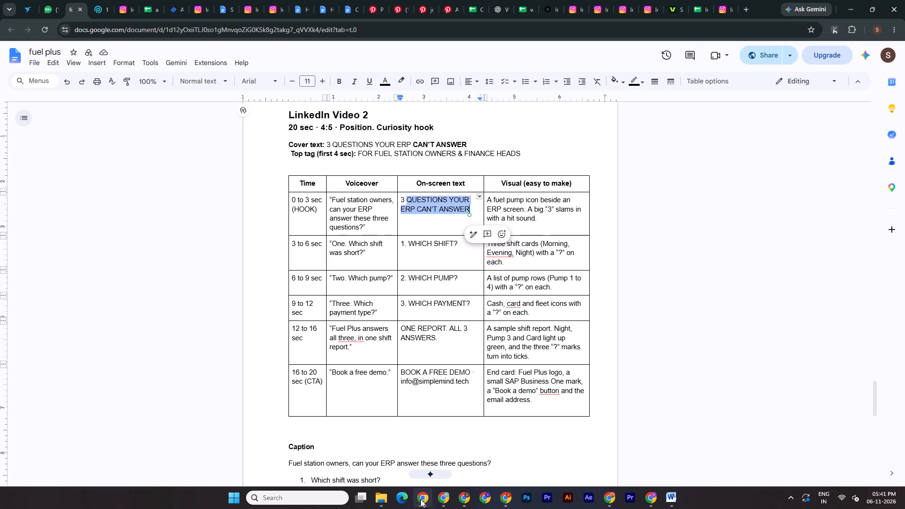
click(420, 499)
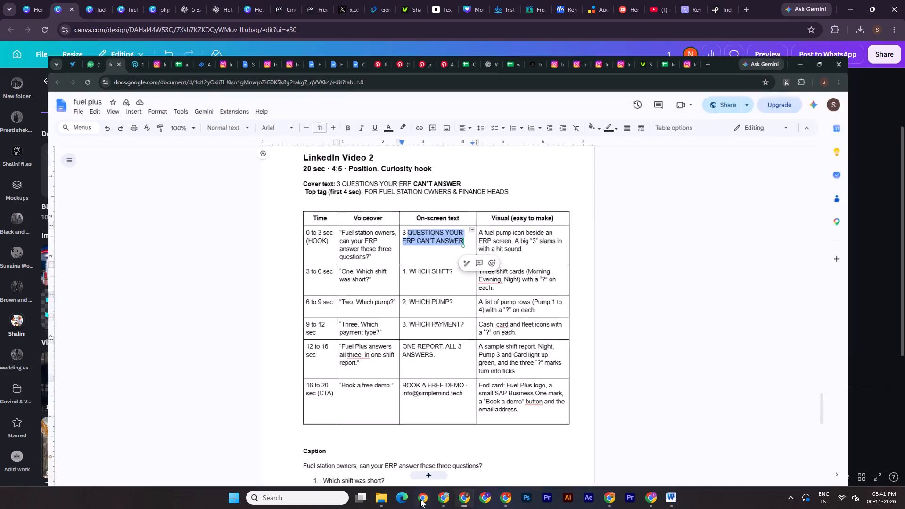
Duplicate the Pump 1 row directly below itself and shift the image inside the copy's crop to show the Pump 2 row.
double_click(881, 199)
click(607, 142)
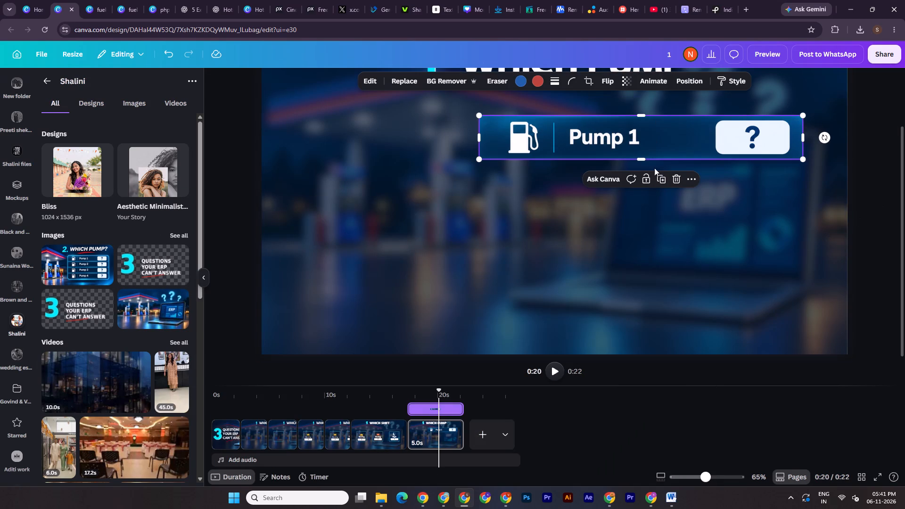
alt+shift+drag(647, 137, 644, 194)
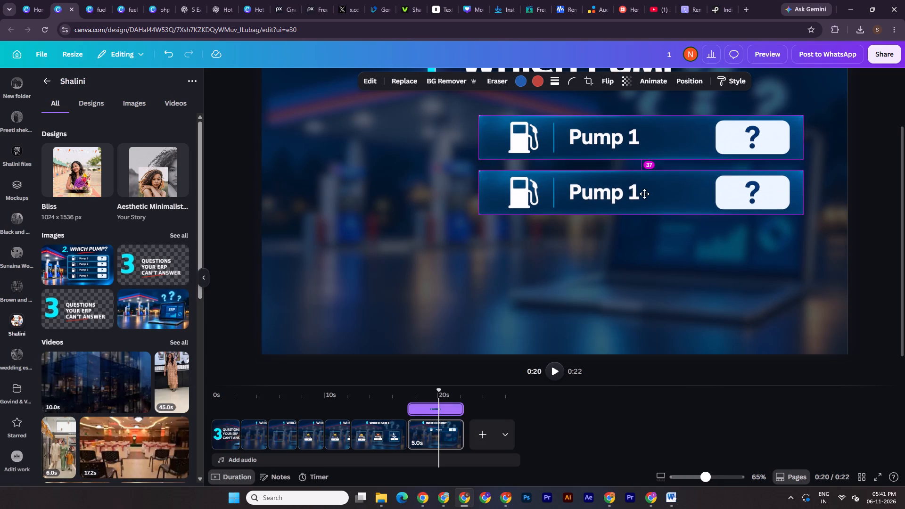
alt+shift+drag(644, 194, 643, 187)
double_click(639, 189)
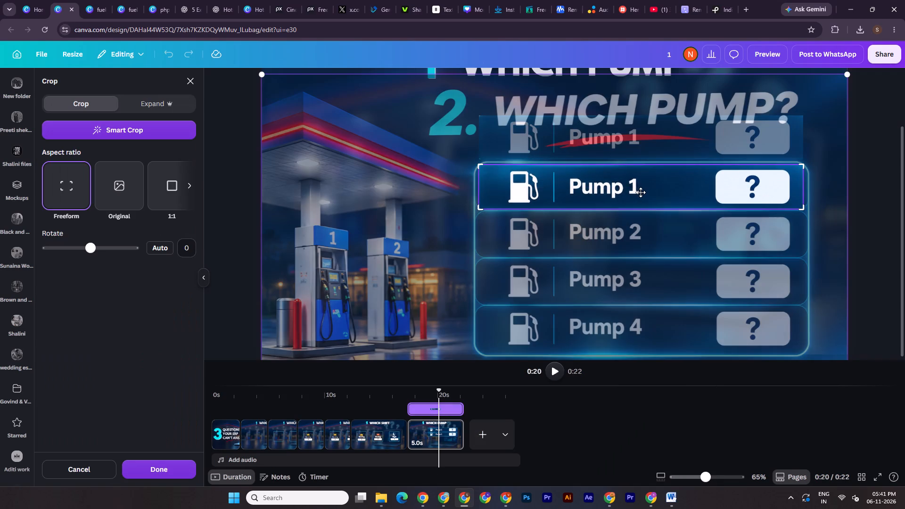
shift+drag(641, 192, 642, 136)
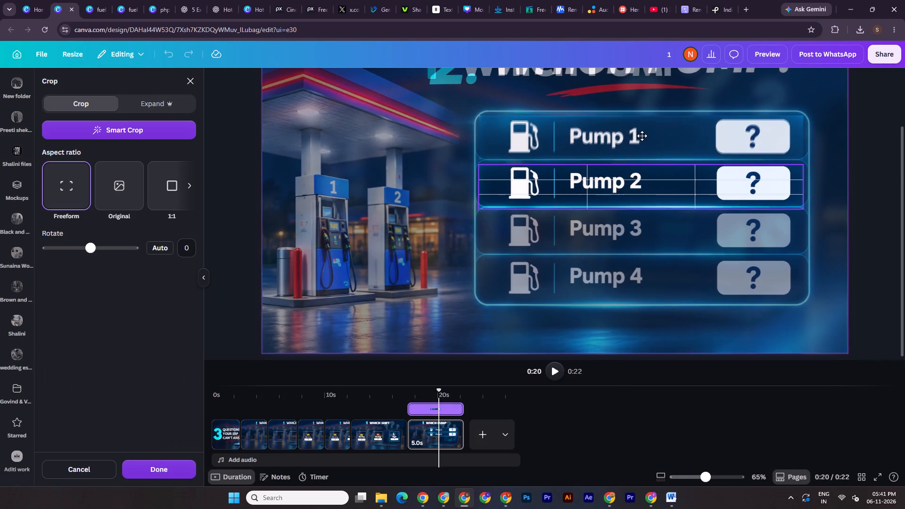
shift+drag(642, 136, 641, 134)
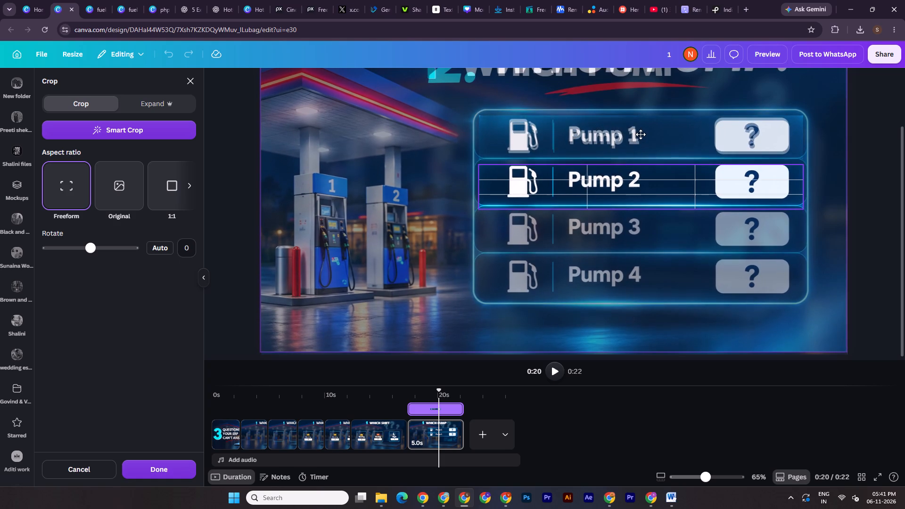
shift+drag(641, 134, 642, 137)
click(897, 164)
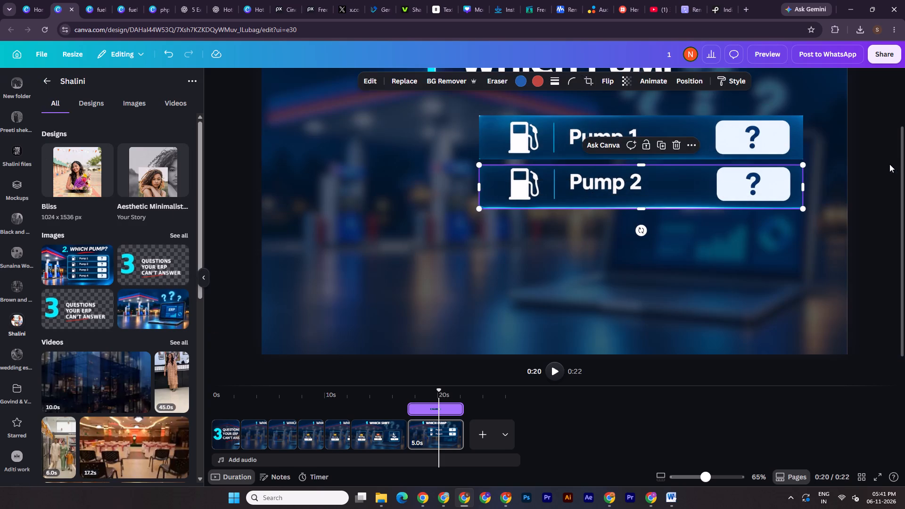
click(887, 164)
double_click(618, 189)
drag(620, 186, 620, 189)
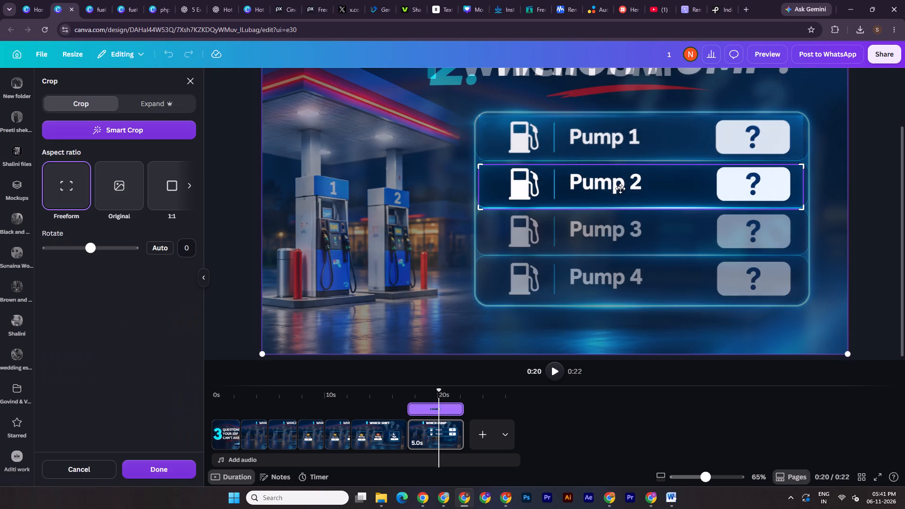
drag(620, 189, 620, 193)
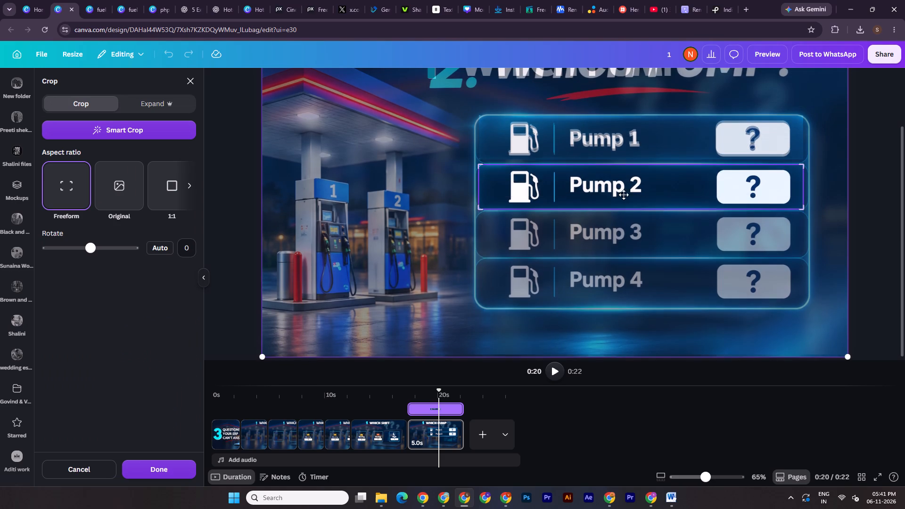
double_click(868, 154)
Duplicate the Pump 2 row twice, stacking the copies below it with similar gaps to make four rows.
click(596, 186)
alt+shift+drag(602, 191, 602, 241)
shift+drag(609, 239, 615, 295)
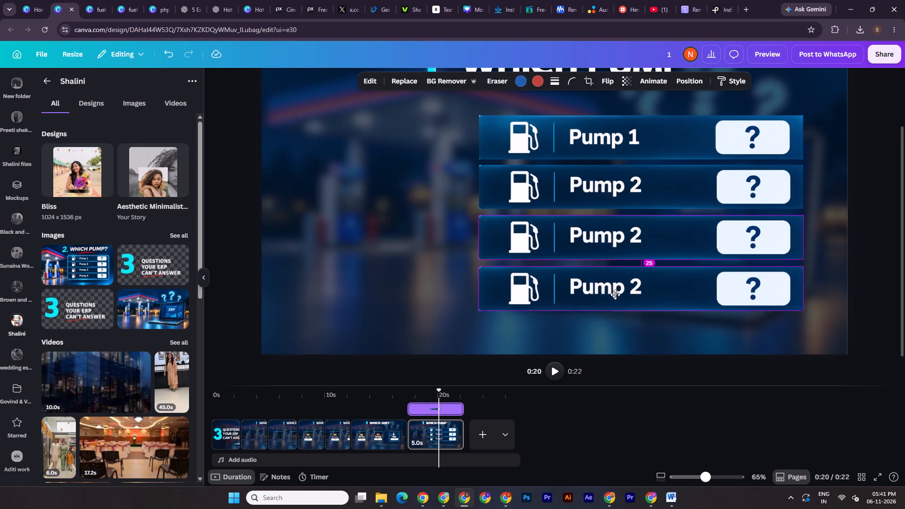
shift+drag(615, 295, 615, 292)
double_click(874, 219)
Shift the image inside the third row's crop so that it shows the Pump 3 row.
click(623, 252)
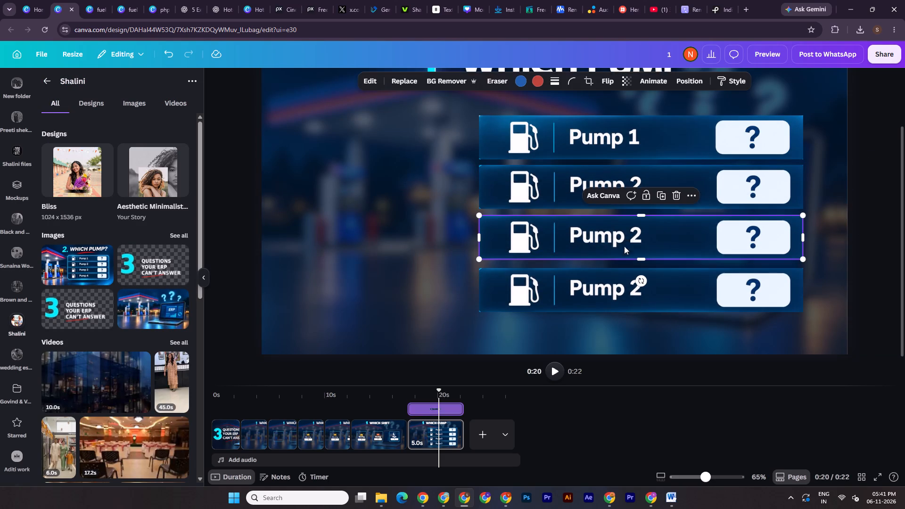
double_click(624, 242)
drag(625, 246, 627, 208)
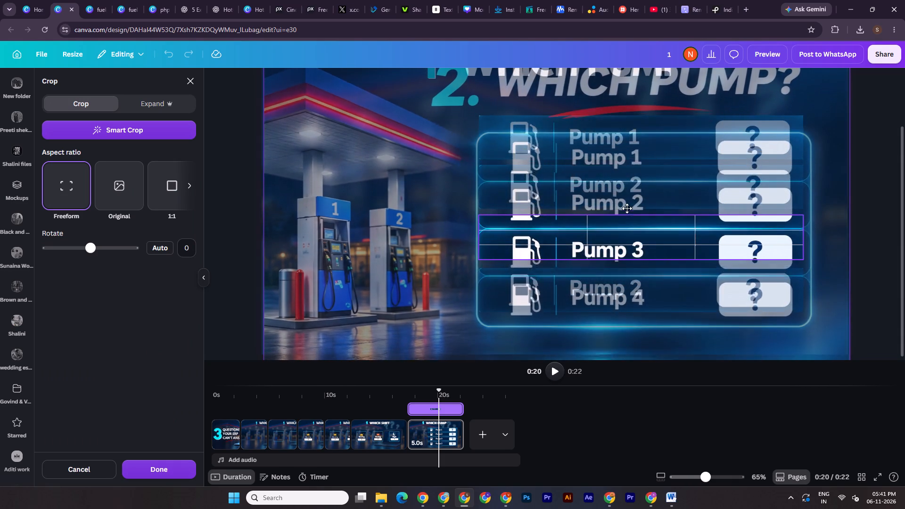
drag(627, 208, 624, 191)
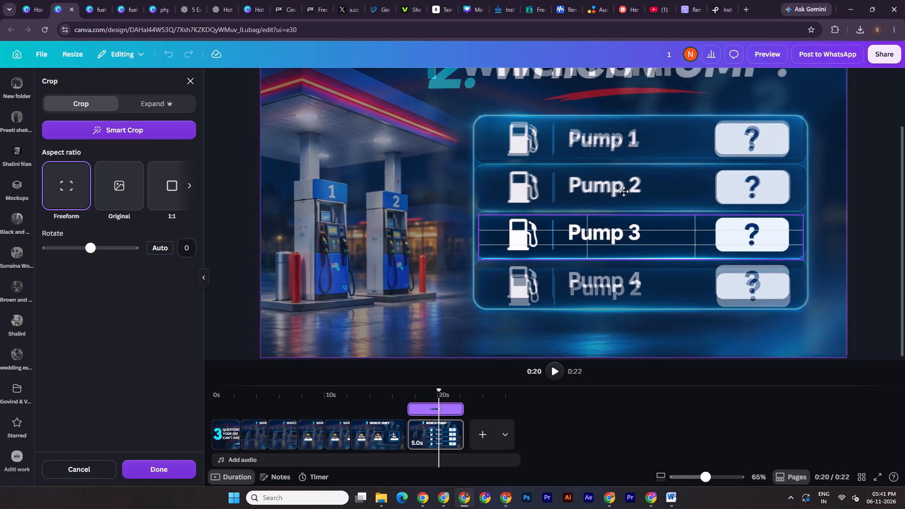
drag(624, 191, 625, 193)
double_click(875, 167)
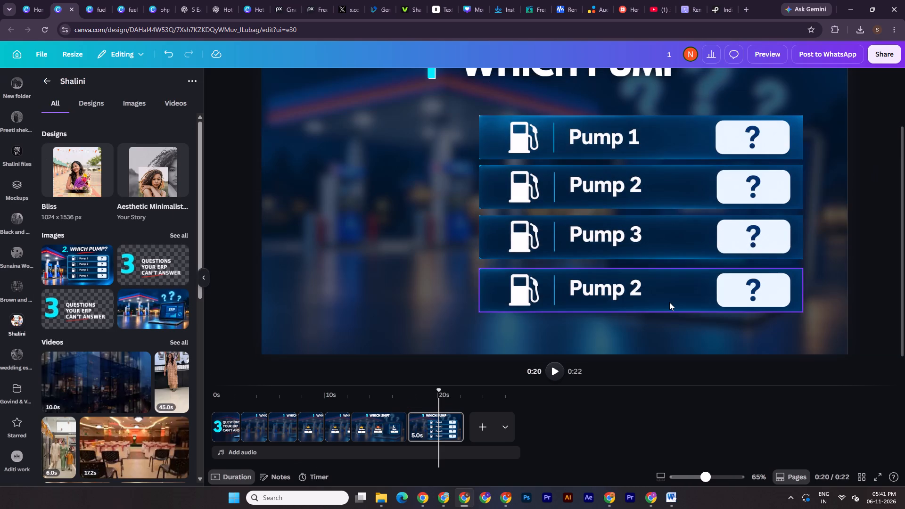
Shift the image inside the fourth row's crop to show the Pump 4 row, centred vertically in the frame.
double_click(668, 302)
drag(647, 294, 649, 222)
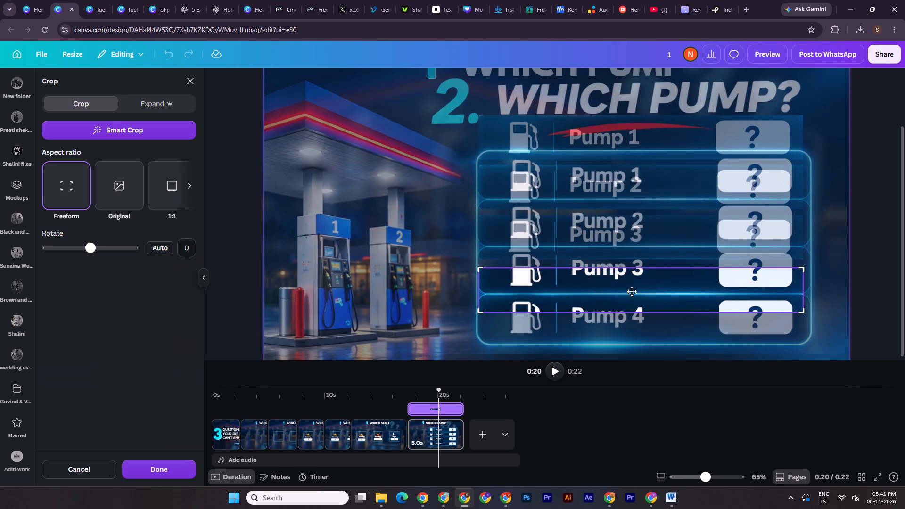
drag(632, 291, 633, 247)
drag(625, 284, 623, 294)
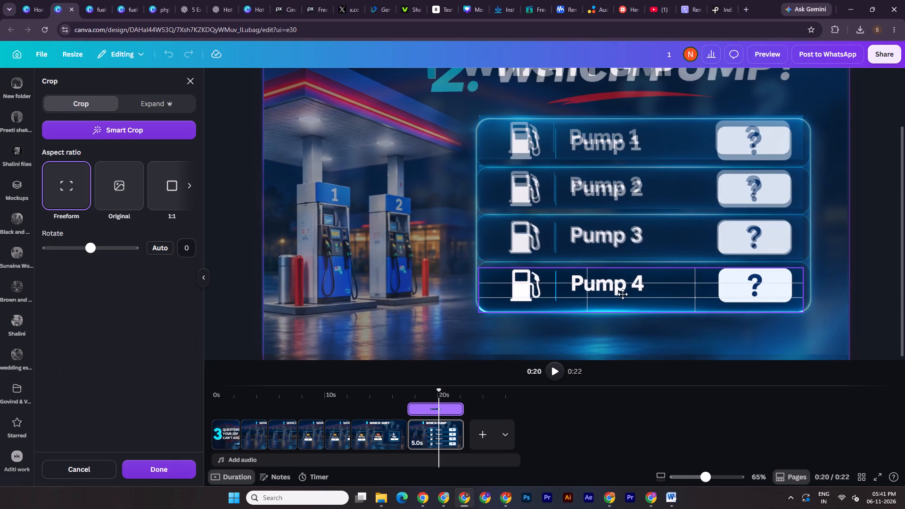
drag(623, 294, 622, 296)
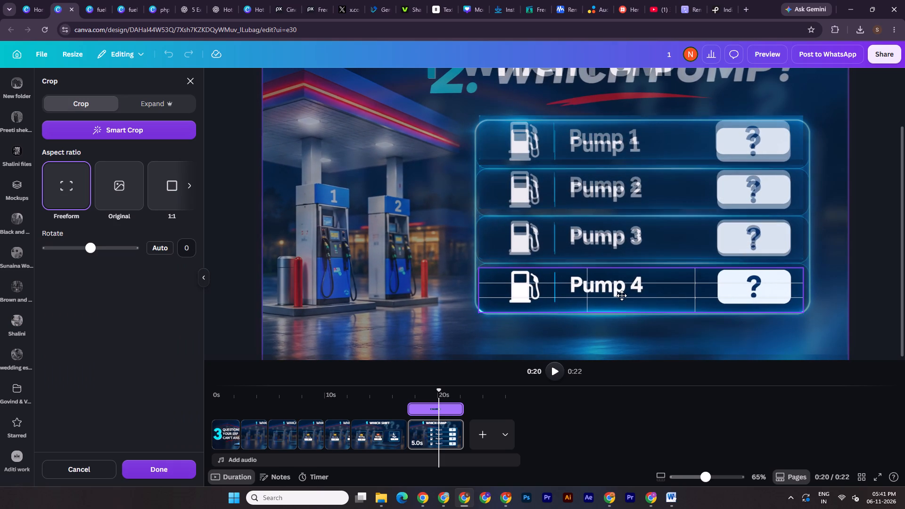
drag(622, 296, 622, 296)
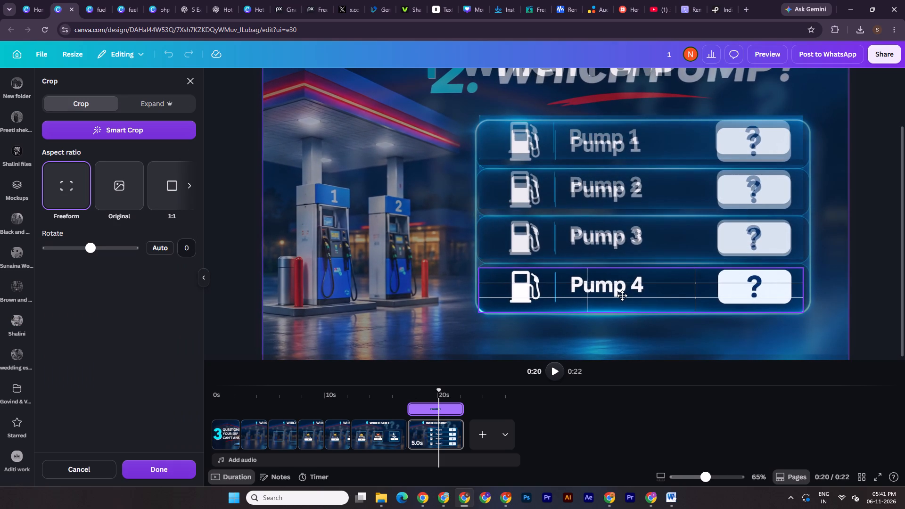
drag(622, 296, 622, 296)
double_click(872, 239)
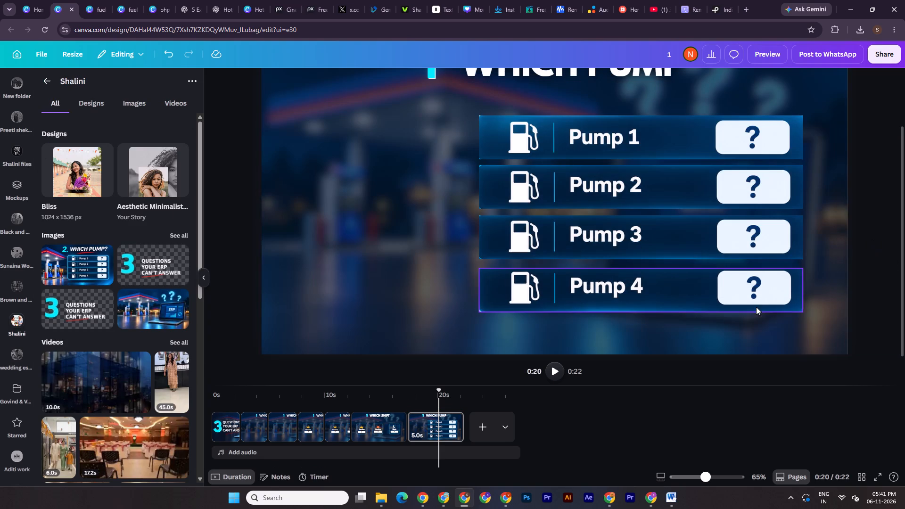
double_click(753, 301)
drag(692, 289, 692, 295)
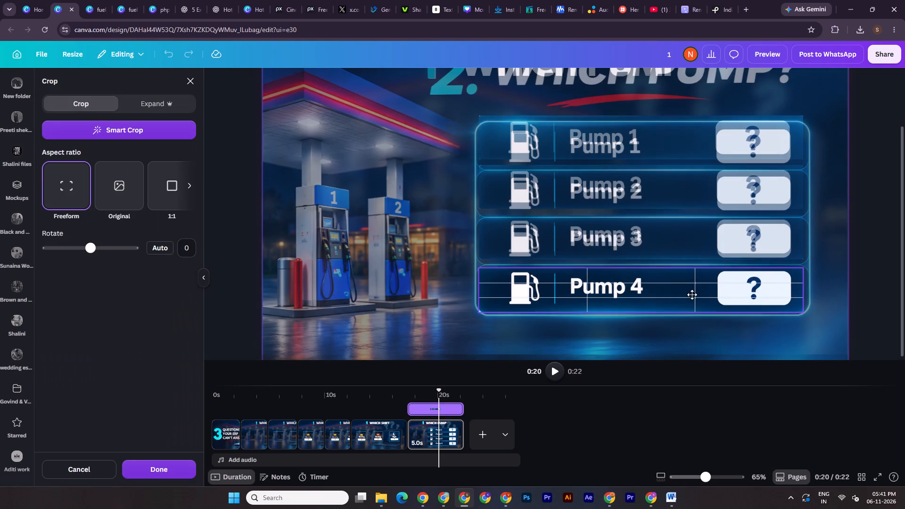
drag(692, 295, 692, 296)
double_click(859, 259)
Select all four pump rows together and set their corner rounding to 22.
drag(871, 132, 632, 305)
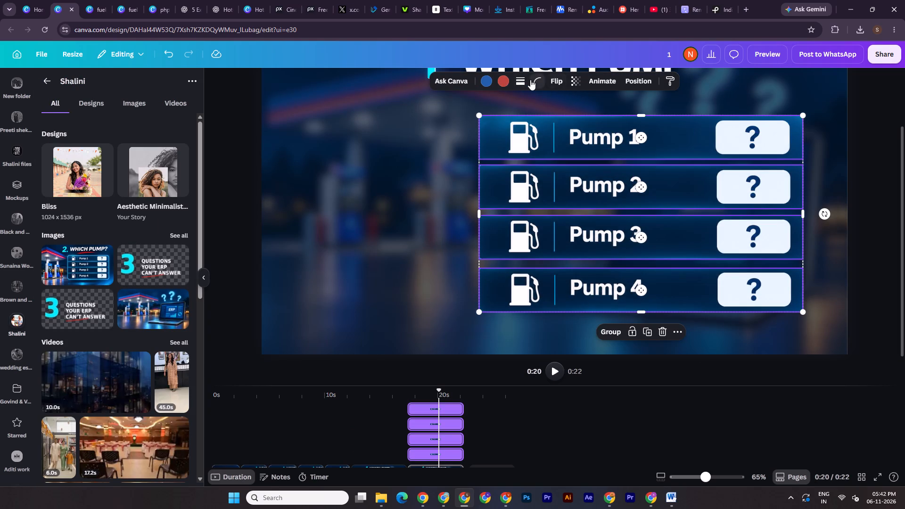
click(530, 80)
drag(489, 119, 504, 119)
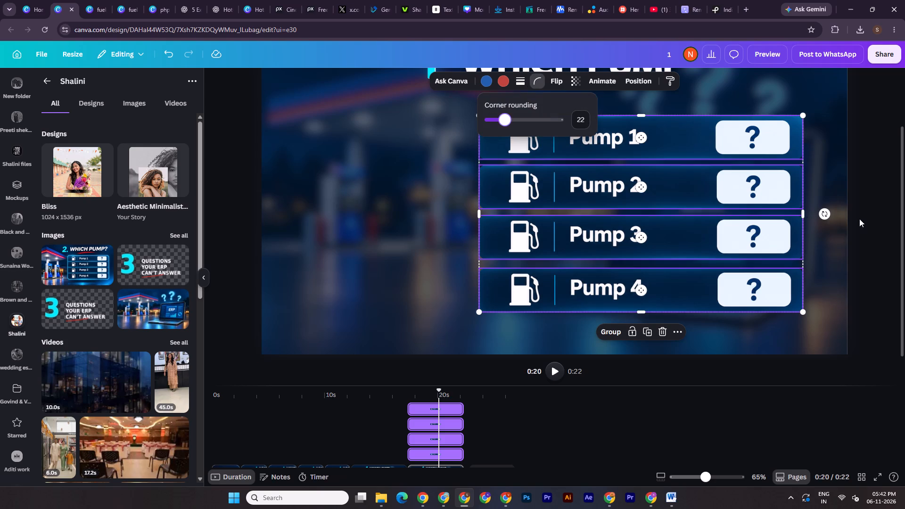
double_click(863, 211)
Add the full Which Pump image from the Shalini folder to the page again.
drag(708, 477, 696, 471)
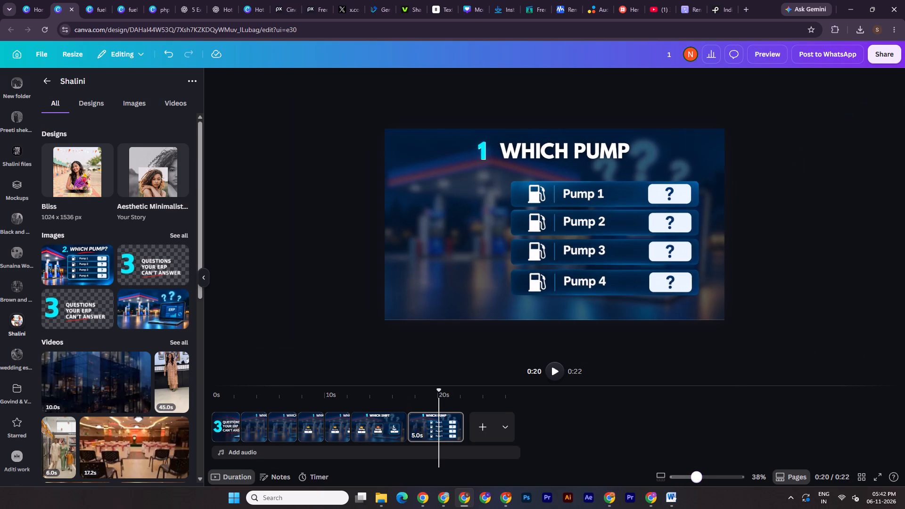
double_click(790, 213)
click(68, 270)
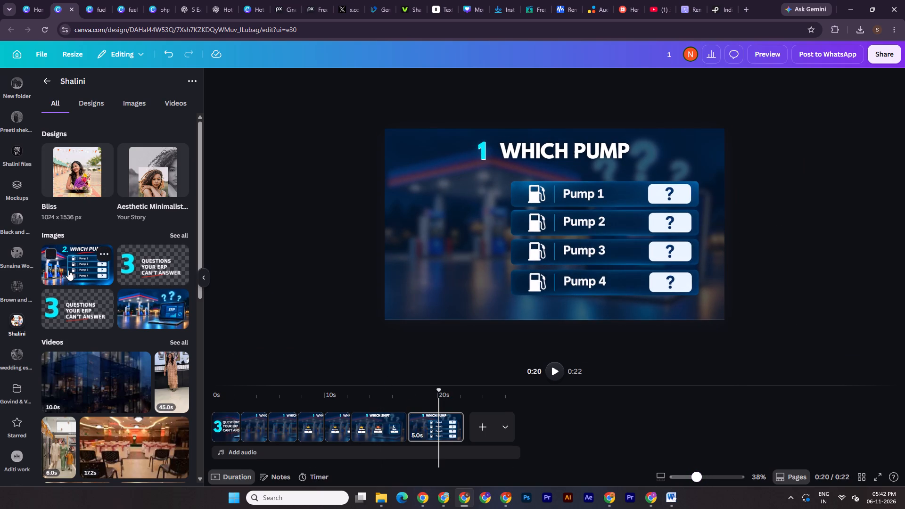
click(587, 189)
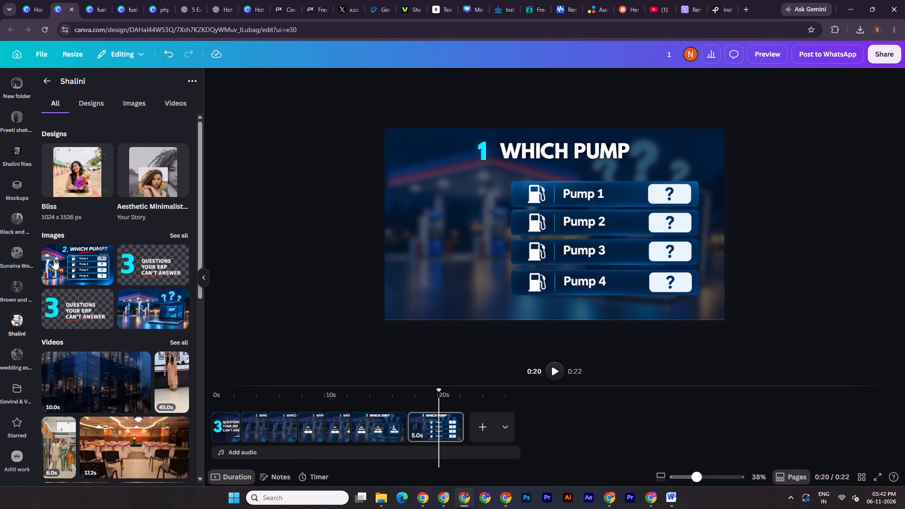
click(54, 259)
click(67, 267)
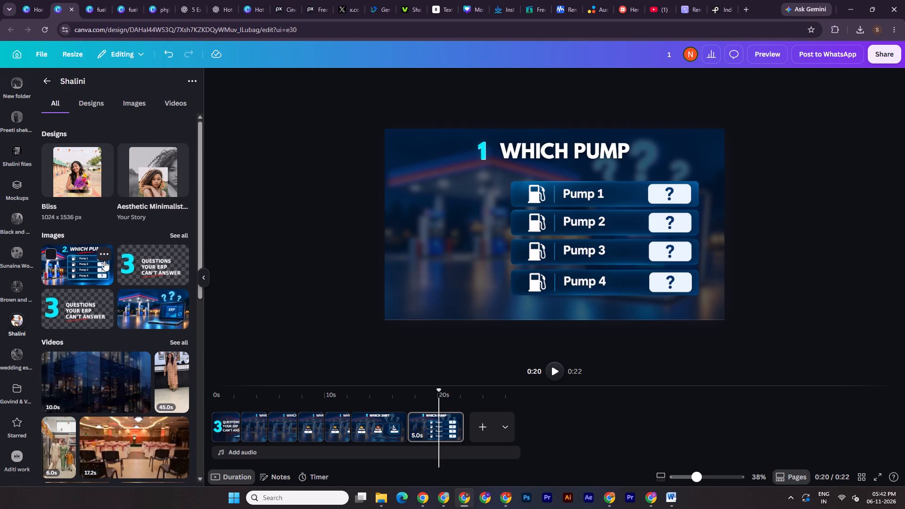
click(95, 264)
drag(577, 211, 727, 179)
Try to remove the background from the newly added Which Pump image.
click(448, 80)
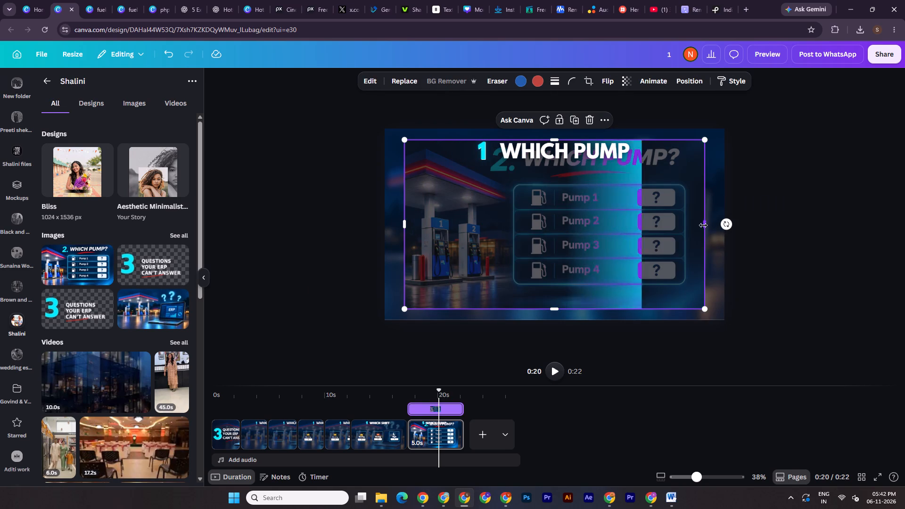
Crop the Which Pump image to its station part and scale it to about 677 × 1,076 along the page's left edge.
drag(702, 225, 510, 227)
drag(484, 240, 465, 229)
drag(492, 310, 506, 329)
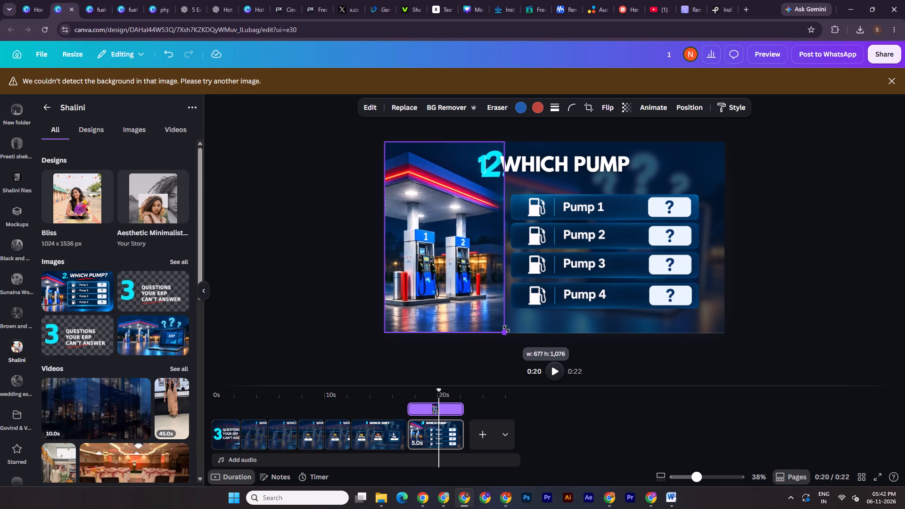
drag(506, 329, 509, 330)
Erase the "2." from the station image with the Magic Eraser's area brush.
click(369, 108)
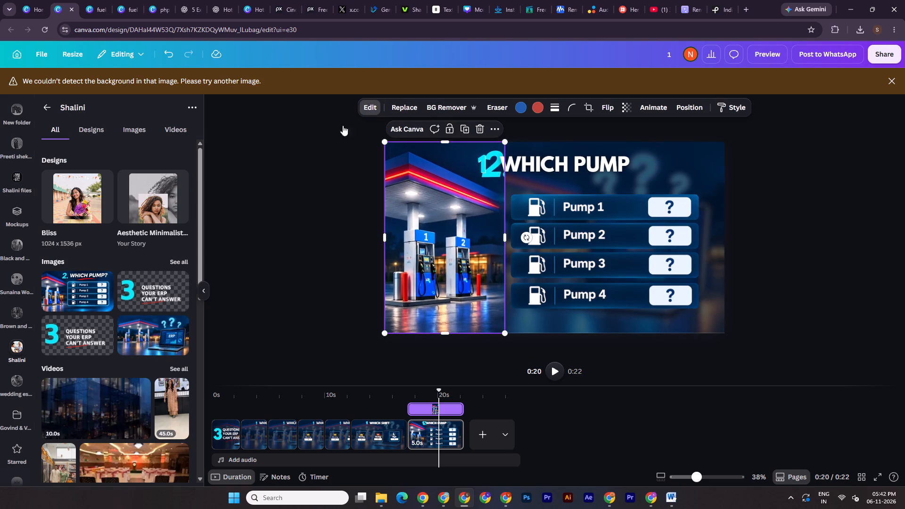
click(101, 266)
drag(434, 131, 428, 139)
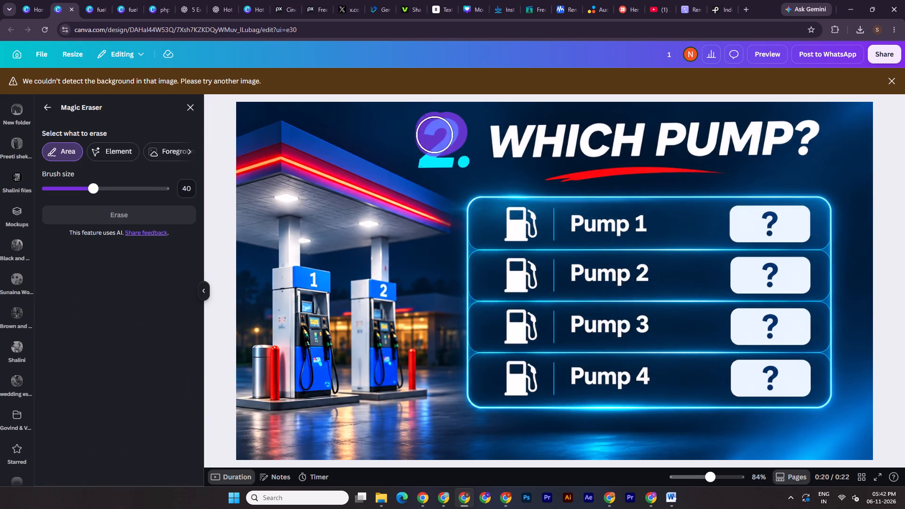
drag(428, 139, 461, 154)
click(95, 221)
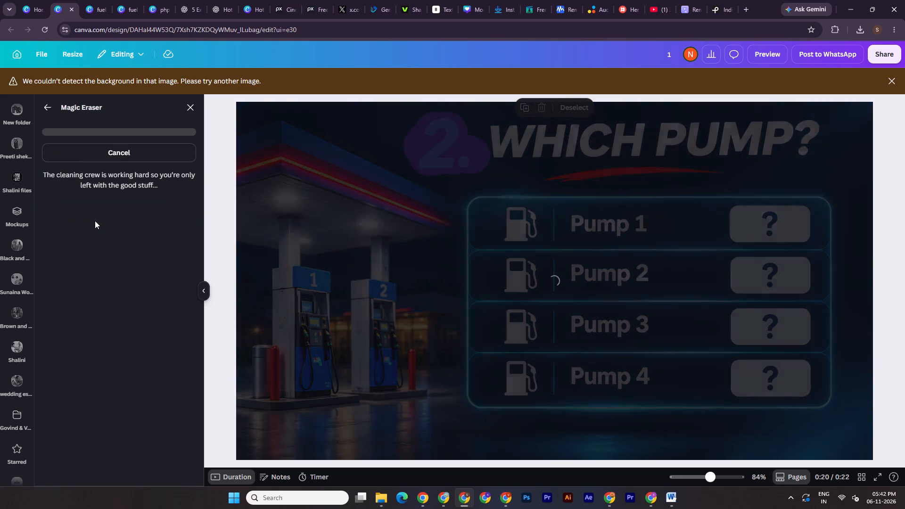
click(890, 80)
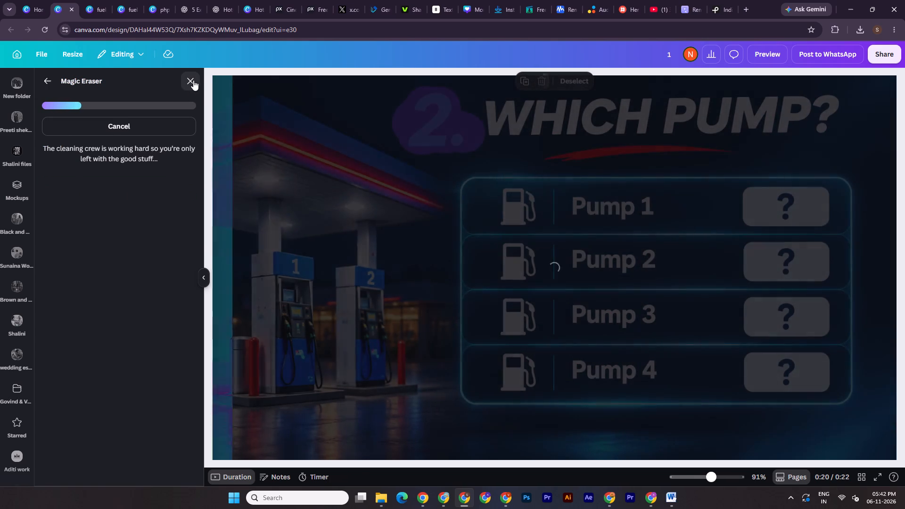
click(193, 80)
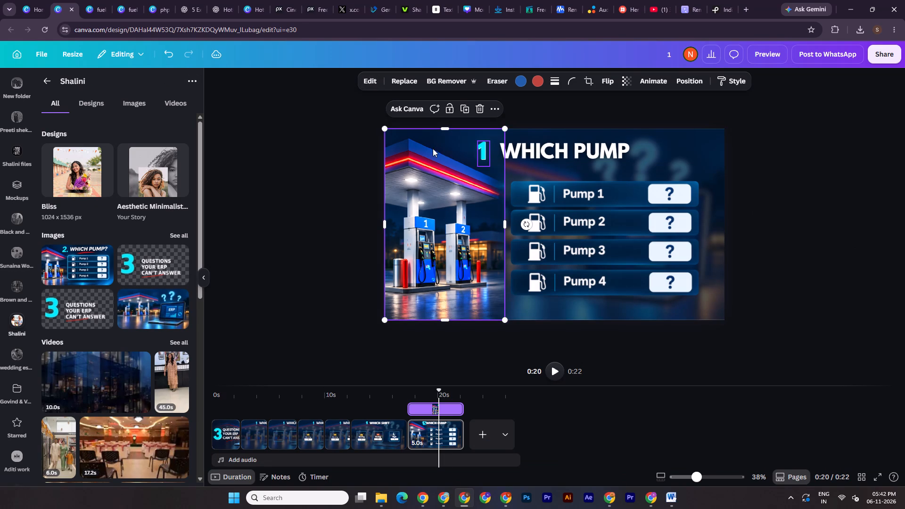
Copy the three dark gradient shapes from the opening "3 Questions" page, without the laptop image, and paste them onto the Which Pump page.
double_click(864, 163)
click(485, 249)
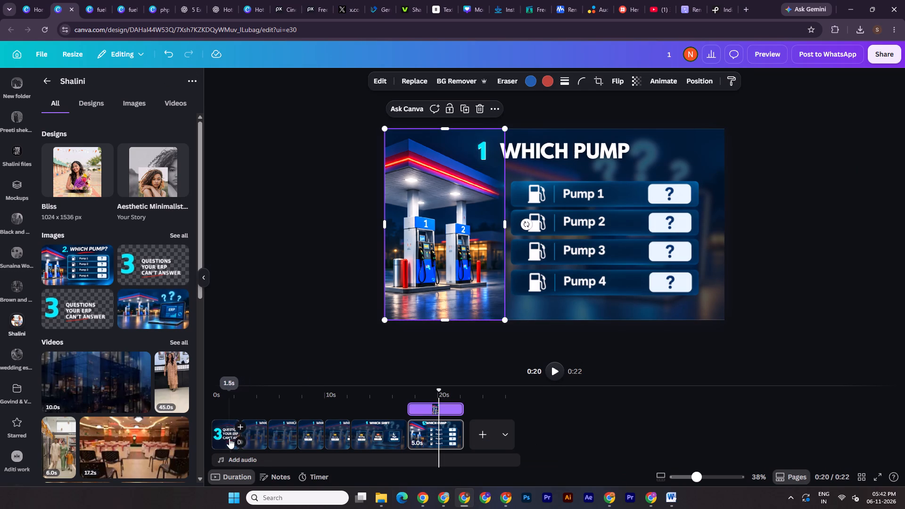
click(229, 438)
click(402, 147)
drag(544, 106, 508, 146)
key(ctrl+c)
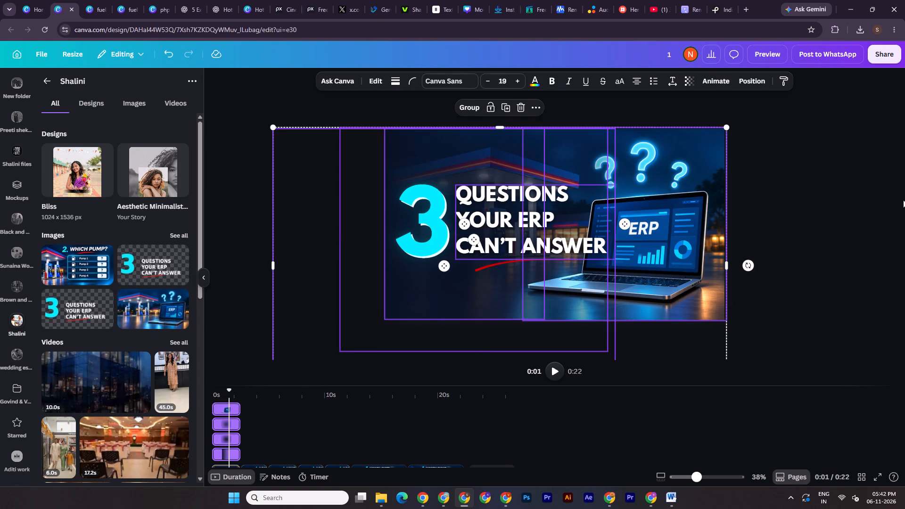
double_click(863, 197)
click(443, 433)
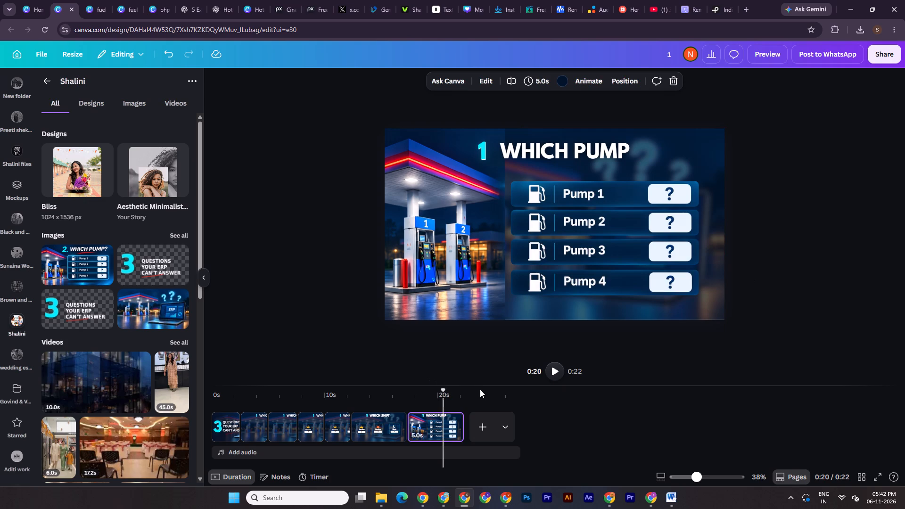
key(ctrl+c)
click(234, 425)
drag(430, 101, 450, 139)
key(ctrl+c)
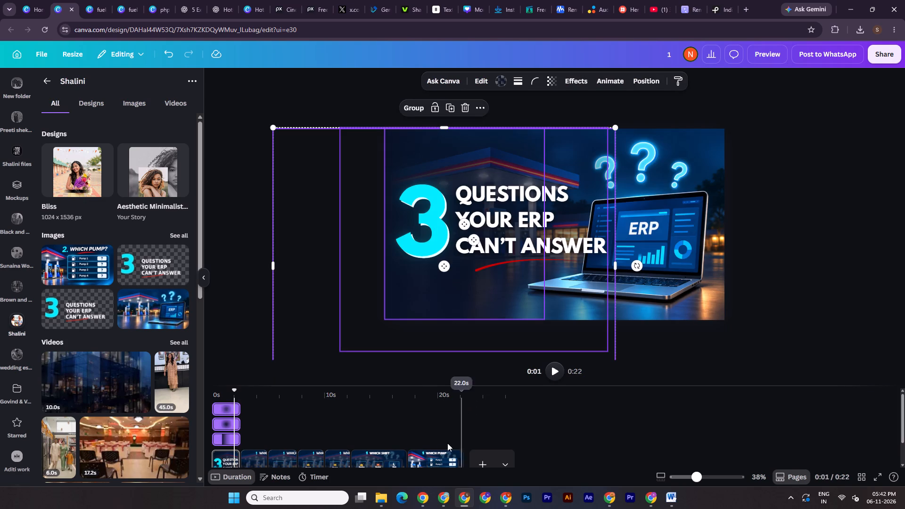
click(435, 450)
key(ctrl+v)
Rotate the three pasted gradients by half a turn and move their layers beneath the Pump 1 row.
click(635, 77)
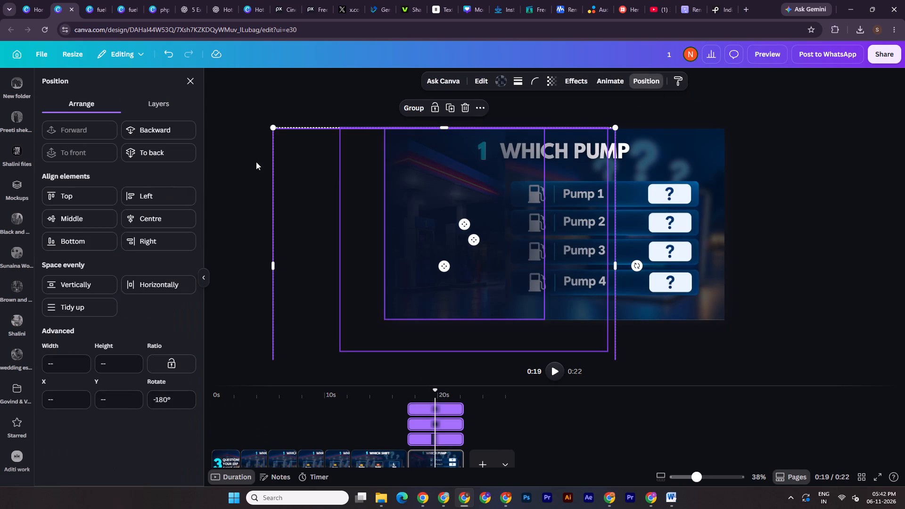
click(153, 108)
drag(127, 163, 137, 326)
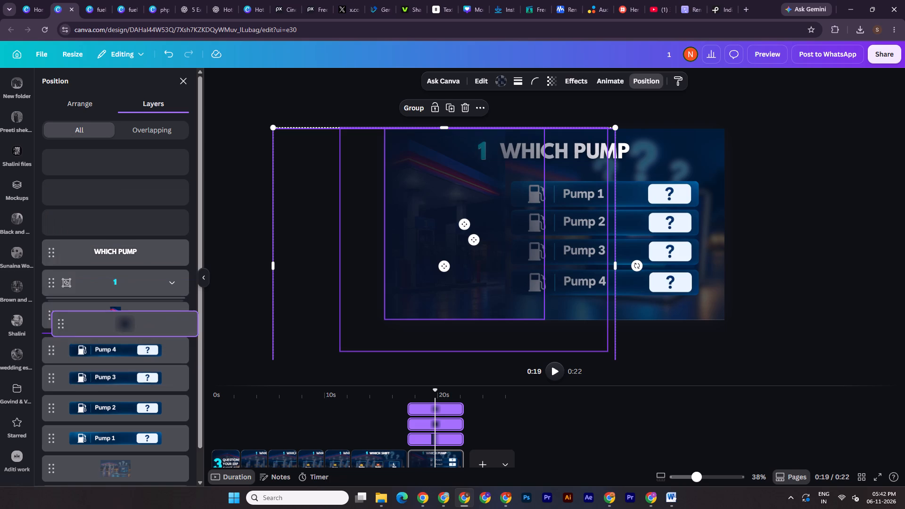
drag(137, 326, 135, 340)
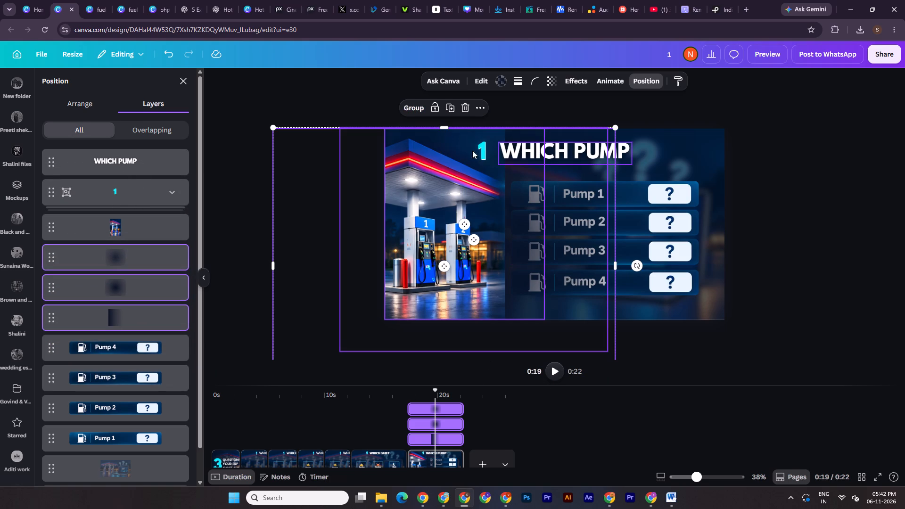
drag(639, 268, 318, 267)
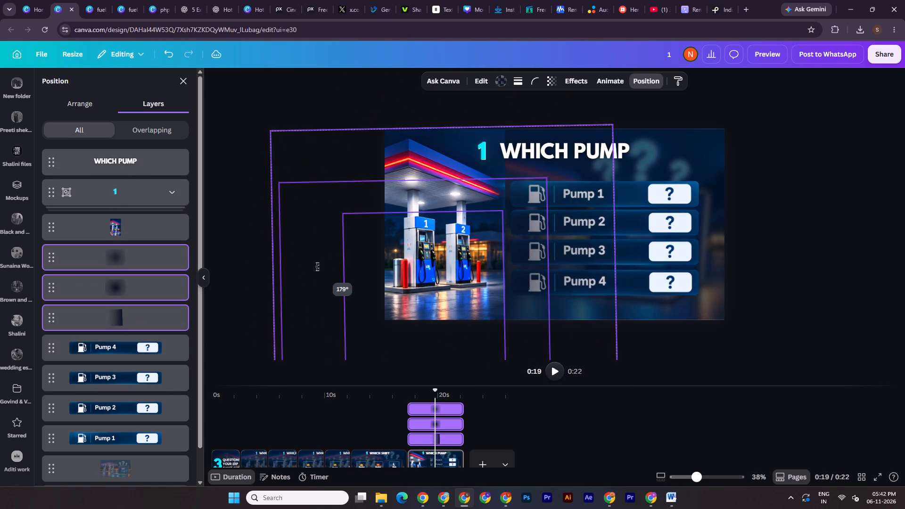
drag(318, 267, 312, 264)
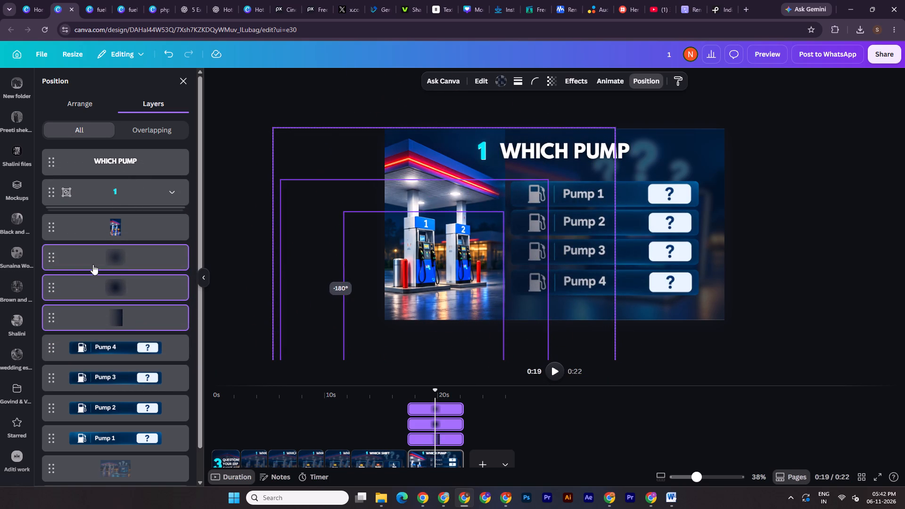
drag(97, 253, 137, 443)
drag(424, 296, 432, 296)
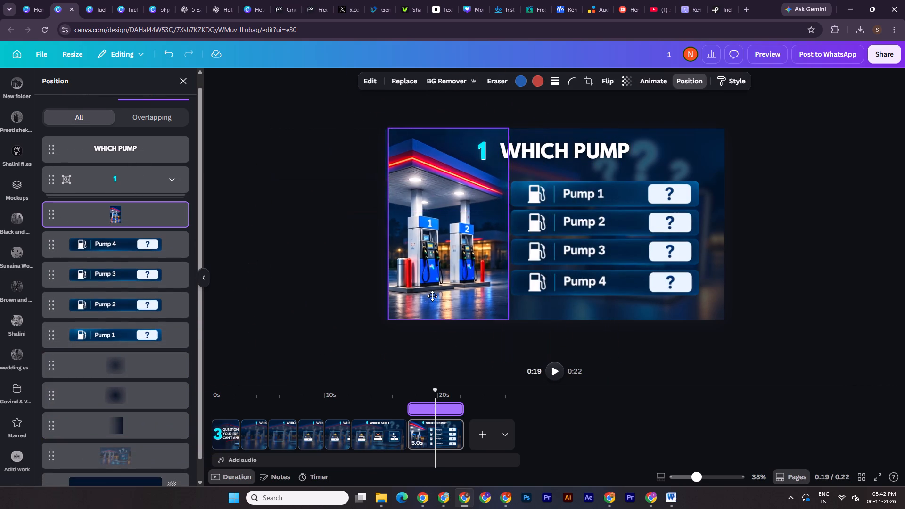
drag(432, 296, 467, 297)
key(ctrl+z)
Select the three gradient layers together and move them across the page until the largest spans the page width.
click(123, 375)
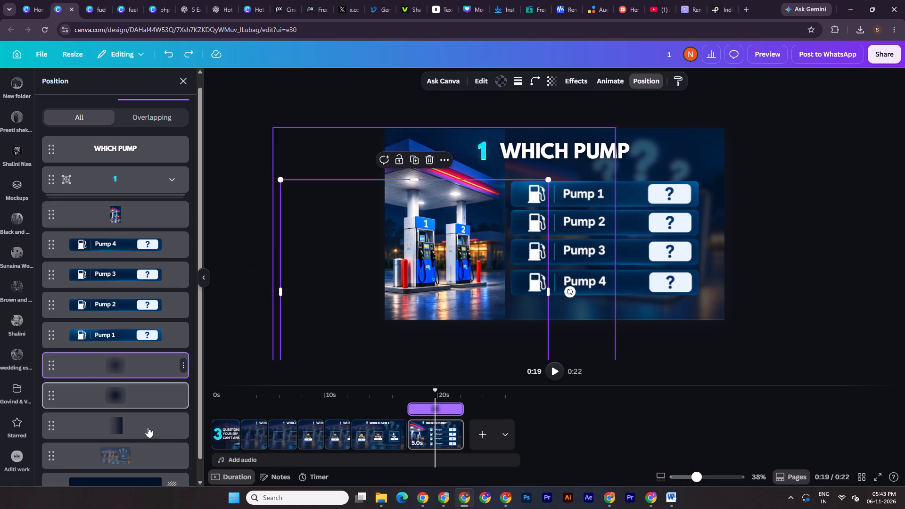
shift+click(150, 428)
drag(547, 135, 589, 133)
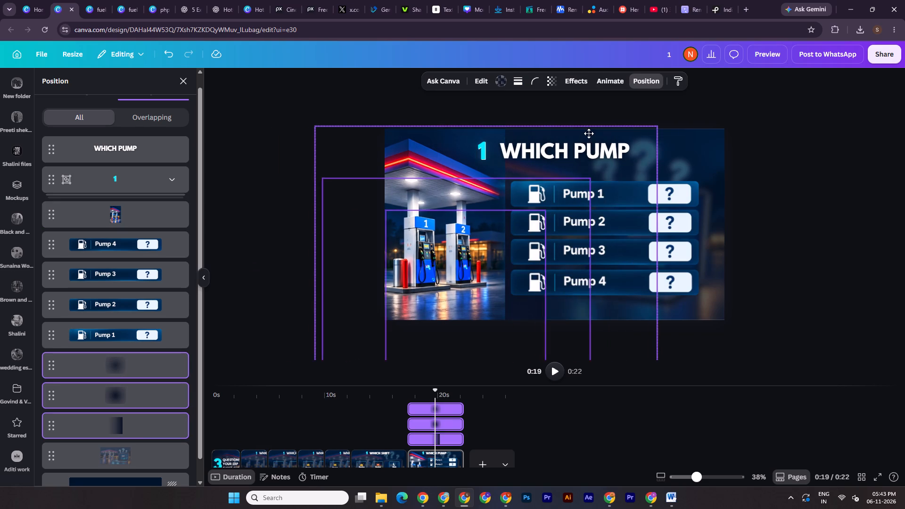
drag(589, 133, 656, 137)
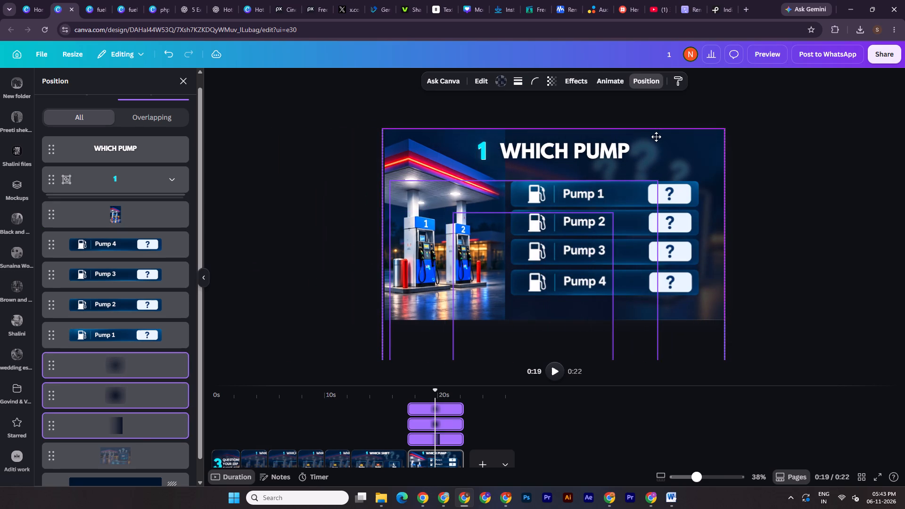
drag(656, 137, 655, 136)
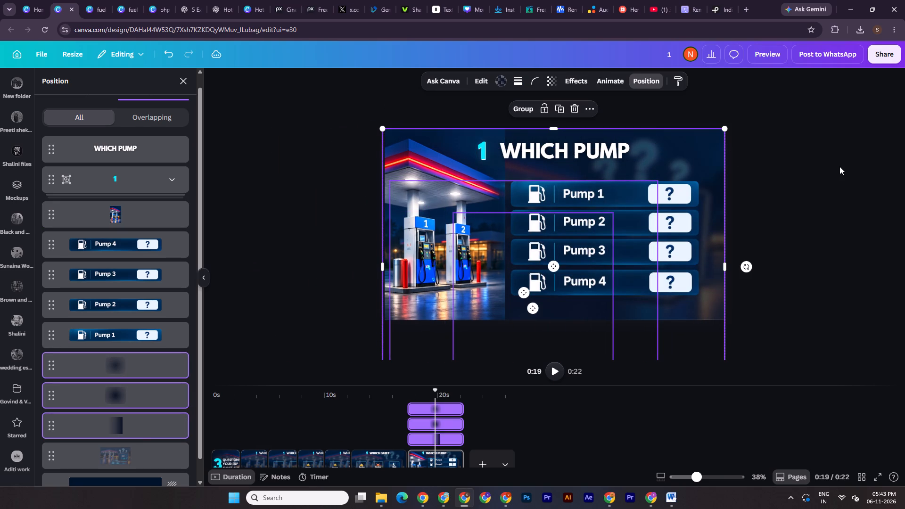
Move the linear gradient shape off the page.
click(105, 368)
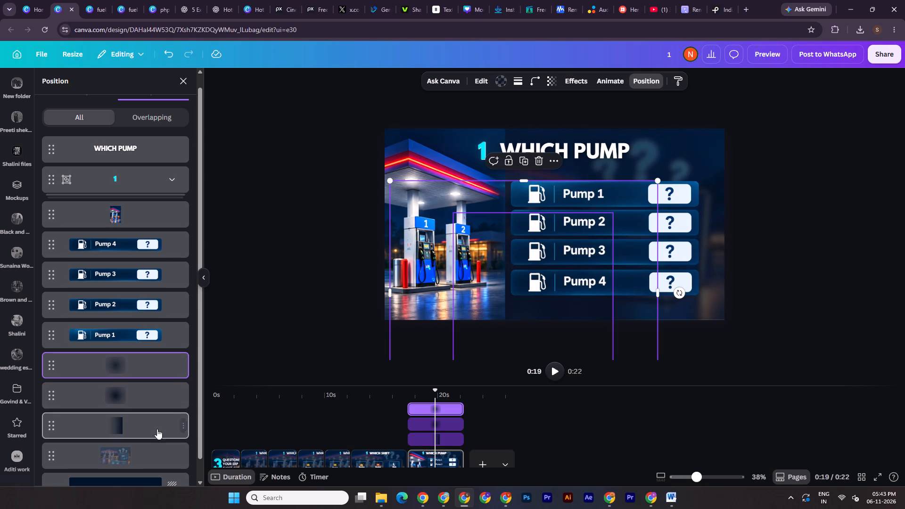
click(154, 423)
drag(503, 298, 904, 180)
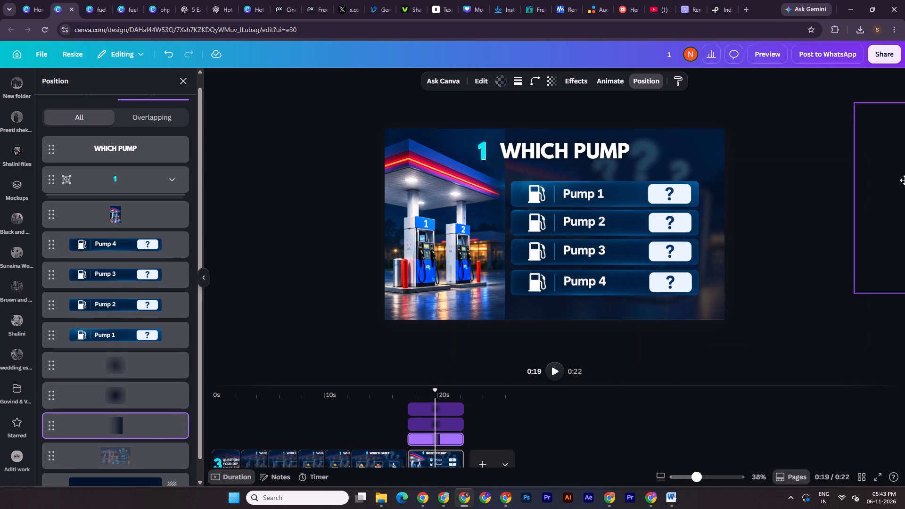
drag(904, 180, 904, 180)
Change the largest radial gradient to a left-to-right linear style and reverse its colour stops so dark navy comes last.
click(122, 395)
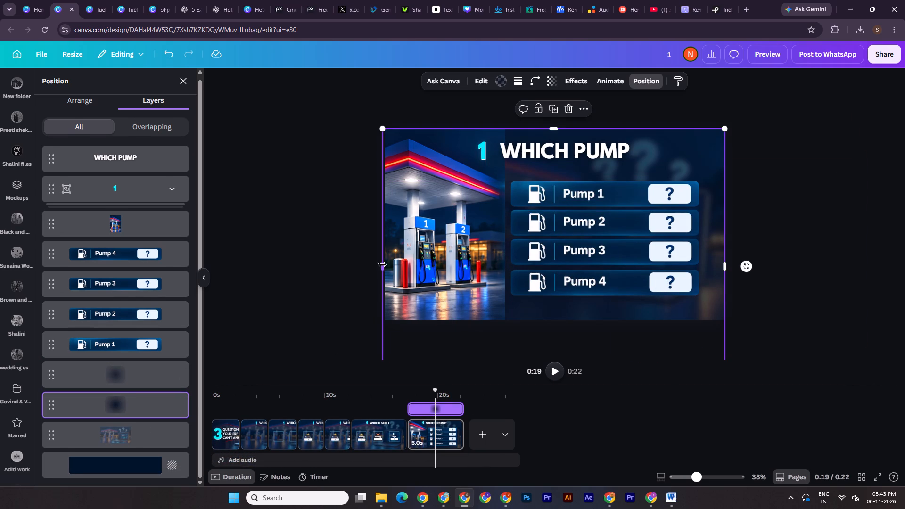
click(501, 82)
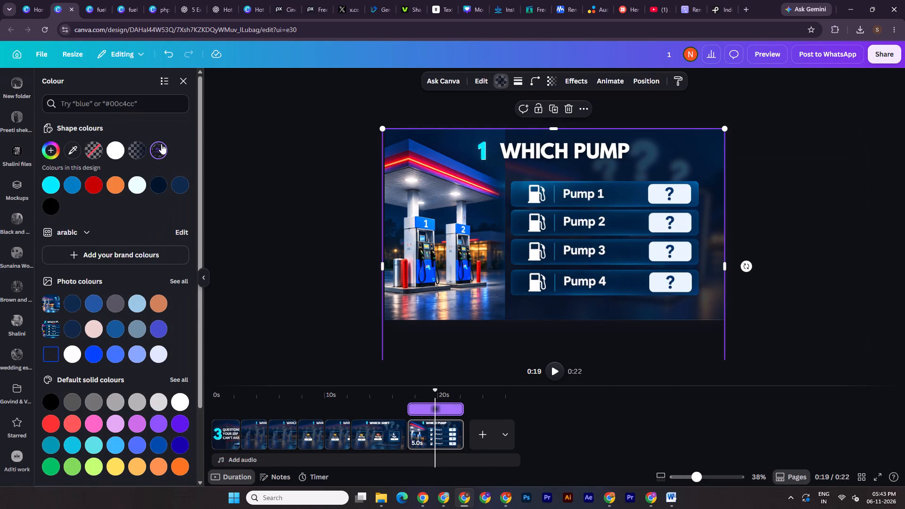
click(161, 144)
click(56, 255)
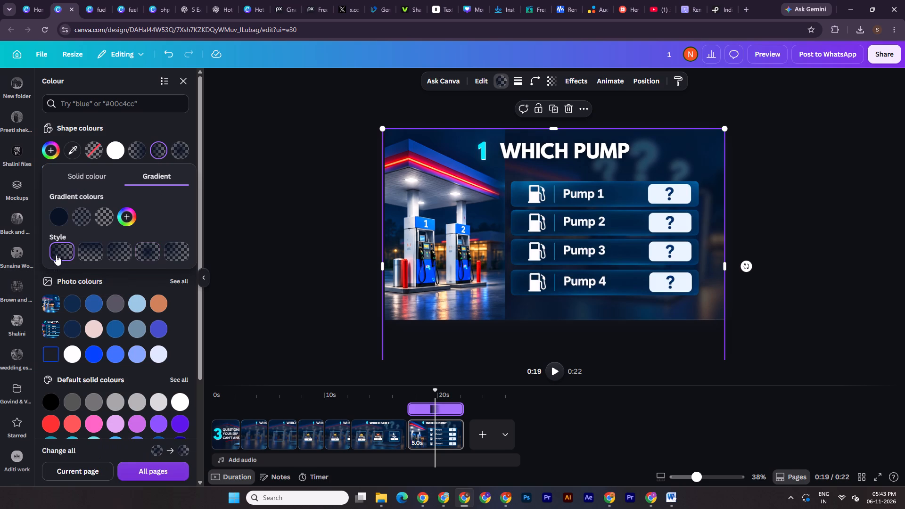
drag(57, 222, 110, 223)
drag(58, 222, 92, 222)
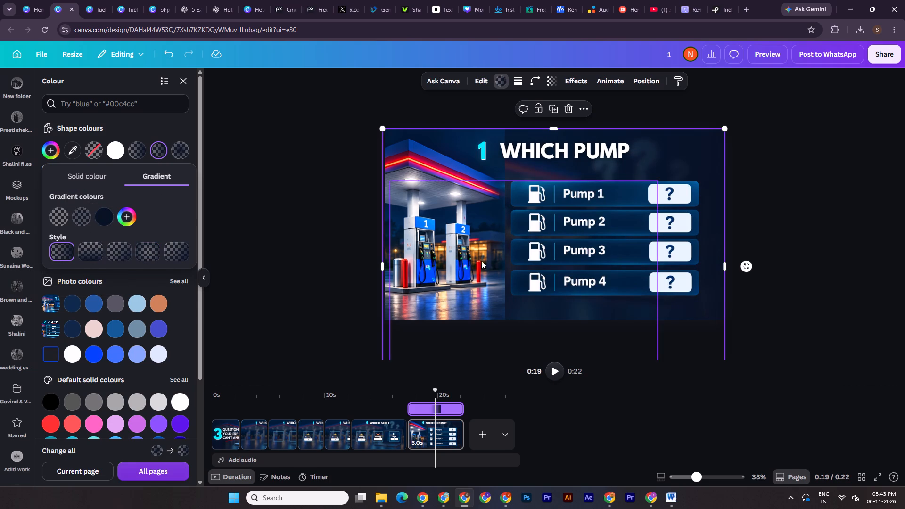
Stretch the linear gradient past the page's left edge and shorten it to roughly the page height.
drag(381, 267, 346, 257)
drag(698, 479, 684, 474)
drag(542, 316, 544, 278)
drag(687, 476, 696, 479)
Duplicate the linear gradient twice and stagger the copies over the pump rows, each offset further toward the station image.
click(533, 115)
drag(639, 224, 603, 222)
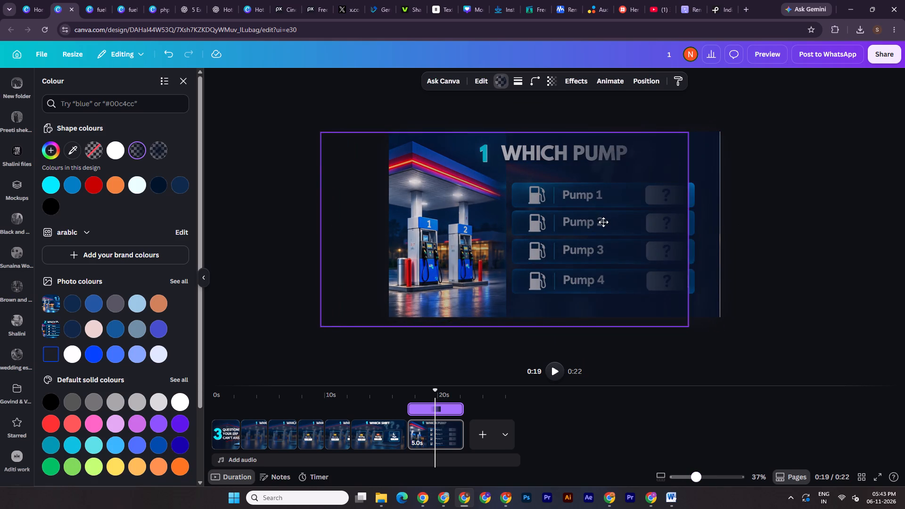
drag(603, 222, 618, 223)
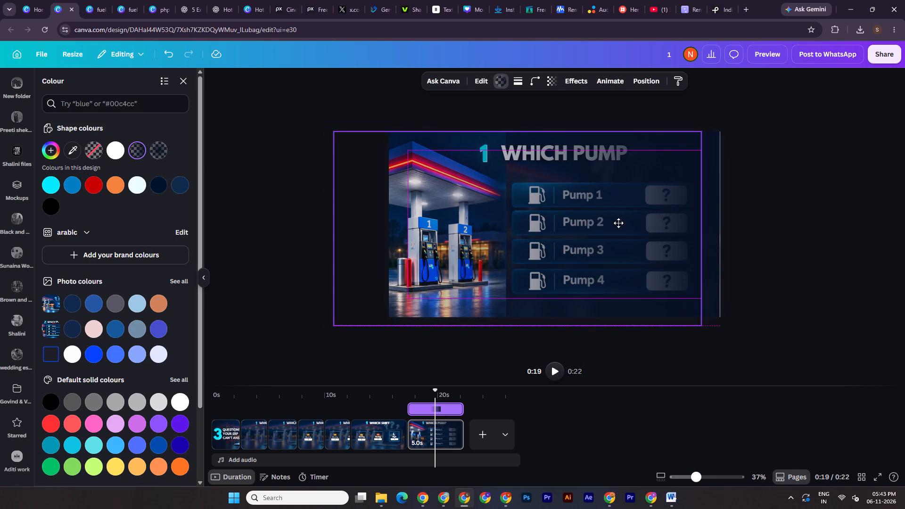
drag(618, 223, 618, 222)
click(519, 114)
drag(609, 288, 587, 285)
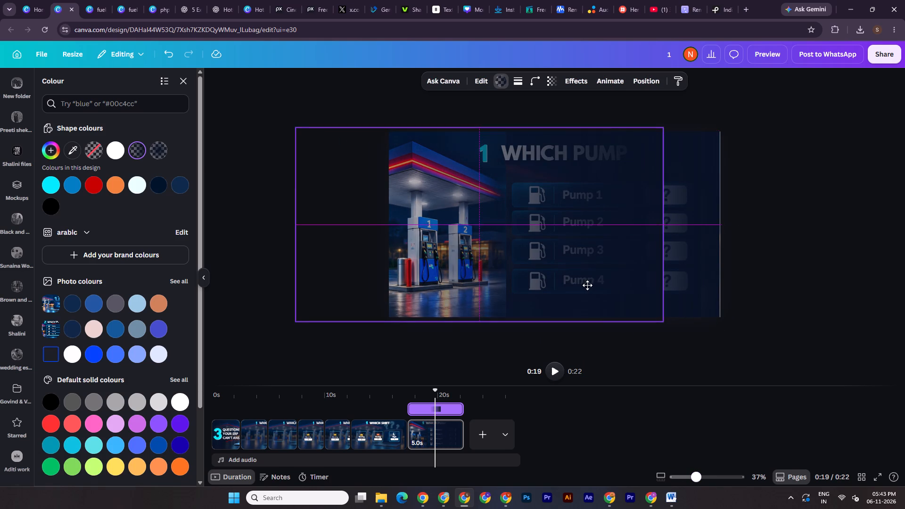
drag(587, 285, 583, 287)
Narrow both gradient copies from their station side so they start near the station image's inner edge.
drag(286, 225, 455, 230)
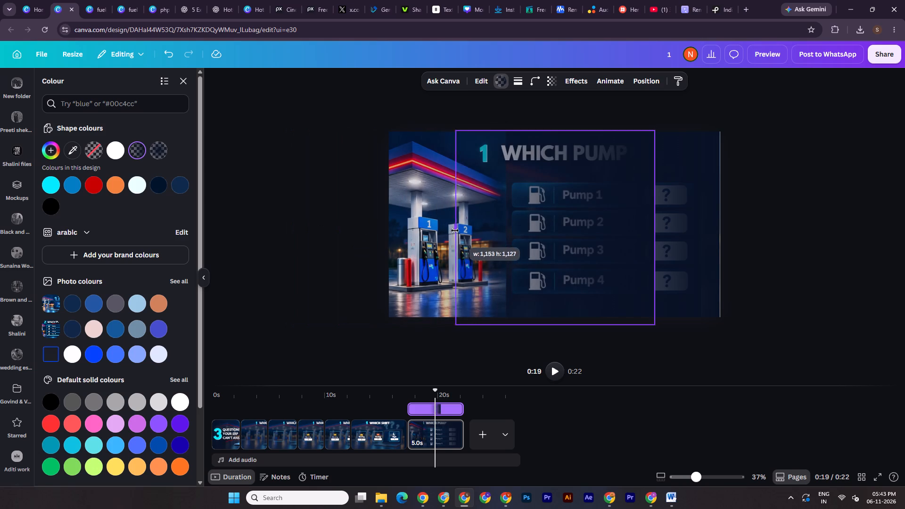
drag(455, 230, 497, 231)
click(448, 211)
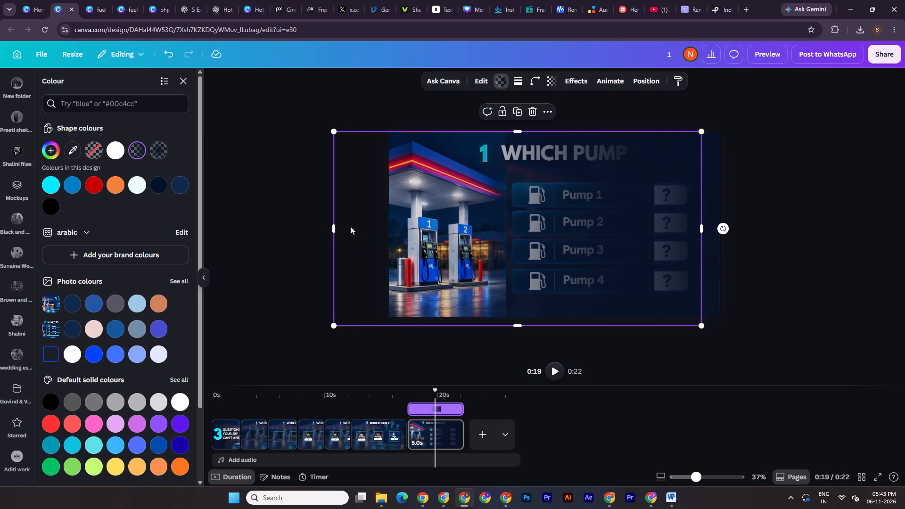
drag(333, 230, 496, 238)
Duplicate the narrowed linear gradient, shift the copy so it overlaps the station image's inner part, and trim its far edge slightly.
click(597, 108)
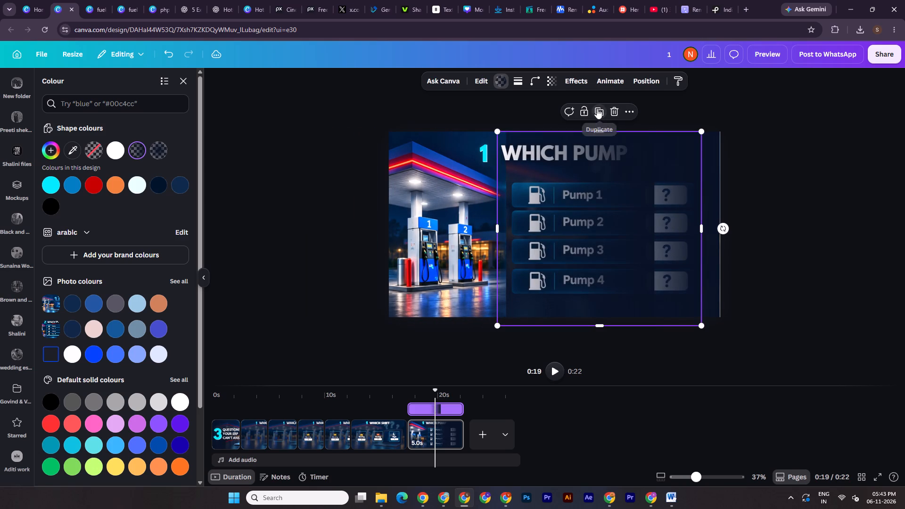
drag(611, 250, 593, 247)
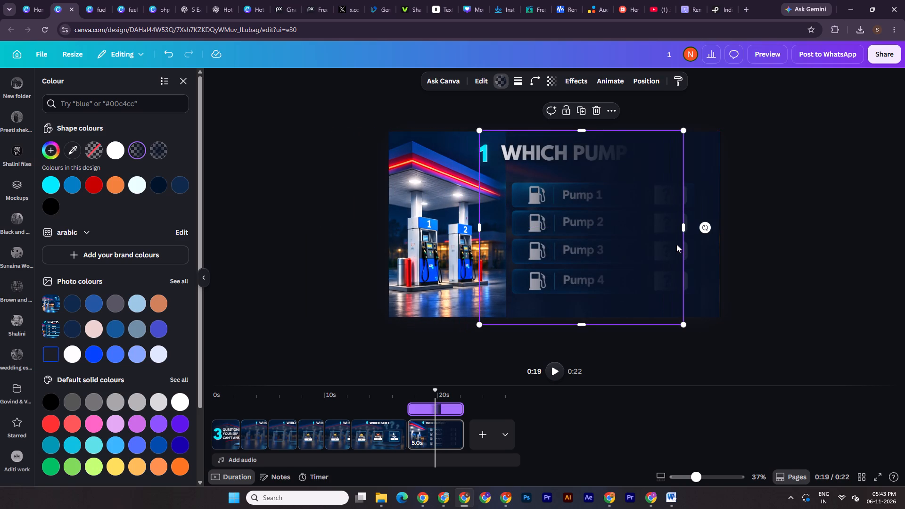
drag(679, 229, 653, 229)
drag(662, 231, 551, 243)
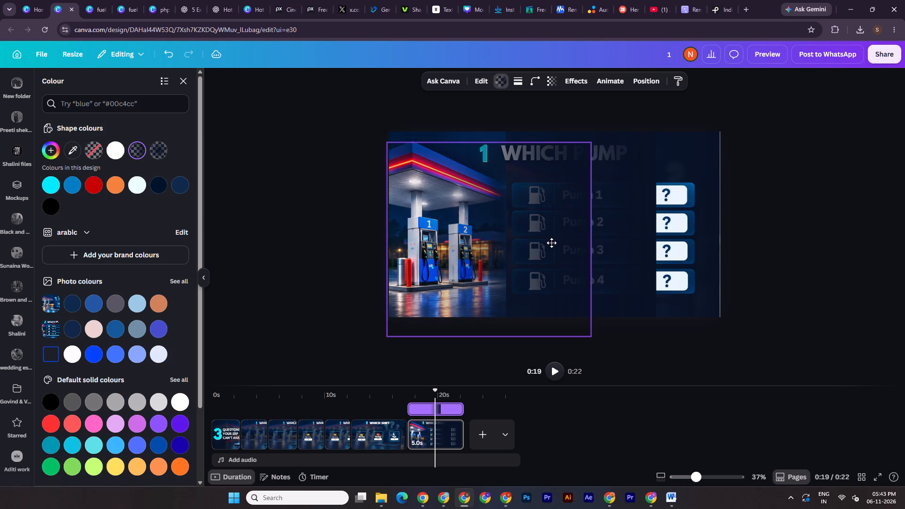
drag(551, 243, 629, 231)
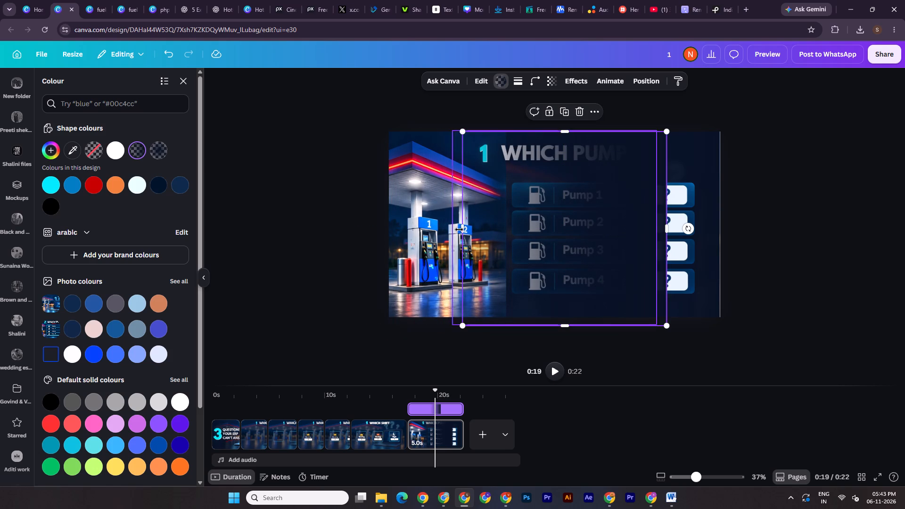
drag(460, 230, 515, 230)
click(468, 244)
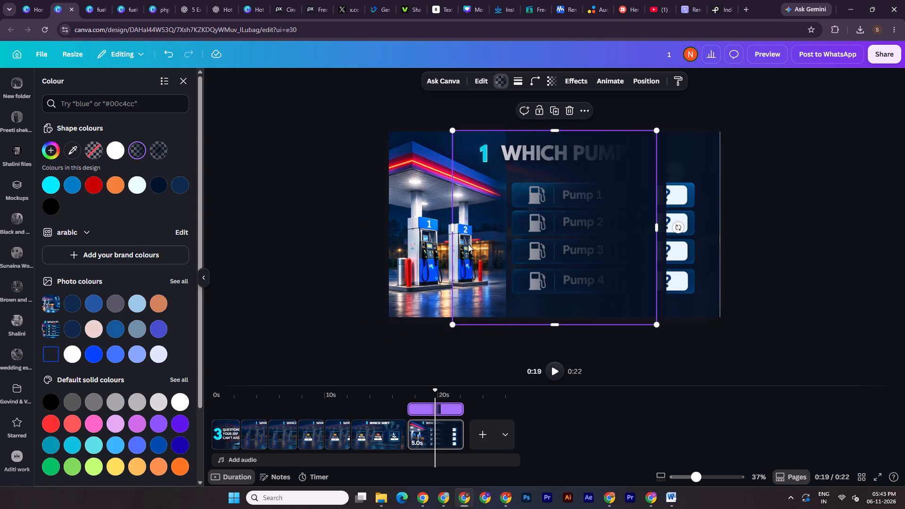
drag(653, 226, 645, 230)
Duplicate the gradient twice more, shrinking one copy to a slimmer band and the other to a thin strip along the station image's inner edge.
click(551, 114)
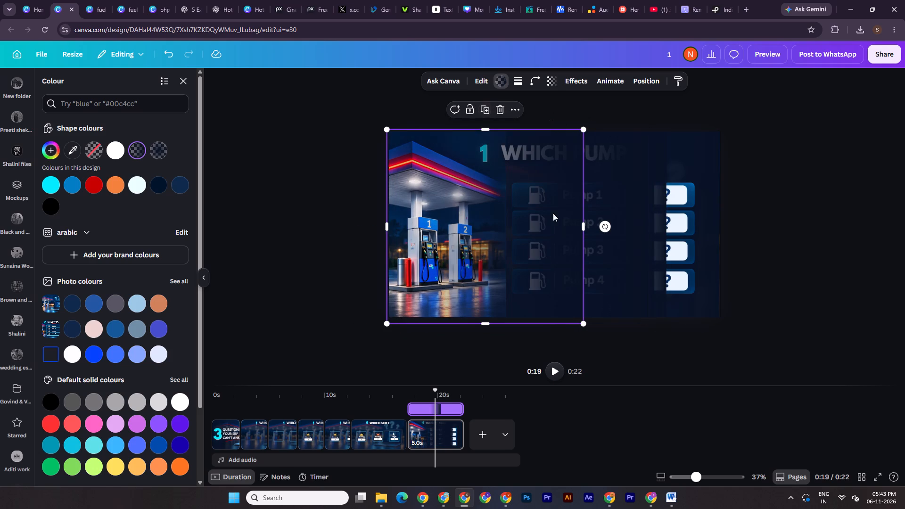
drag(387, 226, 486, 225)
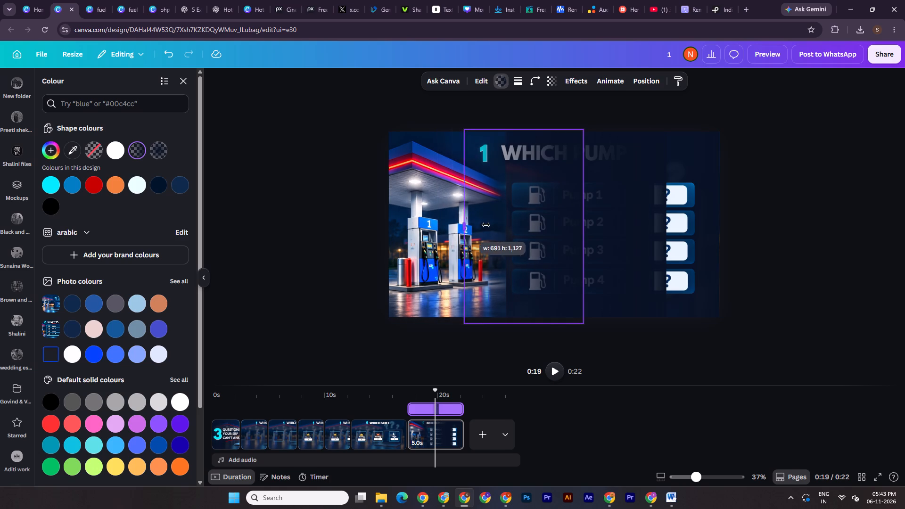
drag(486, 225, 498, 224)
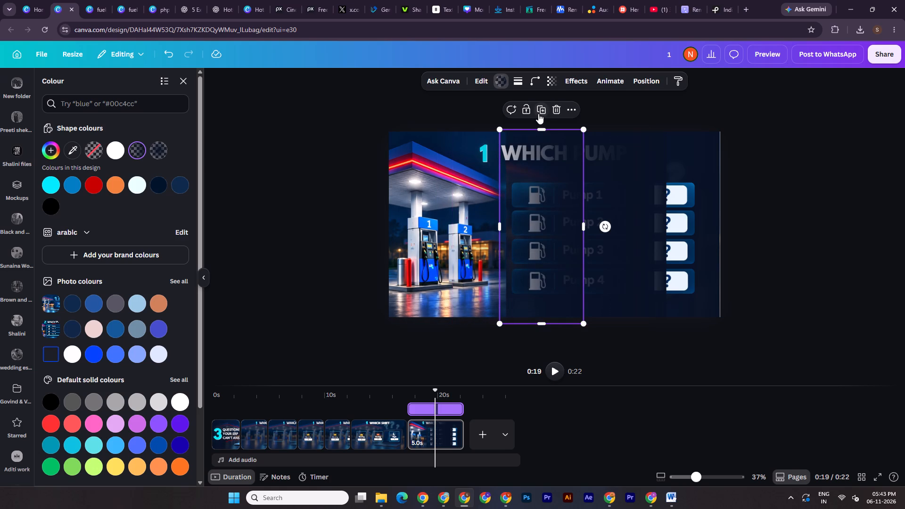
click(539, 114)
drag(583, 239, 497, 243)
drag(462, 226, 495, 225)
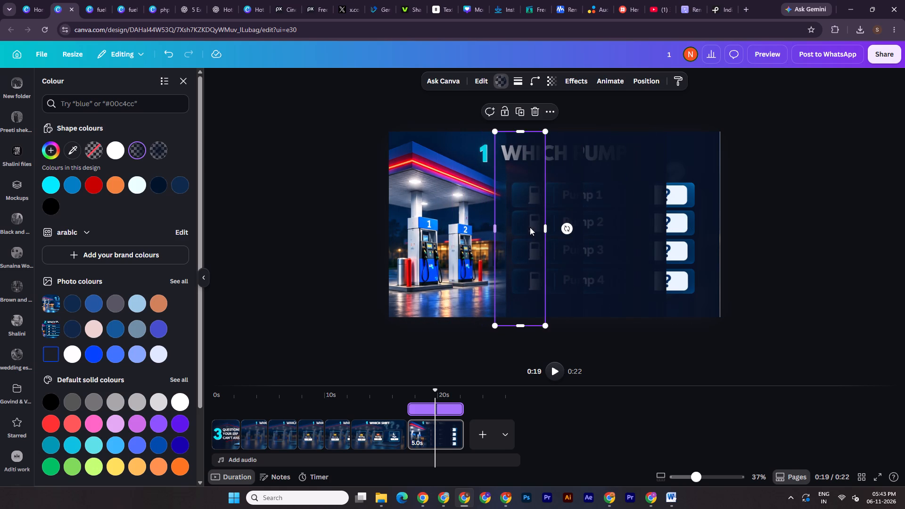
drag(546, 225, 516, 223)
Duplicate the thin gradient strip, shift it slightly toward the pump rows, and widen it out to the question-mark boxes.
click(508, 109)
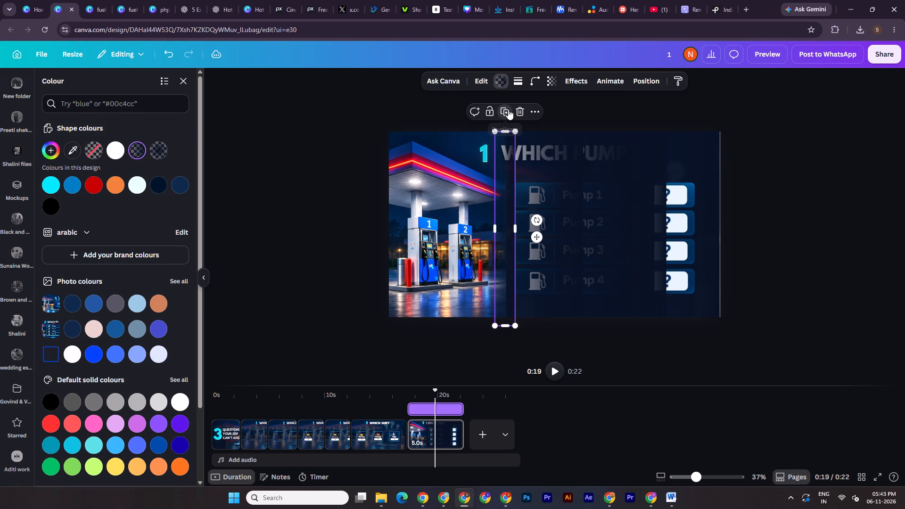
drag(502, 249, 520, 249)
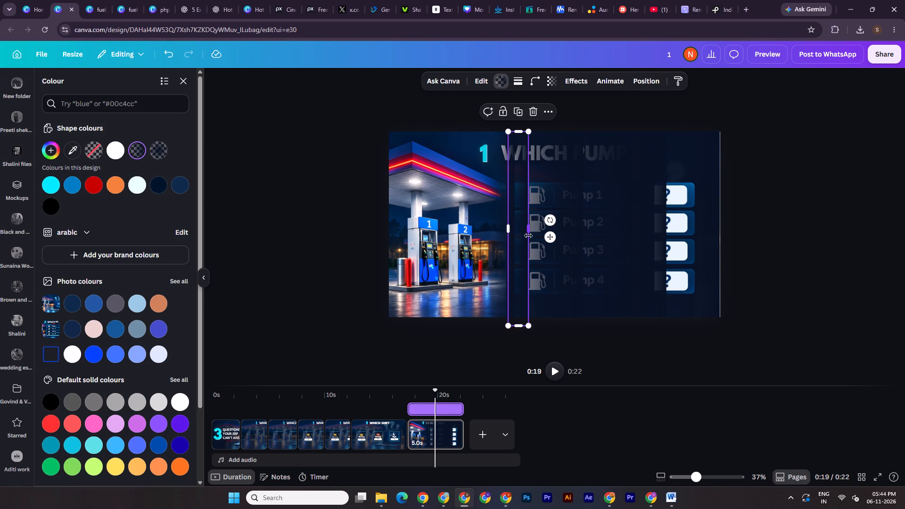
drag(528, 230, 678, 238)
Move the six topmost linear gradients together in the layer order so they sit beneath the title and four pump rows.
click(628, 86)
click(640, 82)
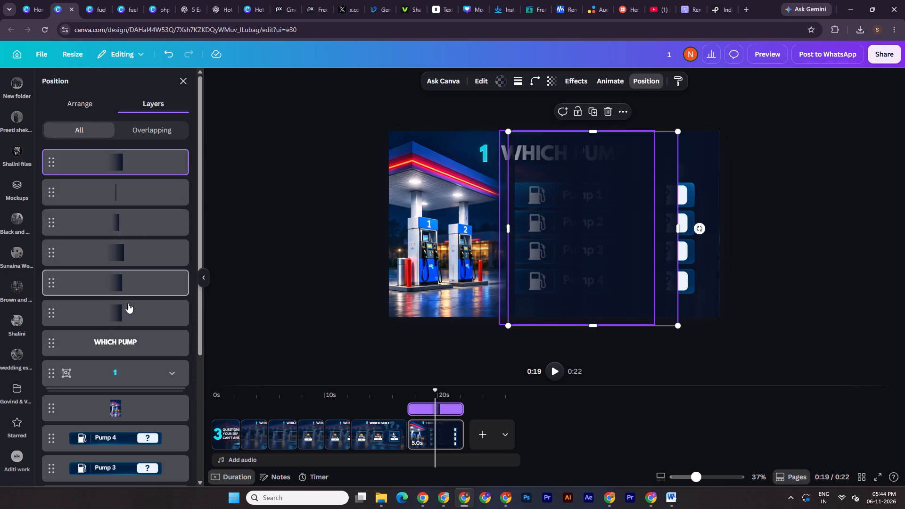
shift+click(133, 316)
drag(137, 315, 155, 366)
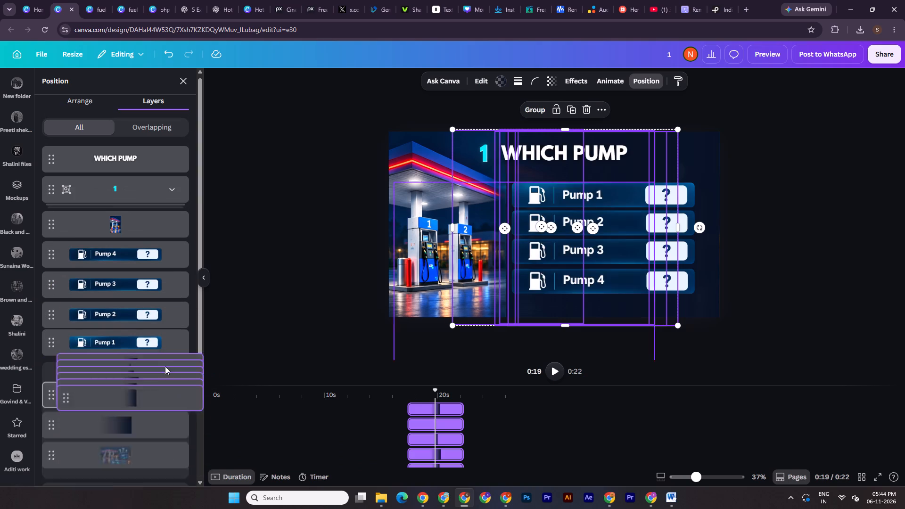
triple_click(775, 164)
Stretch the gradient that starts at the pump rows outward past the page edge opposite the station image.
click(663, 137)
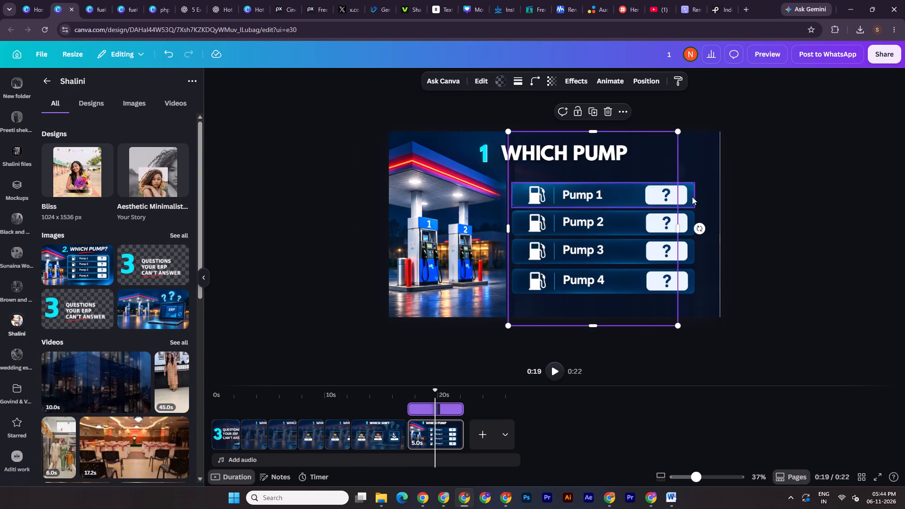
drag(676, 233, 789, 226)
double_click(841, 183)
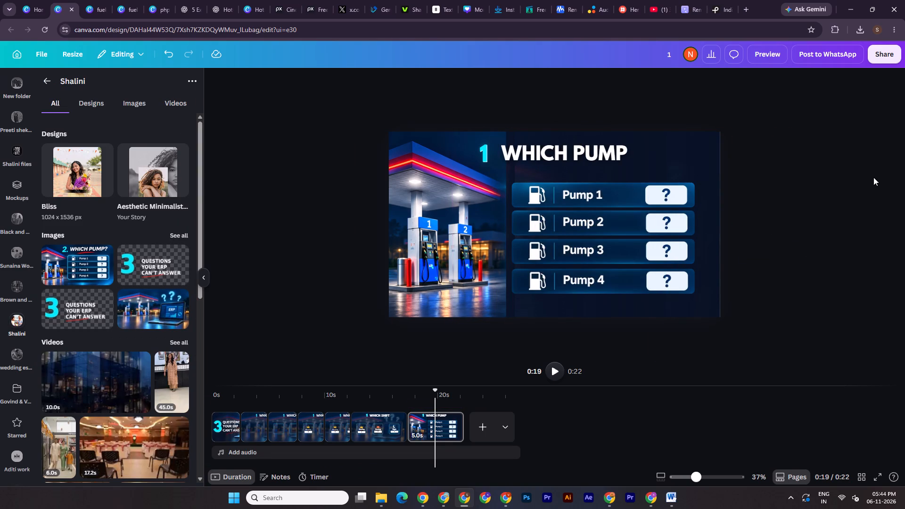
Widen the station image toward the pump rows to about 800 px and move its layer beneath all the gradients.
click(451, 187)
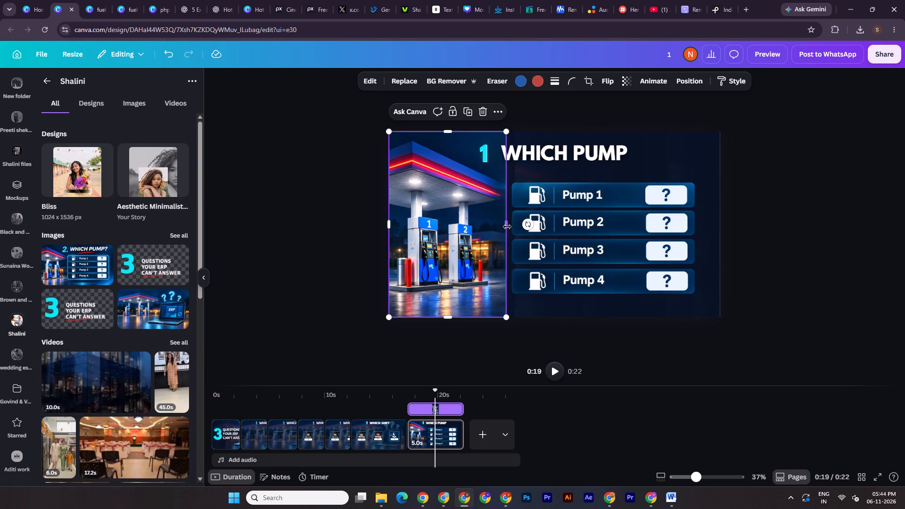
drag(508, 227, 532, 230)
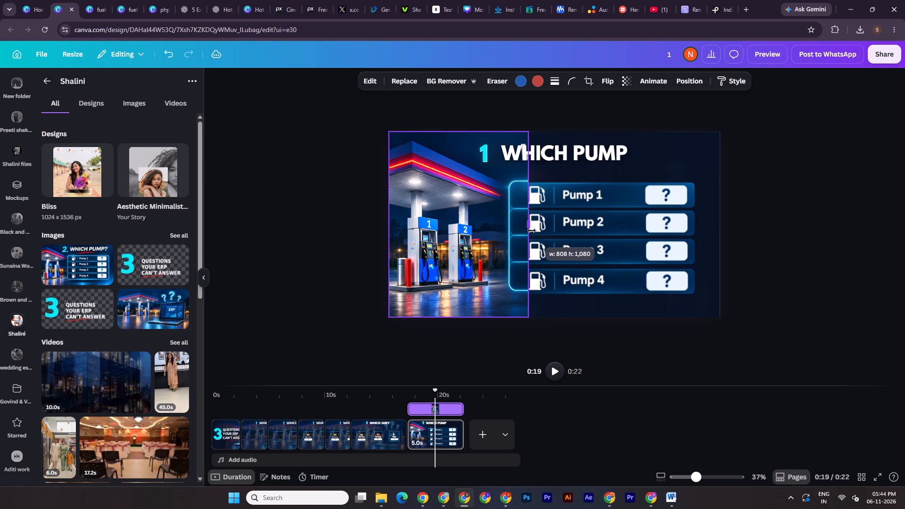
drag(532, 230, 590, 229)
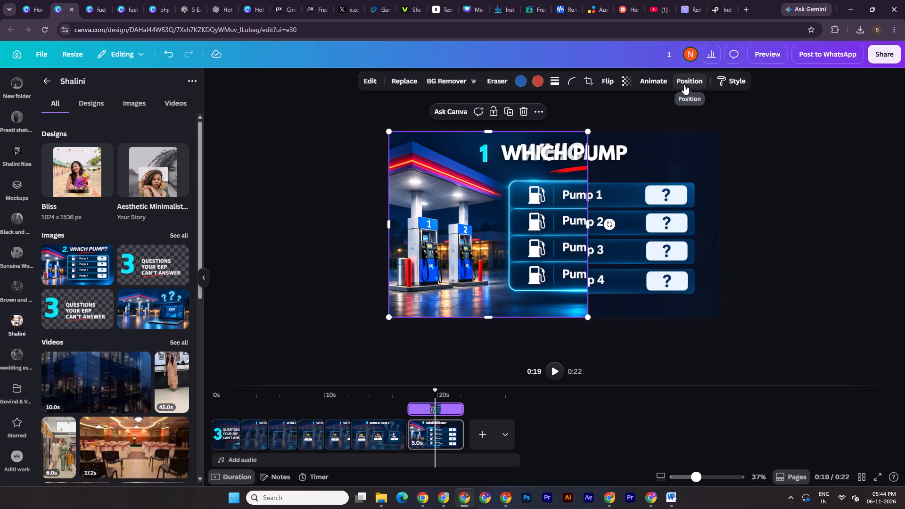
click(684, 84)
drag(115, 220, 116, 328)
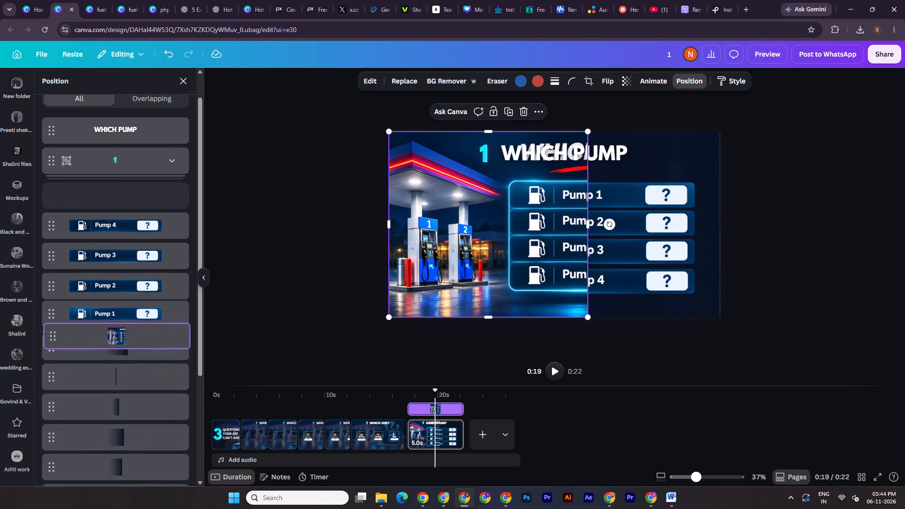
drag(116, 328, 116, 422)
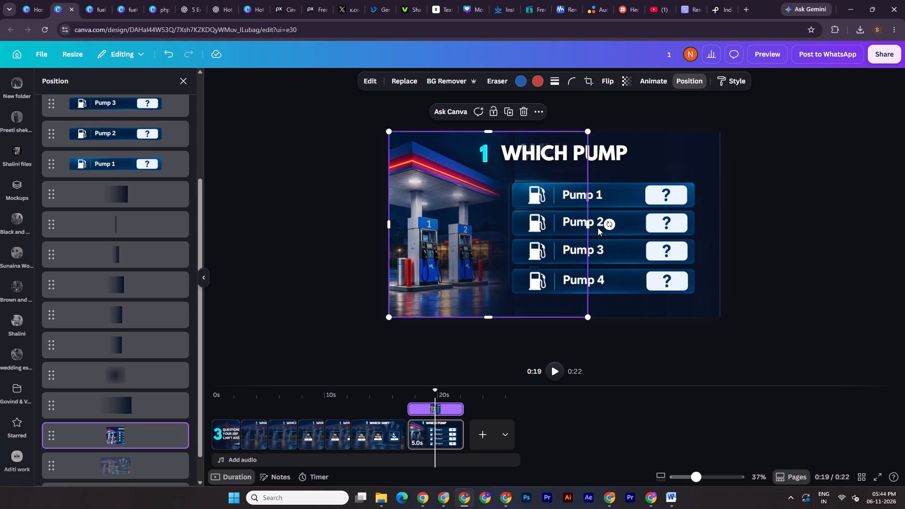
drag(587, 228, 527, 230)
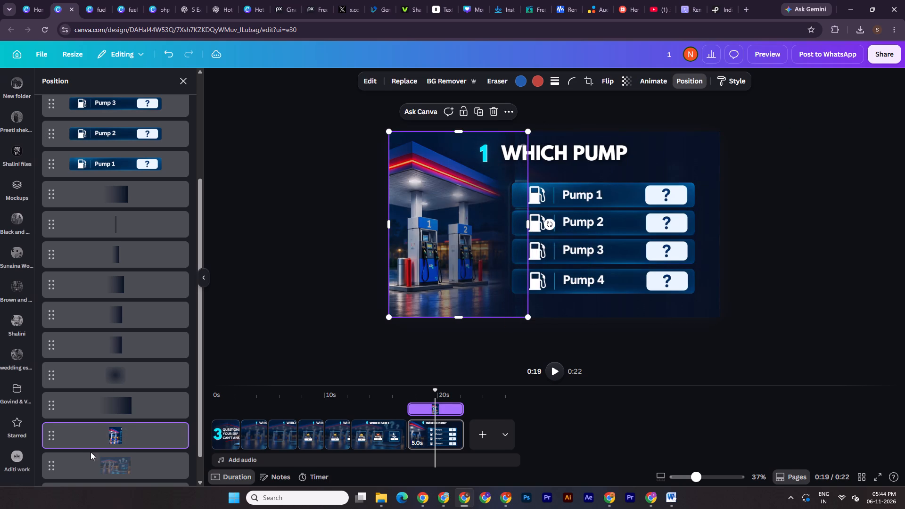
Widen the thin gradient strip at the station image's inner edge until it reaches the end of the WHICH PUMP title.
click(139, 230)
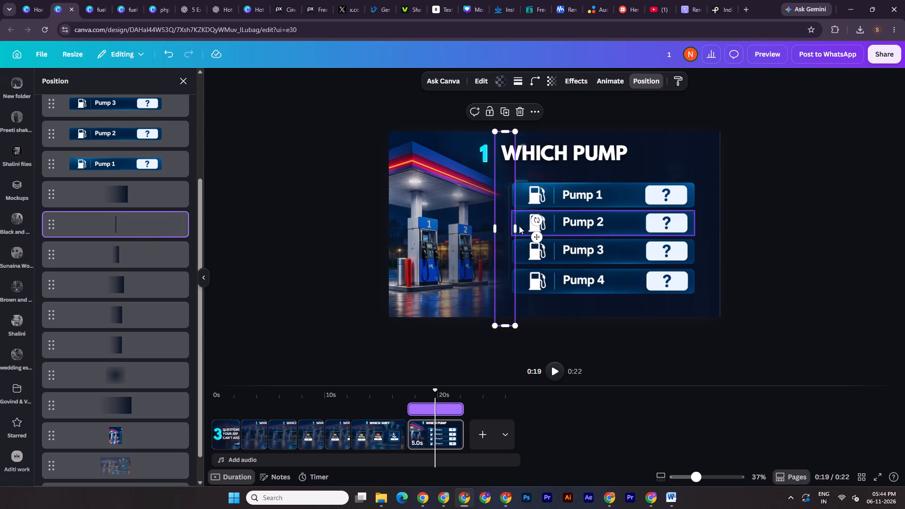
drag(518, 226, 626, 226)
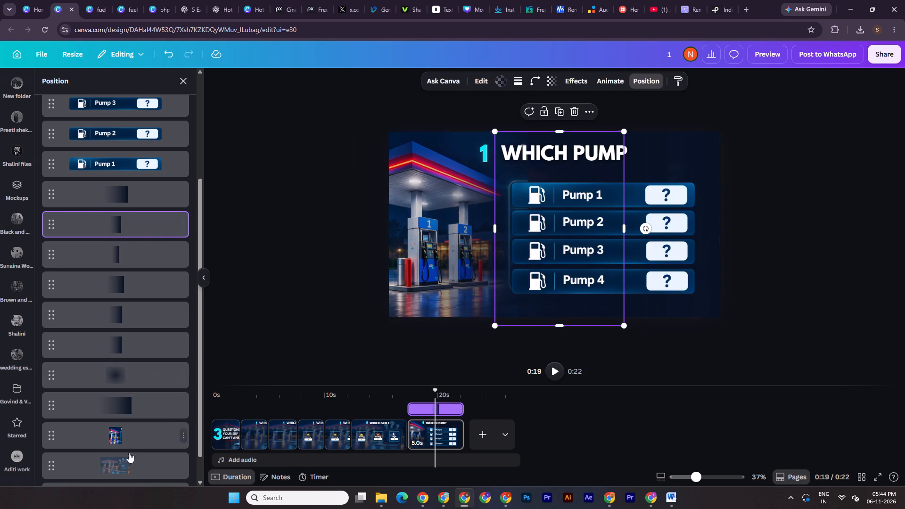
Narrow the station image to about 680 px wide so the picture's own pump panel outline is cropped out.
click(129, 435)
drag(528, 228, 506, 231)
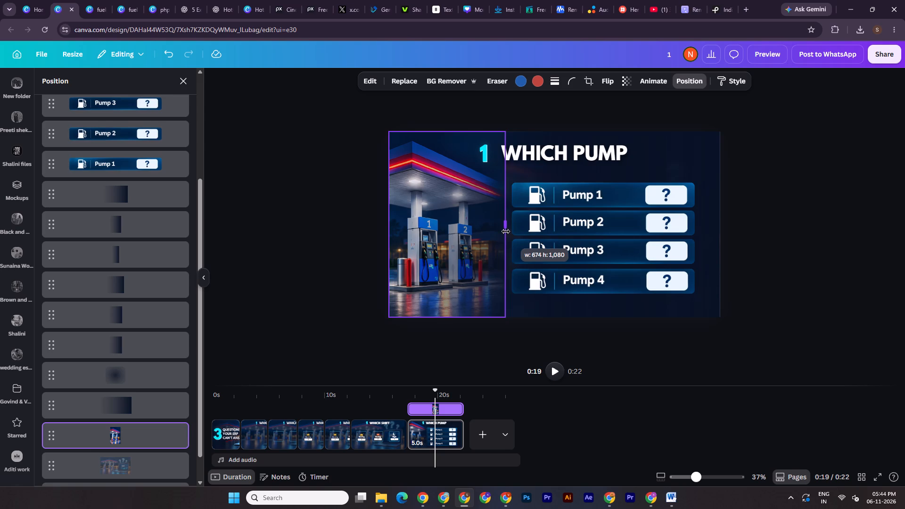
drag(506, 231, 506, 231)
double_click(791, 157)
double_click(794, 179)
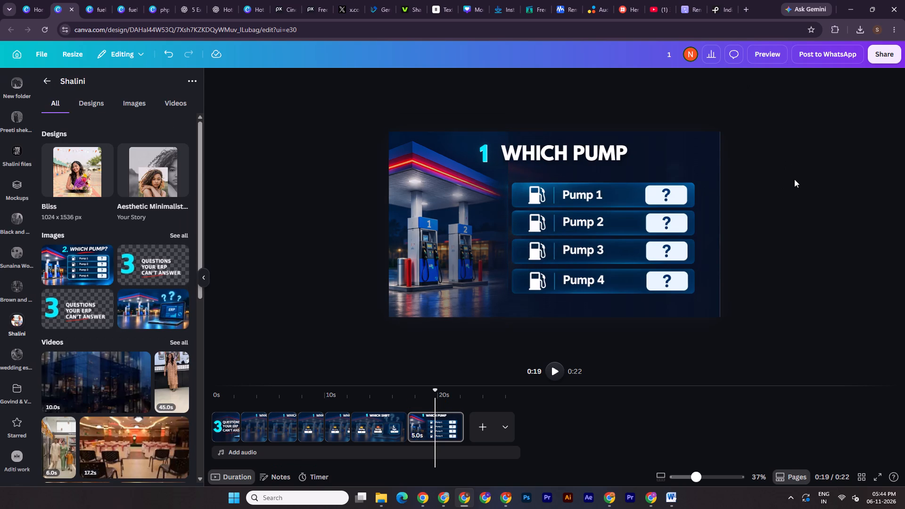
Apply the Baseline animation, on enter only, to the four pump rows together.
click(651, 198)
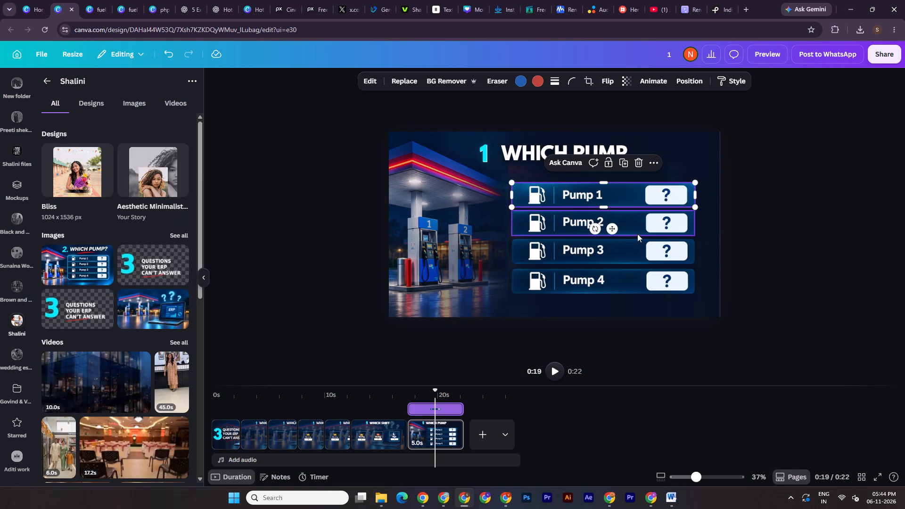
shift+click(641, 226)
shift+click(635, 251)
shift+click(641, 282)
click(603, 80)
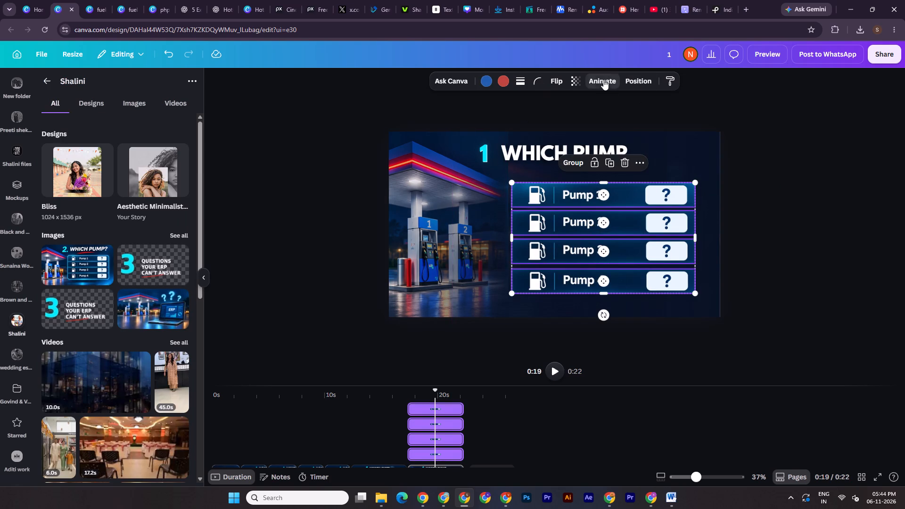
scroll(68, 413, down, 6)
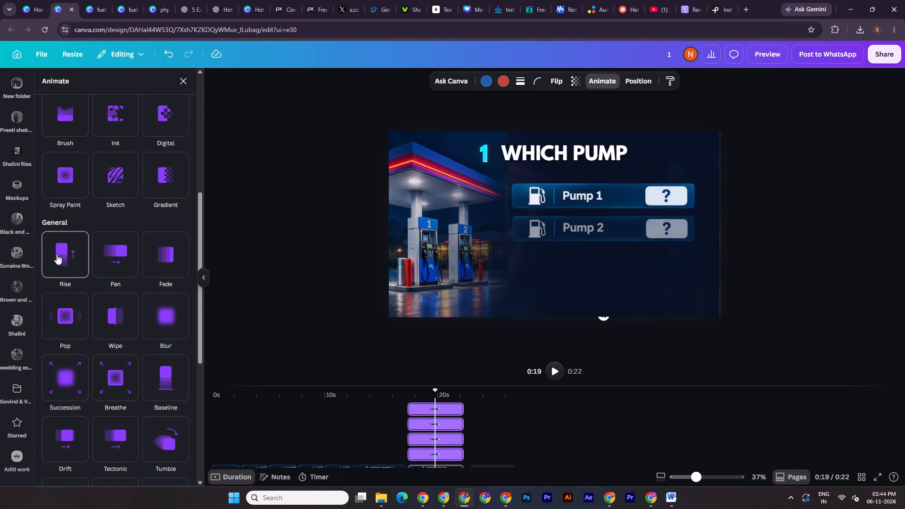
click(172, 395)
click(107, 382)
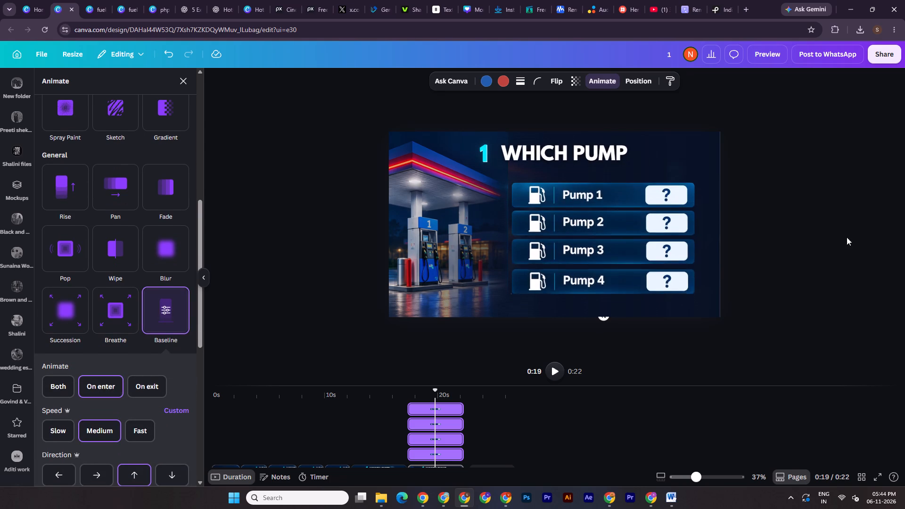
double_click(897, 180)
Cut all four pump rows from the Which Pump page.
shift+click(640, 196)
shift+click(640, 221)
shift+click(637, 250)
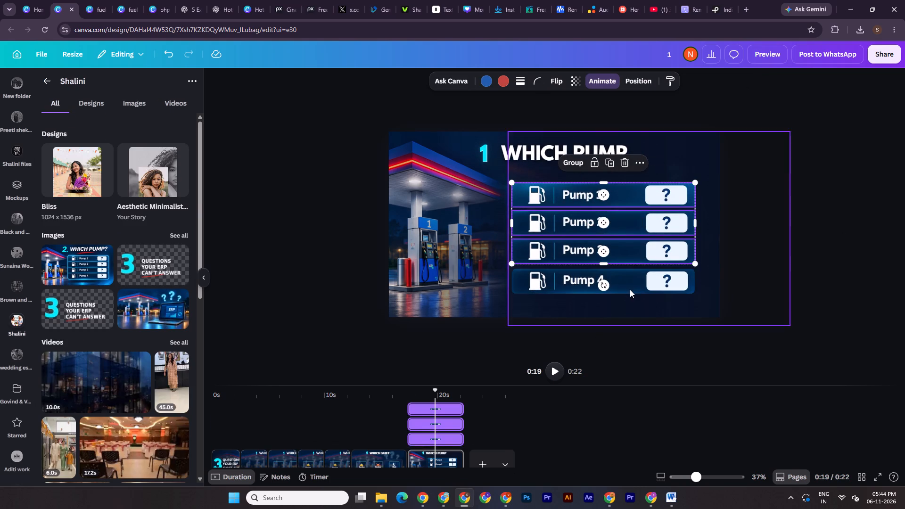
shift+click(630, 289)
key(ctrl+x)
click(828, 273)
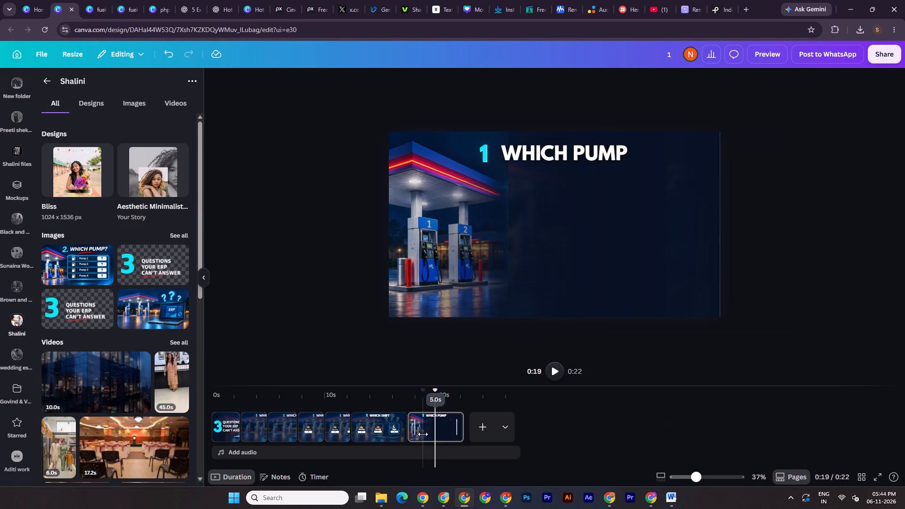
Duplicate the Which Pump page without its pump rows.
right_click(423, 434)
click(477, 249)
Select everything on the duplicated Which Pump page and remove all its animations.
drag(821, 110, 689, 157)
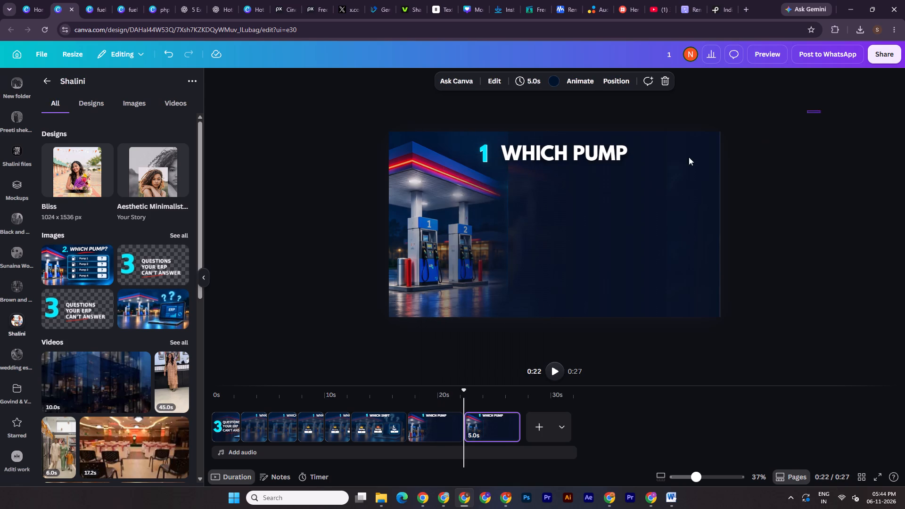
drag(689, 157, 363, 314)
click(732, 79)
click(86, 98)
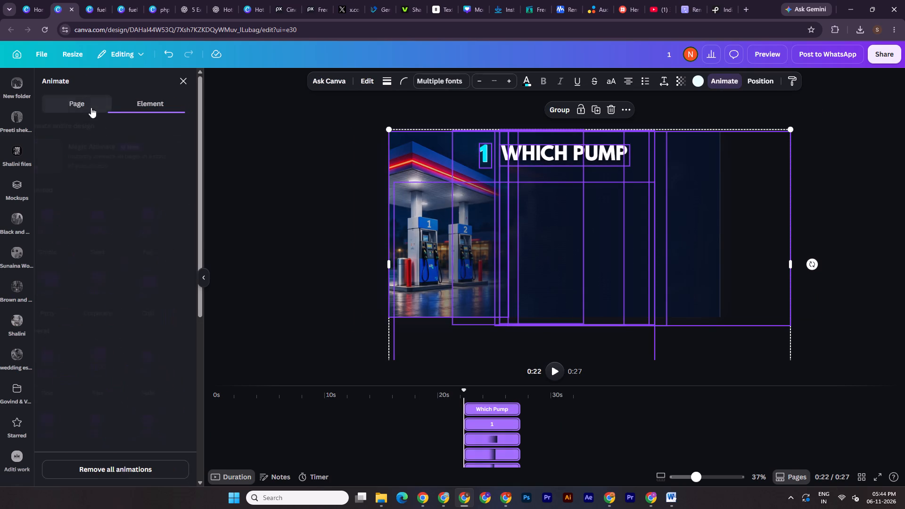
click(158, 465)
Paste the four cut pump rows onto the duplicated Which Pump page.
double_click(823, 209)
key(ctrl+v)
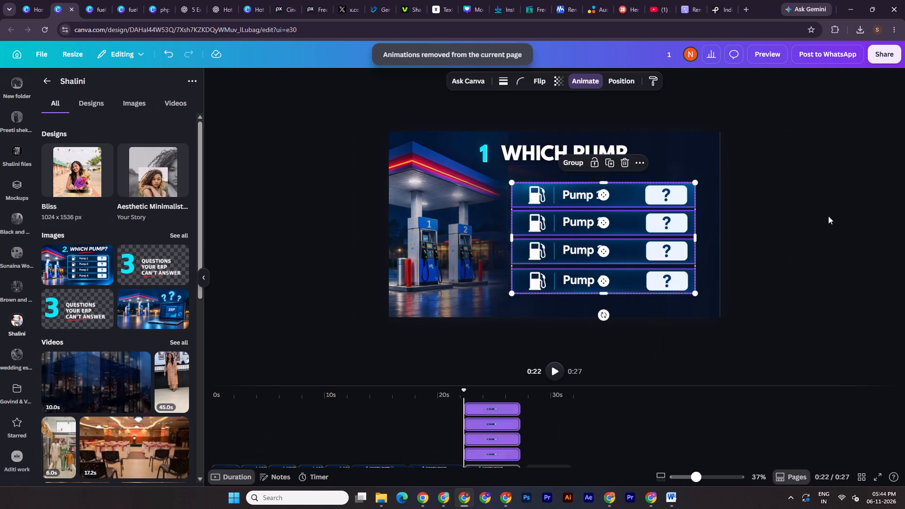
double_click(810, 220)
double_click(881, 217)
On the Which Pump page without rows, ungroup the heading number 1 and move its bright copy off the faded glow copy.
click(428, 436)
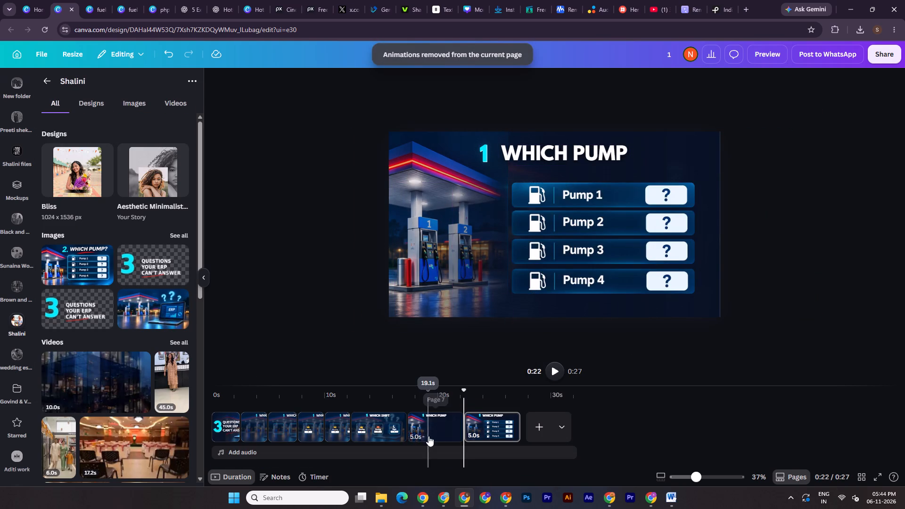
drag(426, 389, 428, 394)
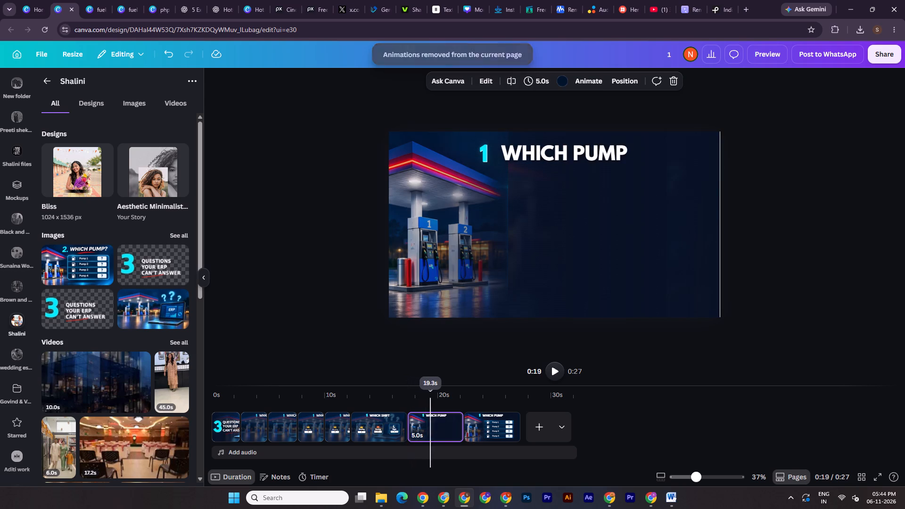
drag(428, 394, 415, 400)
double_click(483, 148)
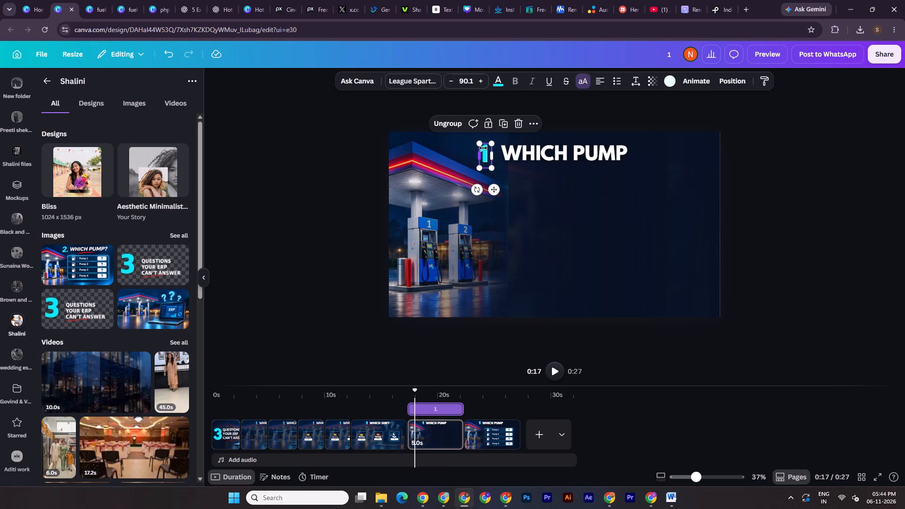
click(456, 123)
drag(690, 480, 709, 481)
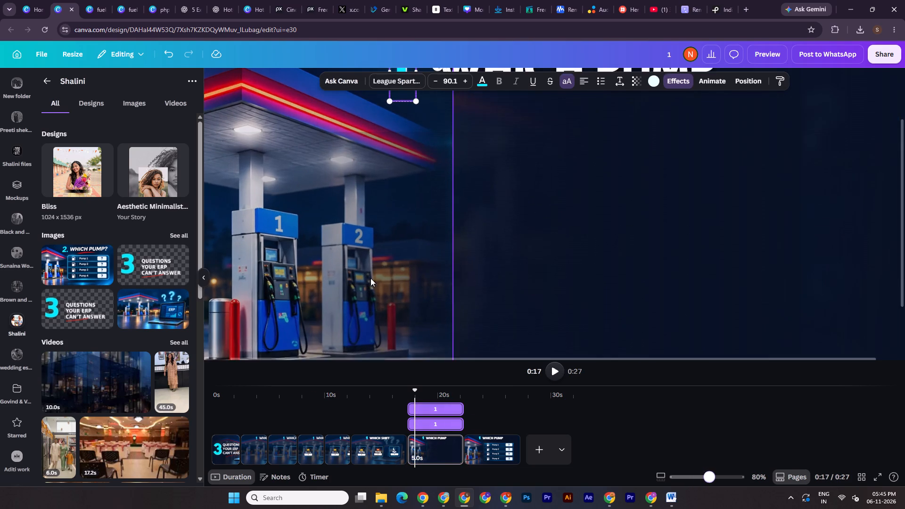
scroll(362, 270, up, 3)
click(281, 75)
shift+drag(402, 145, 380, 143)
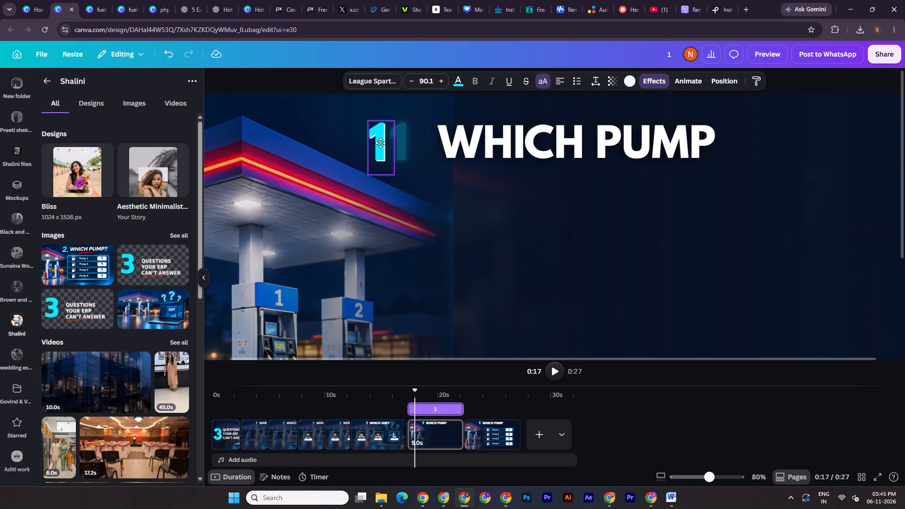
shift+drag(380, 143, 376, 142)
Change both copies of the heading number to 2 and place the bright copy back over the faded one.
double_click(404, 142)
key(2)
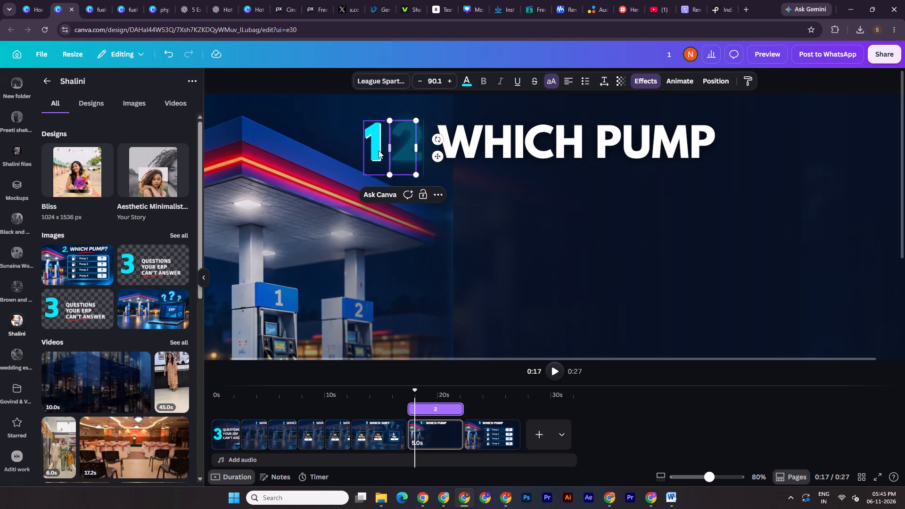
double_click(378, 150)
key(2)
click(330, 164)
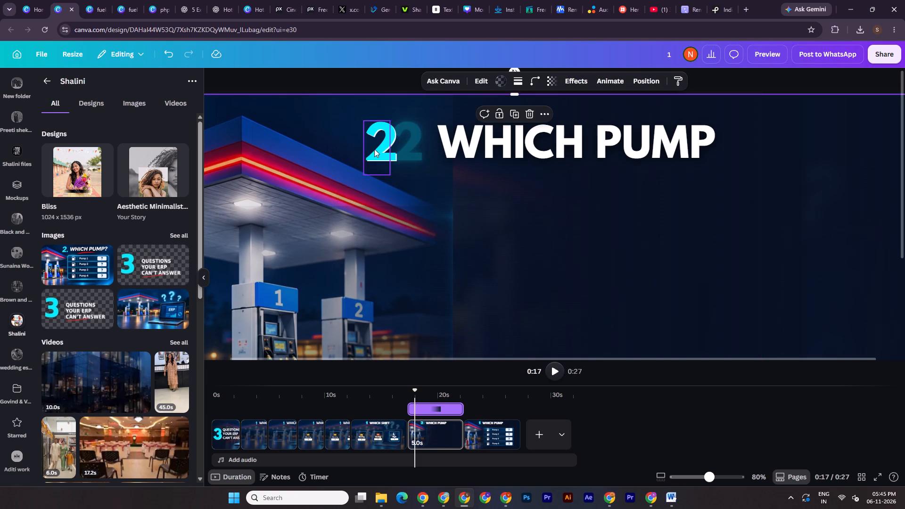
drag(374, 149, 401, 151)
Select both layers of the number 2, shift and widen their text boxes to fit the digit, and group them.
click(731, 77)
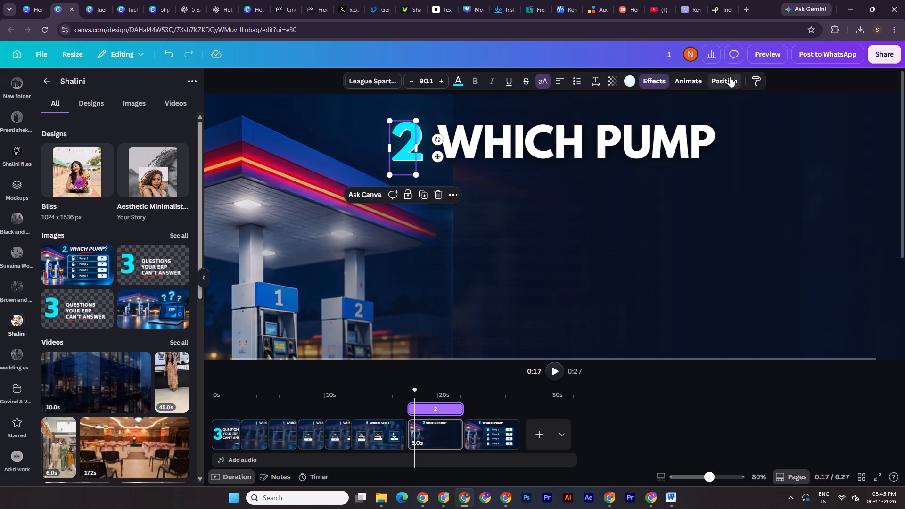
click(129, 215)
shift+click(408, 148)
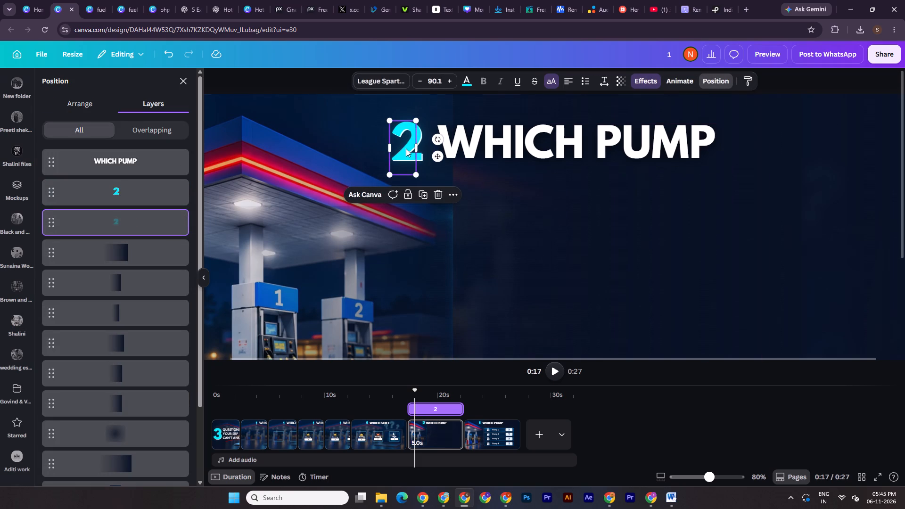
key(ctrl+z)
shift+click(140, 186)
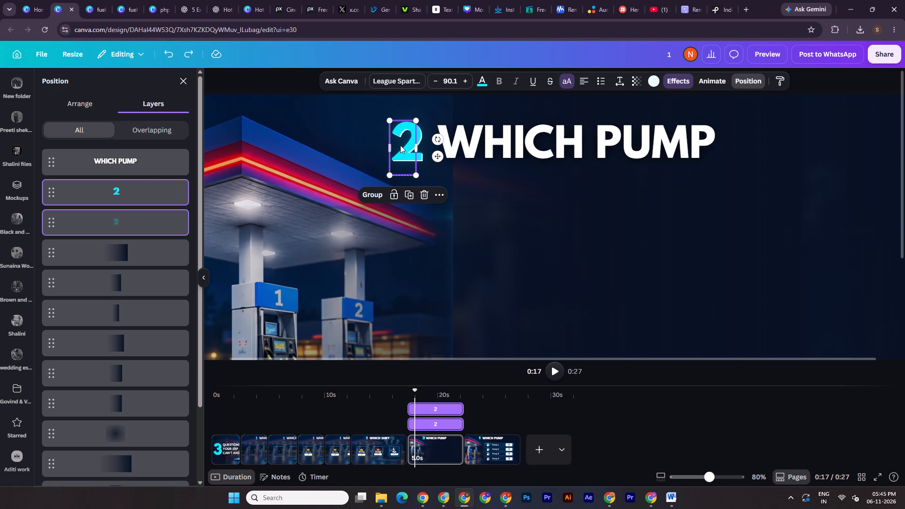
drag(400, 145, 395, 146)
drag(411, 146, 422, 147)
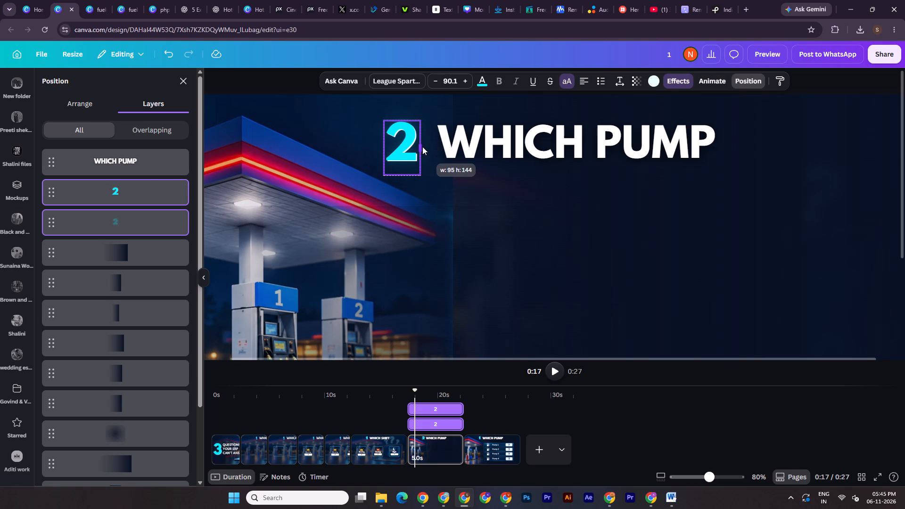
drag(422, 147, 420, 147)
click(382, 195)
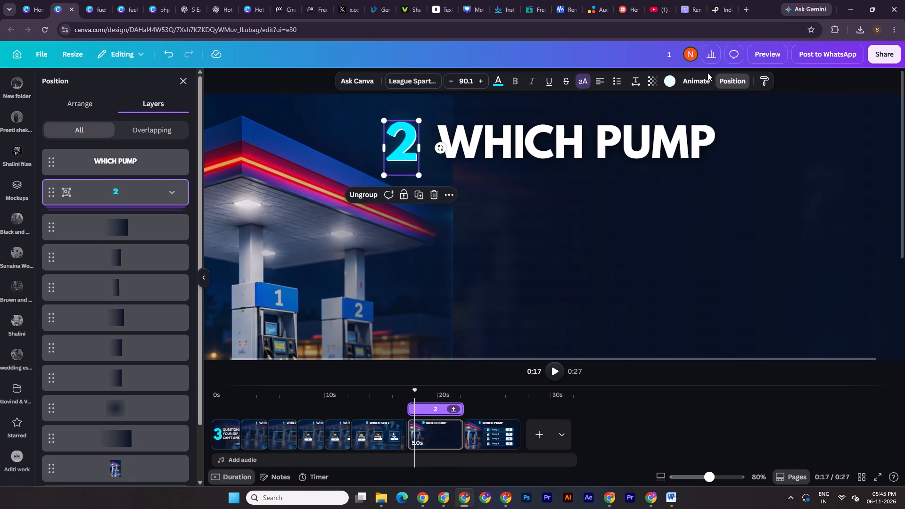
Apply the Rise animation to the grouped number 2, on enter only.
click(703, 80)
click(72, 291)
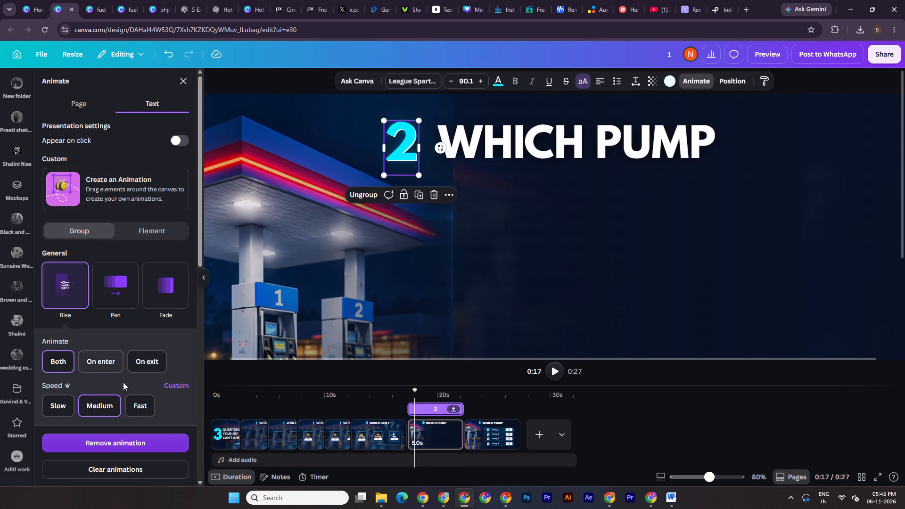
click(112, 360)
Trim the Which Pump page without pump rows to 2.8 seconds.
drag(708, 477, 707, 476)
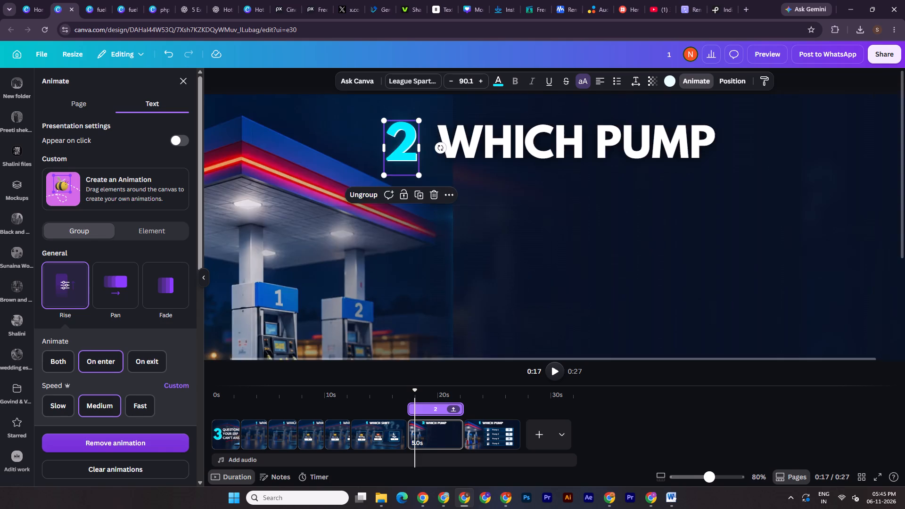
drag(707, 476, 690, 476)
click(802, 225)
click(798, 223)
drag(452, 433, 438, 430)
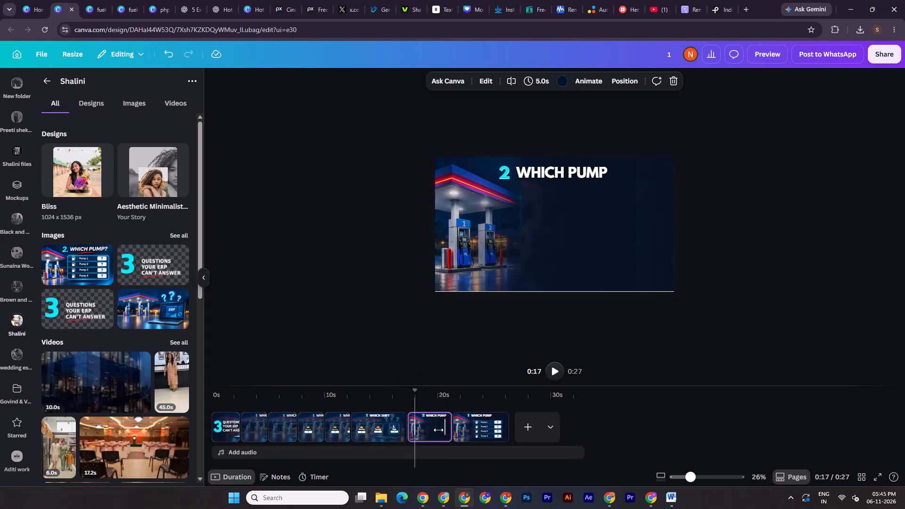
drag(438, 430, 428, 431)
Trim the Which Pump page showing the four pump rows to 3.7 seconds.
drag(441, 393, 455, 398)
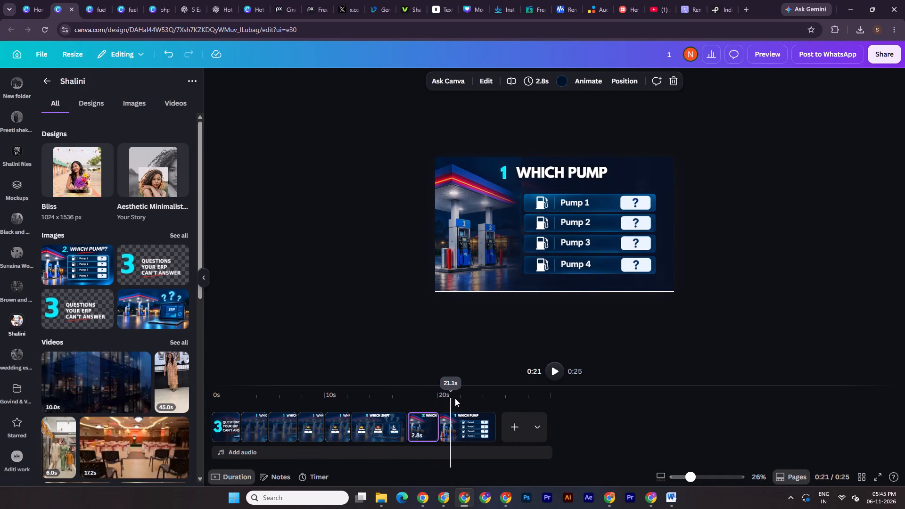
drag(455, 398, 466, 401)
drag(464, 392, 479, 395)
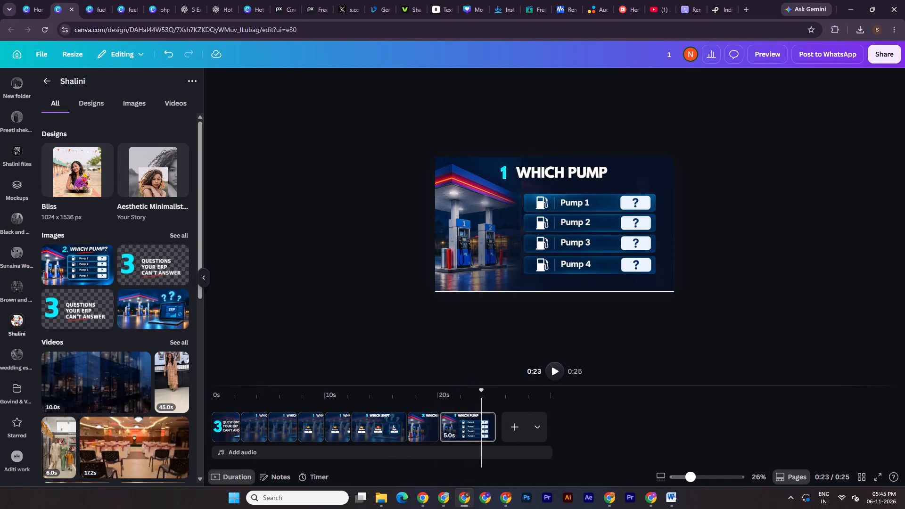
drag(492, 428, 477, 433)
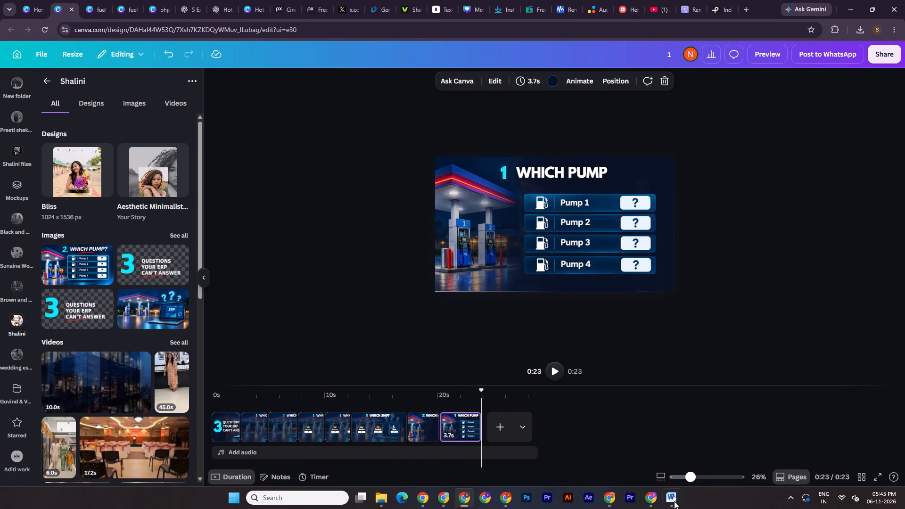
Open the Fuel Plus LinkedIn Video Storyboard (1) image from Downloads, check the upcoming scenes, and return to the Canva design.
click(391, 503)
click(302, 452)
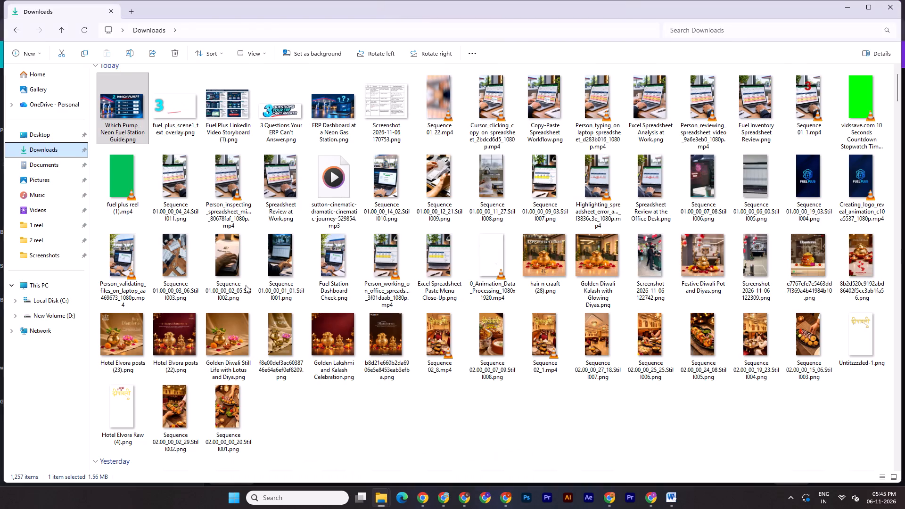
double_click(212, 106)
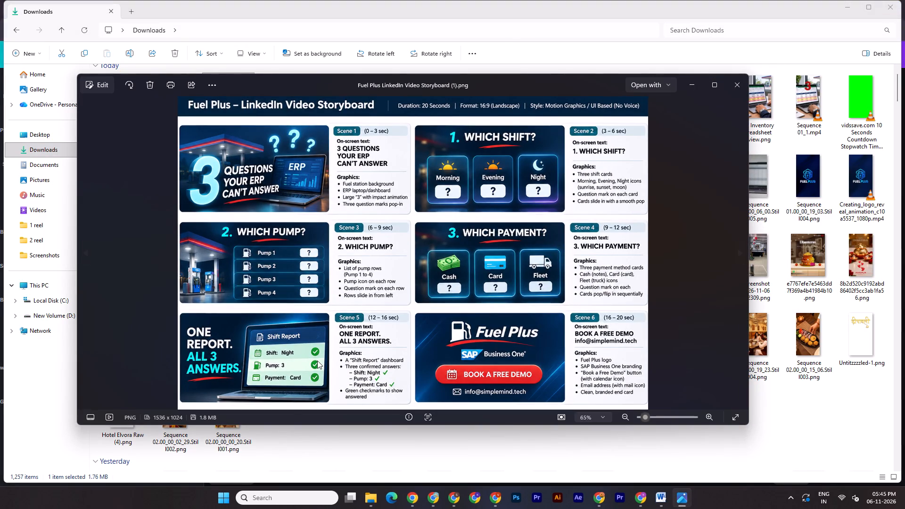
click(690, 86)
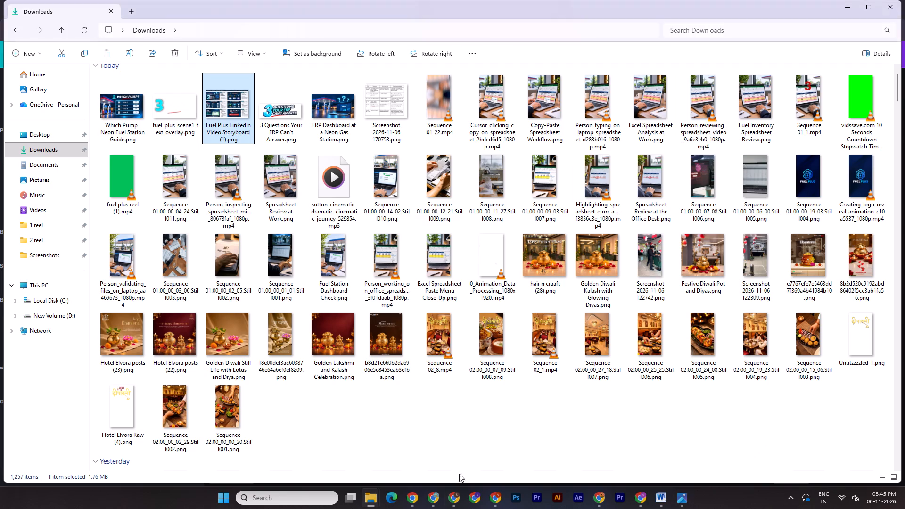
click(455, 499)
Place a copy of the heading-only Which Shift page at the end of the timeline, after the pump rows page.
double_click(831, 322)
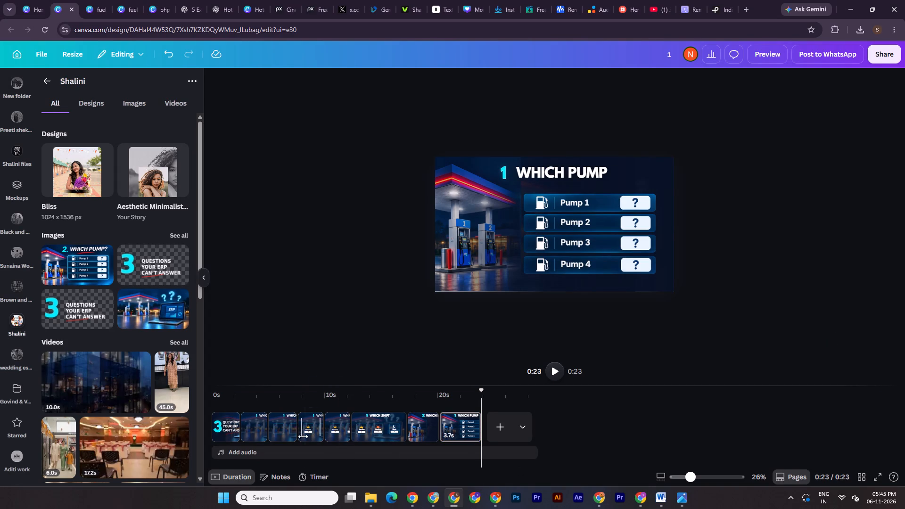
click(284, 429)
click(261, 427)
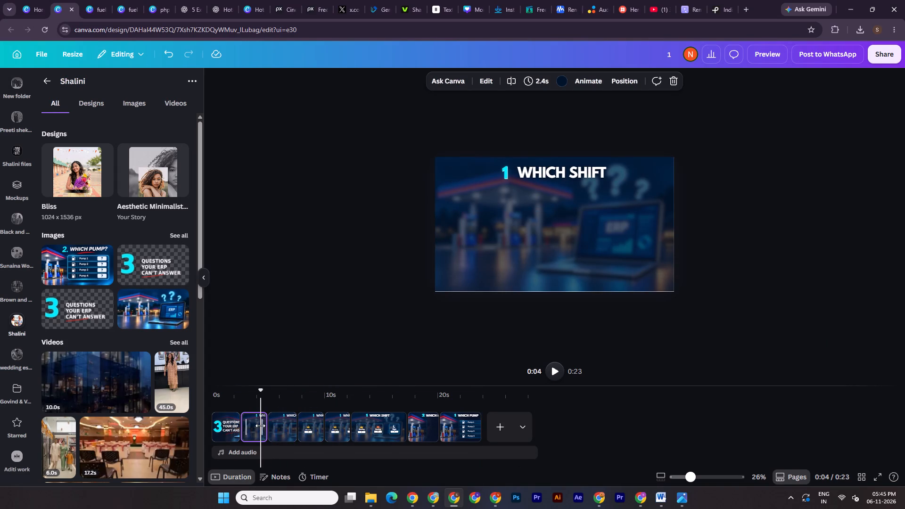
alt+drag(254, 424, 479, 435)
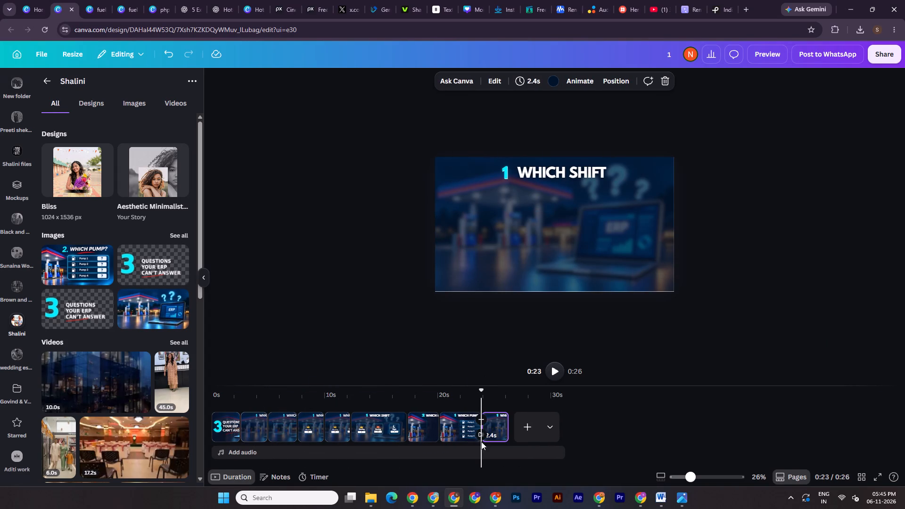
Change the copied page's heading to WHICH PAYMENT and widen its text box so the heading fits on one line.
double_click(529, 172)
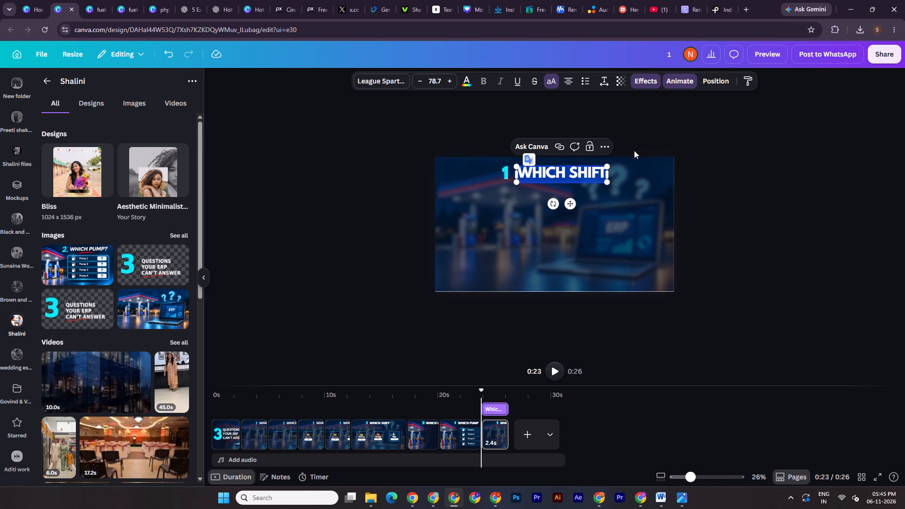
click(573, 178)
drag(572, 175, 617, 181)
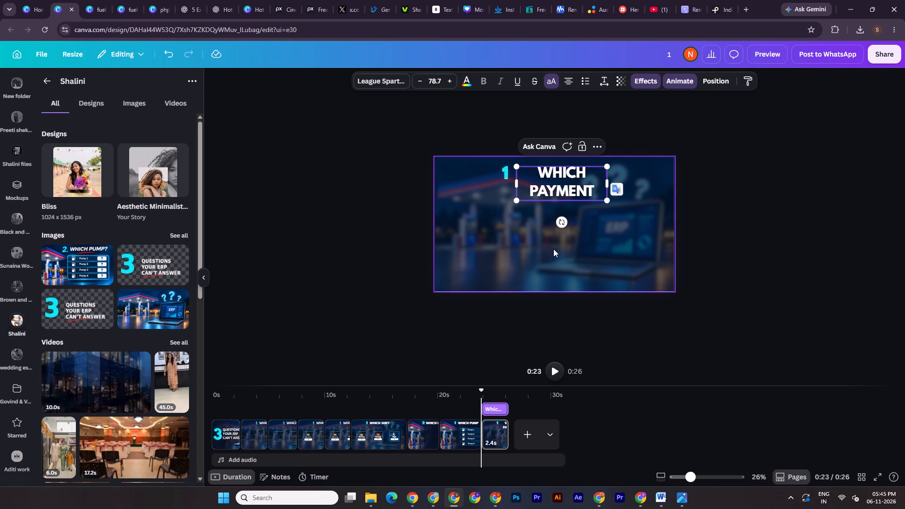
drag(609, 187, 633, 187)
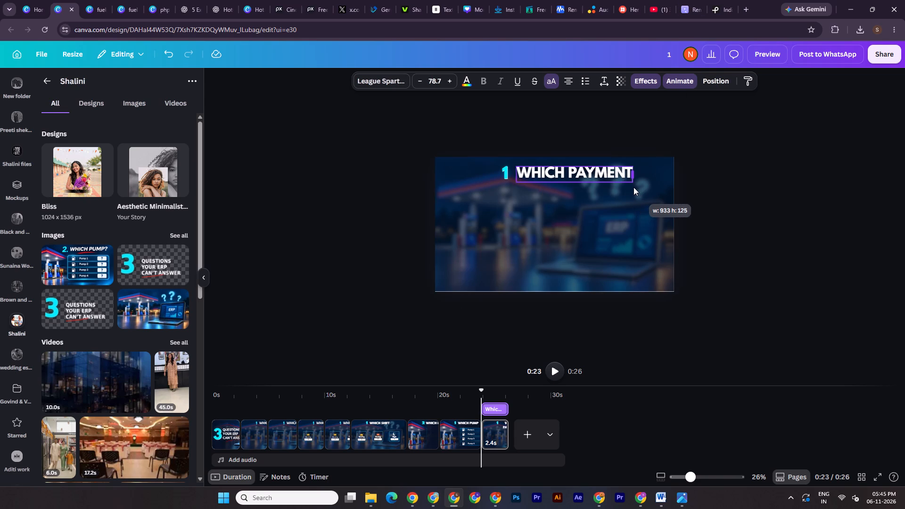
drag(633, 187, 636, 187)
click(732, 204)
Ungroup the number 1 beside the Which Payment heading and move its bright copy to the left of the faded copy.
click(504, 172)
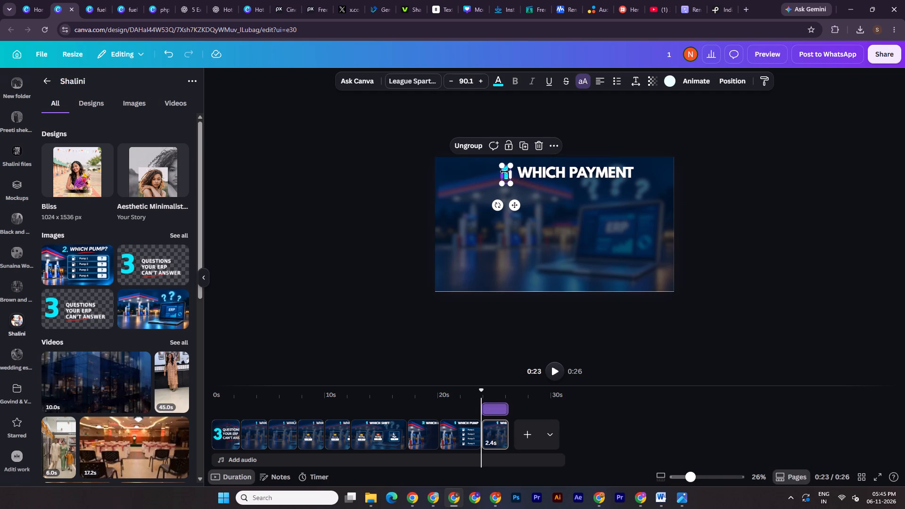
click(481, 140)
drag(517, 209, 499, 205)
key(ctrl+z)
click(786, 148)
shift+drag(505, 173, 495, 172)
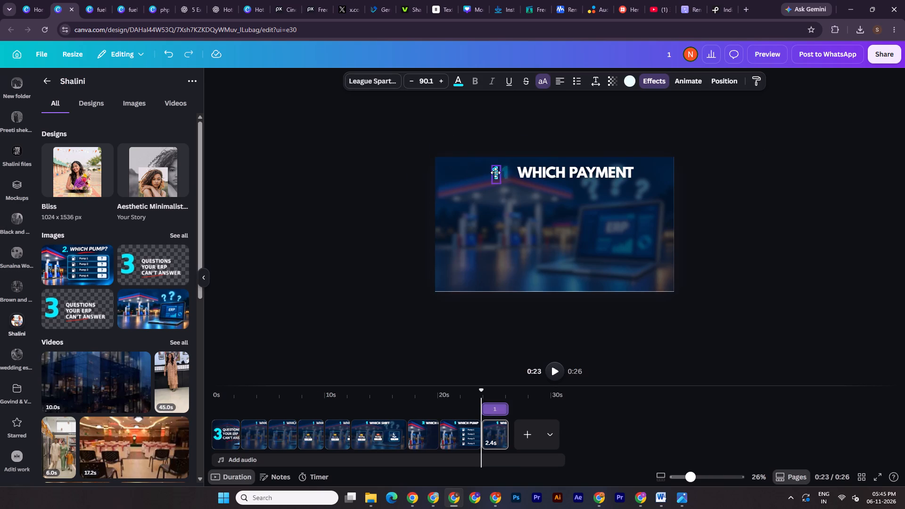
shift+drag(495, 172, 490, 172)
Open the bright number beside the Which Payment heading for text editing.
drag(696, 475, 713, 476)
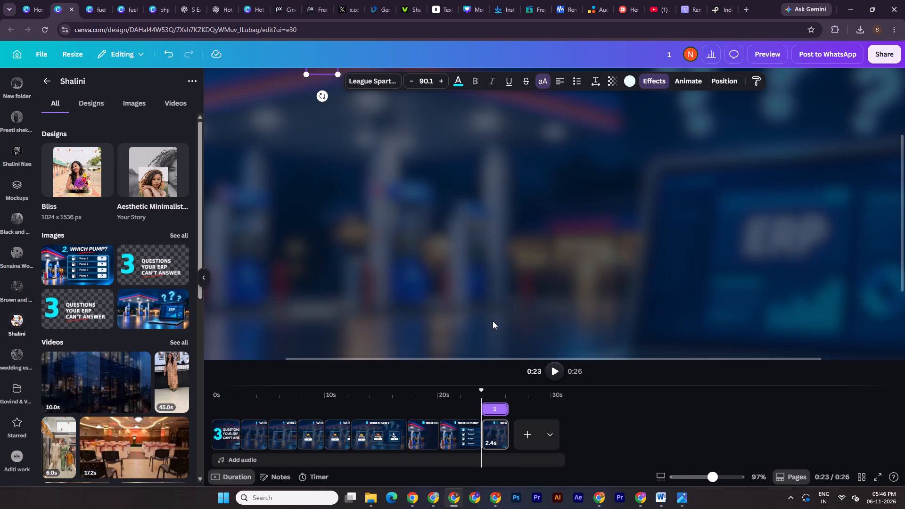
scroll(472, 303, up, 4)
double_click(314, 179)
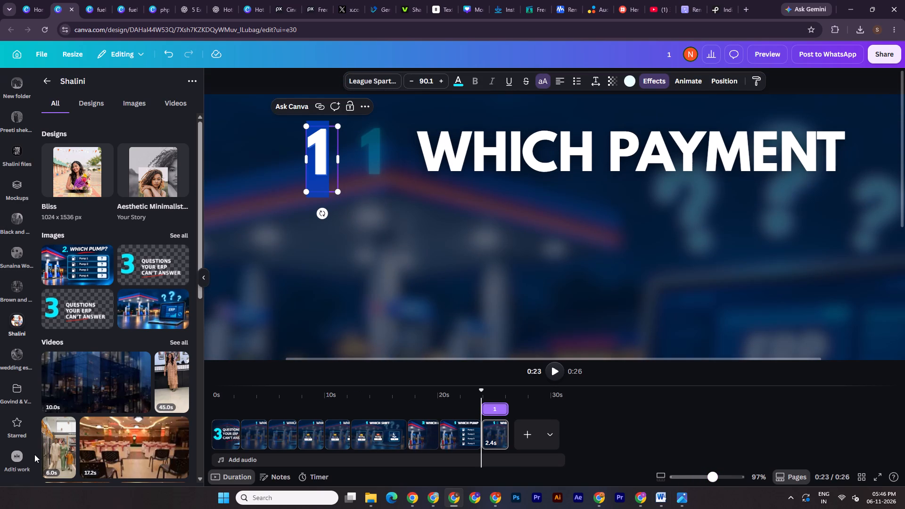
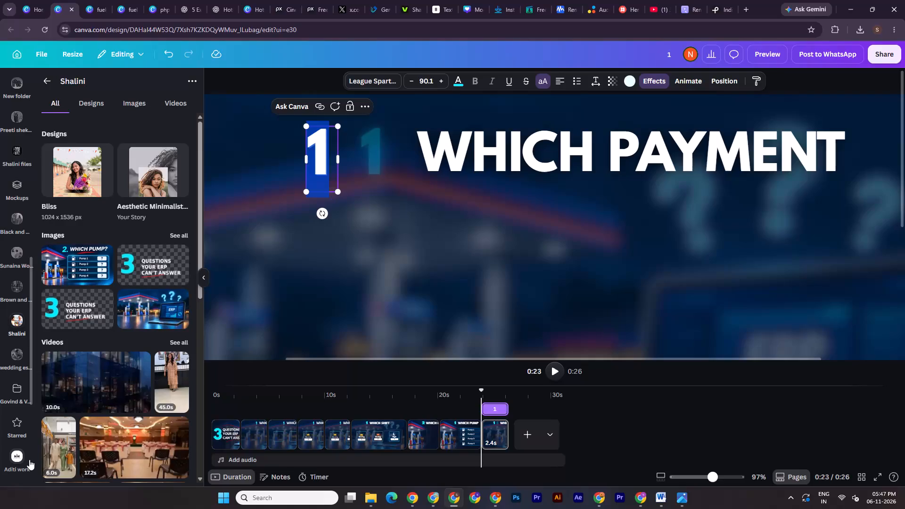
Change the bright and faded numbers beside the Which Payment heading to 3, overlap them again, and group them.
key(3)
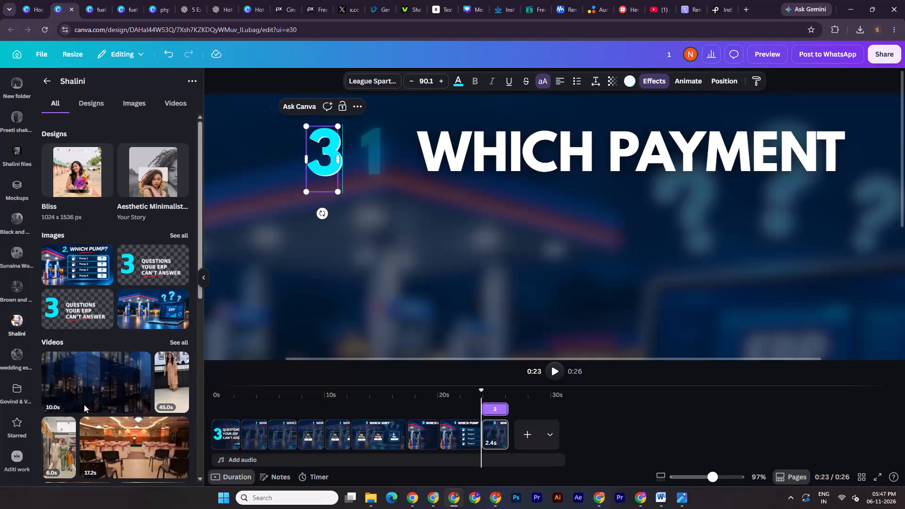
double_click(378, 152)
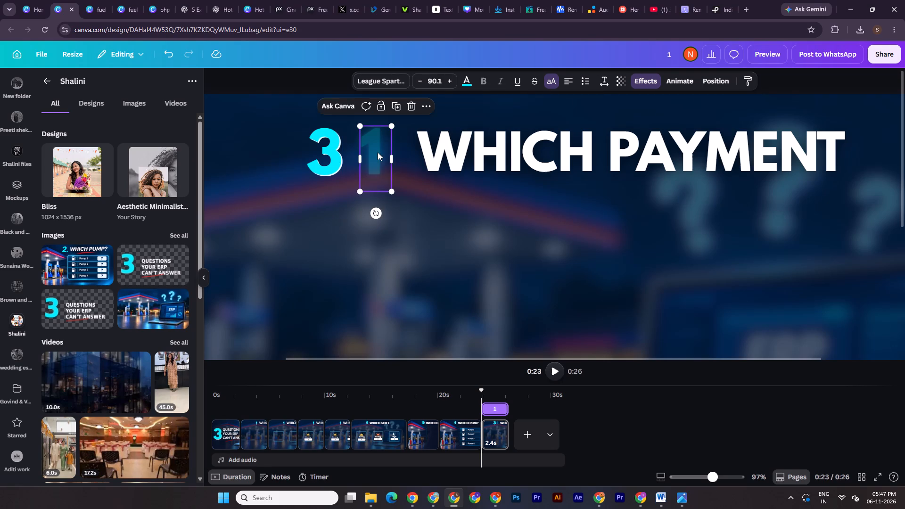
key(3)
click(302, 256)
drag(328, 172, 377, 173)
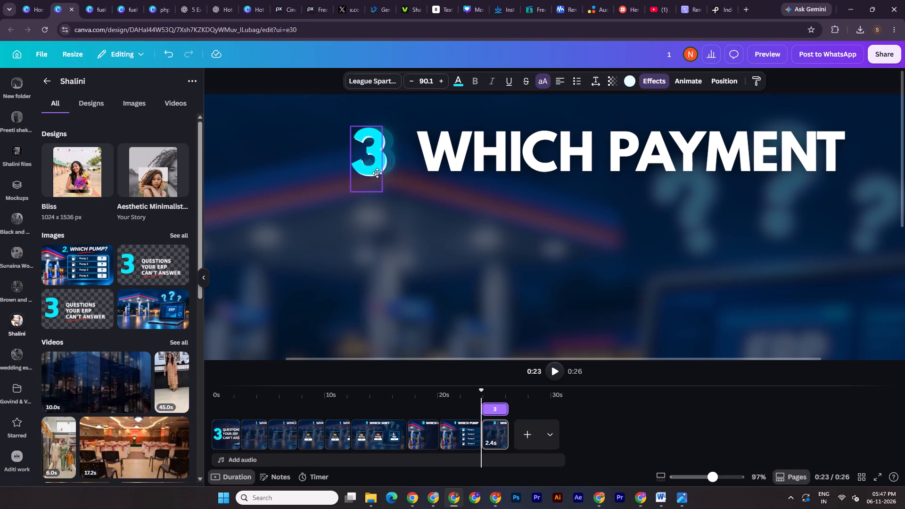
drag(377, 173, 382, 173)
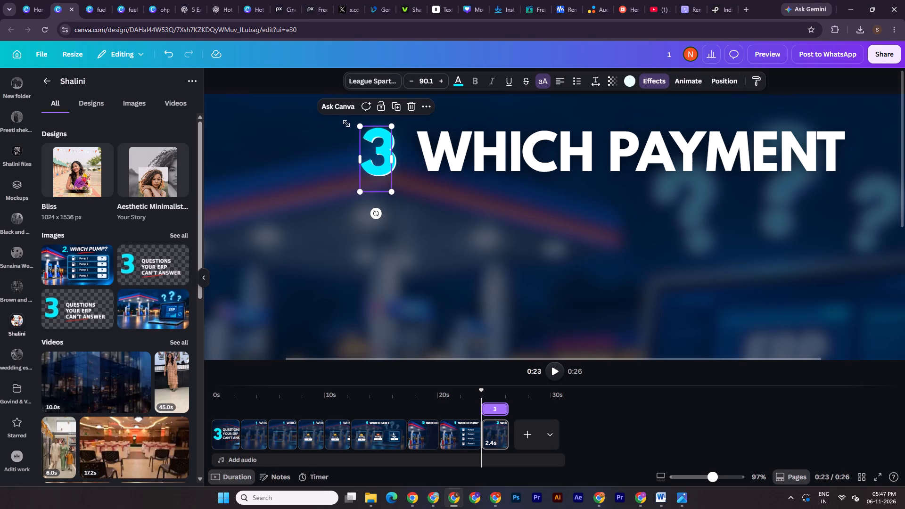
drag(318, 83, 371, 166)
key(ctrl+g)
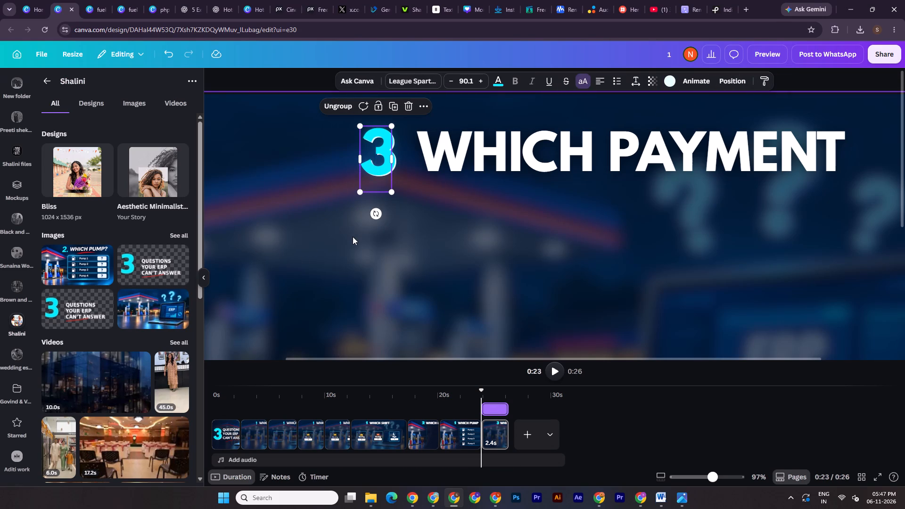
Apply the Rise animation on enter to the number 3 and the WHICH PAYMENT heading.
click(415, 437)
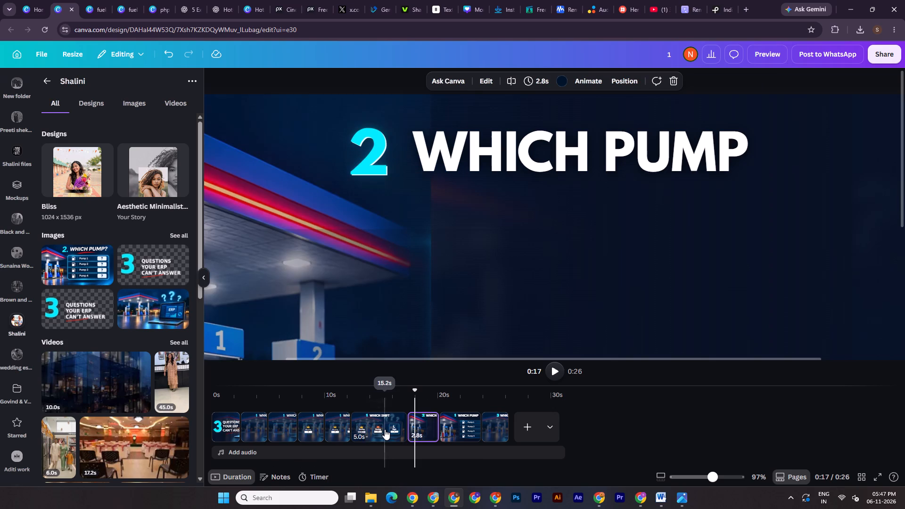
click(385, 429)
click(432, 422)
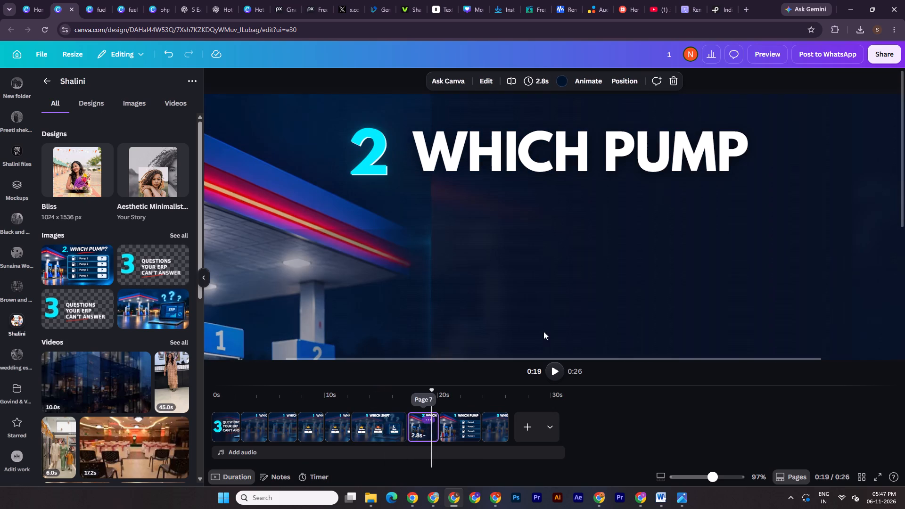
click(464, 421)
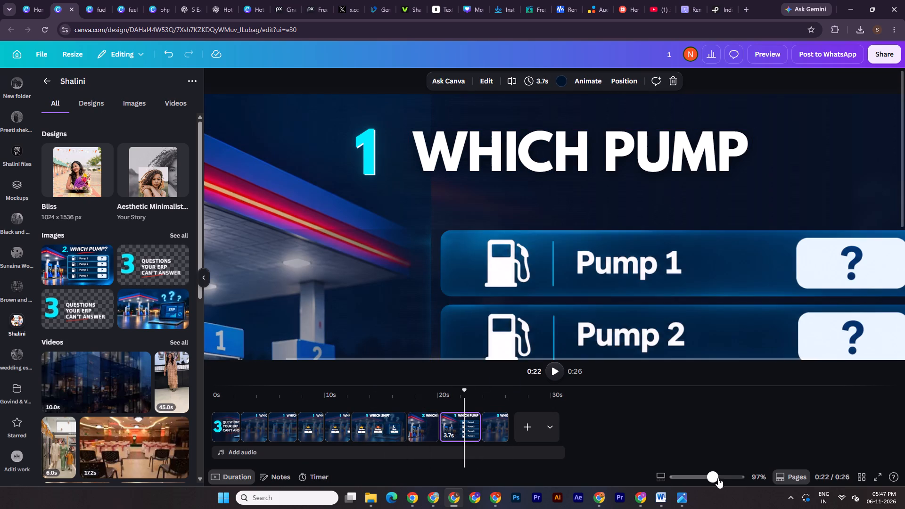
drag(716, 477, 693, 476)
click(500, 426)
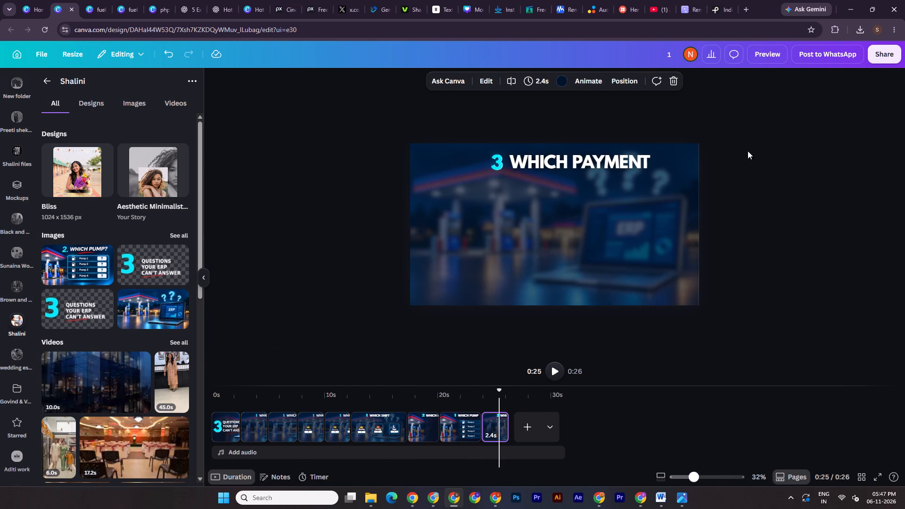
drag(747, 149, 485, 169)
click(691, 85)
click(59, 256)
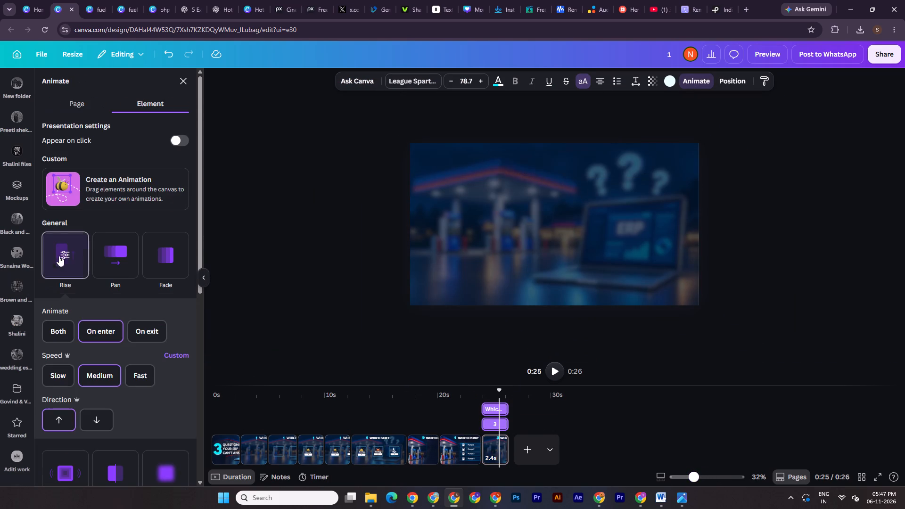
click(110, 326)
double_click(767, 256)
Duplicate the Which Payment page at the end of the timeline.
right_click(493, 417)
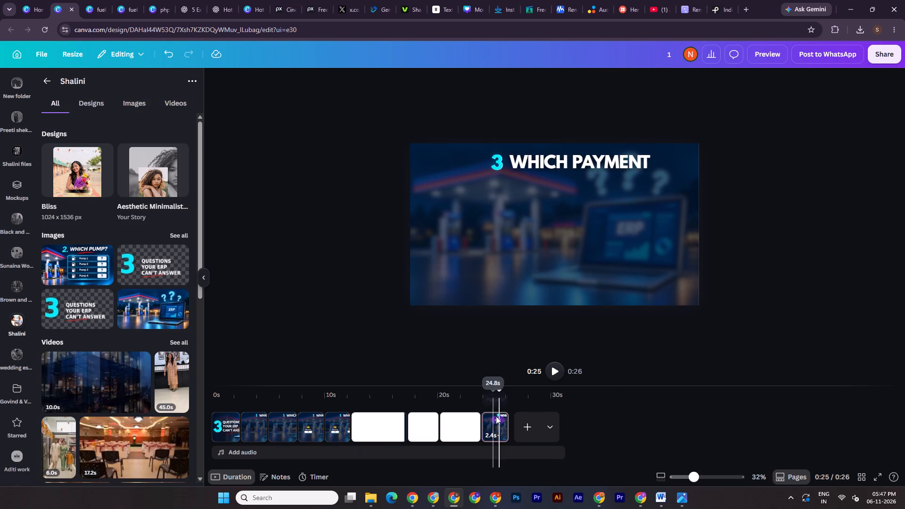
click(518, 227)
Remove all animations from the duplicated Which Payment page.
drag(770, 129, 464, 195)
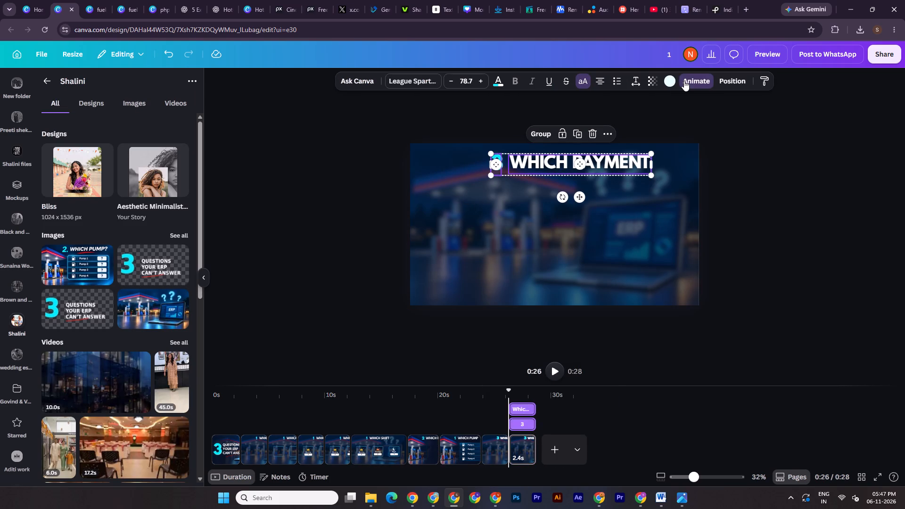
click(684, 81)
click(82, 107)
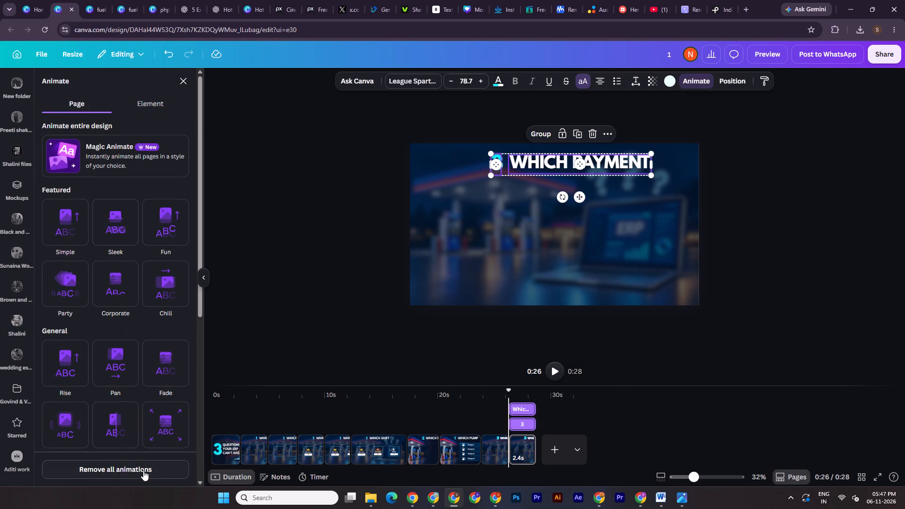
click(143, 470)
double_click(782, 255)
Copy the three glowing square frames from the Which Shift page onto the last Which Payment page.
click(269, 433)
click(286, 433)
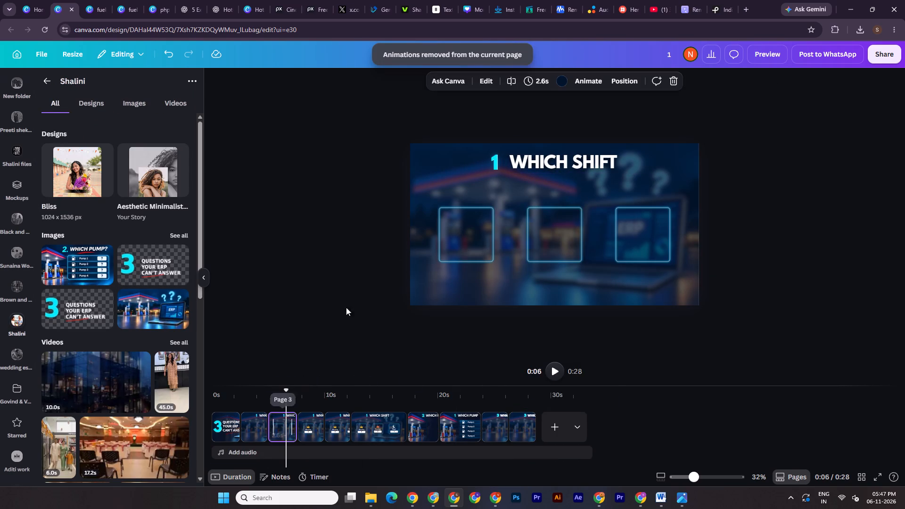
drag(395, 224, 728, 255)
key(ctrl+c)
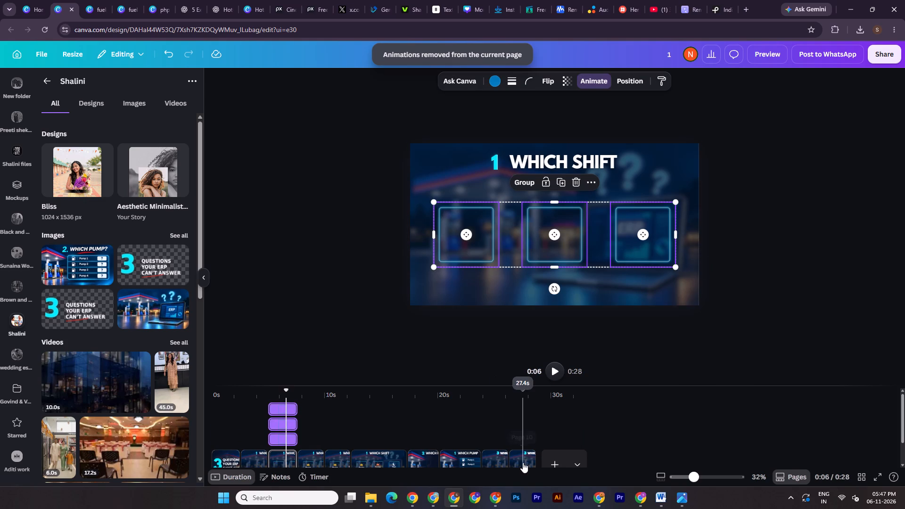
click(523, 462)
key(ctrl+v)
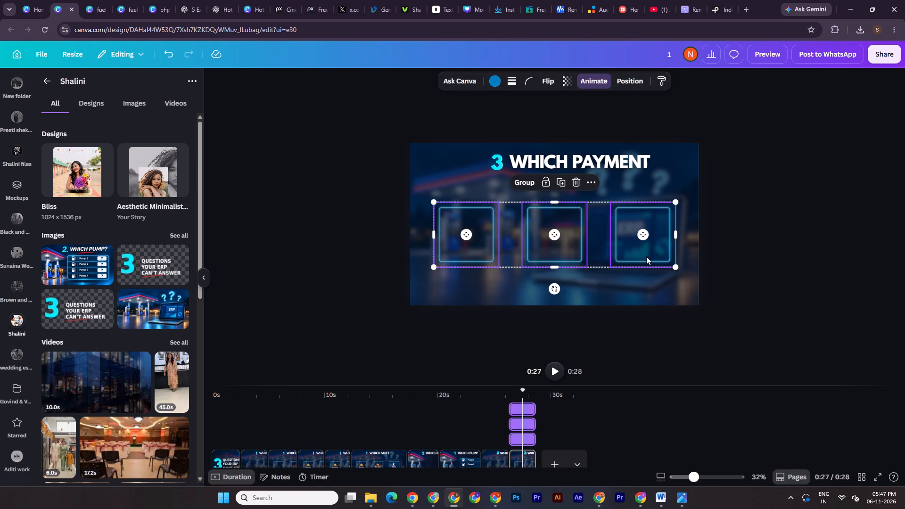
double_click(826, 254)
Move the number 3 and the heading slightly left on both Which Payment pages so they sit centered.
drag(796, 140, 441, 177)
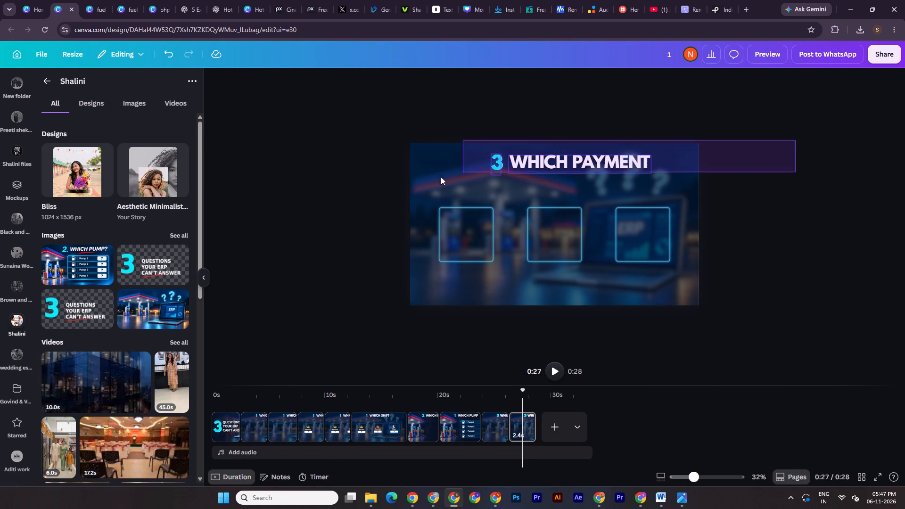
drag(441, 177, 436, 177)
shift+click(566, 169)
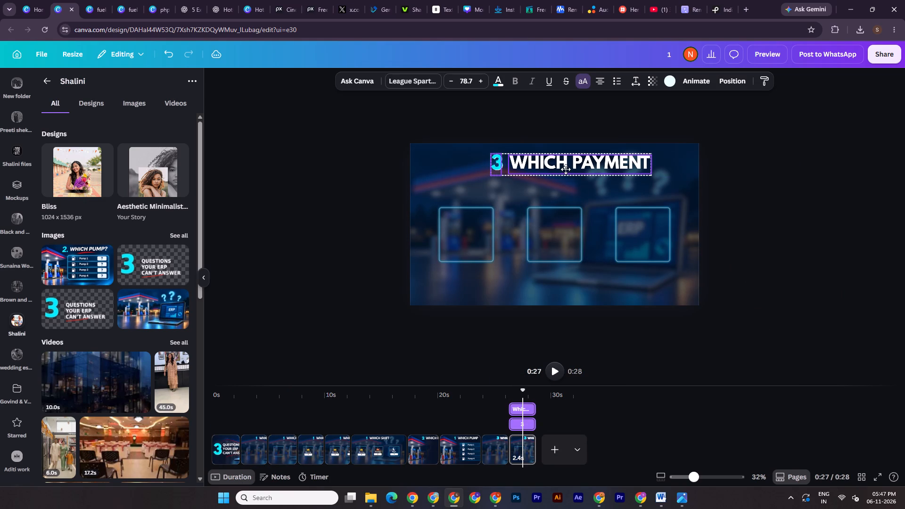
shift+drag(567, 169, 556, 170)
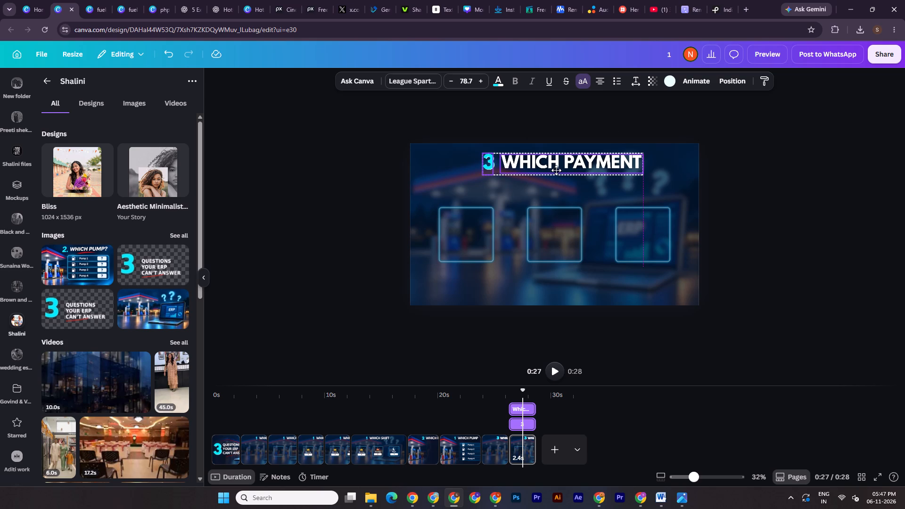
shift+drag(556, 170, 551, 170)
click(489, 446)
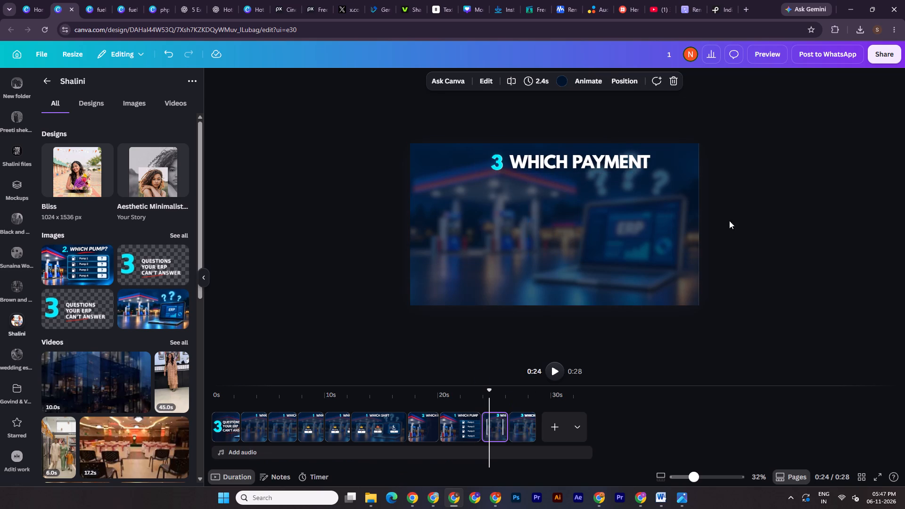
drag(806, 167, 474, 182)
shift+drag(539, 164, 524, 165)
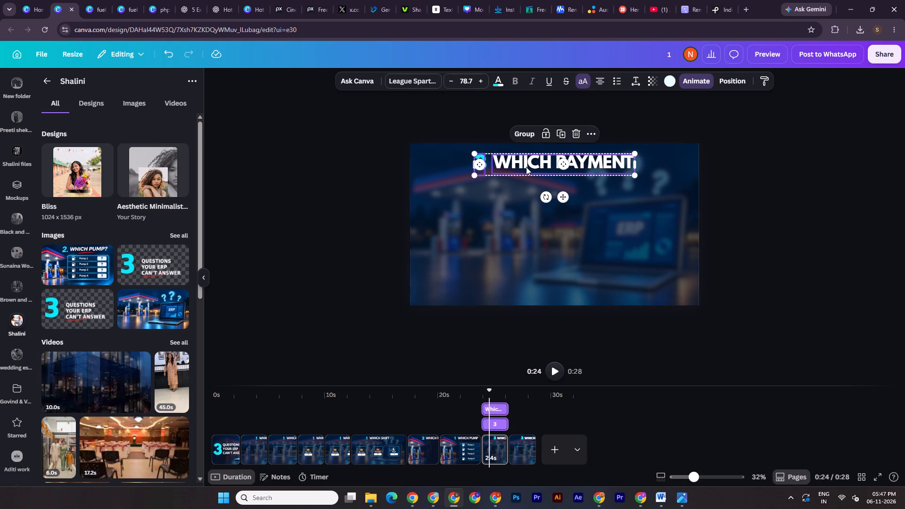
Copy the Morning label and its white question-mark box from the Which Shift page onto the last Which Payment page.
click(527, 449)
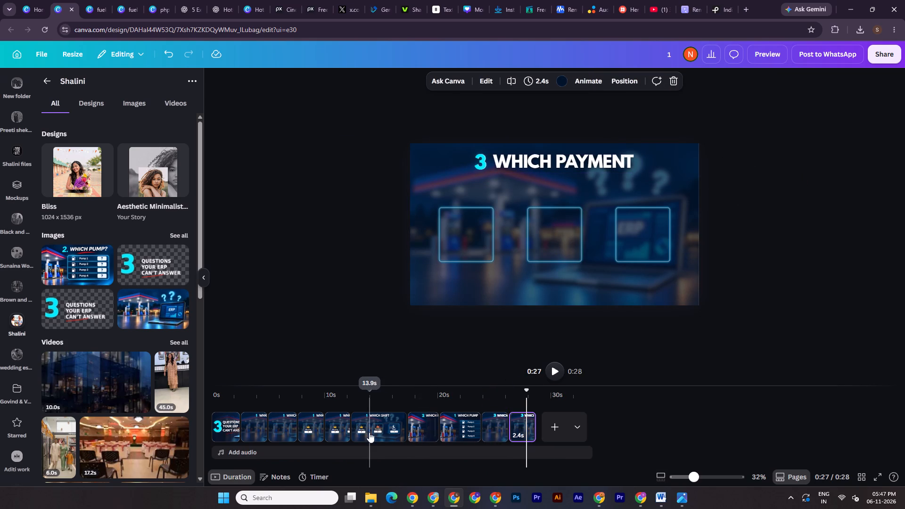
click(369, 432)
click(466, 241)
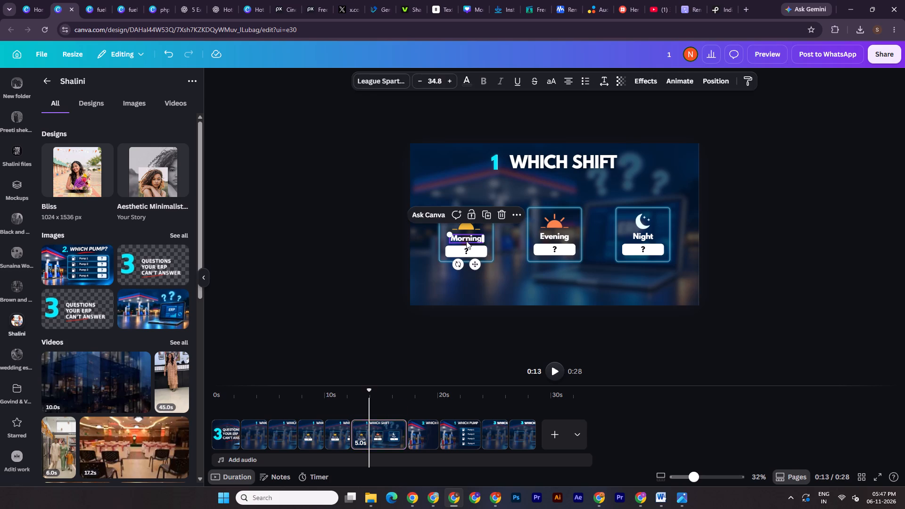
shift+click(473, 253)
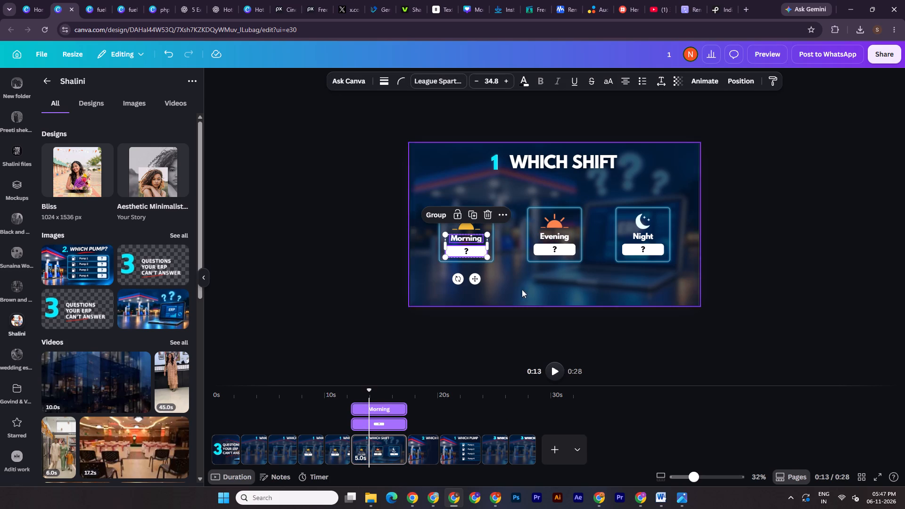
click(317, 452)
shift+click(457, 237)
shift+click(460, 249)
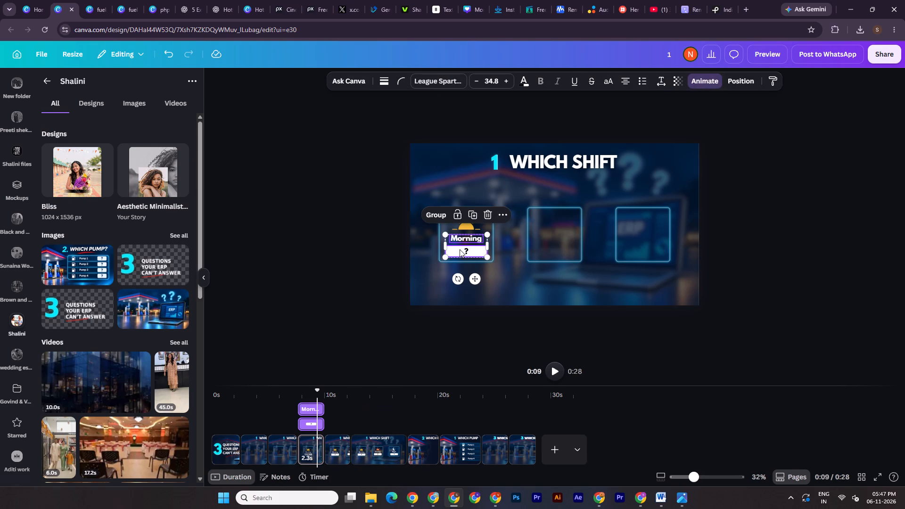
key(ctrl+c)
click(521, 444)
key(ctrl+v)
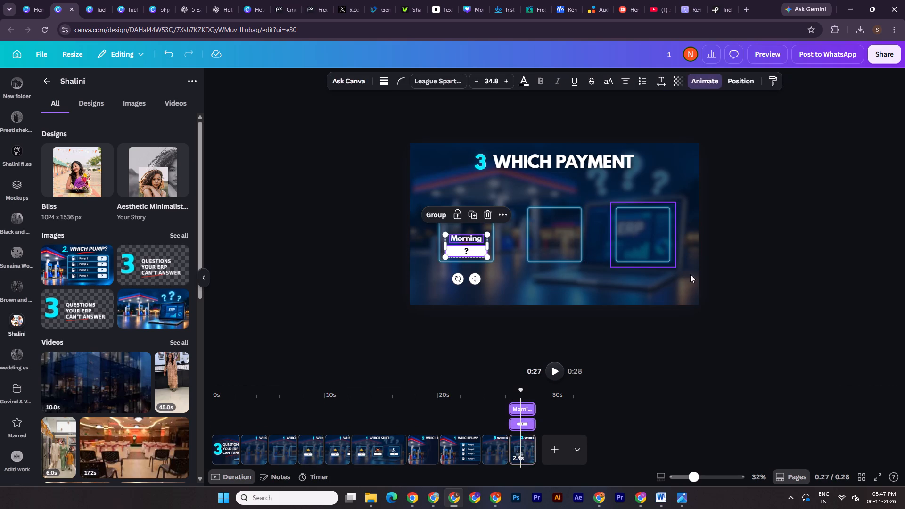
double_click(874, 261)
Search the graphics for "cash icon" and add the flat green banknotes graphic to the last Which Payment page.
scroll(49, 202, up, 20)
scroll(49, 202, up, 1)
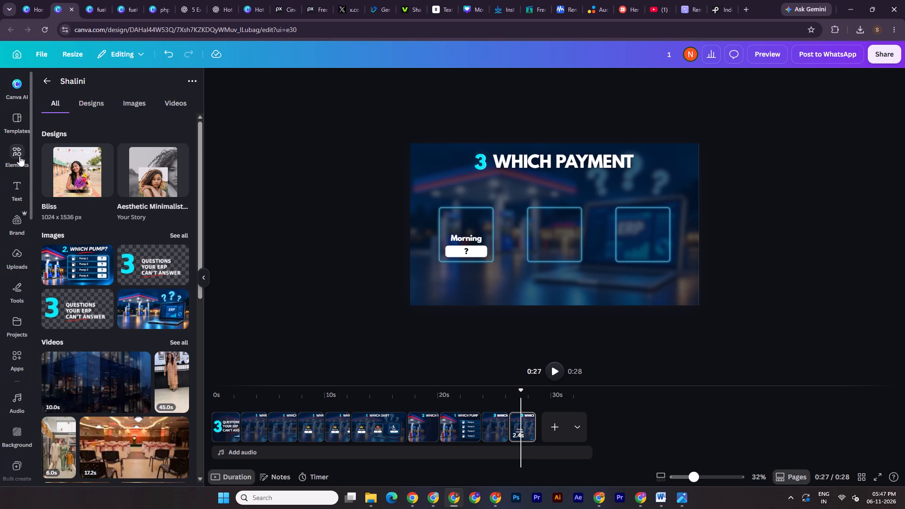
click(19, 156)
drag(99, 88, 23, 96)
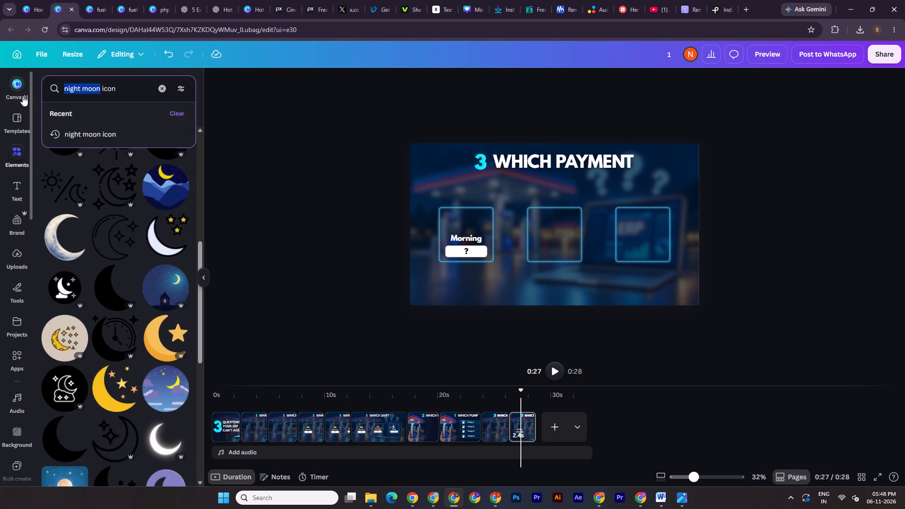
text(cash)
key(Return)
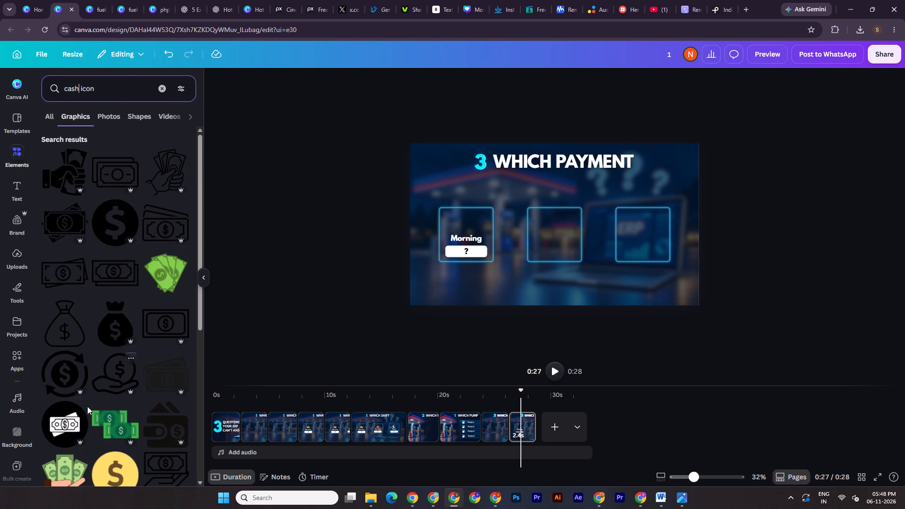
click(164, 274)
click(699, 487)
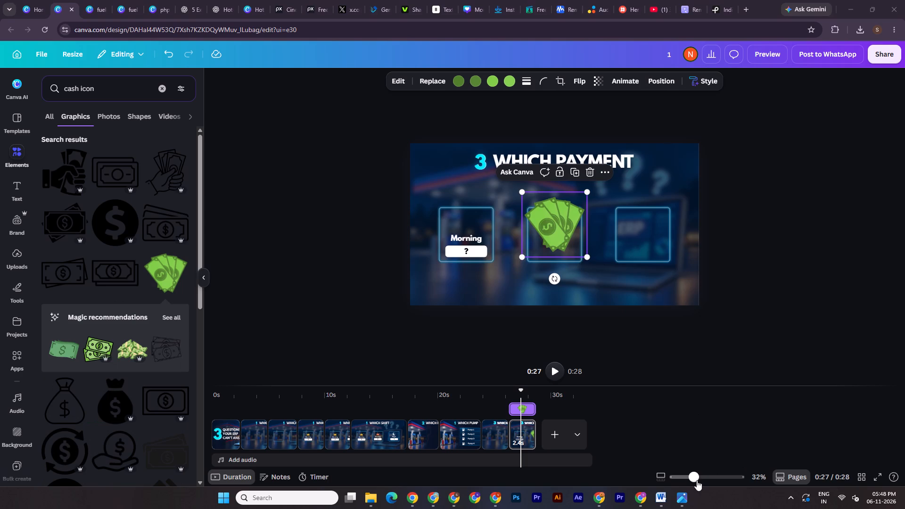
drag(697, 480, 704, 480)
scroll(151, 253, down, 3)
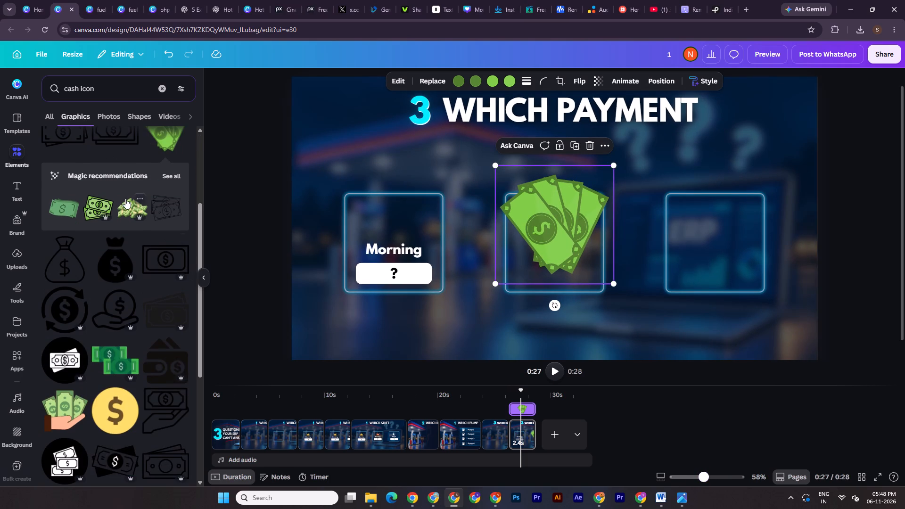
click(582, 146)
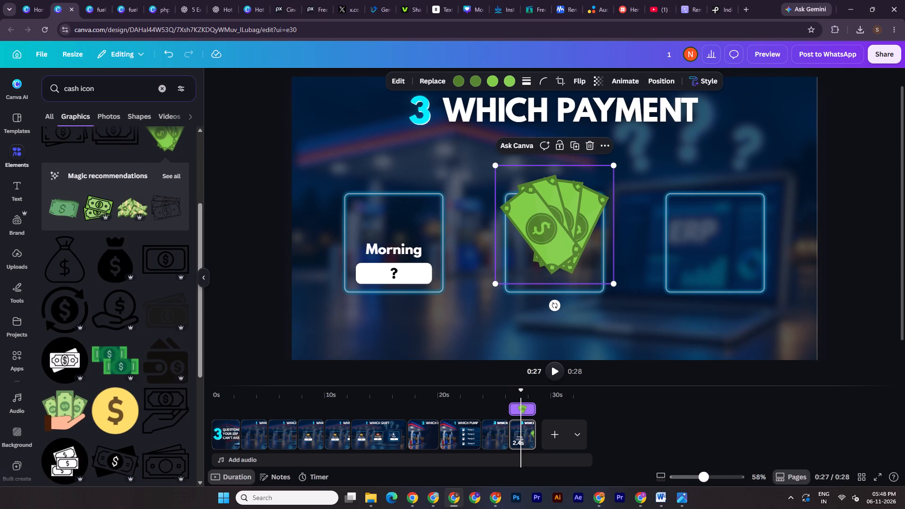
Search for "cash icon 3d" and replace the flat banknotes with the 3D green banknotes and gold coins graphic.
click(106, 88)
key(space)
text(3d)
key(Return)
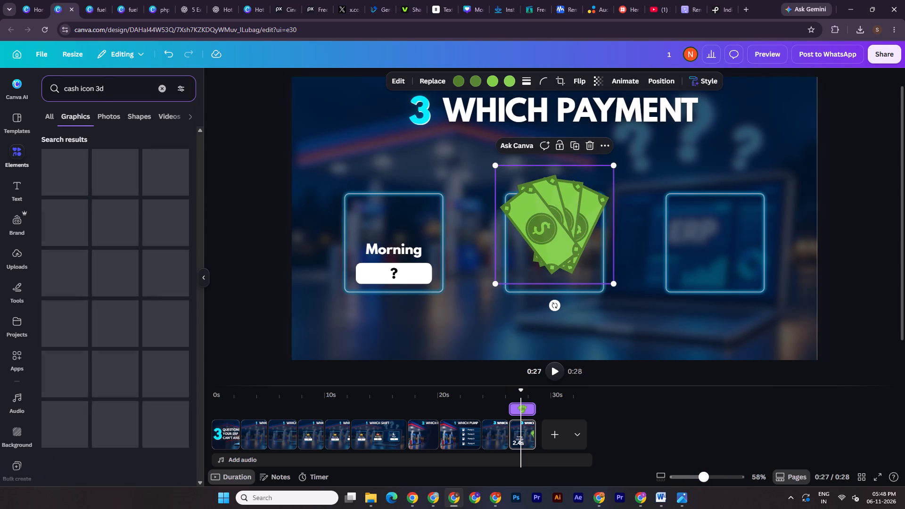
click(594, 147)
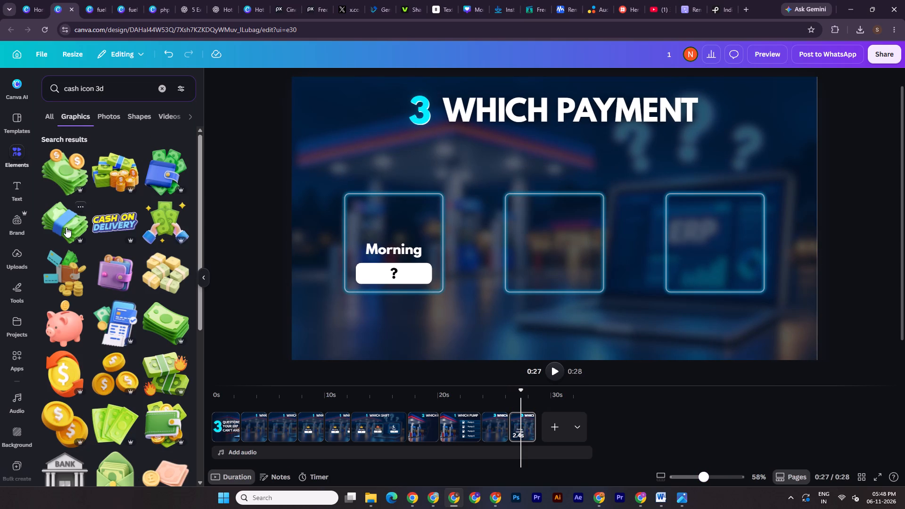
click(69, 181)
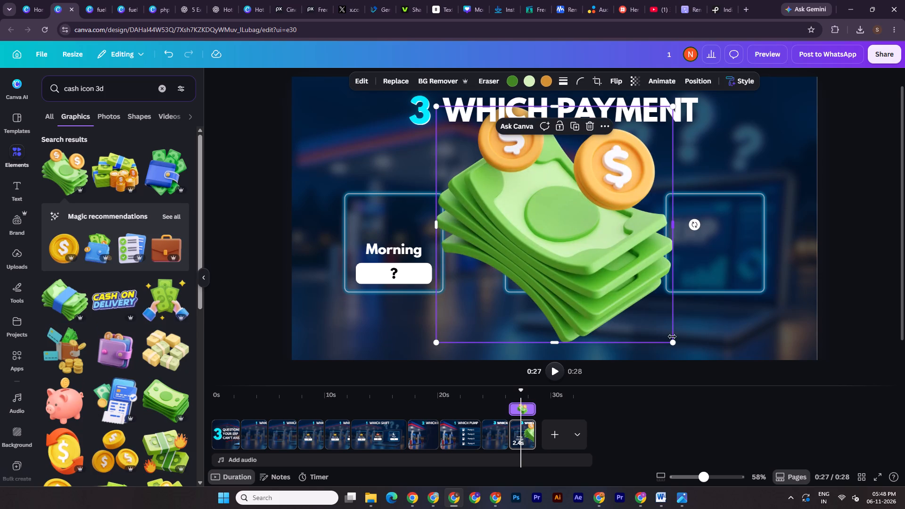
Shrink the 3D cash graphic to about 109 px square and place it above the Morning label in the first frame.
drag(674, 341, 552, 264)
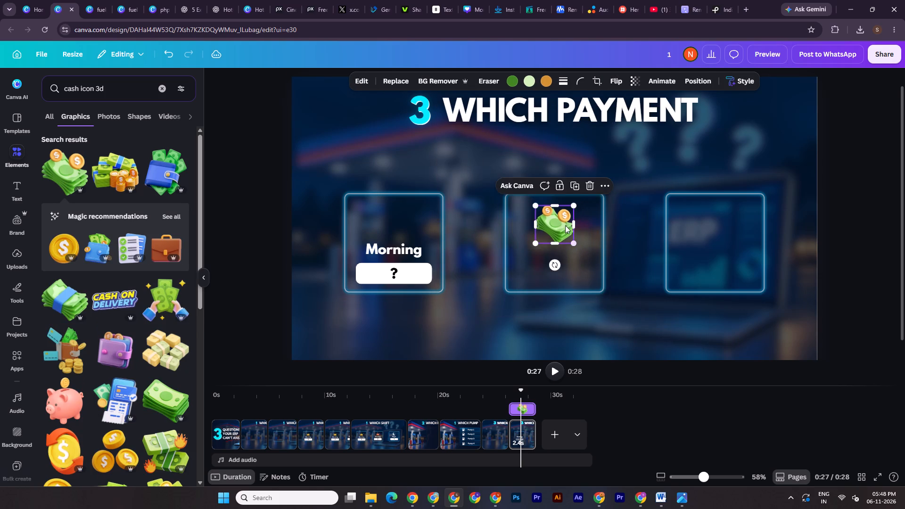
shift+drag(565, 226, 403, 226)
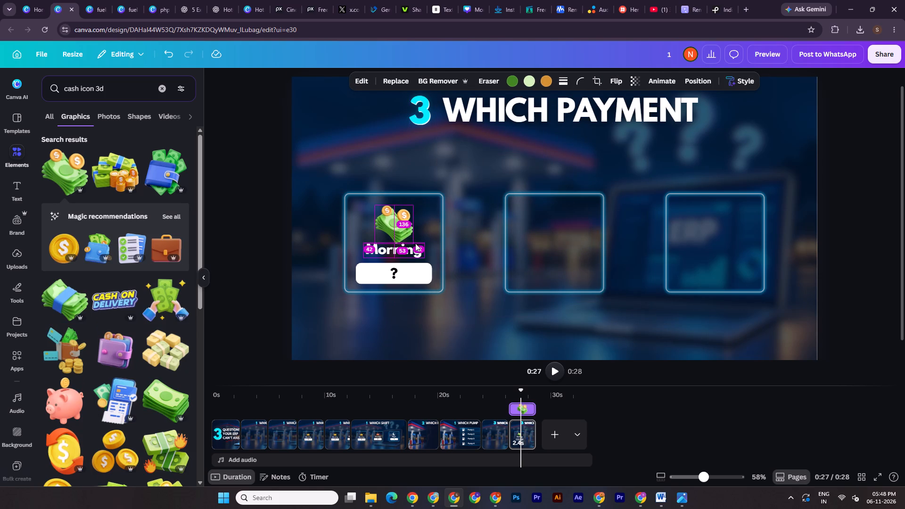
alt+click(414, 243)
click(395, 208)
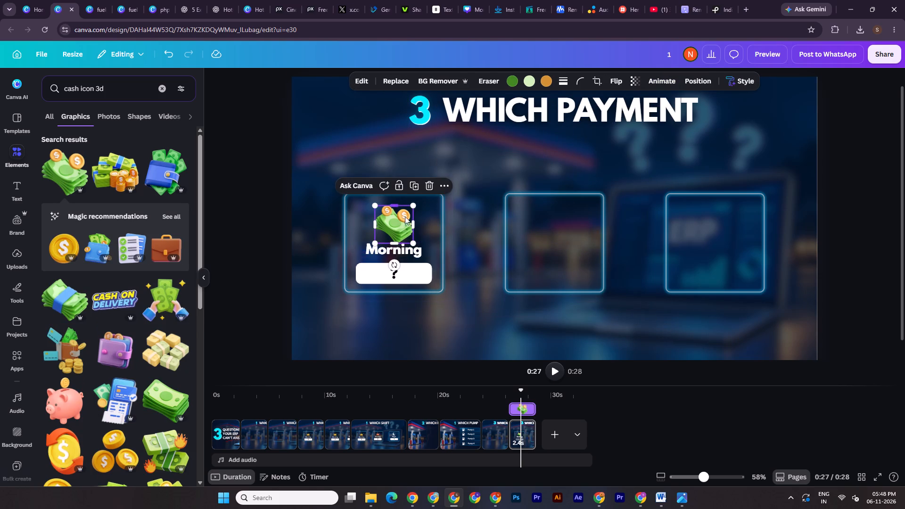
drag(413, 243, 409, 240)
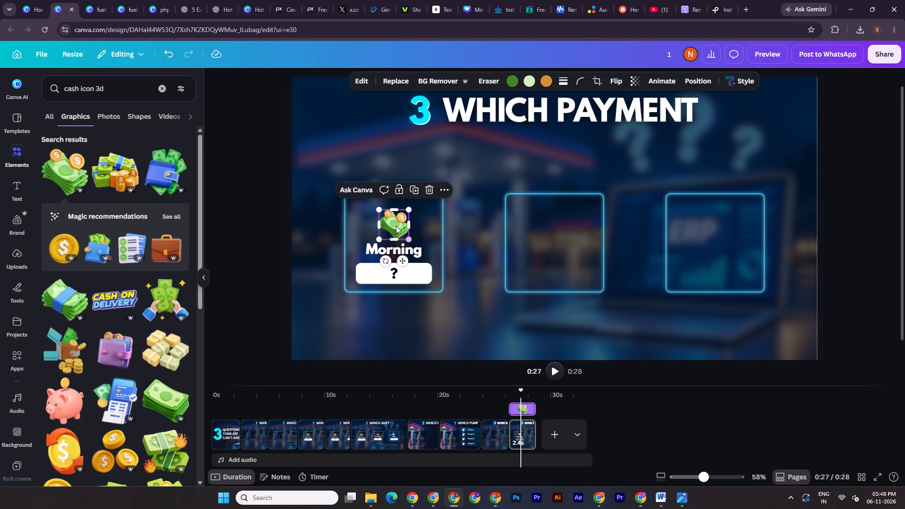
shift+click(396, 226)
click(708, 74)
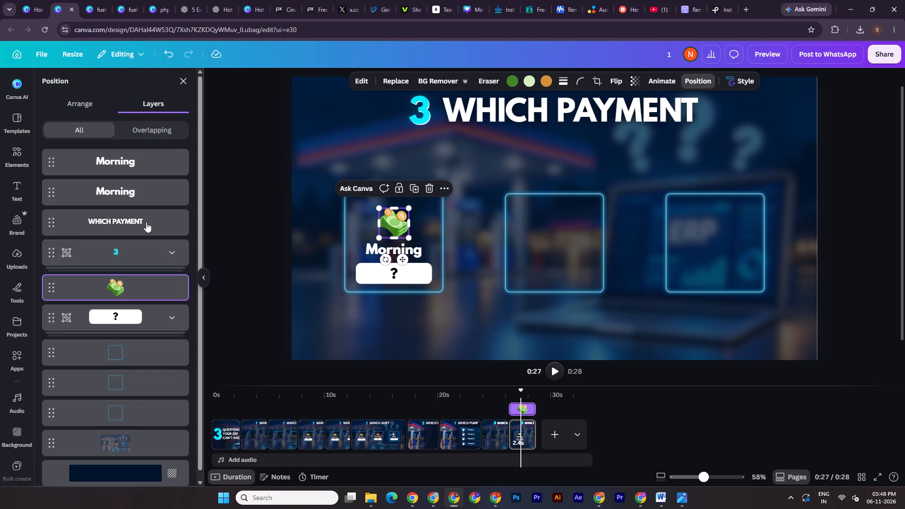
click(76, 106)
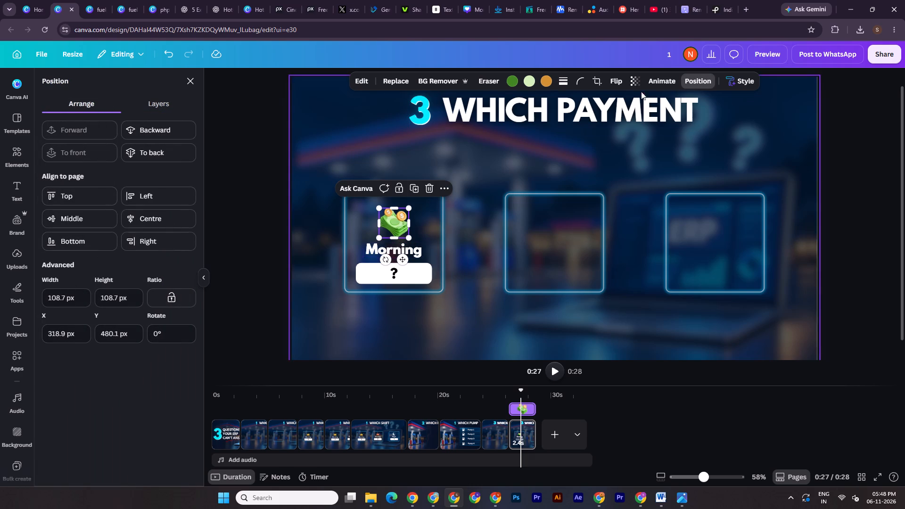
Apply the Rise animation to the cash graphic, set to play on enter only.
click(664, 81)
scroll(78, 349, down, 6)
click(58, 315)
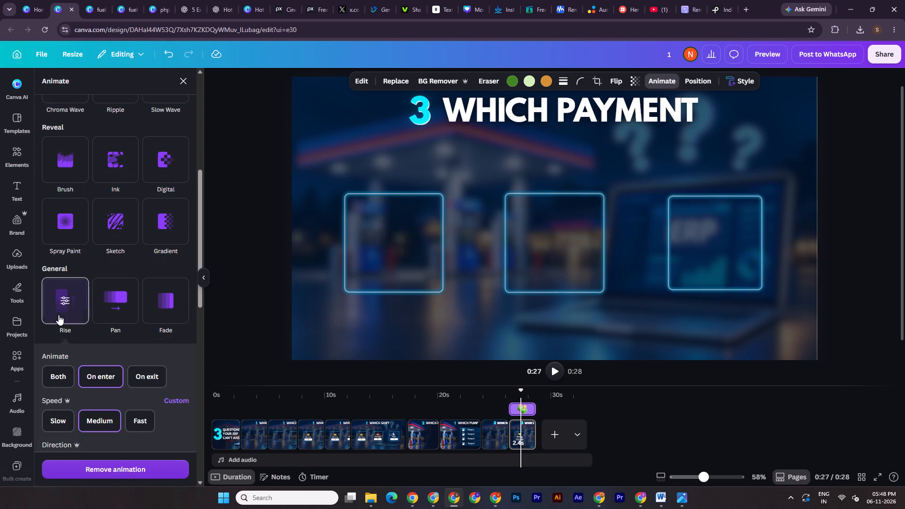
click(107, 378)
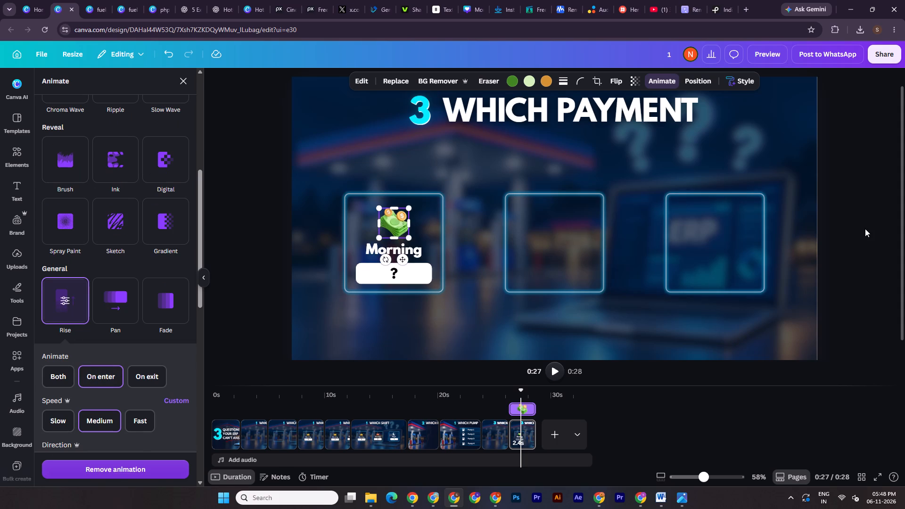
double_click(865, 229)
Remove the duplicate Morning label from the first frame and scrub through the page to check its animation.
click(395, 255)
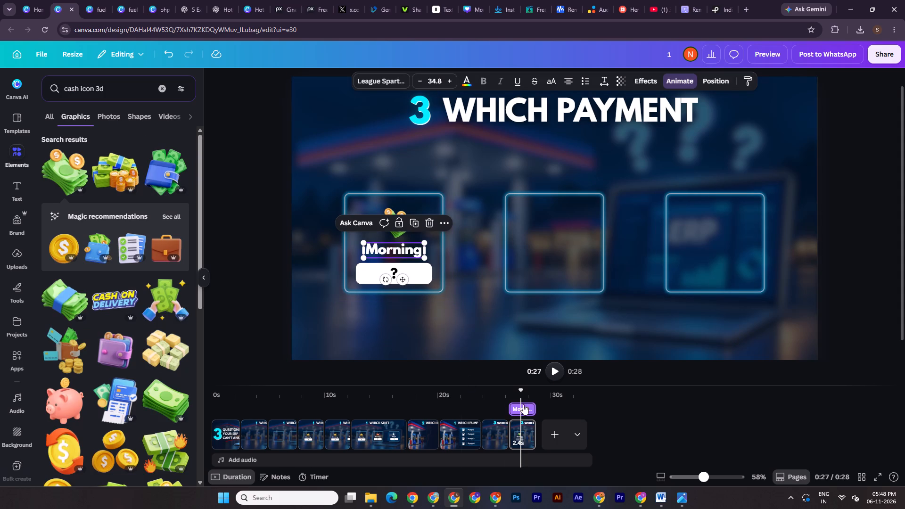
drag(520, 390, 517, 392)
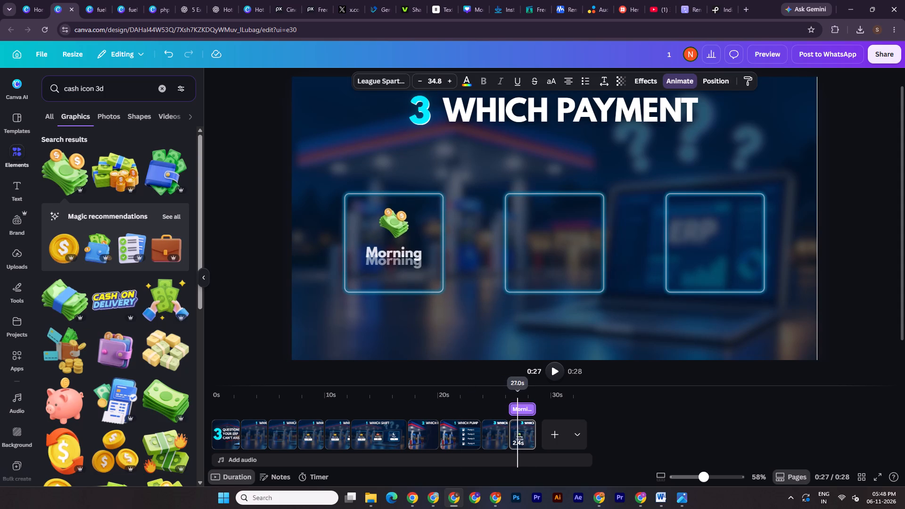
drag(517, 392, 514, 390)
click(396, 246)
drag(396, 253, 248, 246)
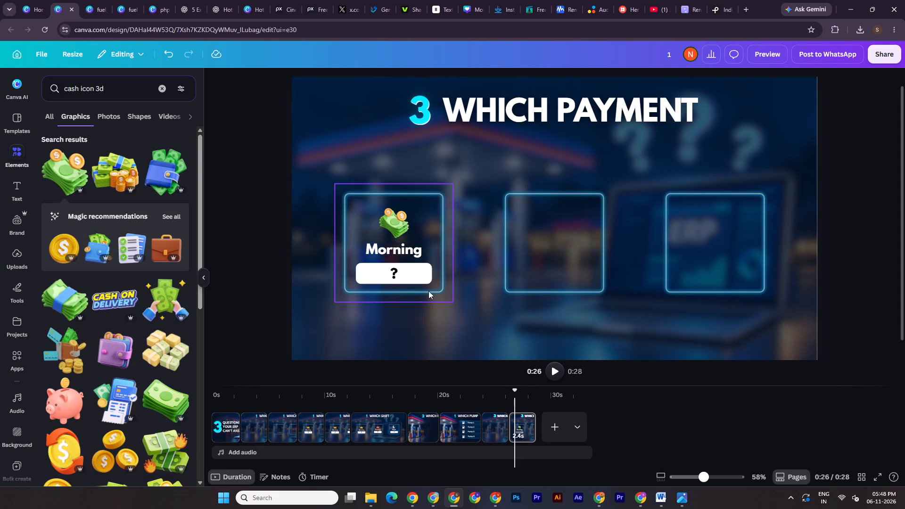
drag(512, 389, 517, 393)
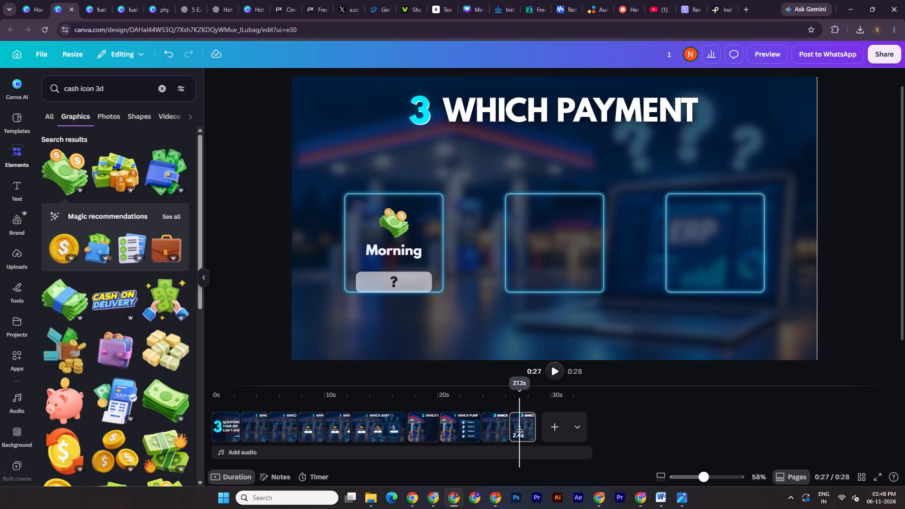
drag(517, 393, 521, 394)
Copy the Evening sun icon, label and question-mark box from the Which Shift page that shows two filled frames.
drag(703, 474, 700, 476)
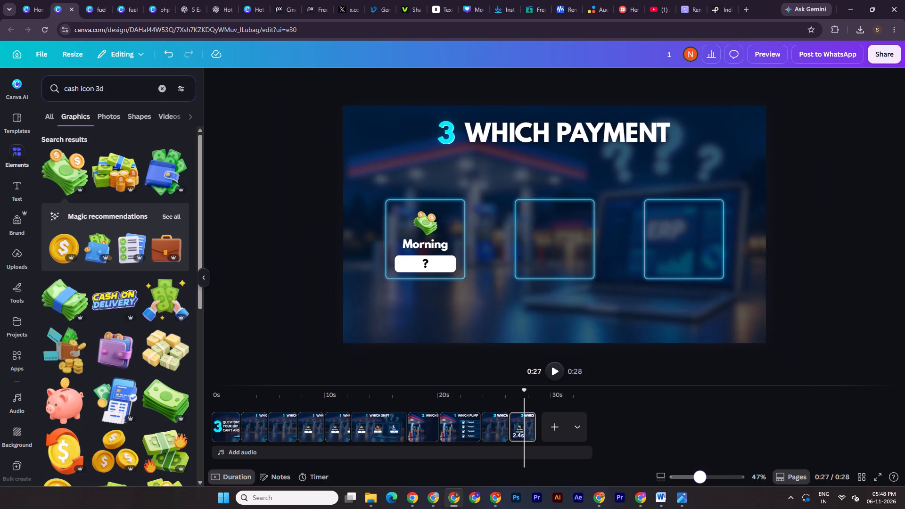
drag(700, 476, 699, 476)
click(339, 432)
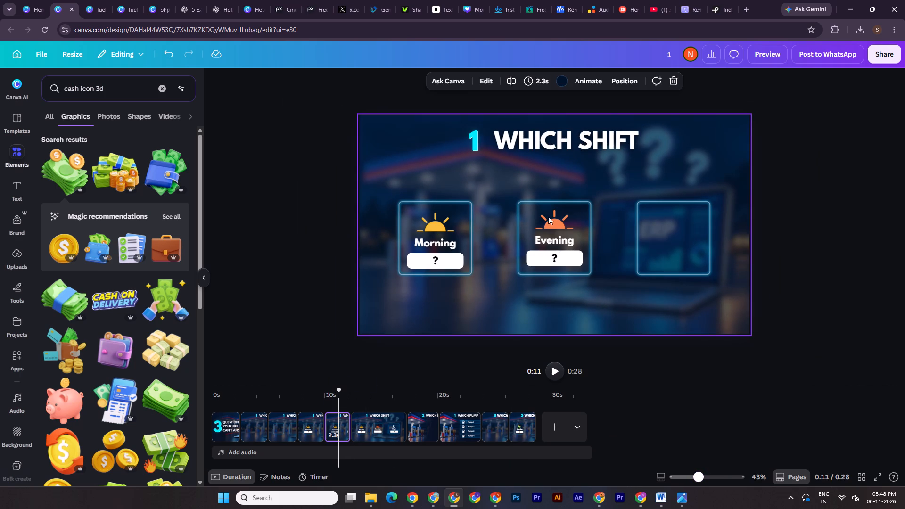
click(548, 216)
ctrl+click(559, 246)
ctrl+click(558, 242)
ctrl+click(568, 256)
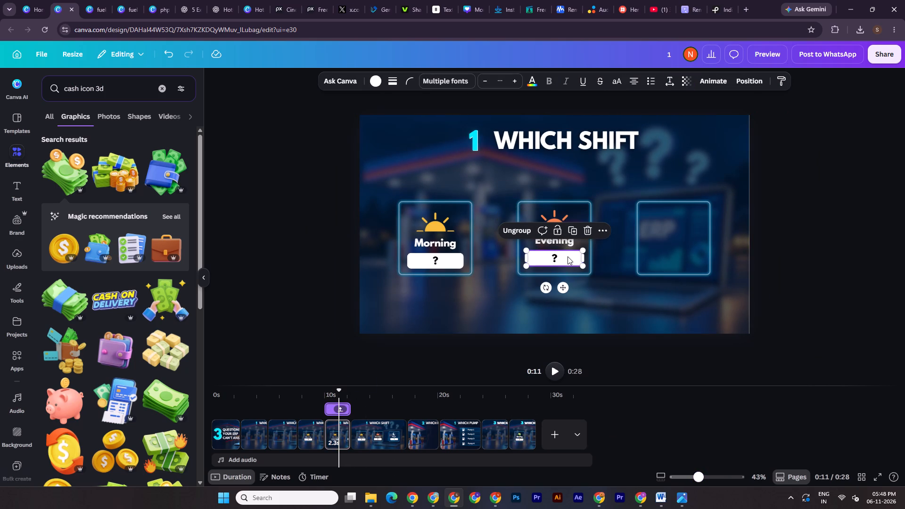
shift+click(558, 216)
shift+click(561, 239)
key(ctrl+c)
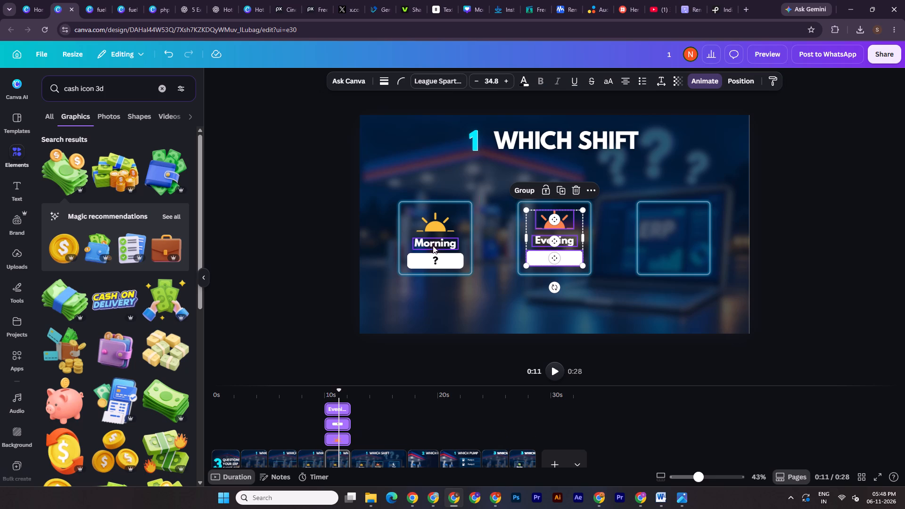
drag(431, 245, 343, 245)
key(ctrl+z)
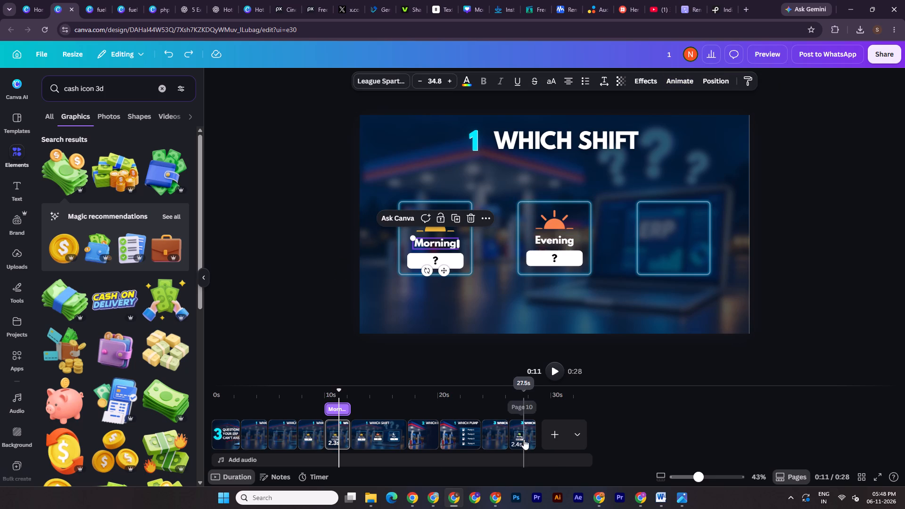
Duplicate the last Which Payment page.
click(524, 439)
right_click(525, 439)
click(597, 253)
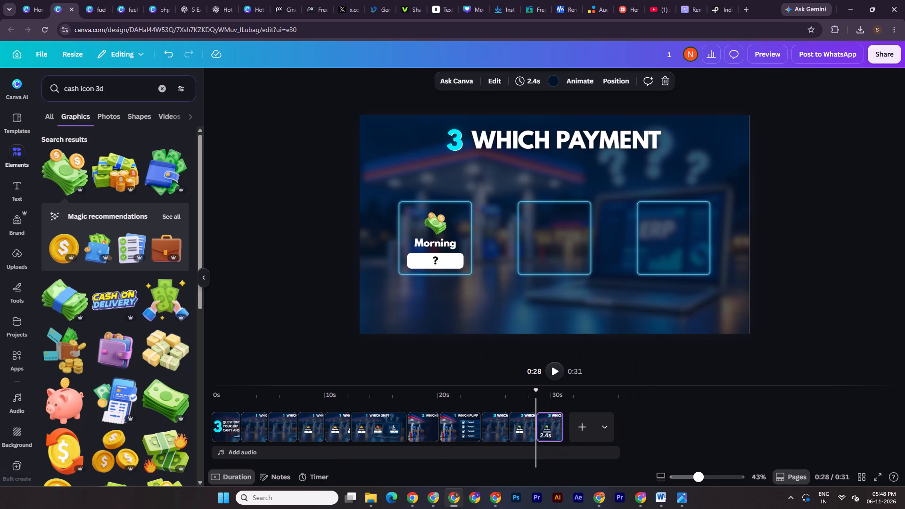
Remove all animations from the elements on the duplicated Which Payment page.
click(423, 230)
drag(289, 153, 677, 280)
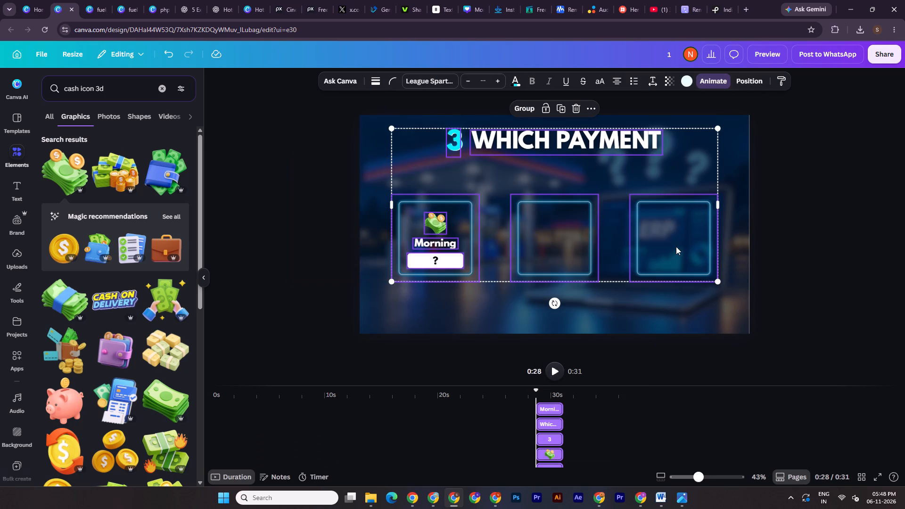
click(716, 81)
click(77, 105)
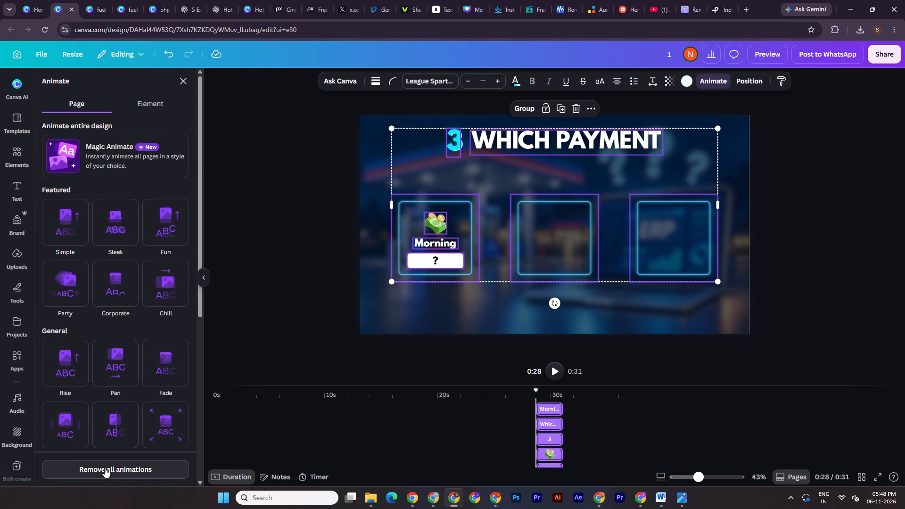
click(105, 468)
Paste the copied Evening icon, label and question-mark box into the middle frame of the duplicated page.
click(800, 257)
key(ctrl+v)
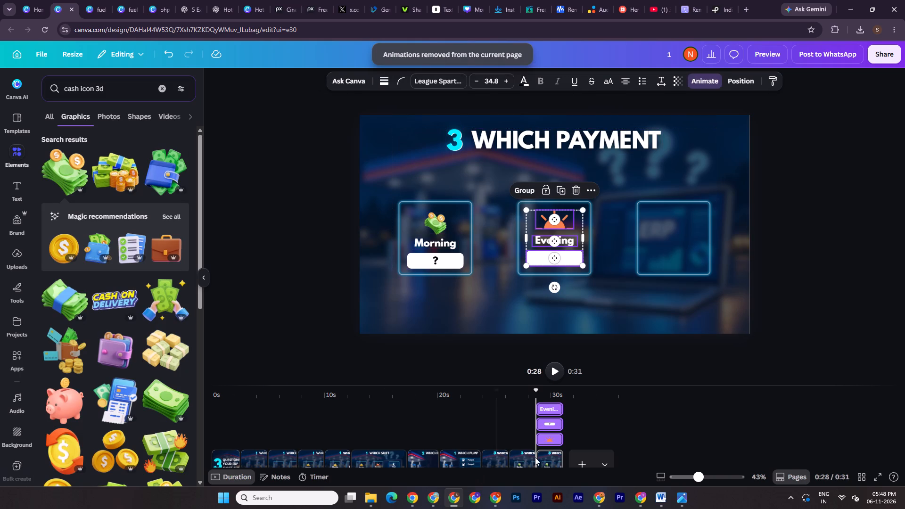
Change the Morning label to Cash on both Which Payment pages that show the banknotes graphic.
click(535, 457)
click(524, 419)
double_click(439, 243)
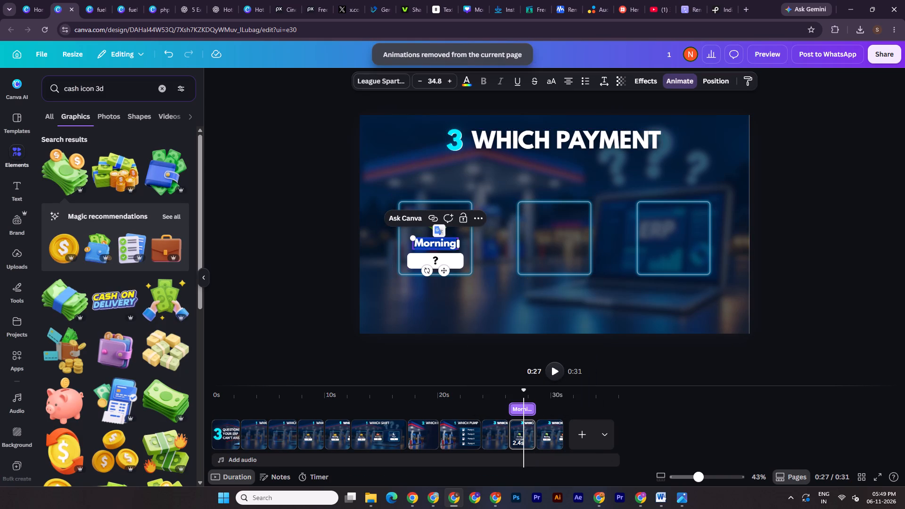
key(c)
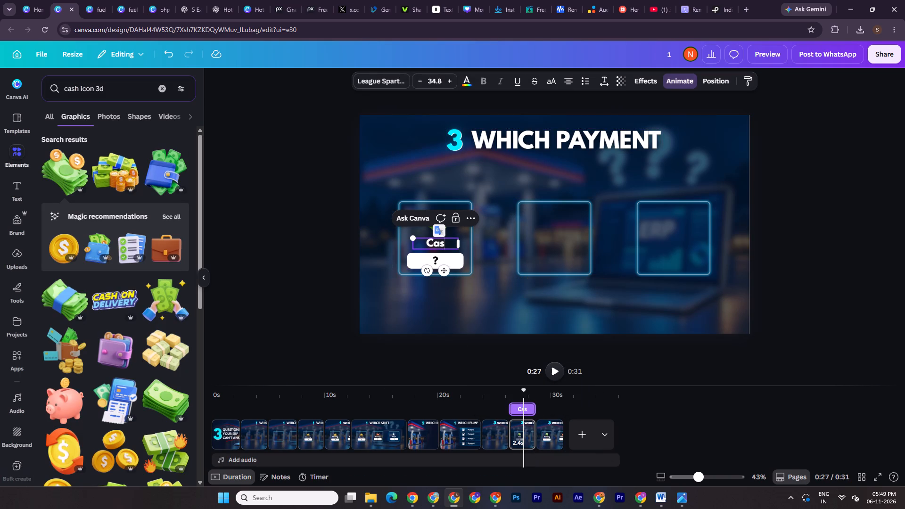
click(547, 439)
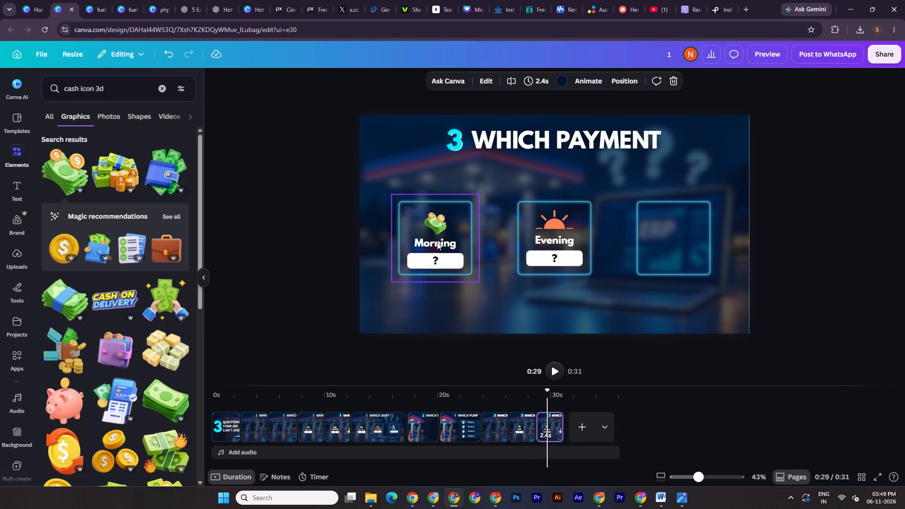
double_click(437, 242)
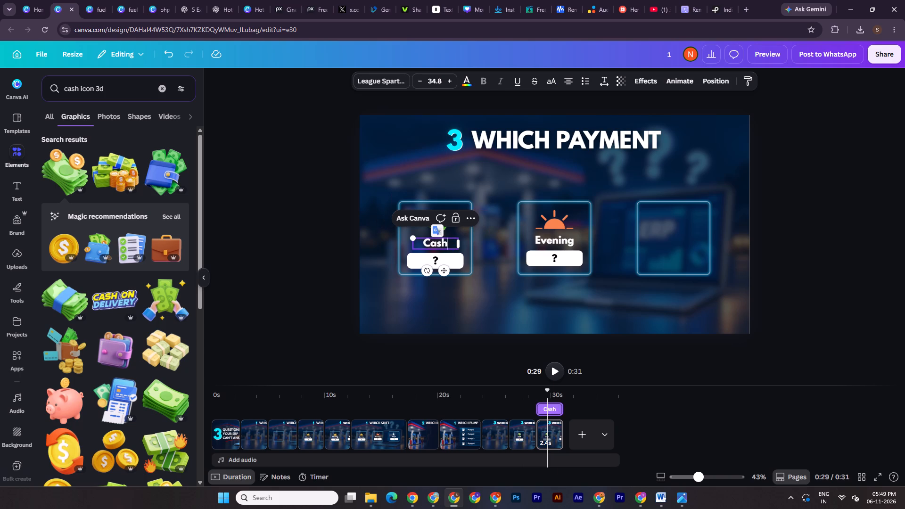
Change the Evening label in the middle frame to Card.
double_click(559, 245)
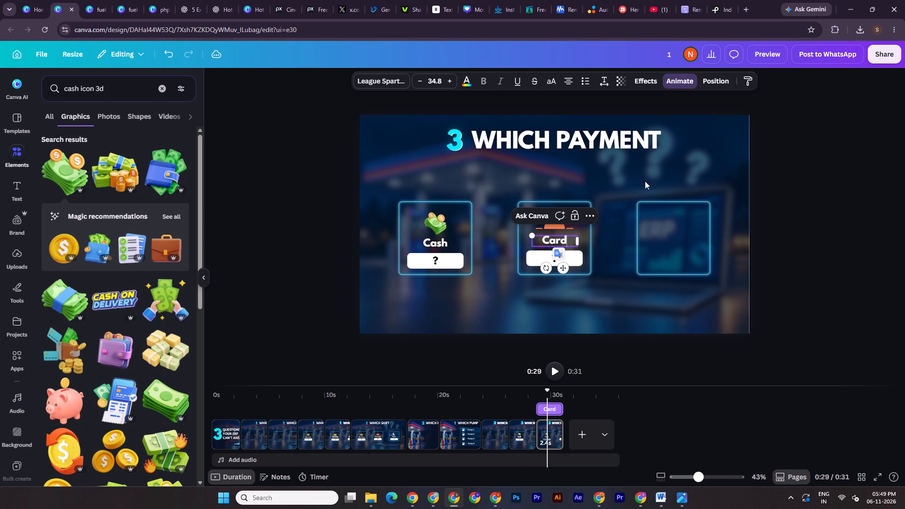
double_click(870, 130)
Search the graphics for "card payment icon 3d" and add the purple card with the white PAY phone.
drag(78, 88, 54, 89)
text(card)
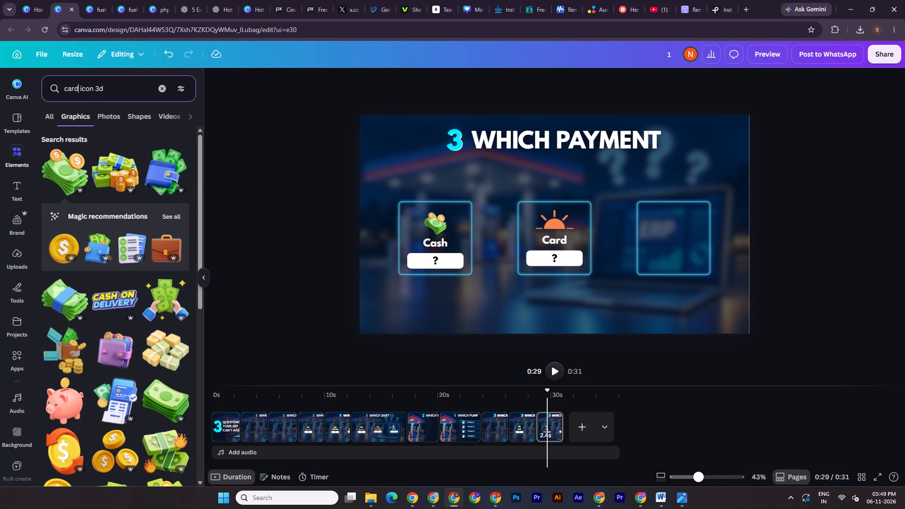
key(space)
text(payment)
key(Return)
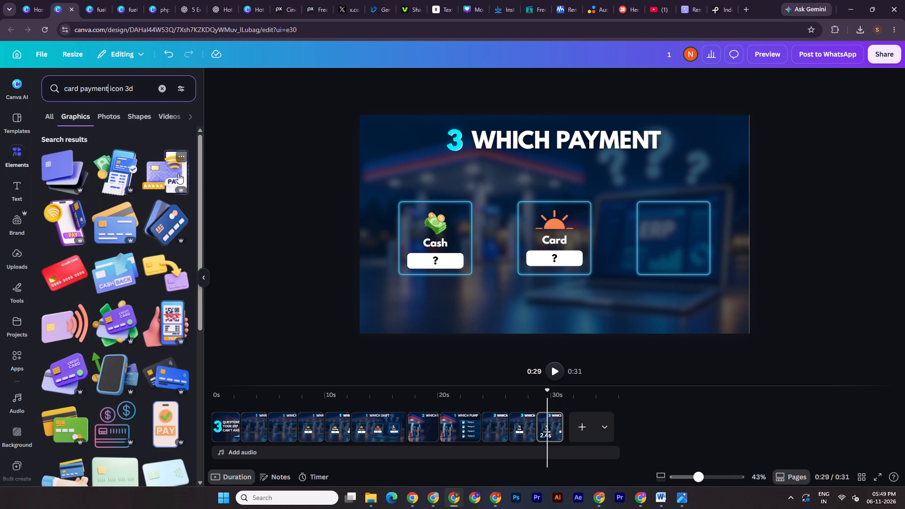
click(166, 179)
Shrink the card payment graphic to about 114 × 109 px and replace the orange sun above the Card label with it.
alt+drag(647, 138, 576, 169)
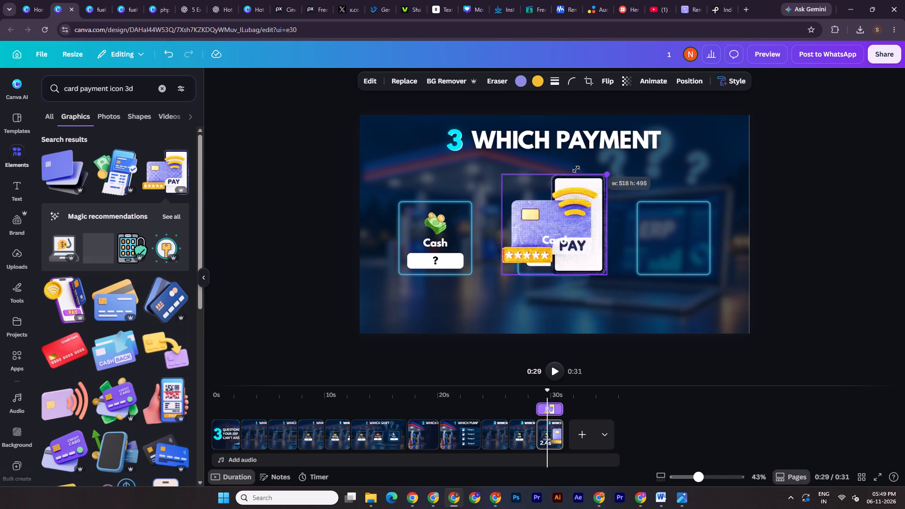
alt+drag(576, 169, 549, 191)
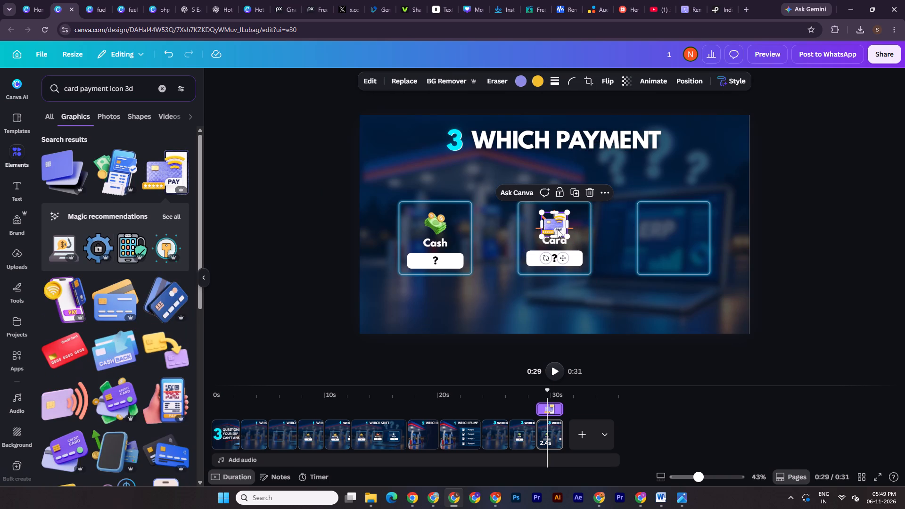
drag(543, 237, 547, 235)
shift+click(551, 226)
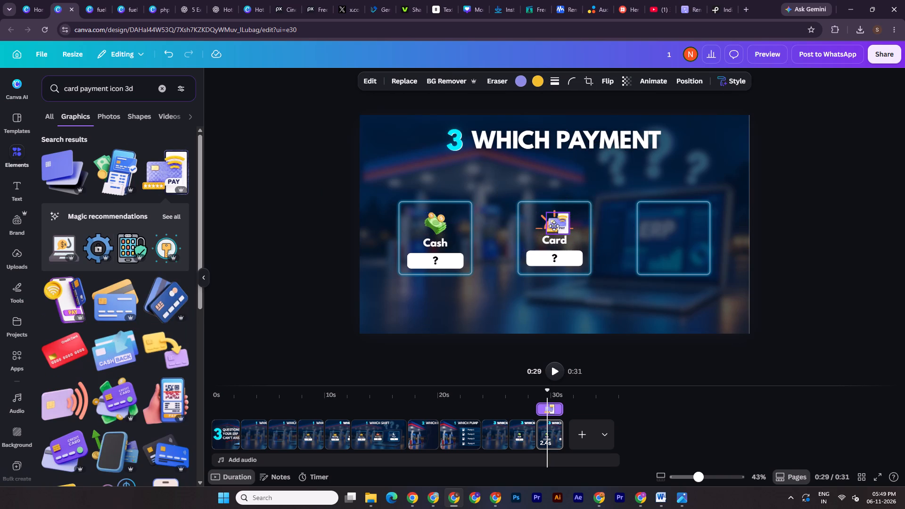
key(ctrl+x)
click(554, 225)
key(Delete)
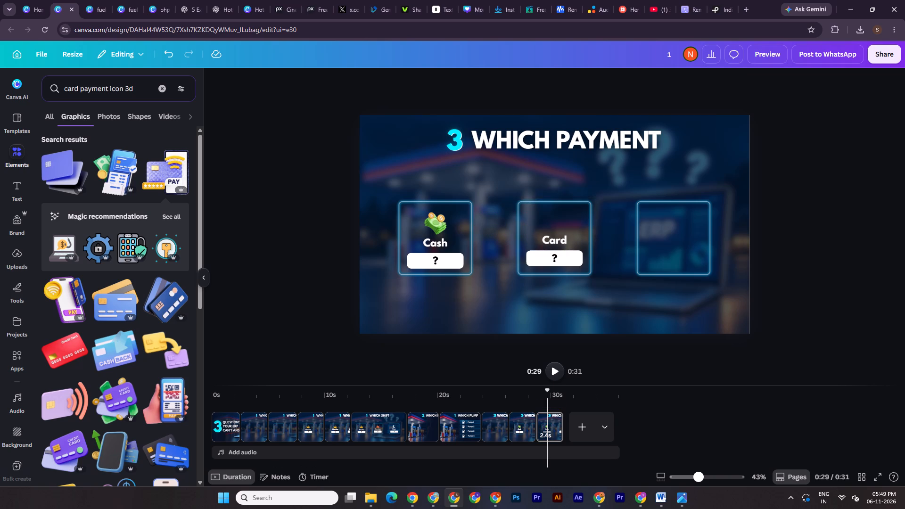
key(ctrl+v)
Centre the card payment graphic horizontally on the page and nudge it up from the Card label.
click(702, 79)
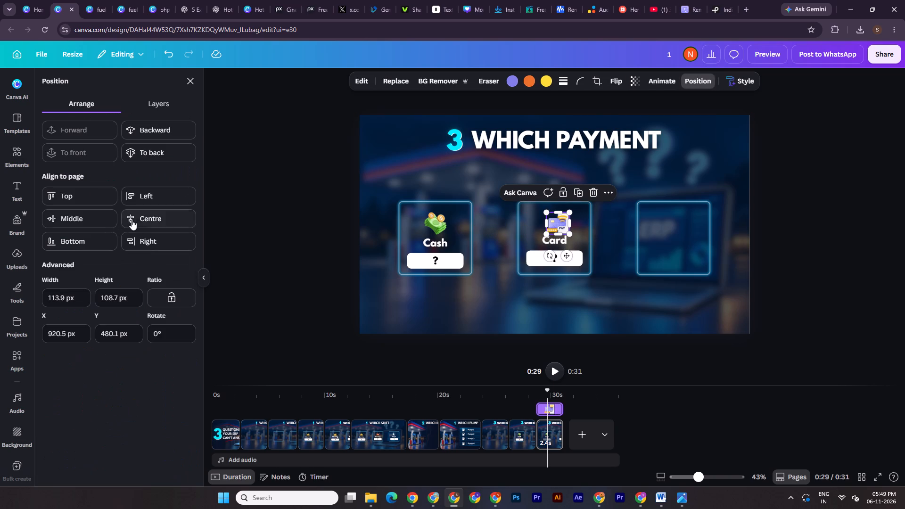
click(132, 220)
double_click(839, 196)
shift+click(550, 225)
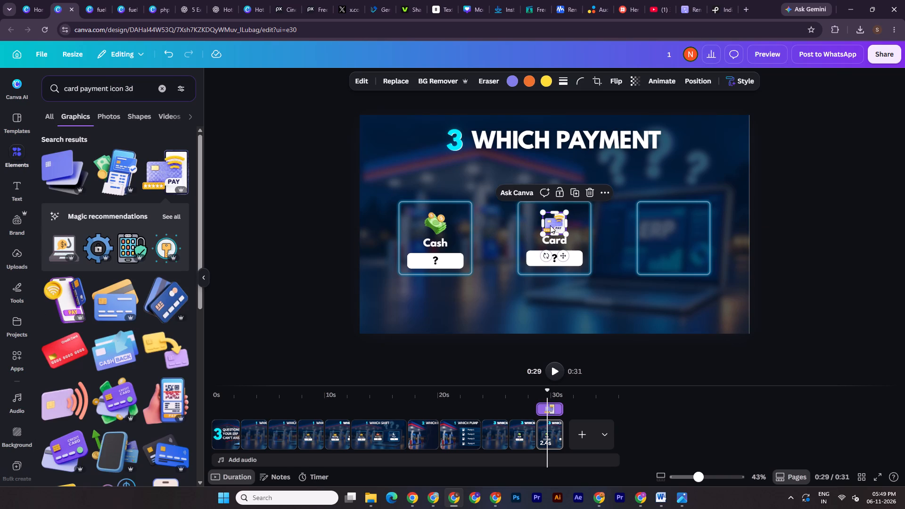
key(shift+Up)
Give the card payment graphic above the Card label a Rise animation that plays on enter.
click(661, 78)
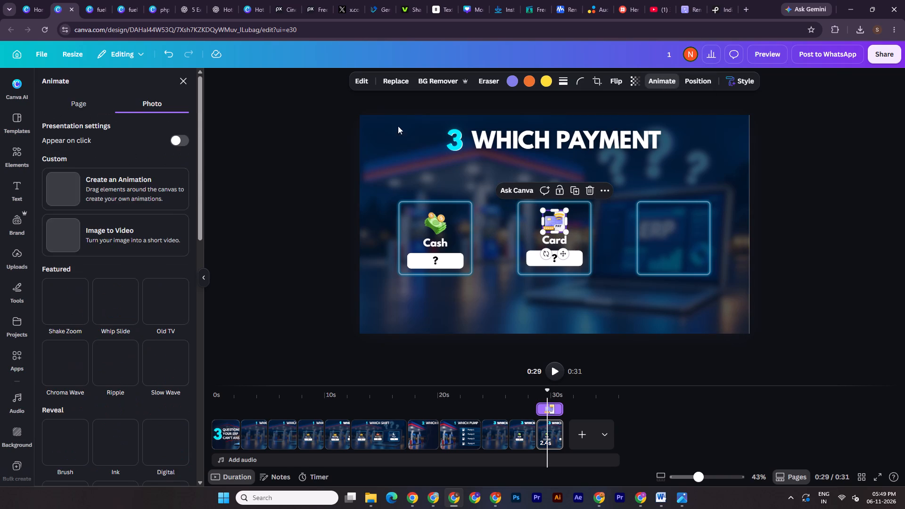
scroll(104, 377, down, 5)
click(66, 361)
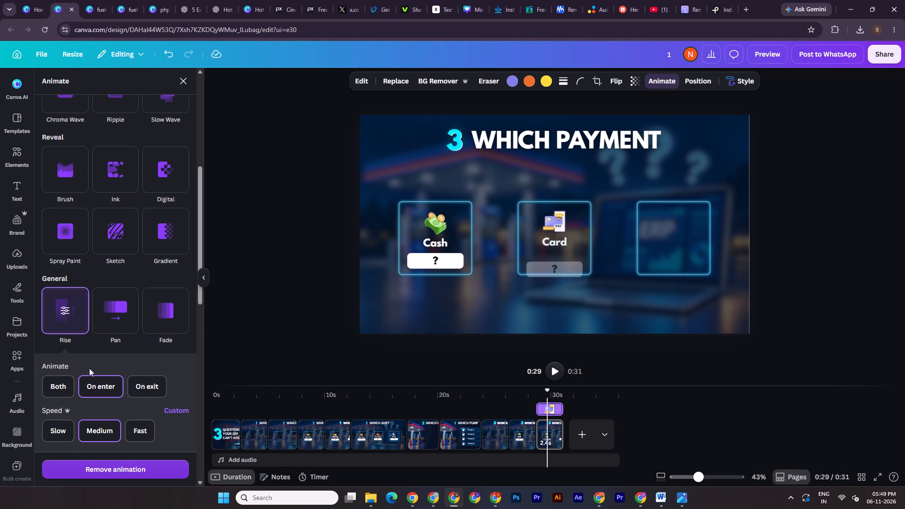
click(98, 387)
double_click(813, 203)
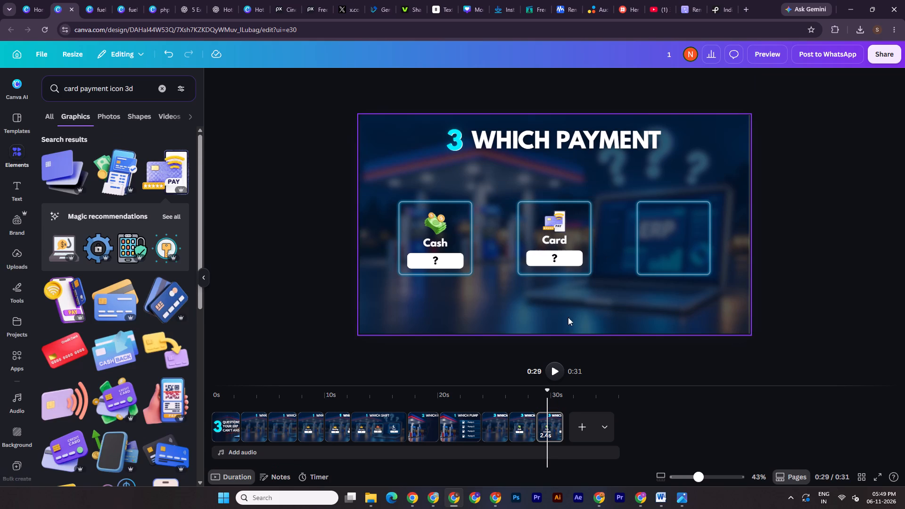
Duplicate the last Which Payment page and remove all animations from the copy.
right_click(543, 428)
click(601, 241)
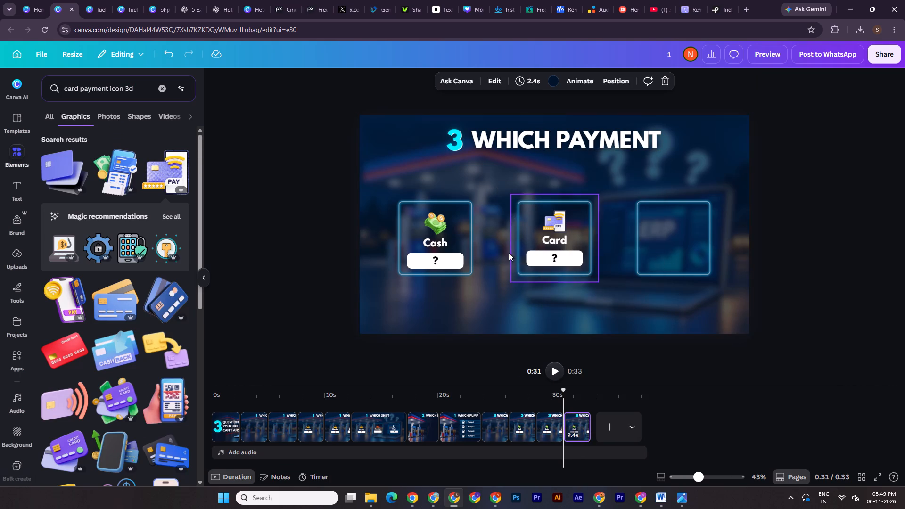
drag(817, 123, 333, 308)
click(720, 82)
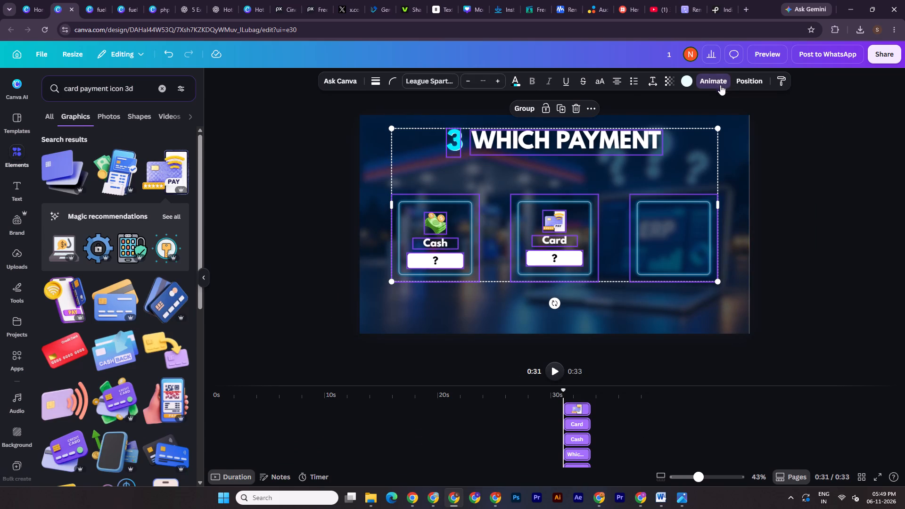
click(85, 90)
click(74, 100)
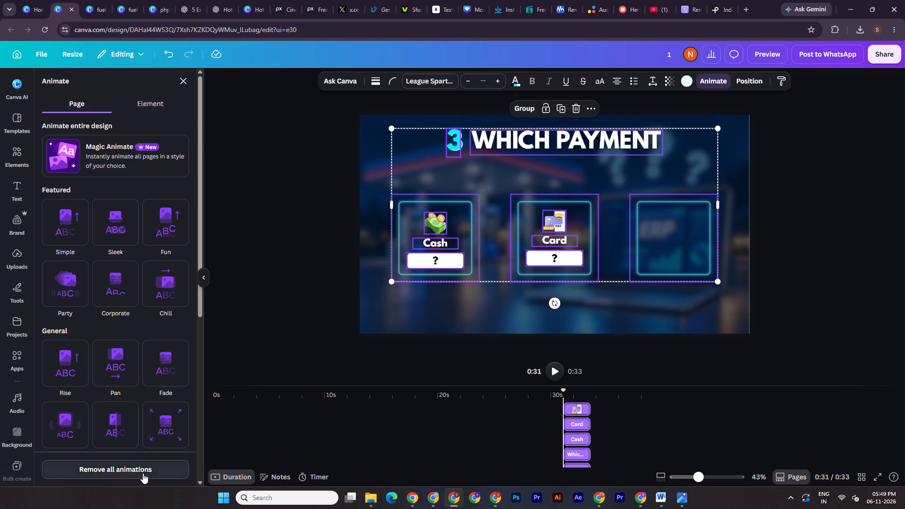
click(142, 468)
triple_click(862, 228)
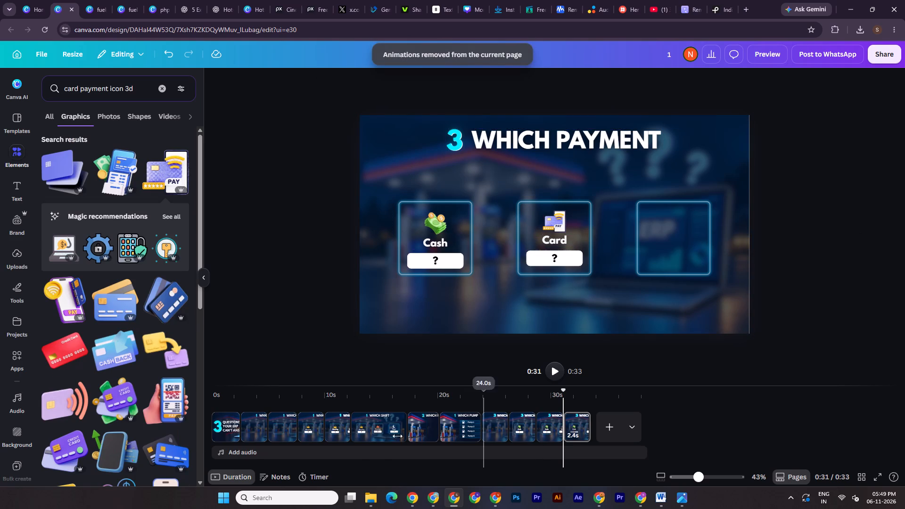
Copy the Night label and its question-mark box from the Which Shift page into the empty third frame of the new Which Payment page.
click(364, 435)
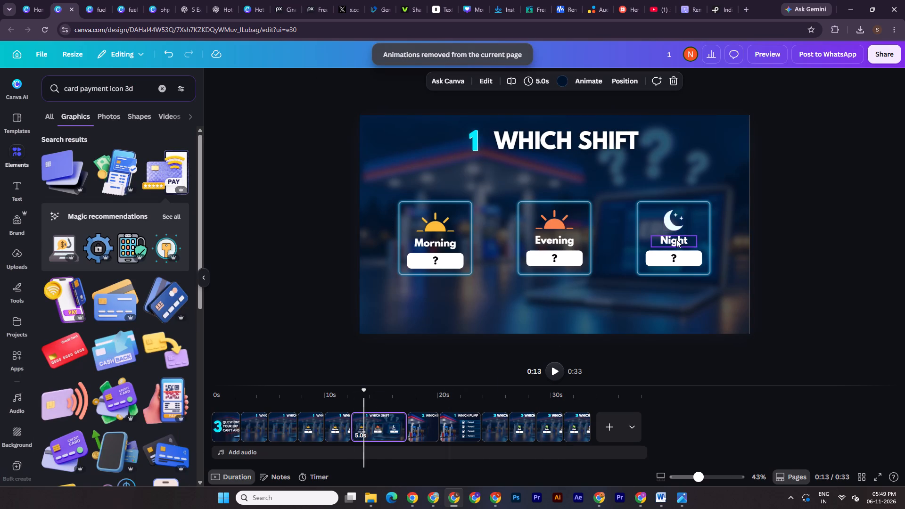
click(676, 239)
shift+click(681, 256)
key(ctrl+c)
click(578, 457)
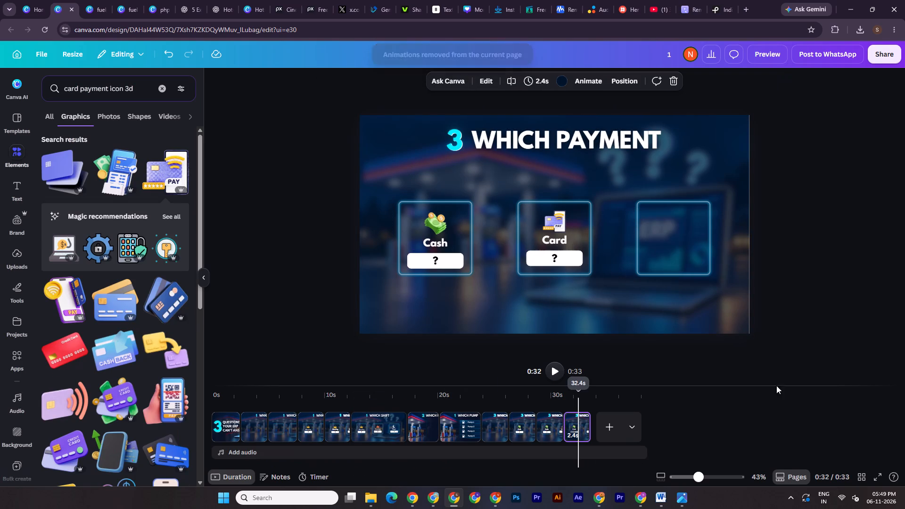
key(ctrl+v)
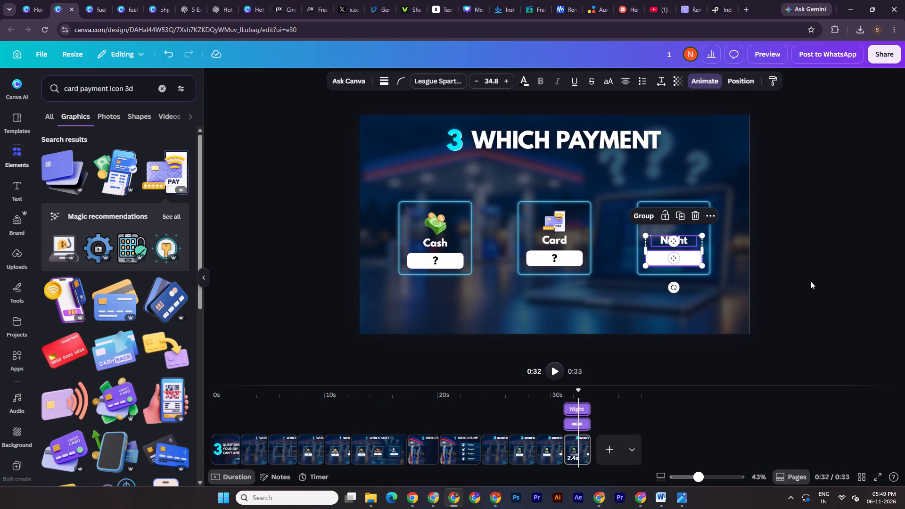
double_click(813, 274)
Change the Night label in the third frame to Fleet.
double_click(672, 240)
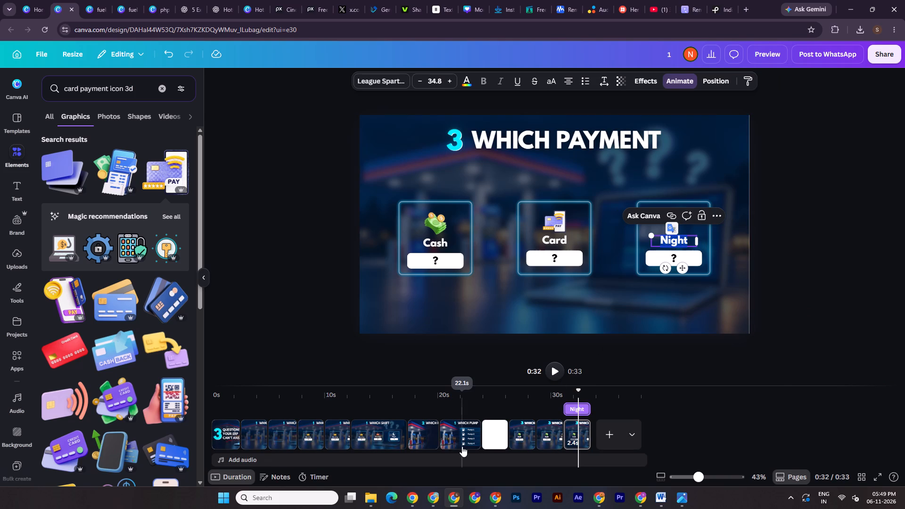
key(d)
key(BackSpace)
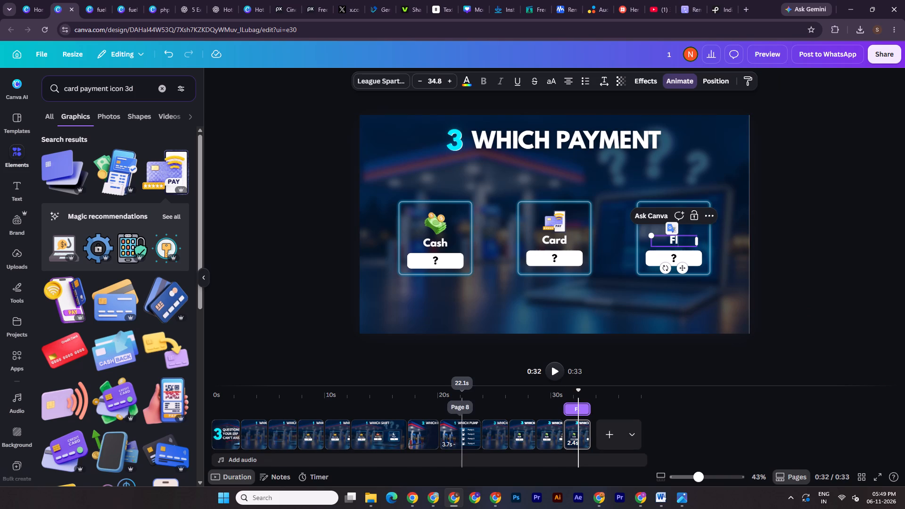
double_click(856, 231)
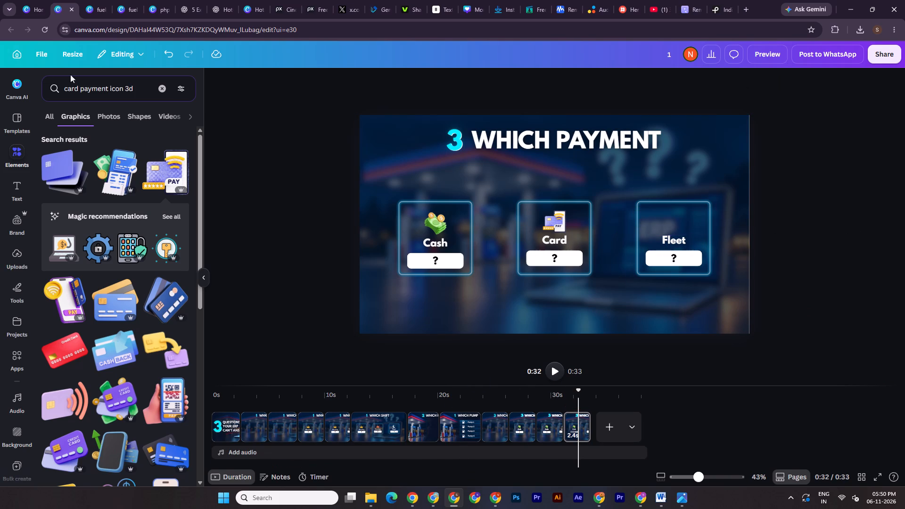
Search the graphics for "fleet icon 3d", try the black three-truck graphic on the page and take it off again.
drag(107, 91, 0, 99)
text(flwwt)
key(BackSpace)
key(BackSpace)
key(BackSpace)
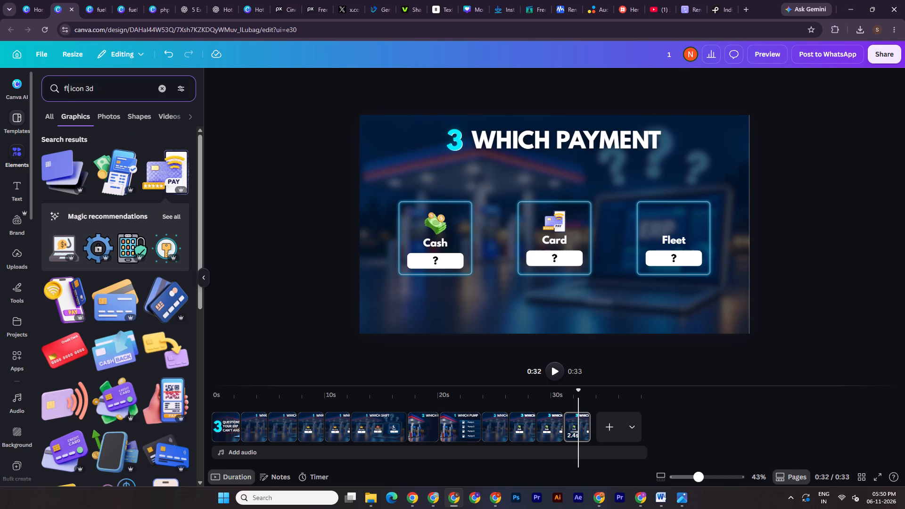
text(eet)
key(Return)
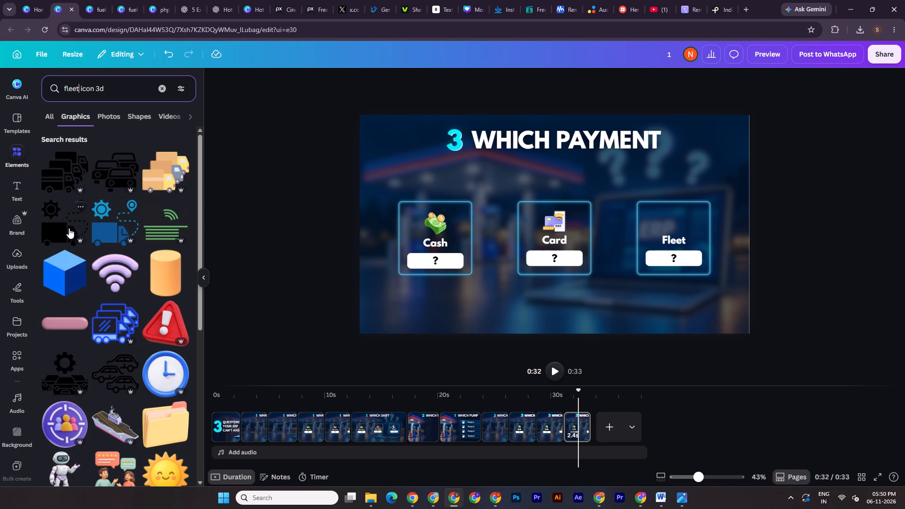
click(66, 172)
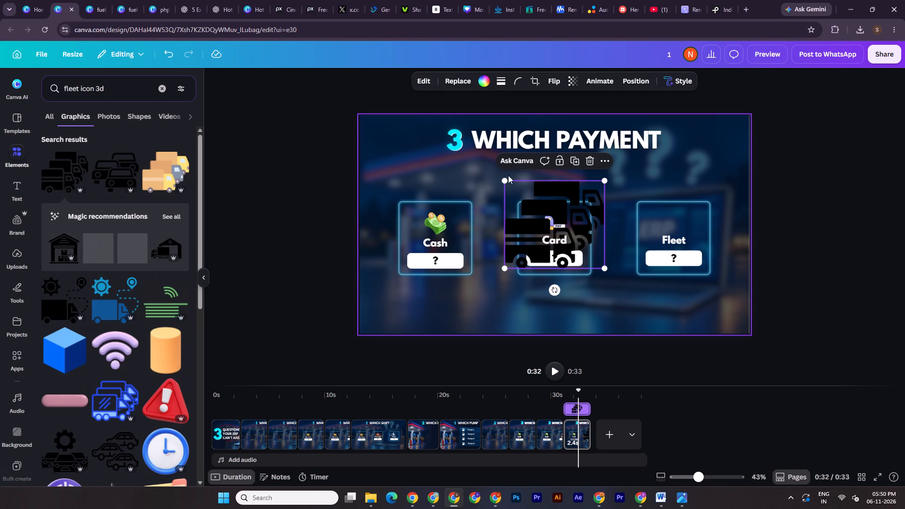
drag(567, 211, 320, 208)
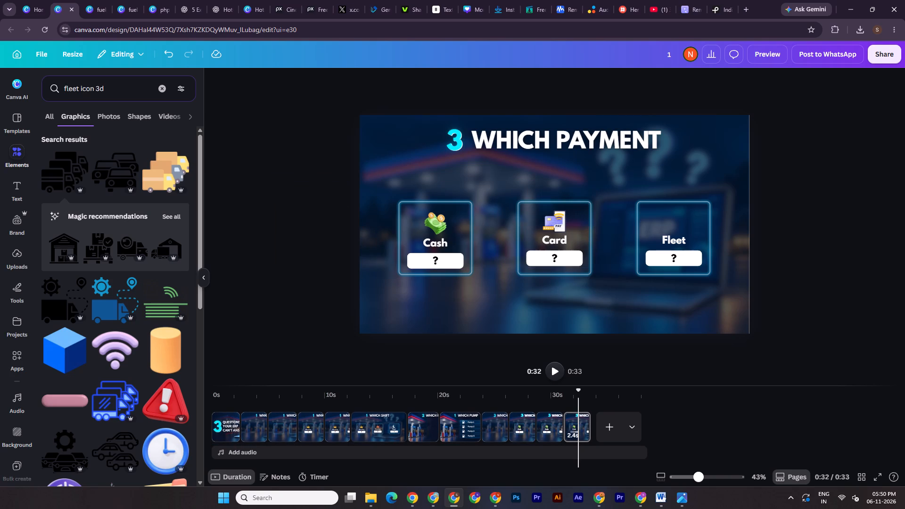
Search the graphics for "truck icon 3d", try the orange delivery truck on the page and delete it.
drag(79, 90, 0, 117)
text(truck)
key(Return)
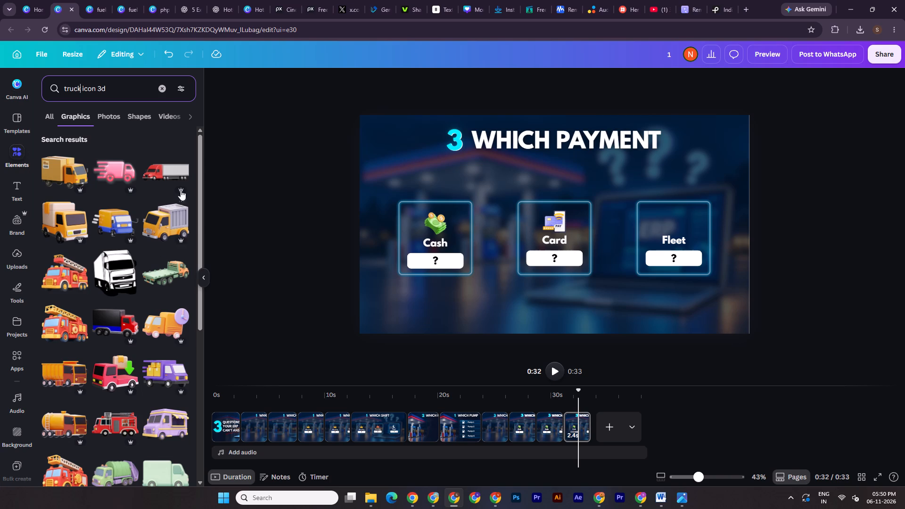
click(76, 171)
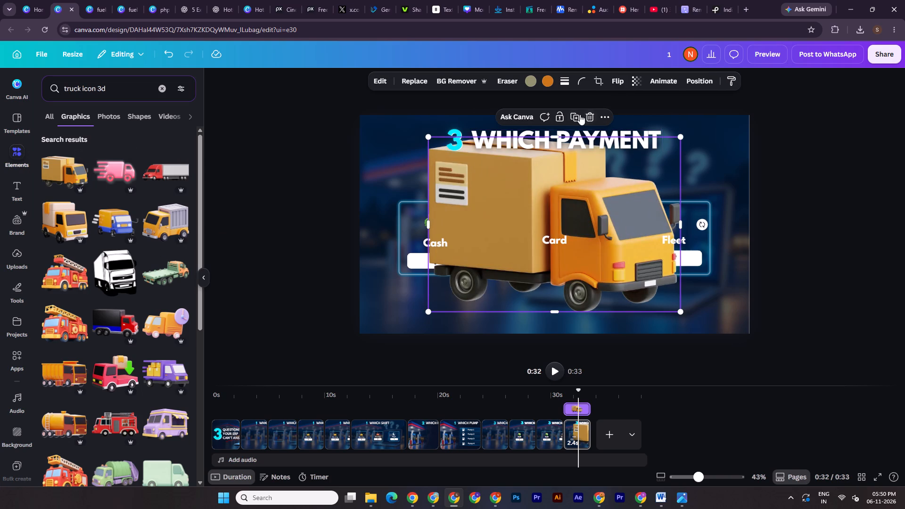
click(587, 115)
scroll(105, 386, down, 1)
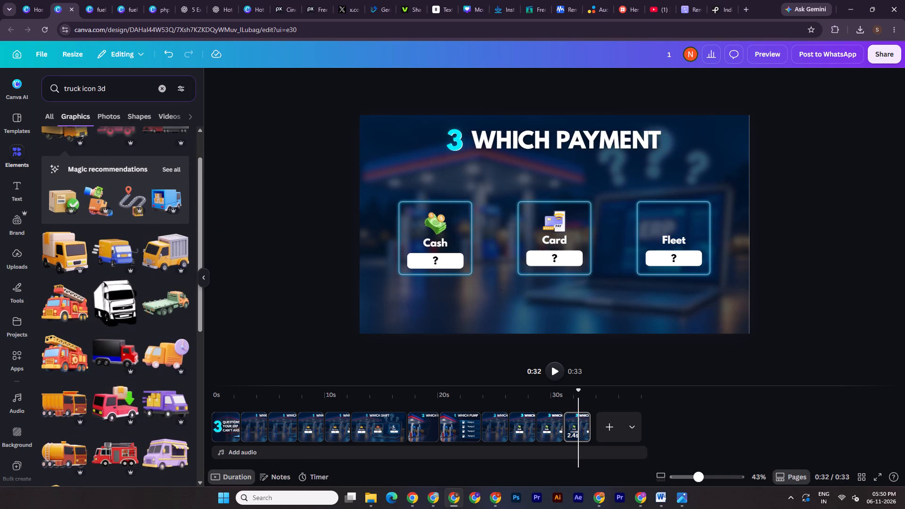
Search the graphics for "fleet icon 3d", add the black three-truck graphic and recolour it white.
drag(79, 92, 40, 94)
text(fleet)
key(Return)
click(43, 183)
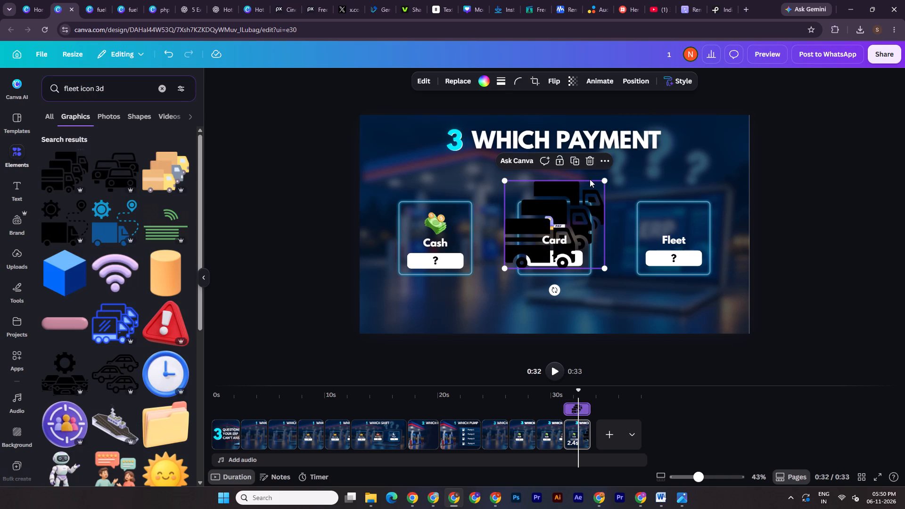
click(488, 84)
click(127, 149)
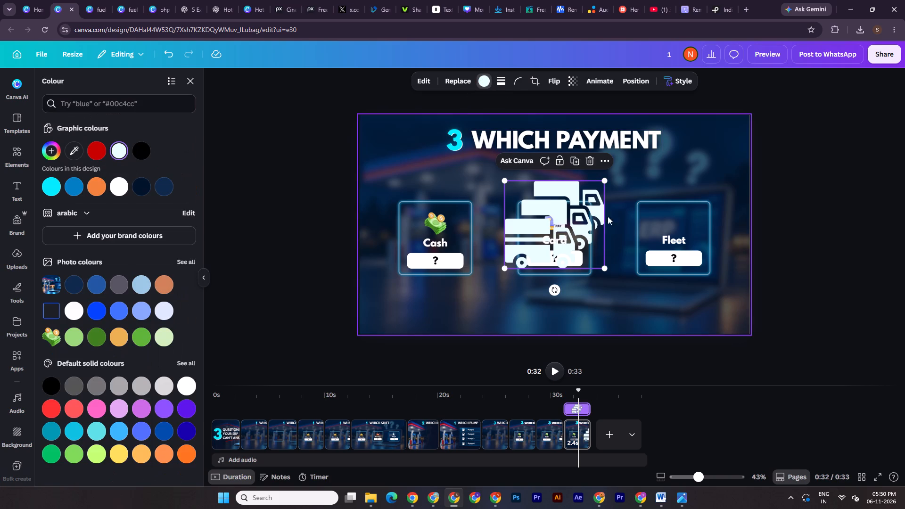
Shrink the white truck graphic to about 127 × 112 px and place it centred above the Fleet label.
drag(603, 183, 553, 198)
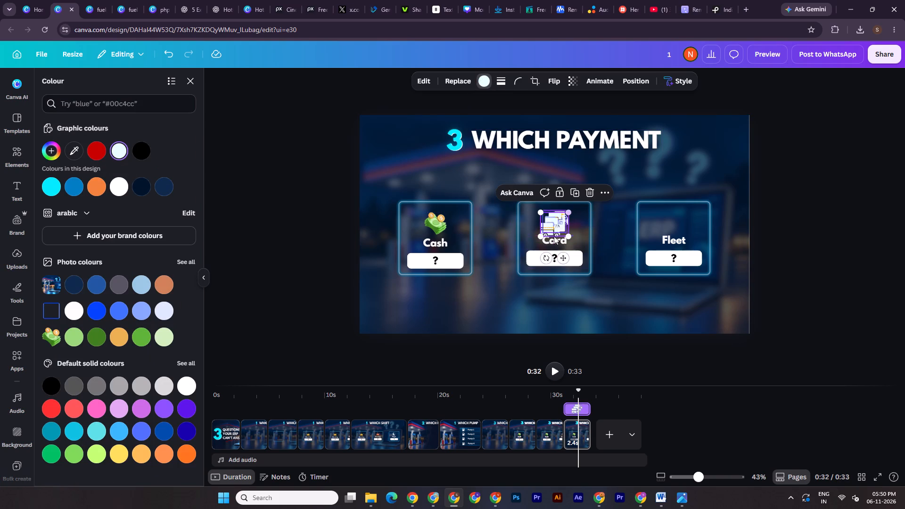
click(559, 230)
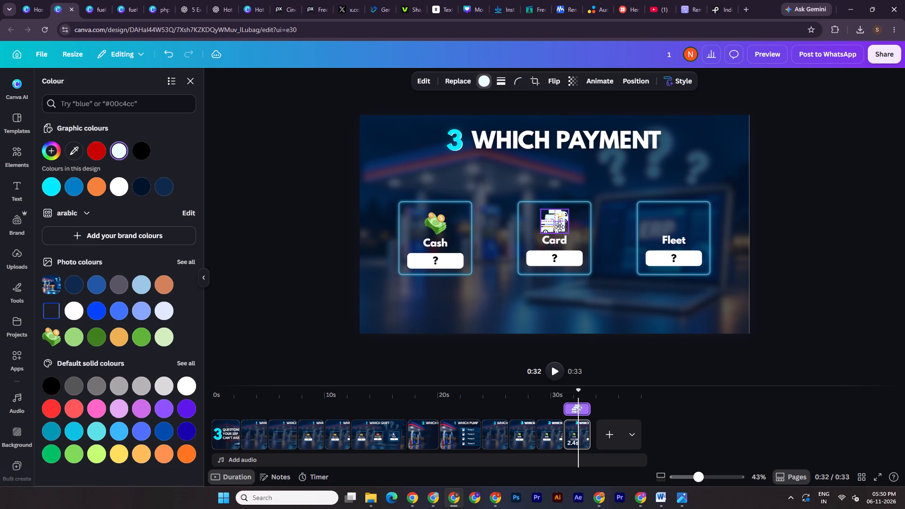
click(542, 234)
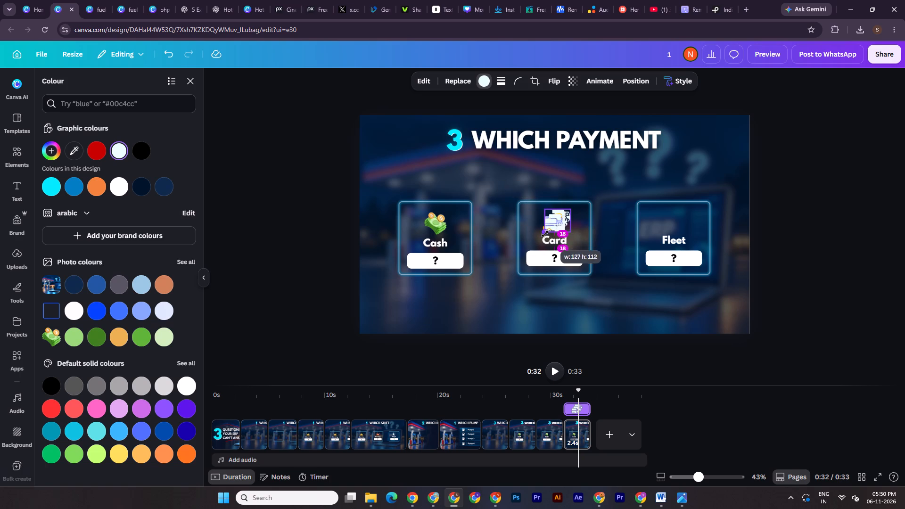
shift+drag(559, 228, 676, 235)
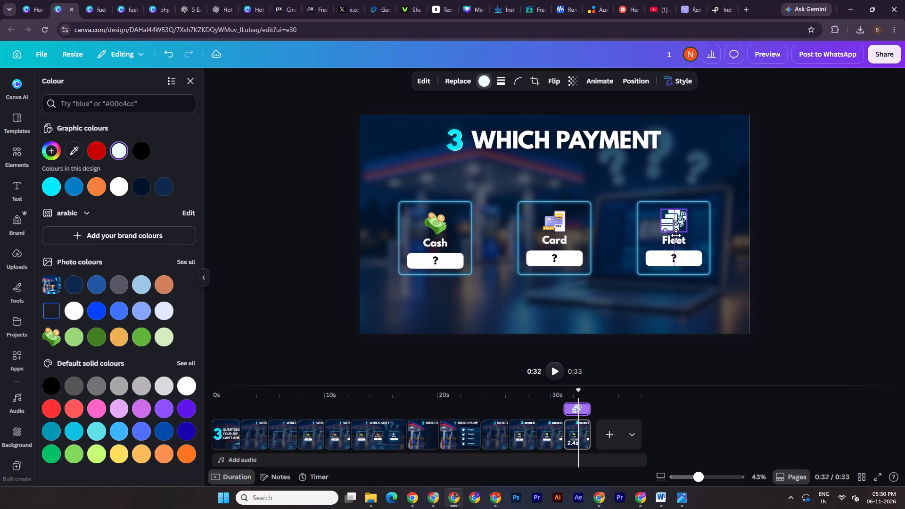
shift+drag(676, 235, 675, 235)
double_click(796, 230)
Give the white truck graphic a Rise animation that plays on enter.
click(660, 220)
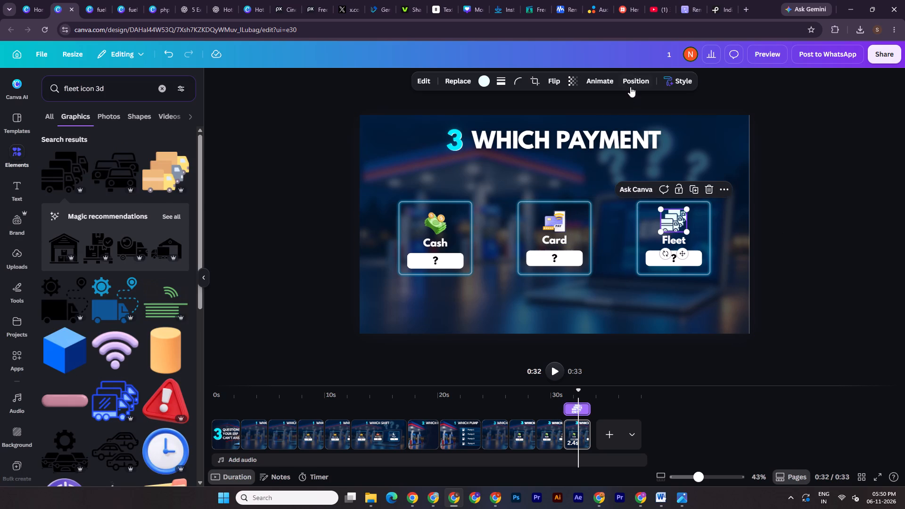
click(630, 87)
click(606, 79)
click(65, 266)
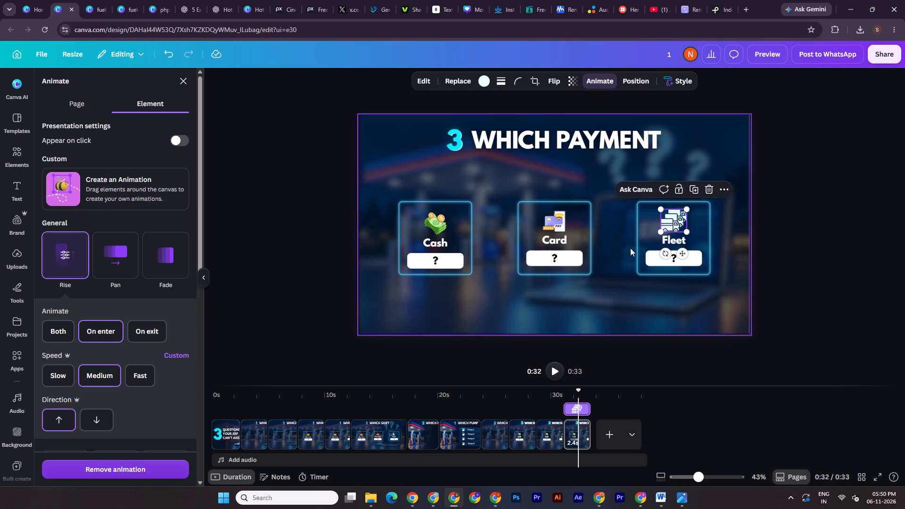
click(100, 331)
double_click(885, 255)
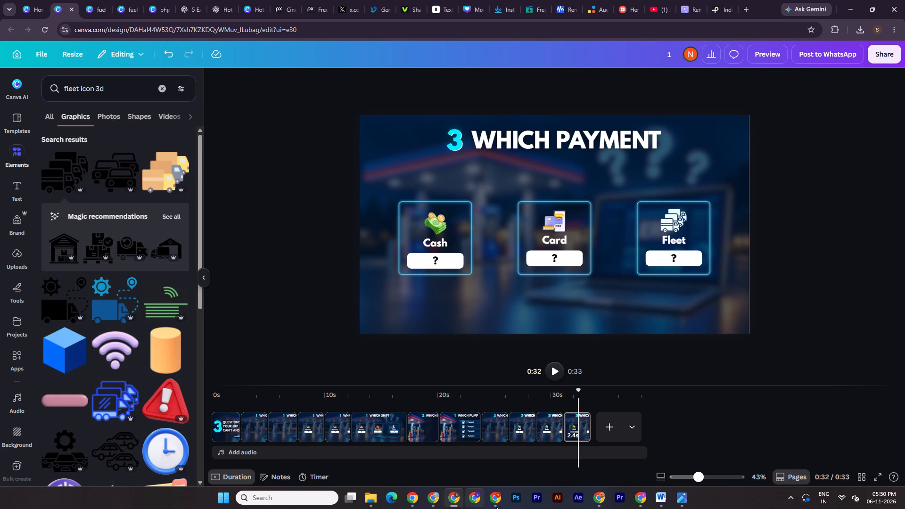
click(680, 497)
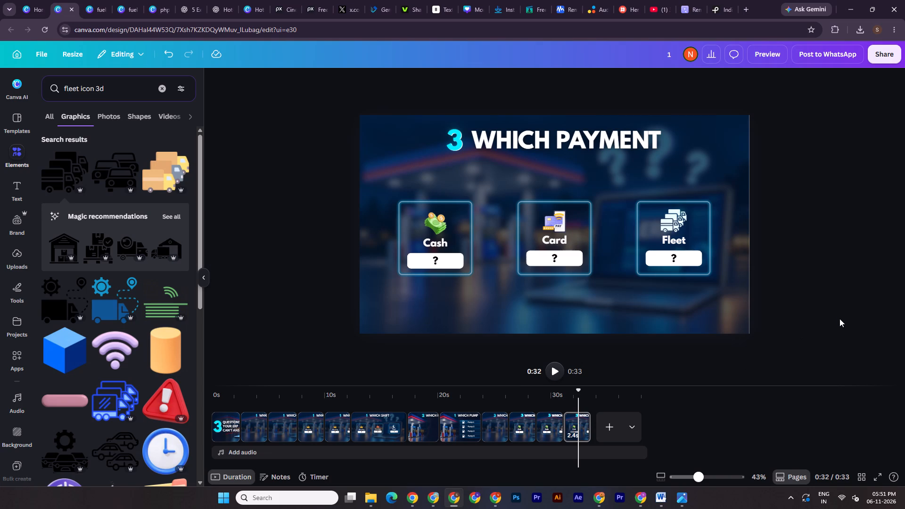
double_click(839, 319)
click(606, 430)
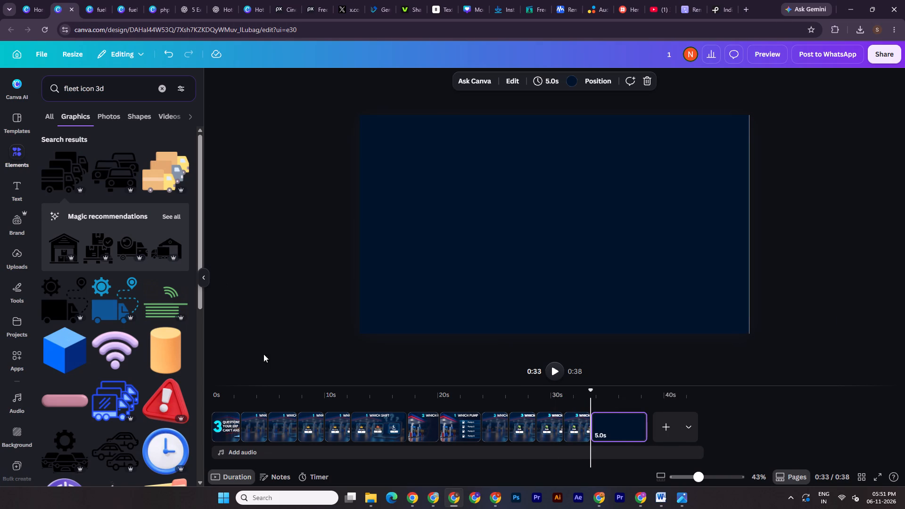
In File Explorer, open the reel 1 folder inside the week 1 linkedin folder.
click(377, 498)
click(446, 457)
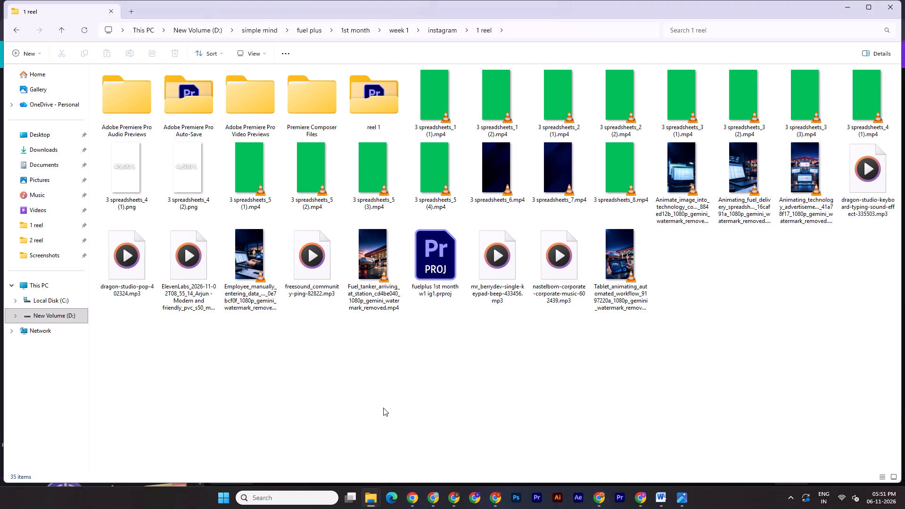
click(10, 34)
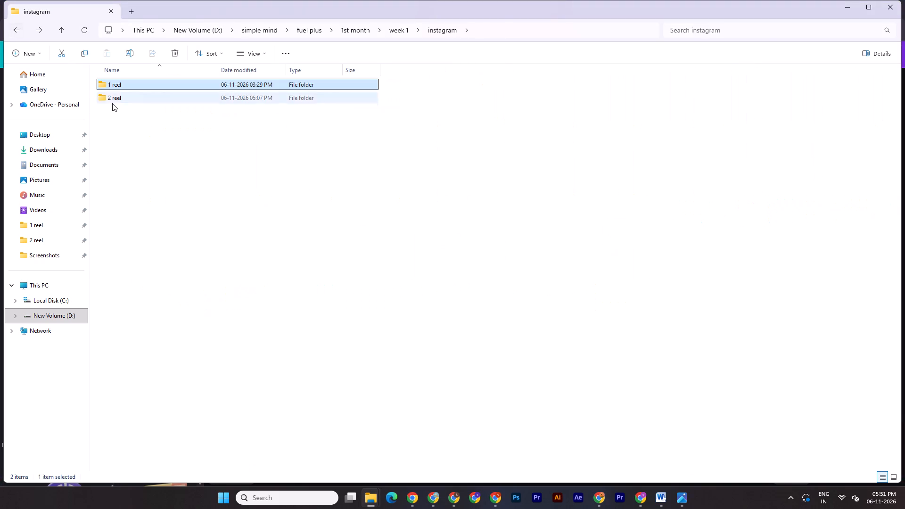
click(13, 29)
double_click(134, 95)
double_click(135, 83)
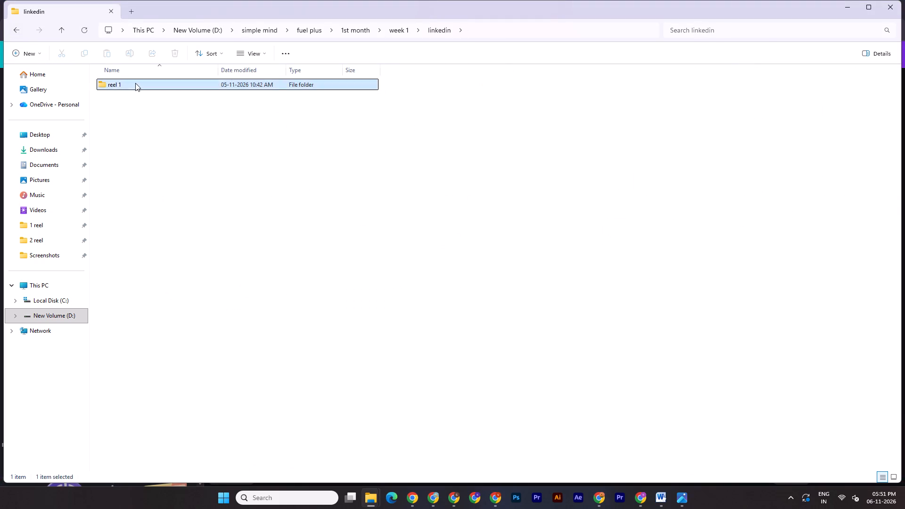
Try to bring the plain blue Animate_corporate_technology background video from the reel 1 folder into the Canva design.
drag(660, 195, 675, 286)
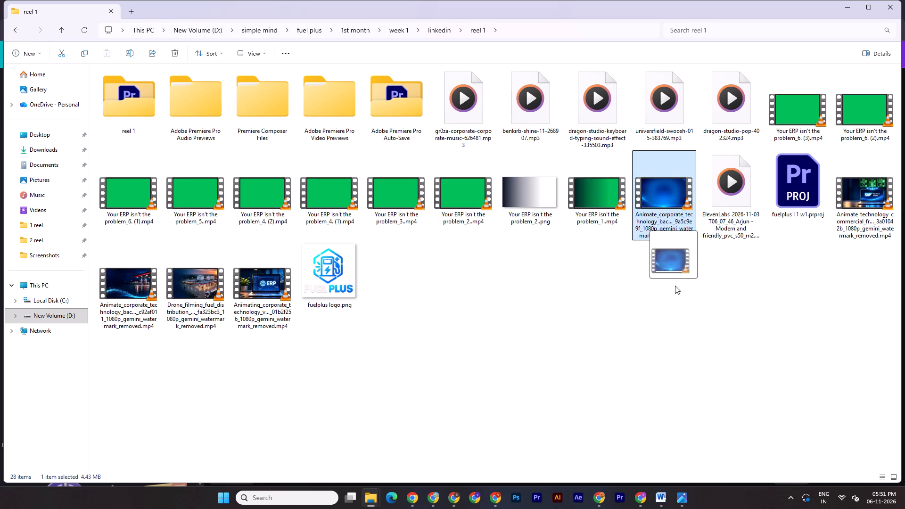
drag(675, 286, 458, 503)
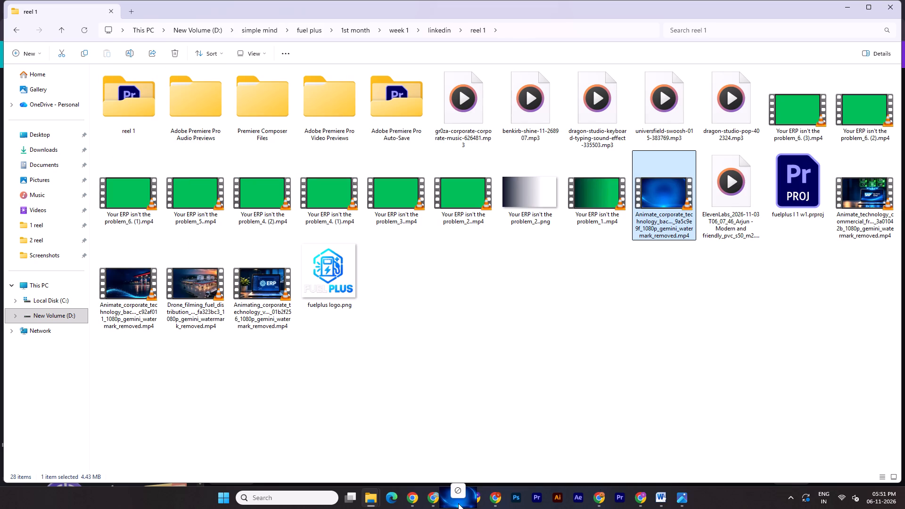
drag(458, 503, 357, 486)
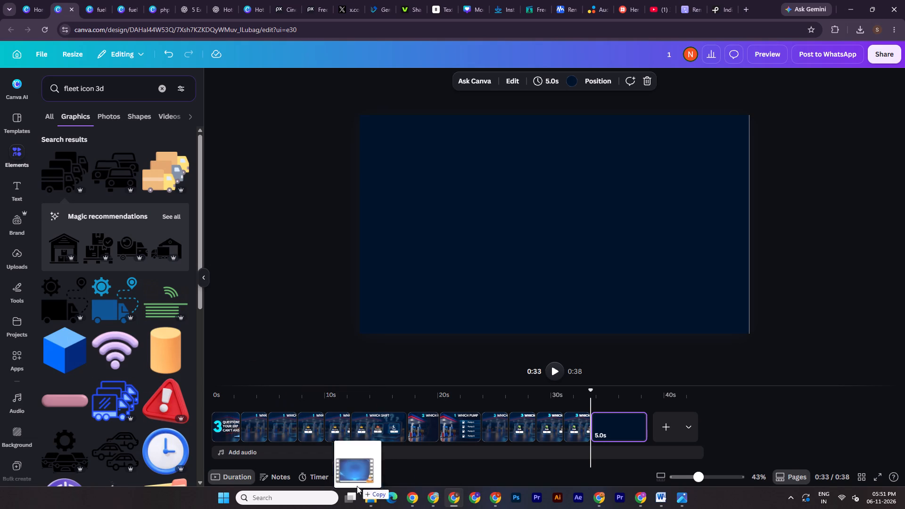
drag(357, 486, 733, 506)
Open the Canva project folder holding the Fuel Plus media and upload the plain blue Animate_corporate_technology video from reel 1.
scroll(0, 382, down, 13)
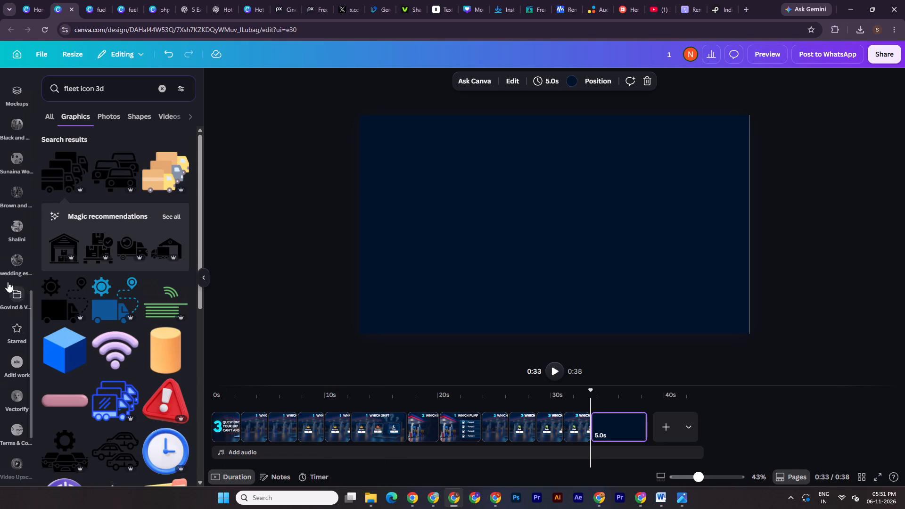
click(13, 228)
click(372, 500)
click(266, 448)
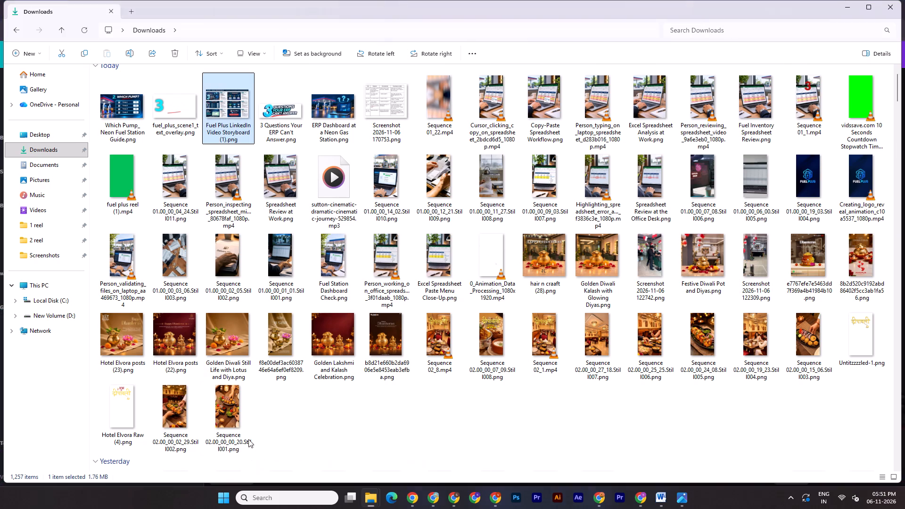
click(368, 498)
click(483, 464)
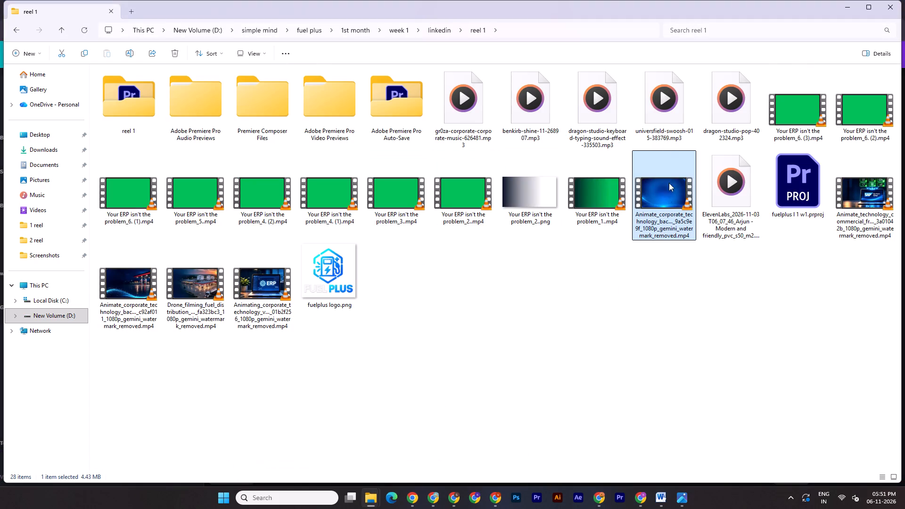
drag(666, 195, 378, 467)
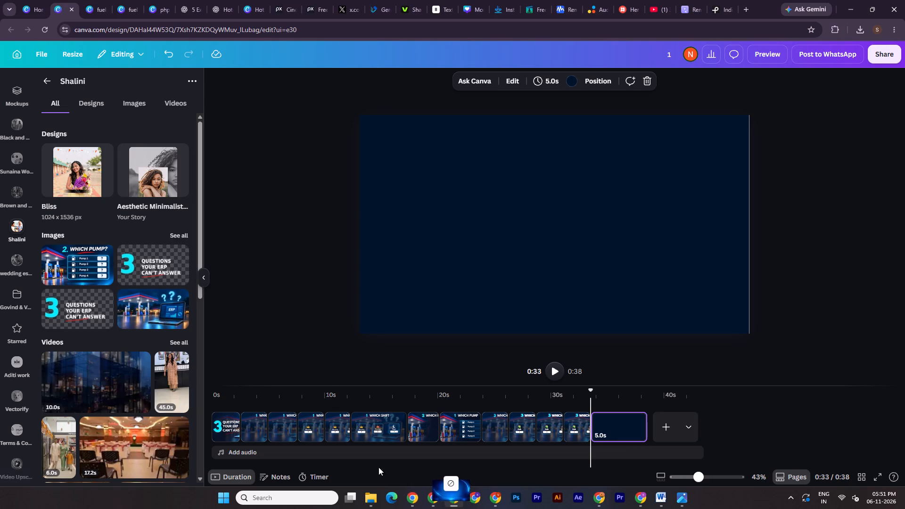
drag(378, 467, 123, 368)
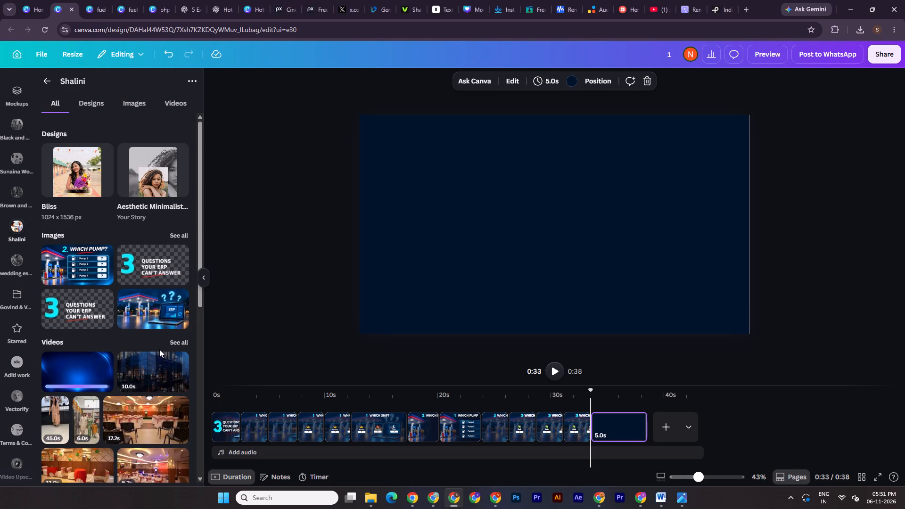
Add the uploaded blue background video to the blank page, make it fill the page and mute its audio.
click(308, 300)
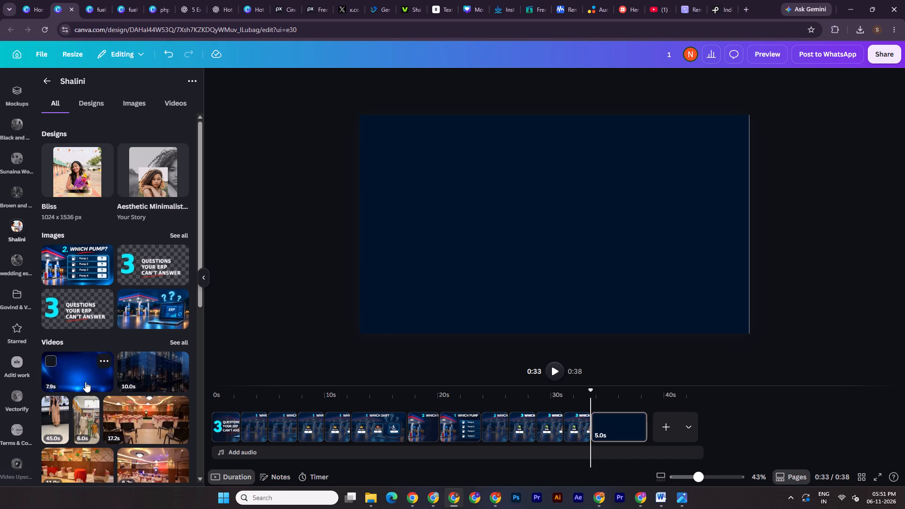
click(85, 382)
alt+drag(711, 138, 755, 123)
click(547, 74)
click(501, 110)
click(498, 108)
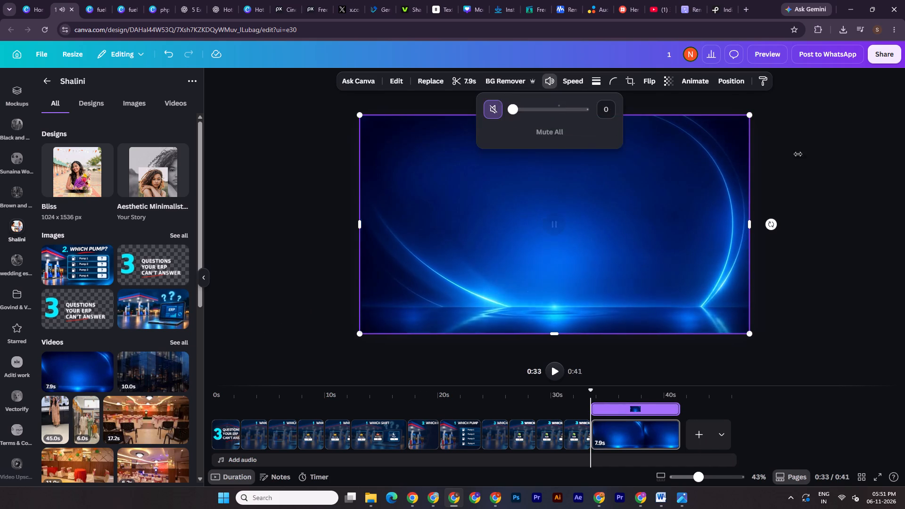
double_click(863, 145)
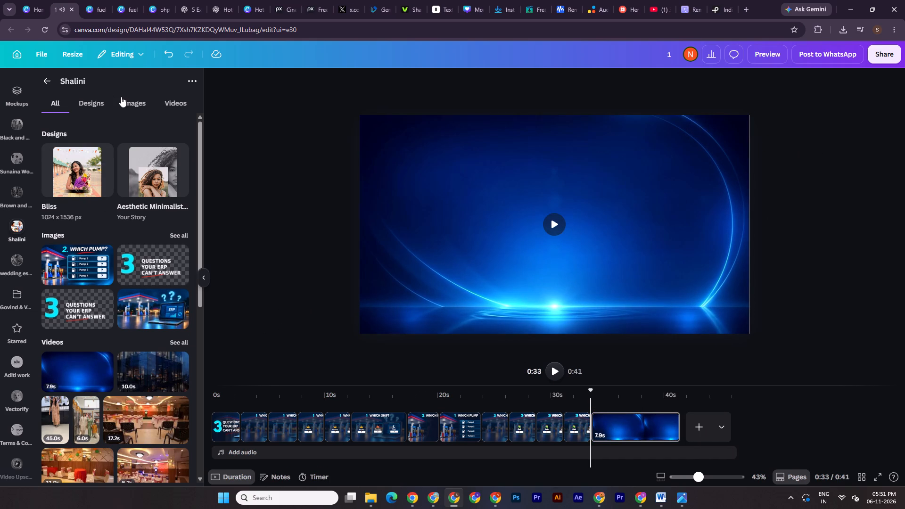
Add the transparent Fuel Plus logo image from the folder's images to the closing page.
click(123, 98)
scroll(152, 371, down, 8)
scroll(128, 408, down, 5)
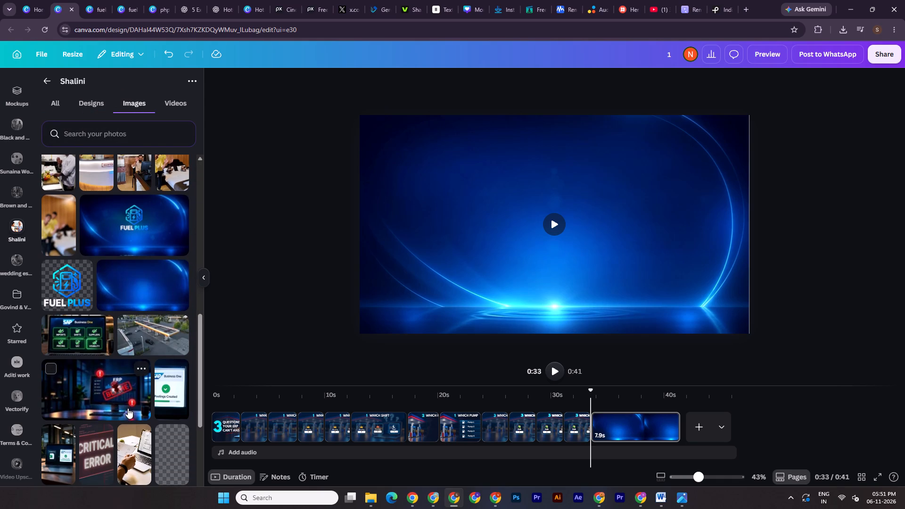
click(81, 289)
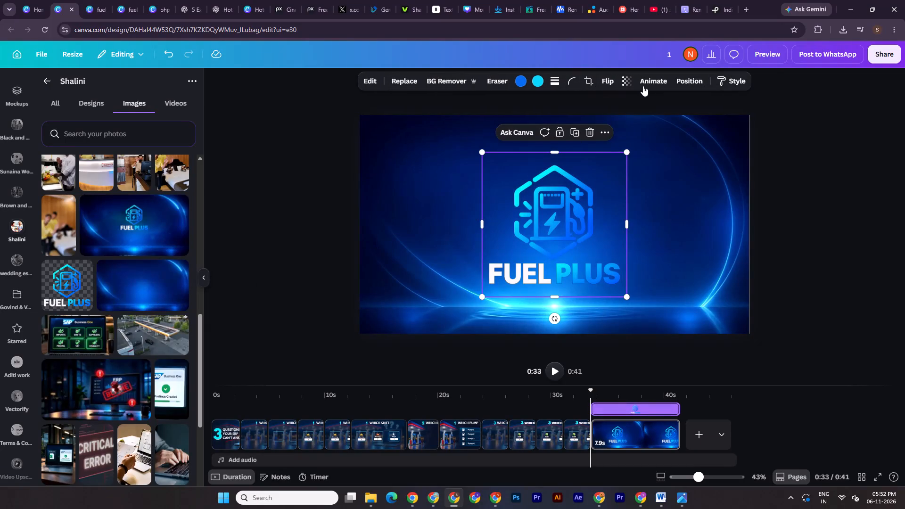
Give the Fuel Plus logo a Succession animation that plays on enter at medium speed, with a lower intensity.
click(661, 83)
scroll(121, 335, down, 2)
scroll(41, 436, down, 1)
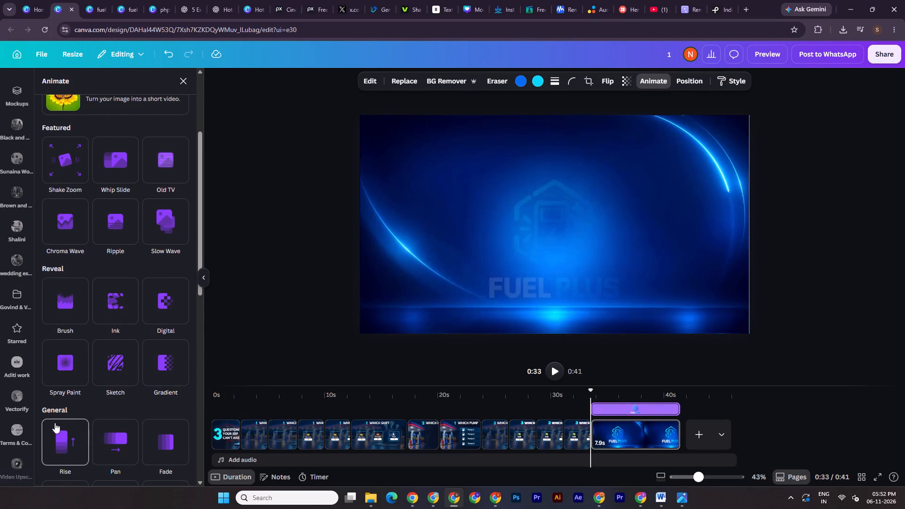
scroll(62, 428, down, 4)
click(72, 395)
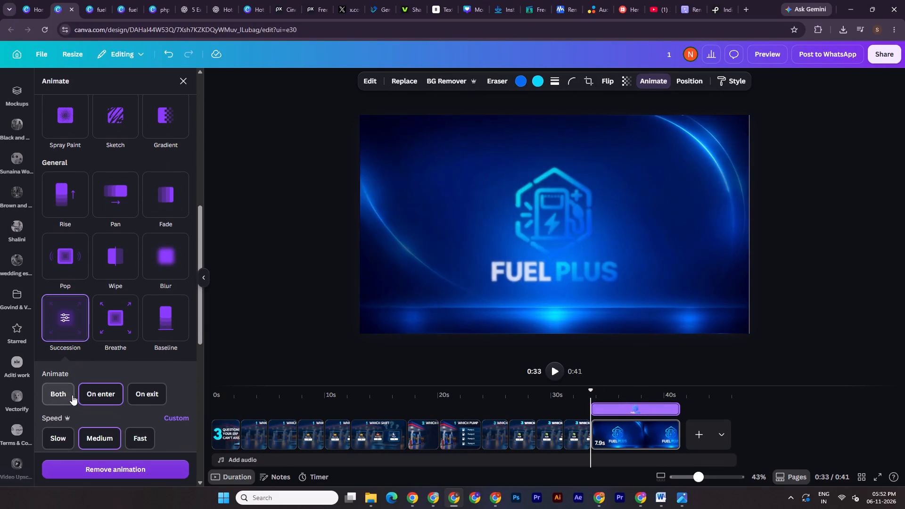
click(84, 397)
scroll(126, 397, down, 2)
drag(116, 382, 107, 382)
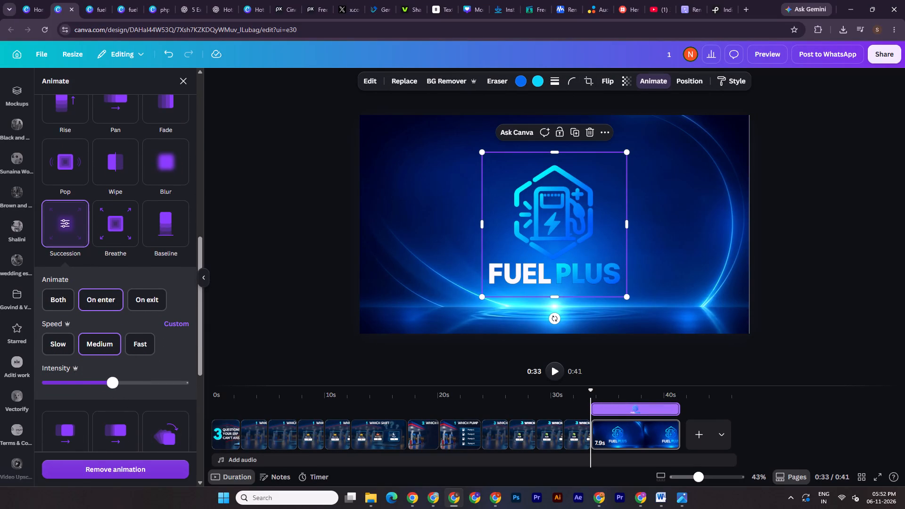
drag(107, 382, 78, 378)
click(510, 288)
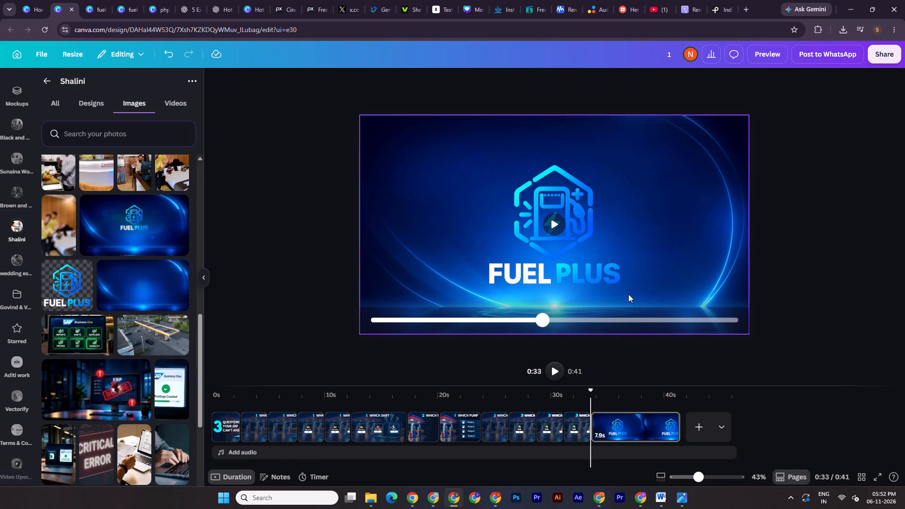
Shrink the Fuel Plus logo and place it horizontally centred in the upper part of the closing page.
click(597, 262)
alt+drag(628, 296, 591, 275)
shift+drag(570, 241, 568, 187)
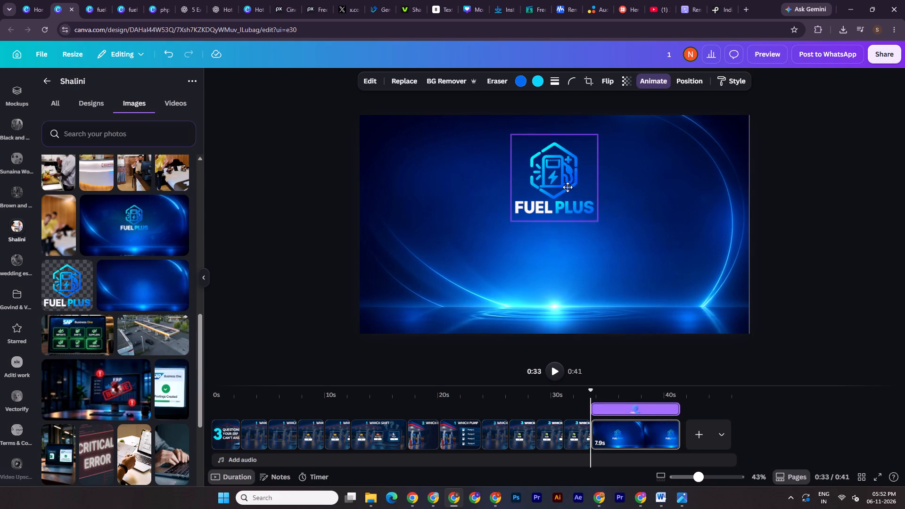
shift+drag(568, 187, 567, 189)
click(847, 271)
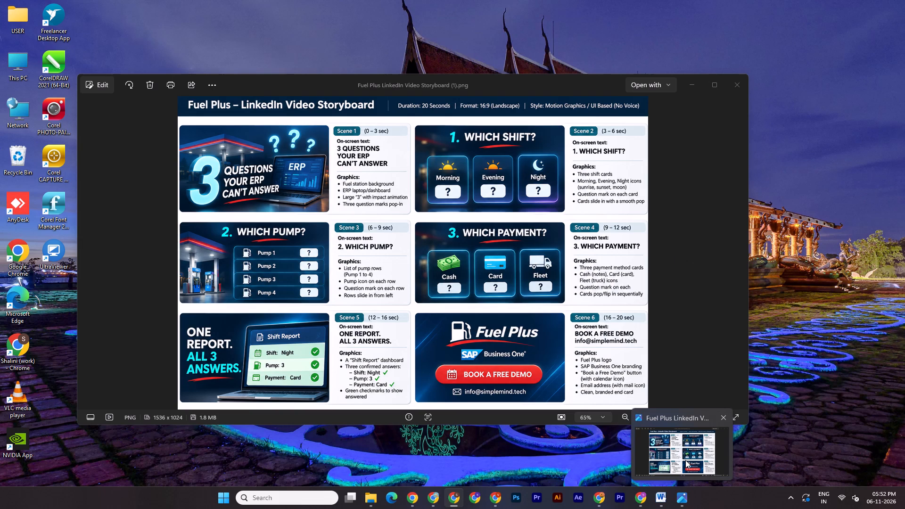
Check the storyboard's closing scene and search the Canva graphics for "banner".
scroll(5, 146, up, 2)
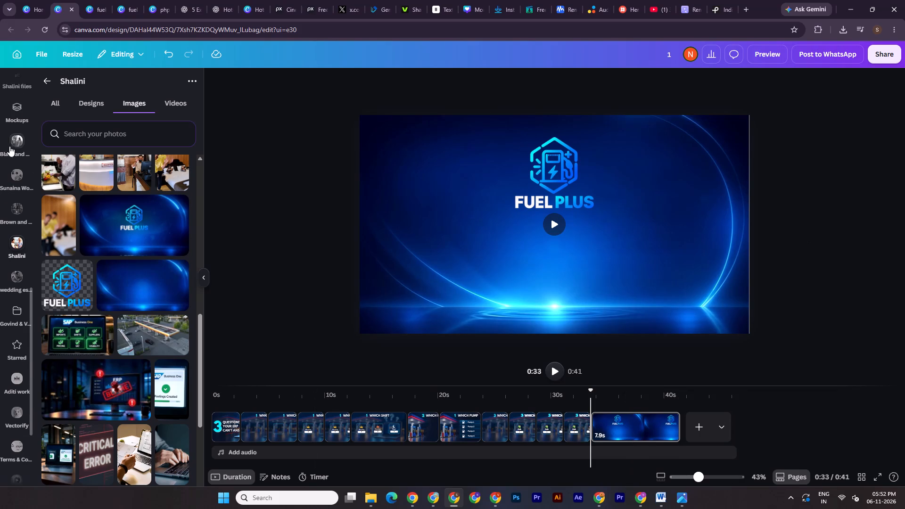
scroll(9, 146, up, 17)
click(15, 155)
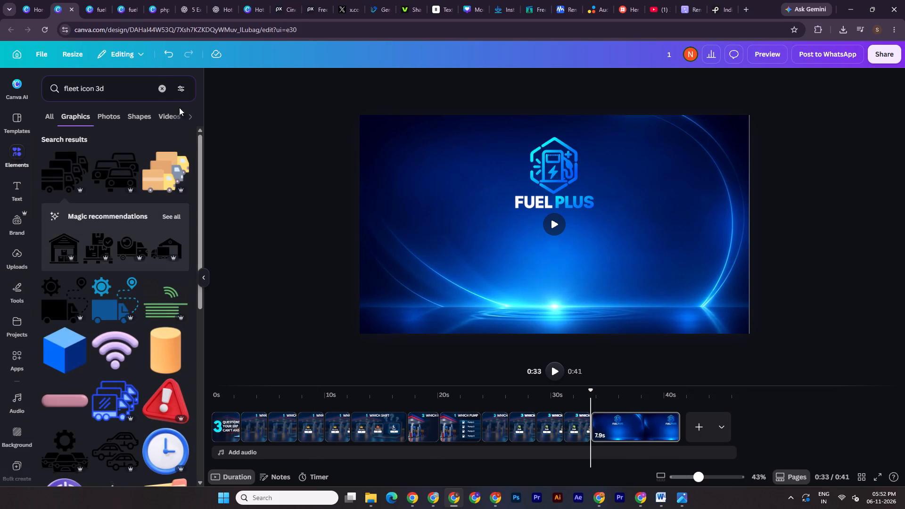
click(165, 85)
click(112, 88)
text(banner)
key(Return)
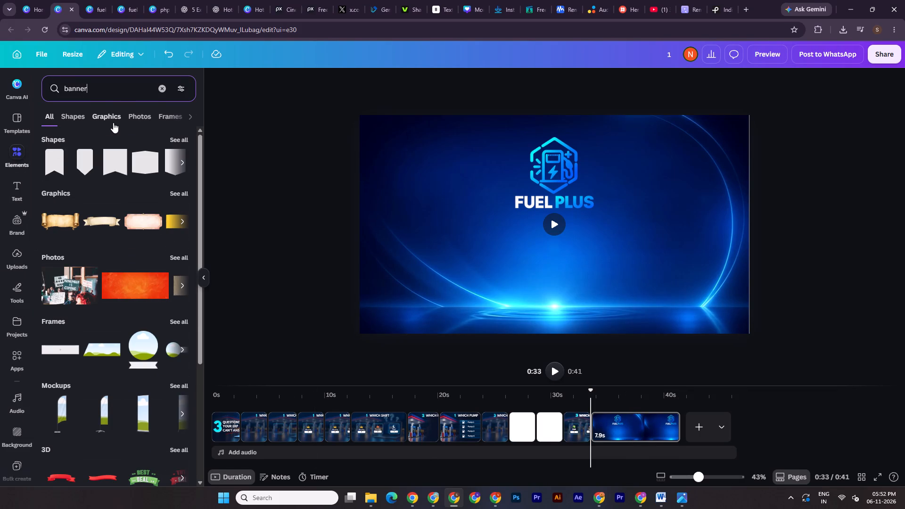
click(113, 119)
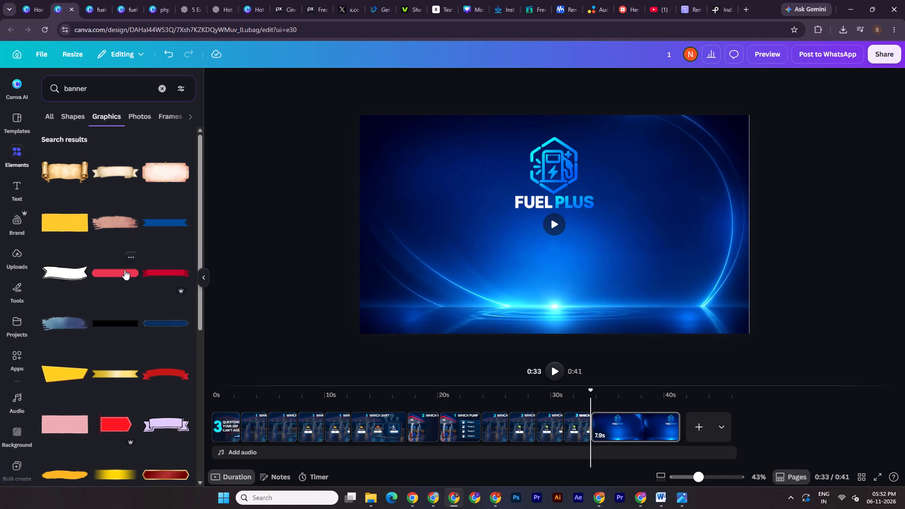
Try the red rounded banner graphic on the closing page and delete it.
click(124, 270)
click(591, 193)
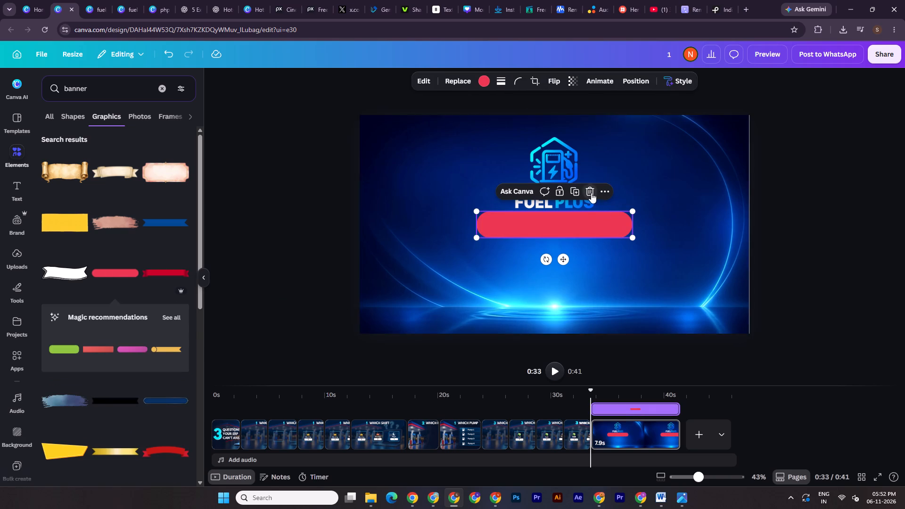
Use the dark blue rounded banner's full recommendations, removing its trial copy, to add the white pill-shaped banner with a black shadow.
click(173, 399)
click(591, 183)
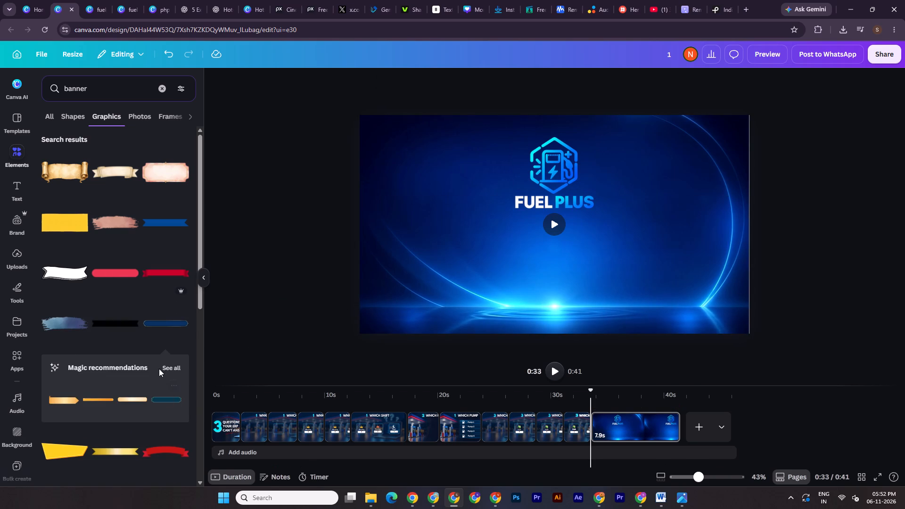
click(167, 367)
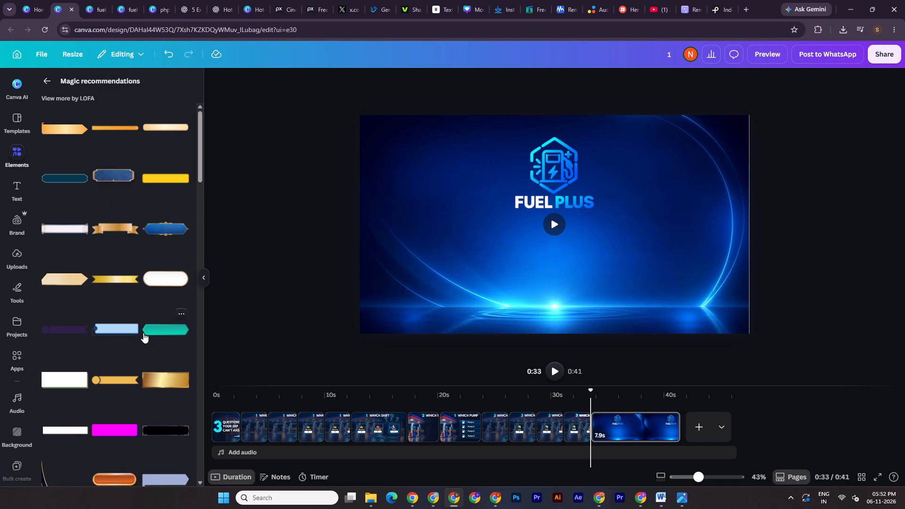
scroll(139, 408, down, 4)
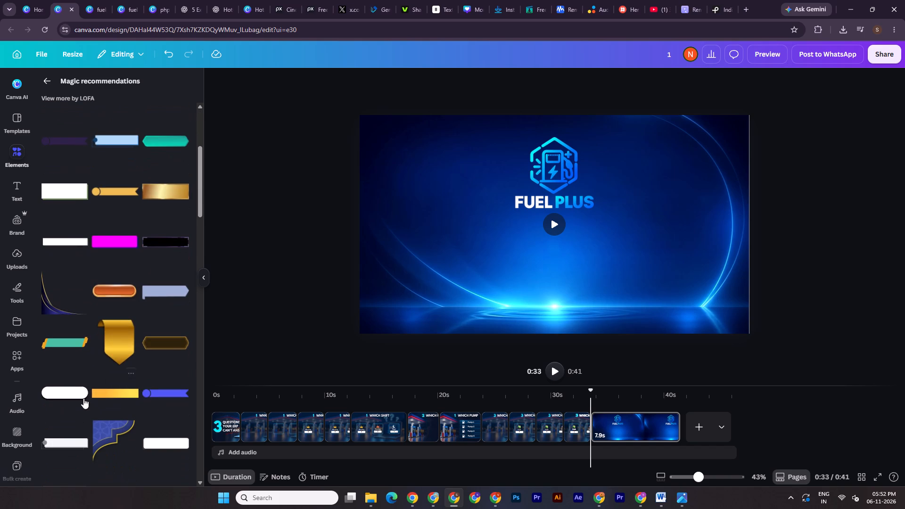
click(74, 390)
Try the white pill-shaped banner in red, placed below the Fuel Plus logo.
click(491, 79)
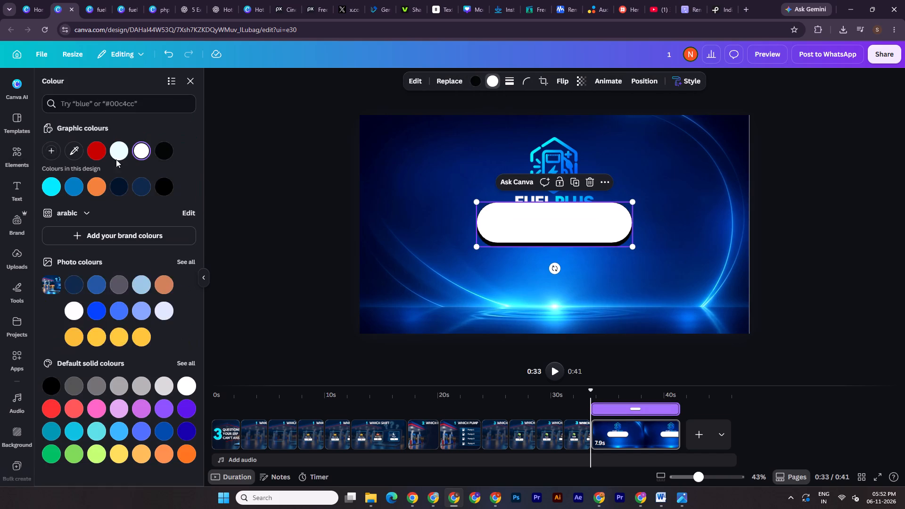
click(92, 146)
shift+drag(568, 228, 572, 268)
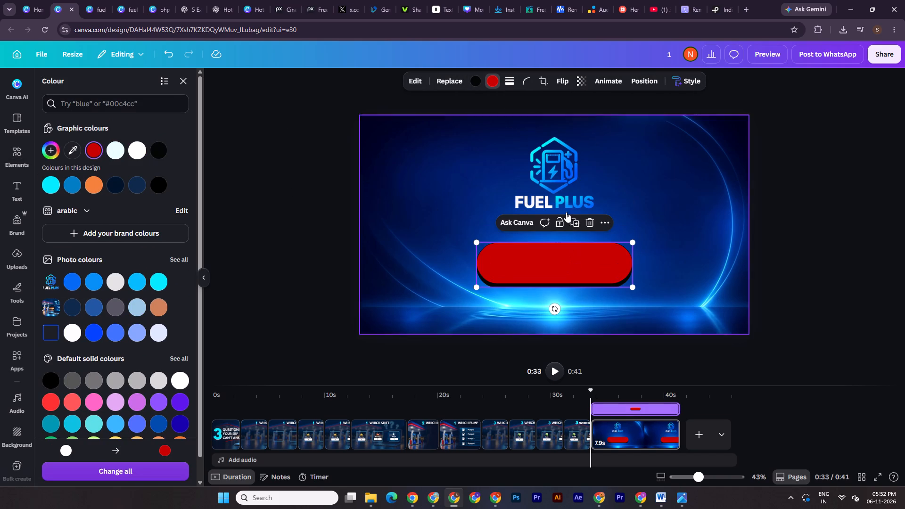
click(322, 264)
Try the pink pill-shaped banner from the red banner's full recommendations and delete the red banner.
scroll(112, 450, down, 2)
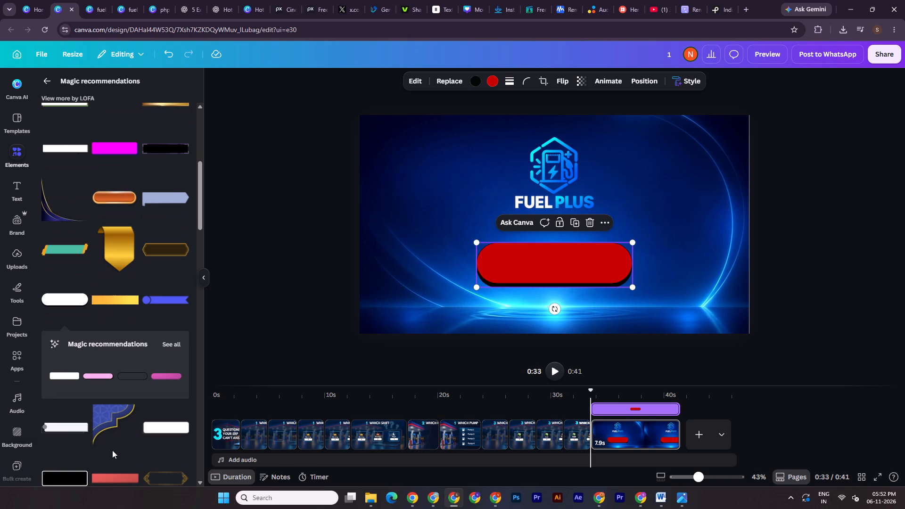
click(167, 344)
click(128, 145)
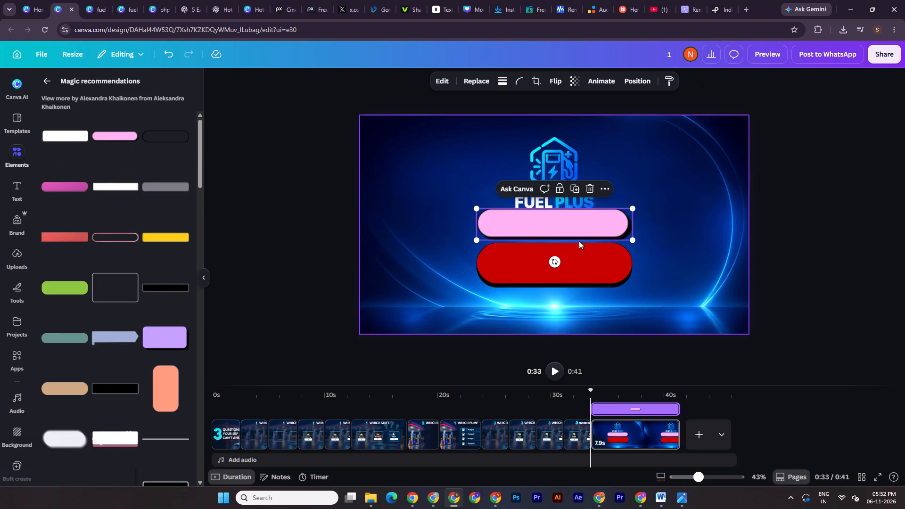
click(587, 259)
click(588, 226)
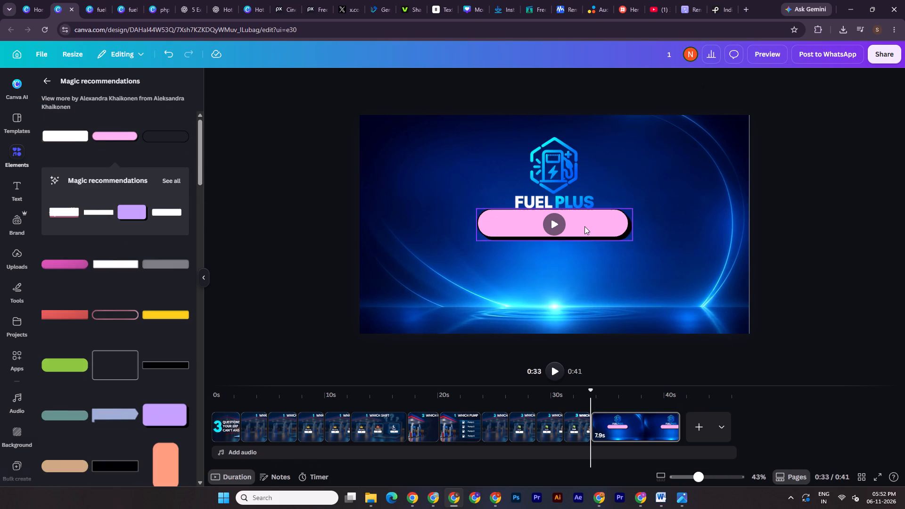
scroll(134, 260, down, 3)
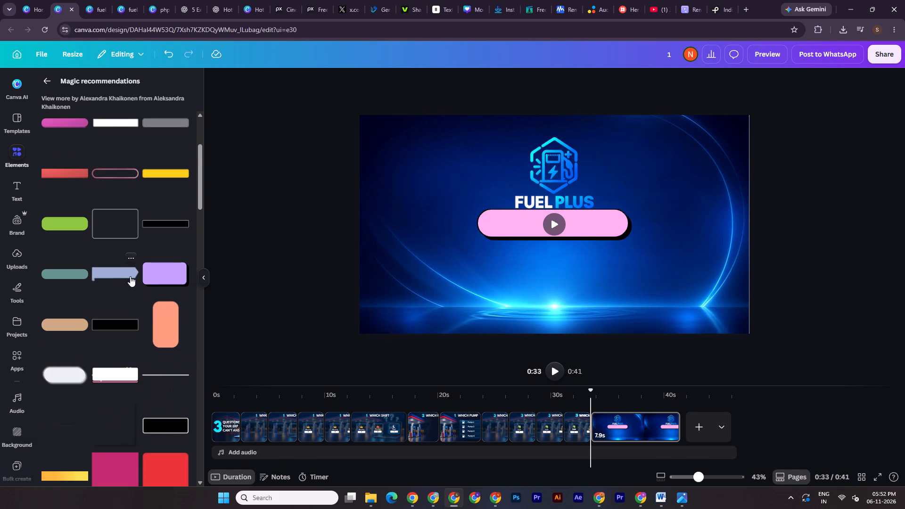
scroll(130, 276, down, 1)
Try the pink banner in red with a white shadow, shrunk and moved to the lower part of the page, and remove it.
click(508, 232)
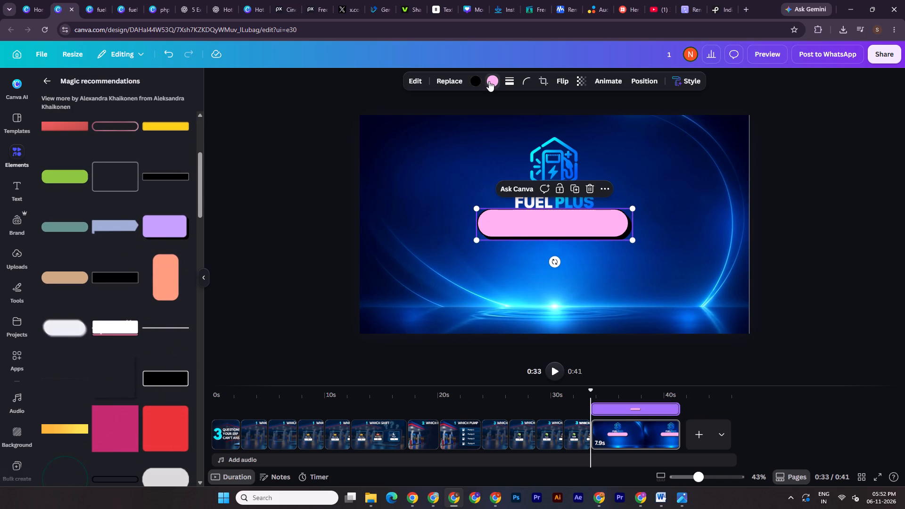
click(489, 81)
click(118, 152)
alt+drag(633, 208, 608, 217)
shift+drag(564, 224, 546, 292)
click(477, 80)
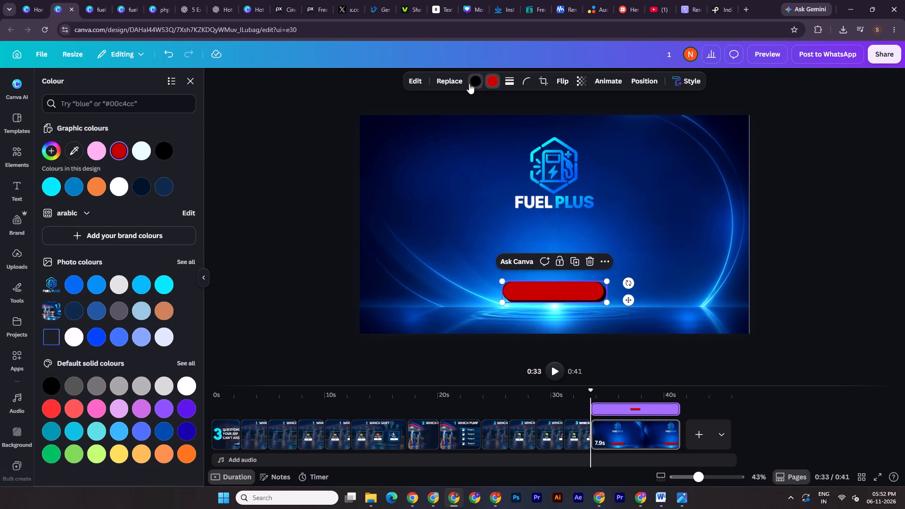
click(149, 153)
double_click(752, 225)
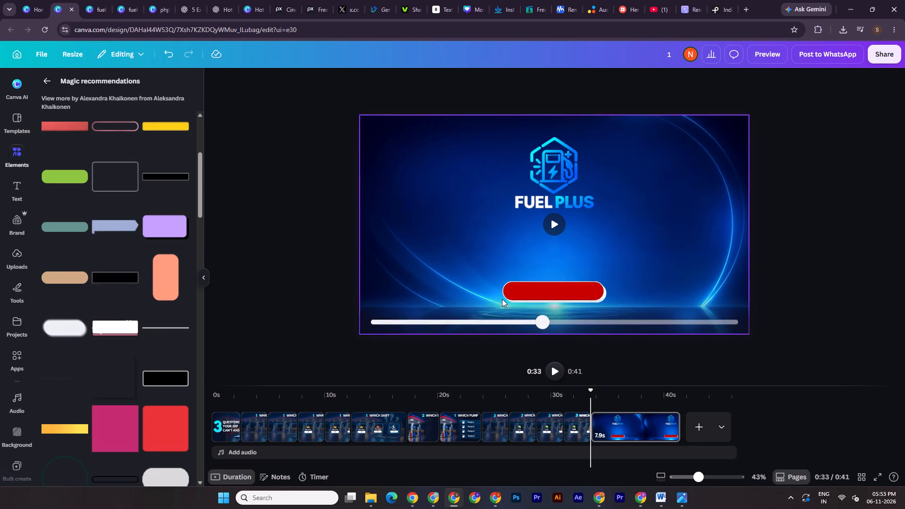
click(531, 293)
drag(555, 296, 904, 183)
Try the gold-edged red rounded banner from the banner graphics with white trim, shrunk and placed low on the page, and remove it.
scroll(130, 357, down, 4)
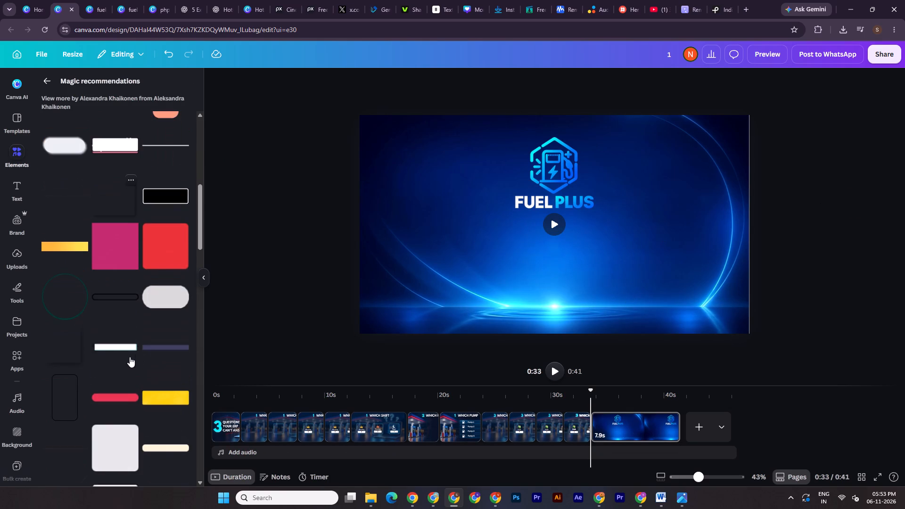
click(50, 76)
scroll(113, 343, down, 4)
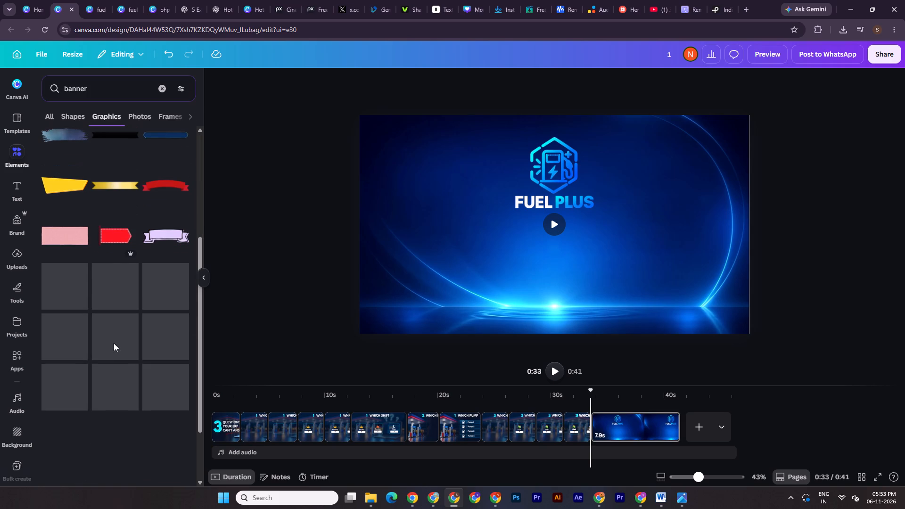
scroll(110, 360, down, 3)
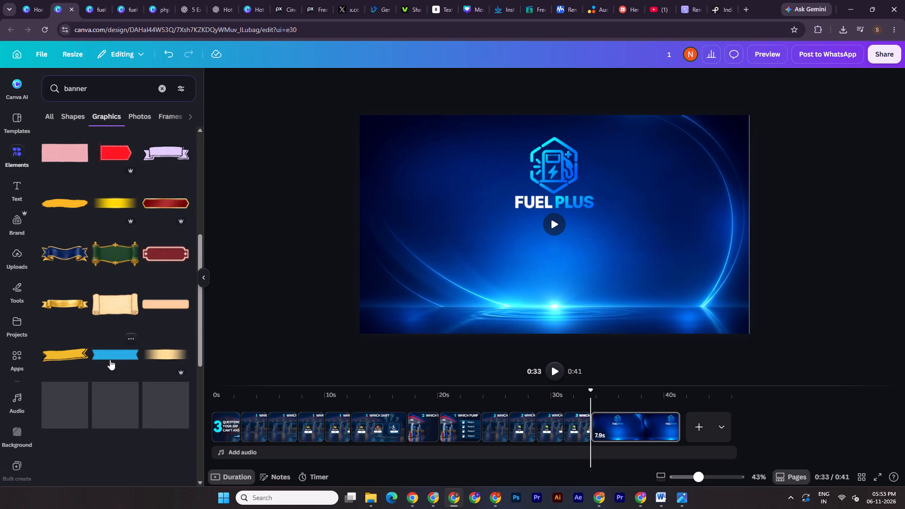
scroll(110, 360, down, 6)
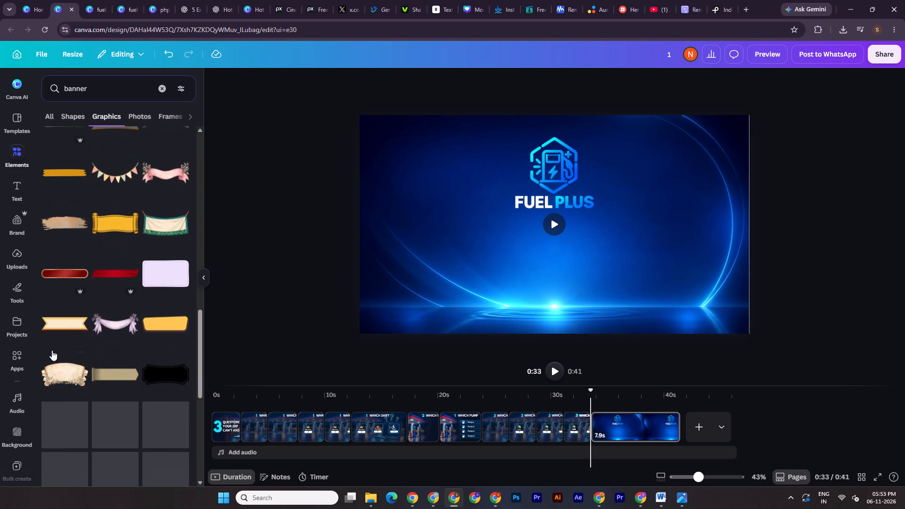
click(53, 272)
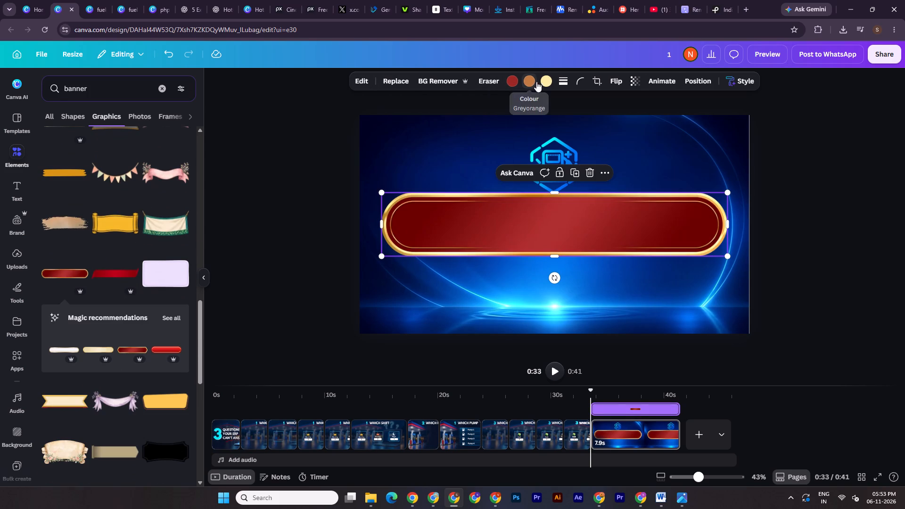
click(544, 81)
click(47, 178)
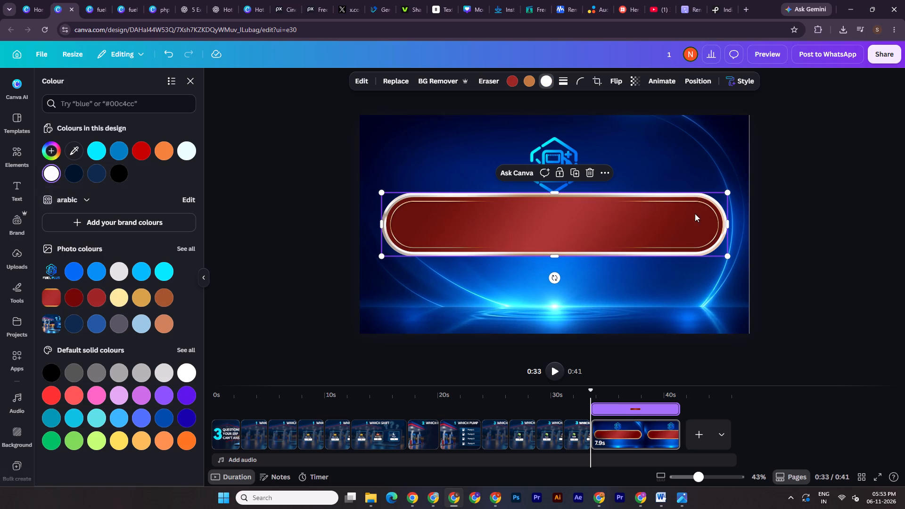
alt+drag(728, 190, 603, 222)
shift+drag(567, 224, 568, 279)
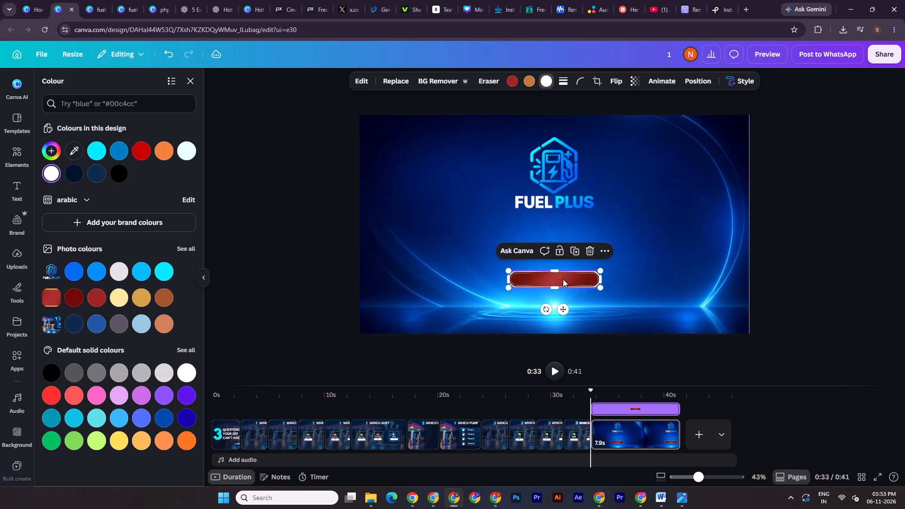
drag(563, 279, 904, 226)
Add a square shape to the closing page, colour it red and reshape it into a long, slim bar below the logo.
click(152, 88)
click(162, 87)
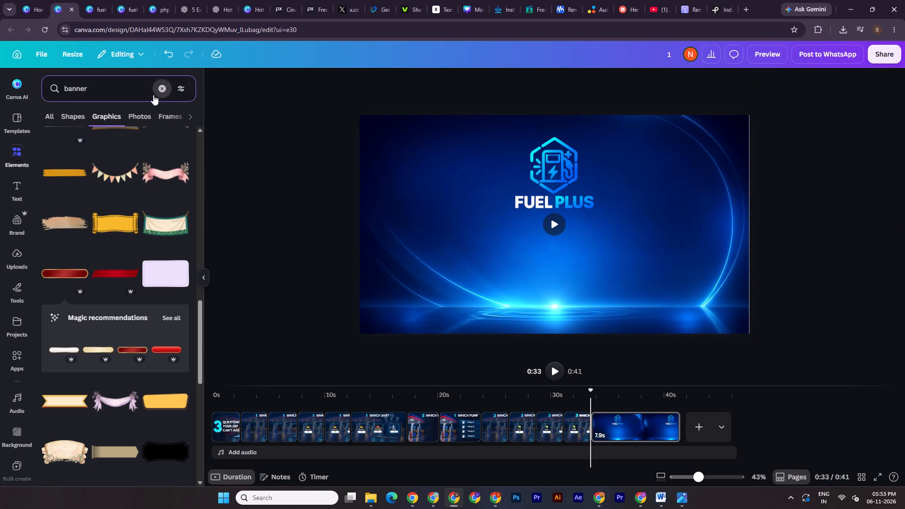
click(63, 288)
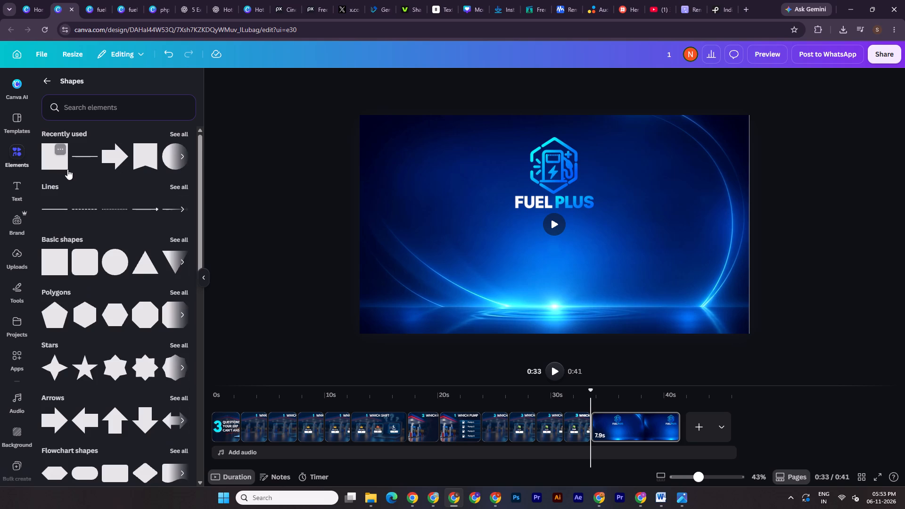
click(67, 169)
click(369, 83)
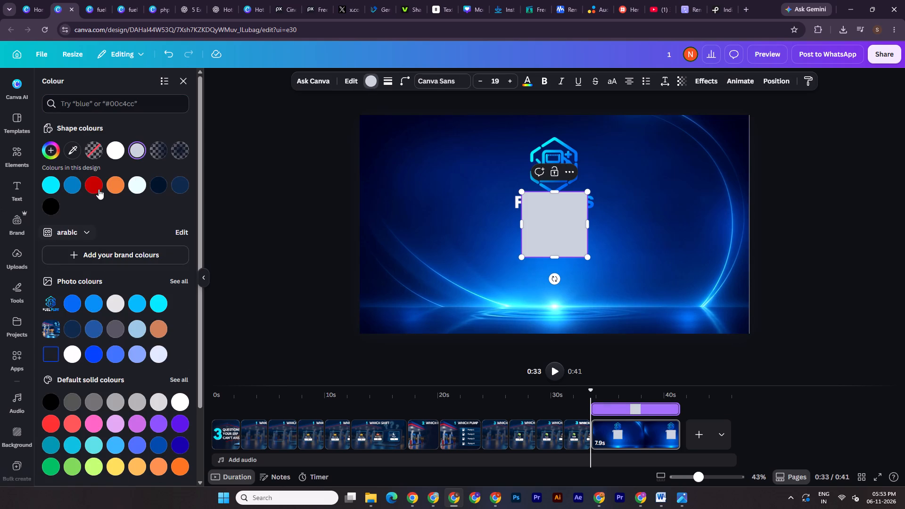
click(95, 183)
drag(557, 192, 554, 241)
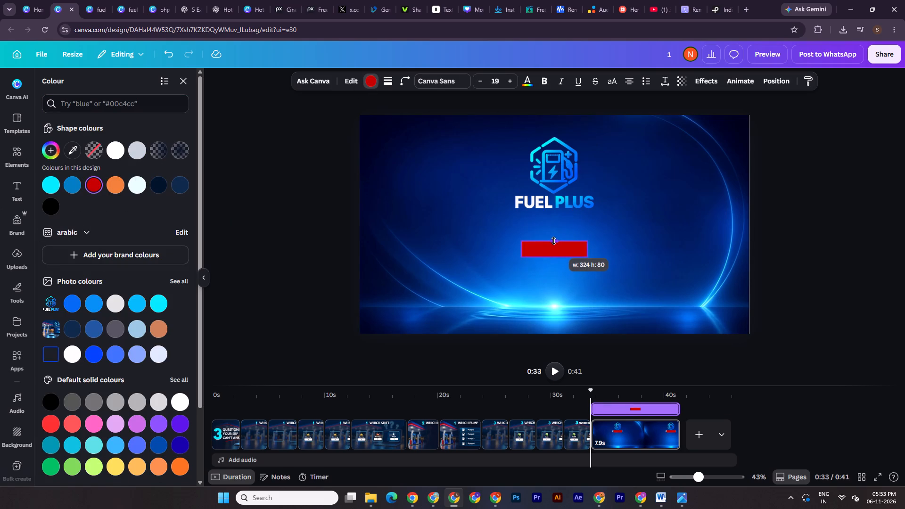
drag(554, 241, 555, 239)
alt+drag(591, 248, 625, 253)
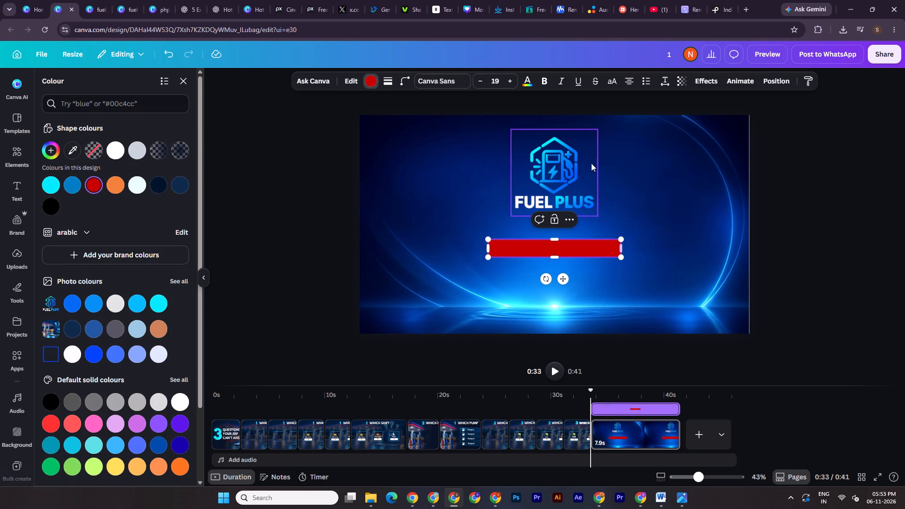
Round the red bar's corners into a pill shape and place it horizontally centred in the lower part of the page.
click(405, 82)
drag(362, 118, 381, 120)
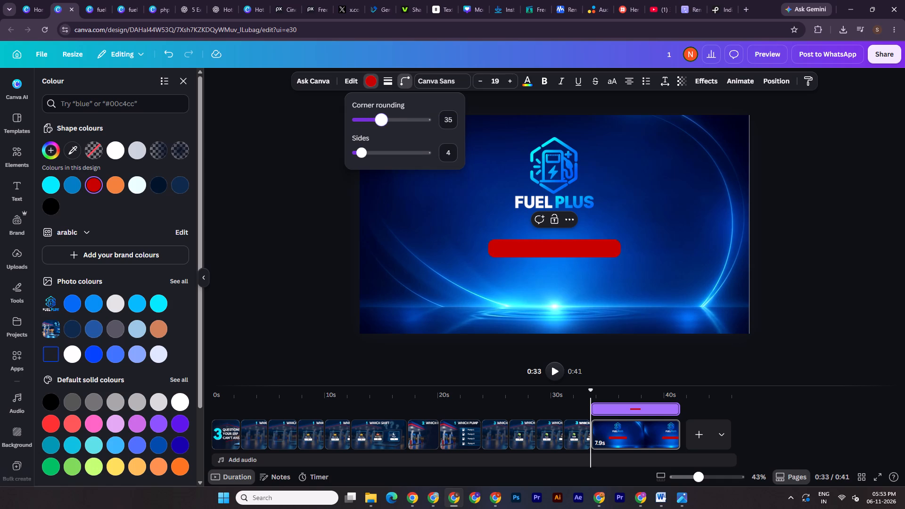
drag(381, 120, 394, 121)
double_click(881, 246)
click(808, 238)
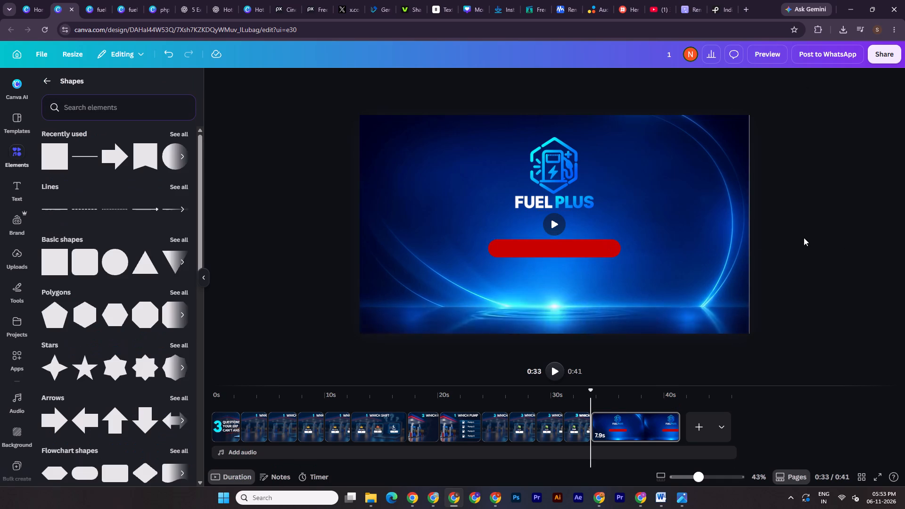
shift+drag(571, 251, 567, 293)
click(867, 240)
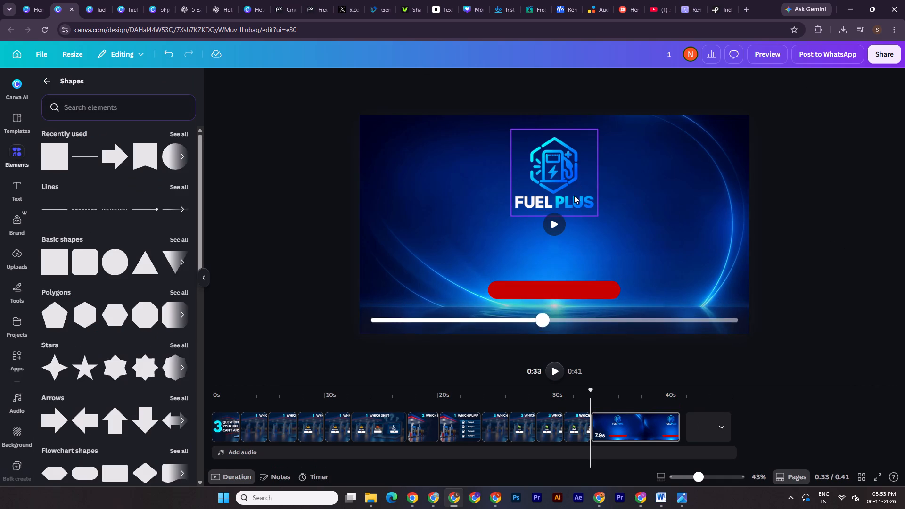
Copy the "ALL 6 CLOSED. INSIDE SAP B1" text from the fuelplus landscape design and paste it onto the closing page.
click(545, 425)
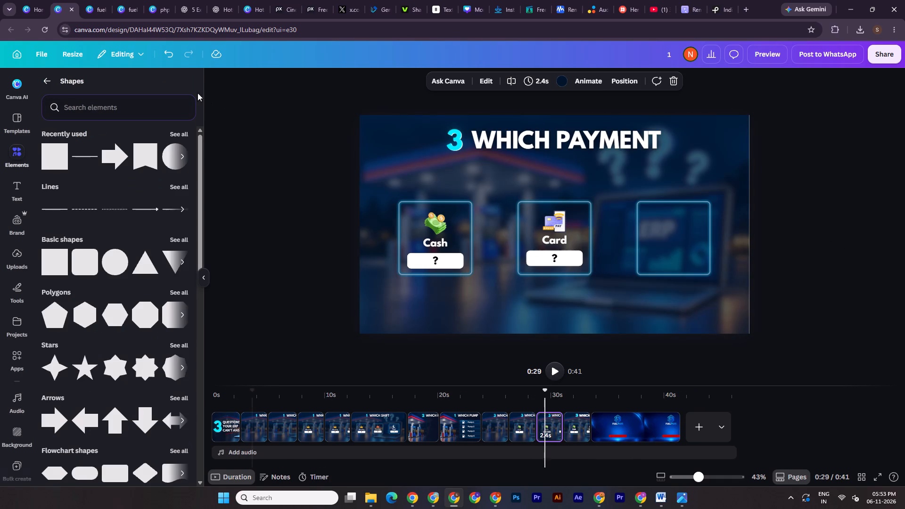
click(104, 0)
key(ctrl+c)
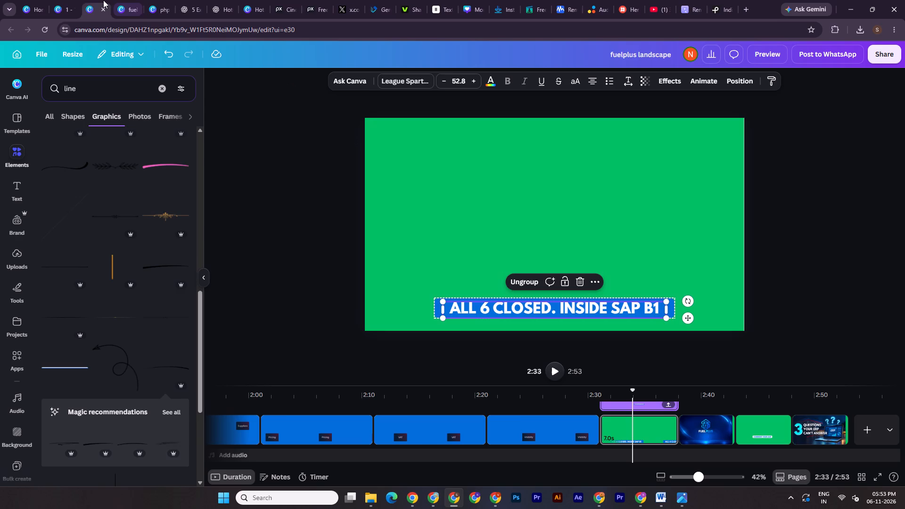
click(64, 0)
key(ctrl+v)
key(ctrl+z)
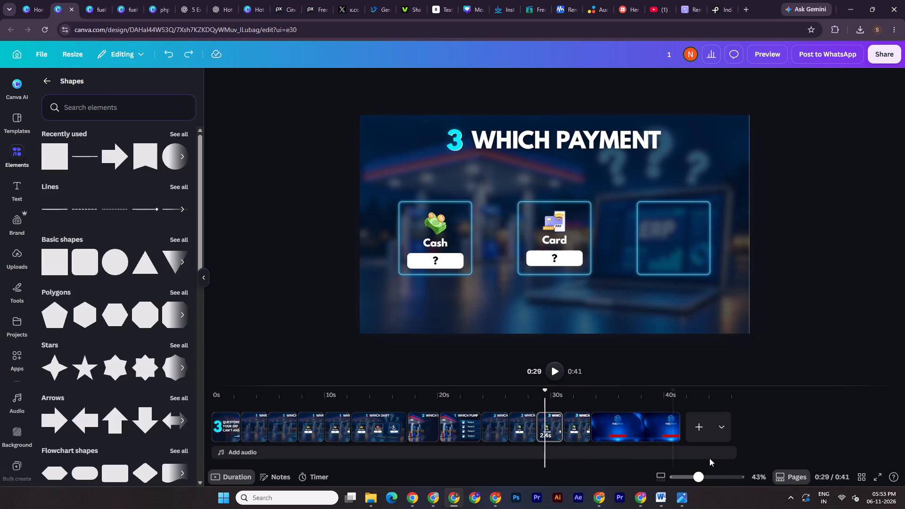
click(651, 430)
key(ctrl+v)
Replace the pasted text with "Book a free demo".
click(550, 310)
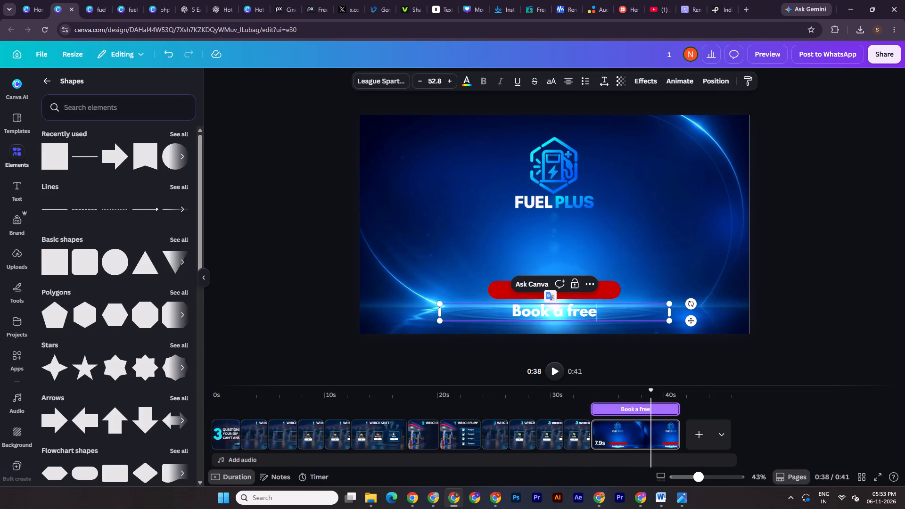
text(demo)
double_click(819, 232)
Make the "Book a free demo" text uppercase, centre it on the red pill and set its font size to 44.
click(538, 309)
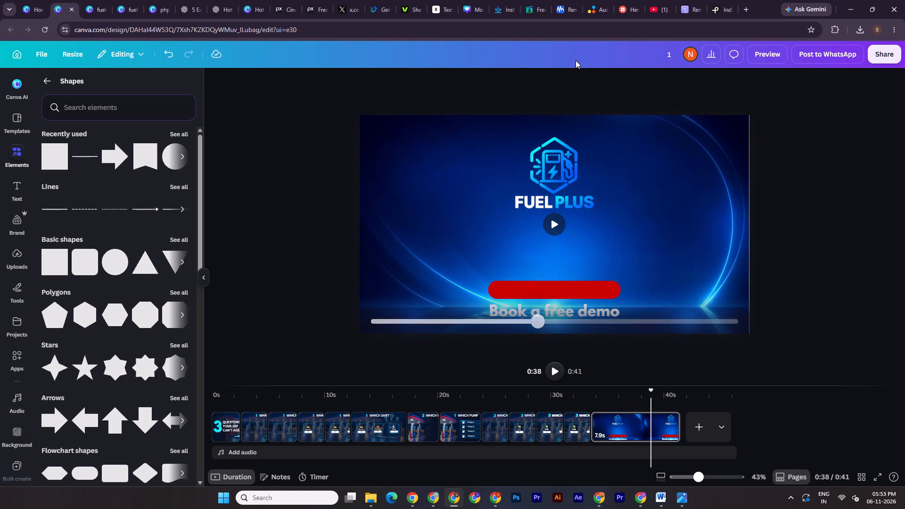
drag(775, 310, 547, 318)
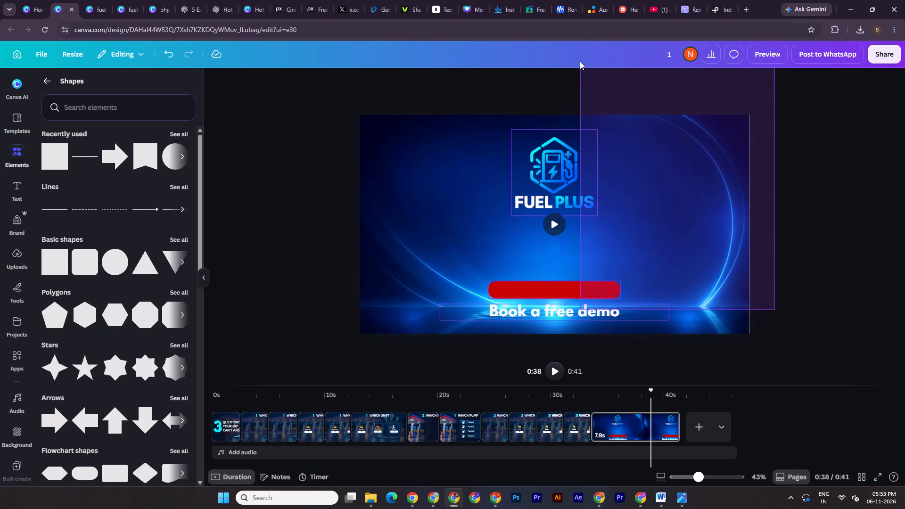
click(527, 338)
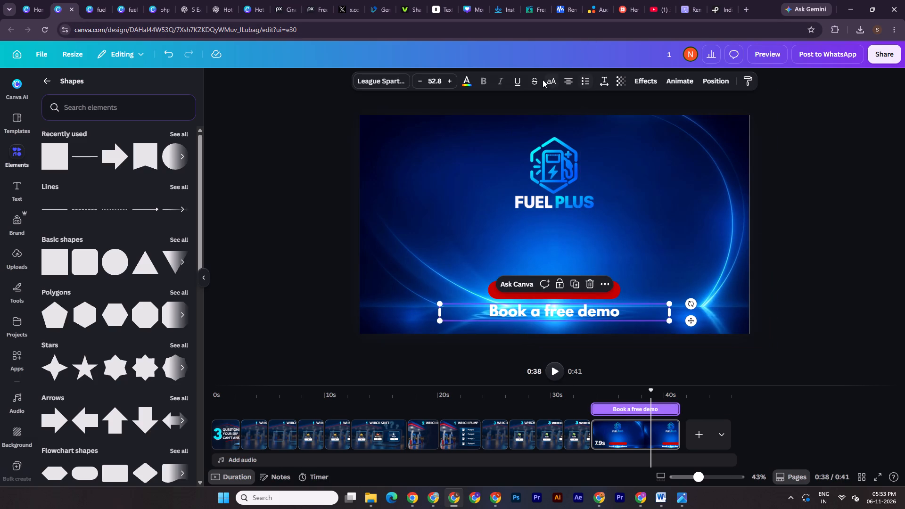
click(550, 81)
shift+drag(692, 320, 689, 297)
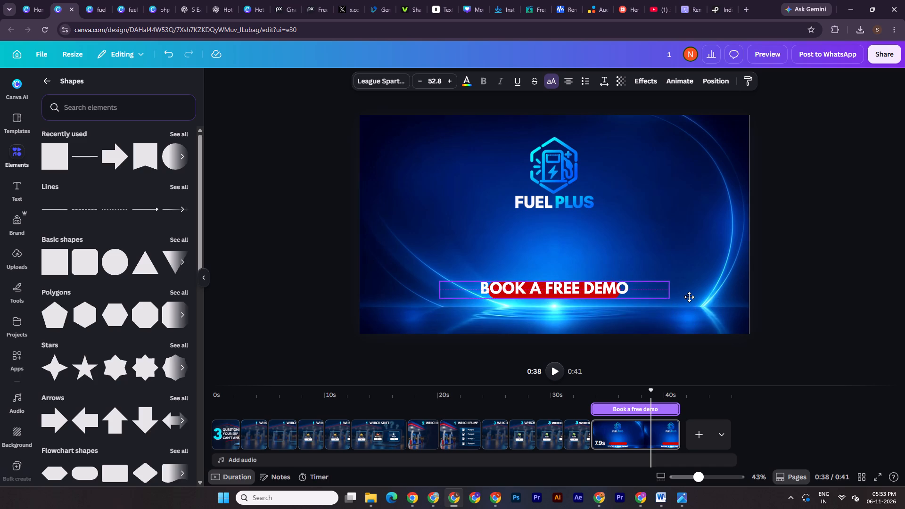
shift+drag(689, 297, 689, 299)
drag(669, 281, 660, 281)
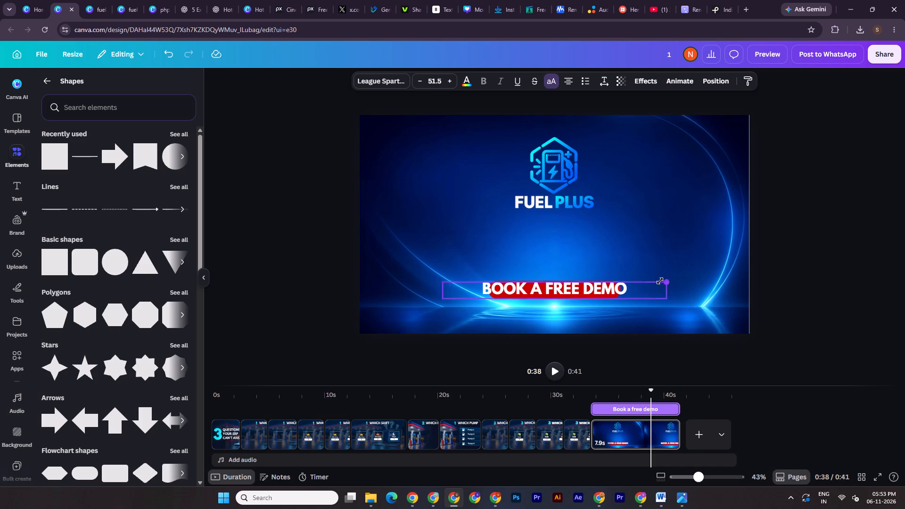
drag(660, 281, 649, 281)
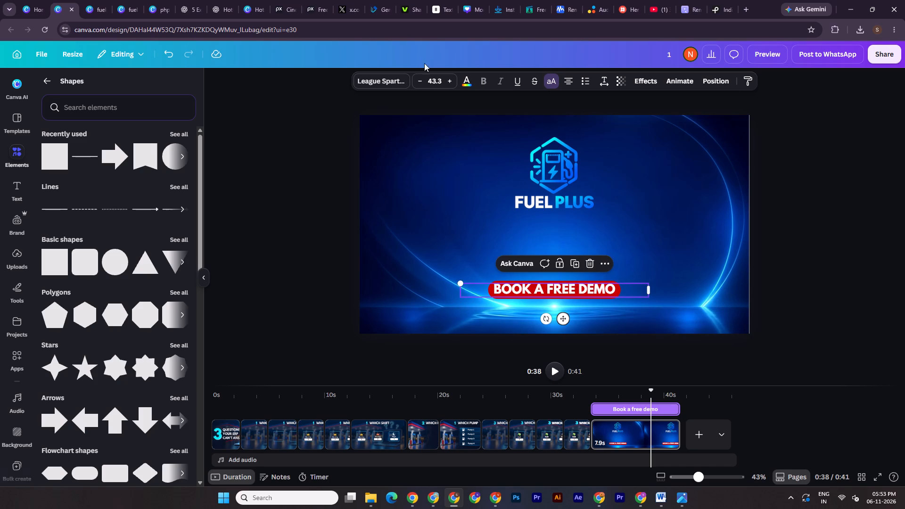
click(434, 74)
key(4)
key(4)
key(Return)
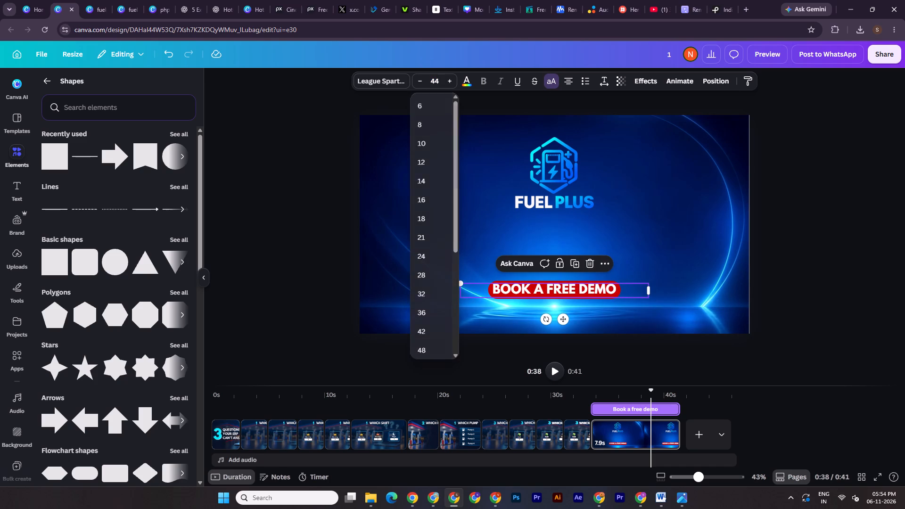
Narrow the "BOOK A FREE DEMO" text box to about the red pill's width, keeping the text on one line.
drag(649, 289, 616, 286)
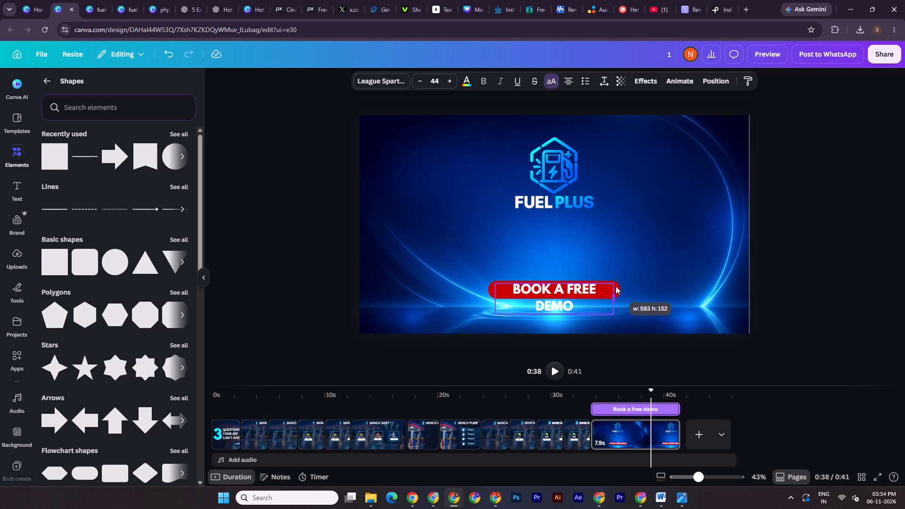
drag(616, 286, 619, 287)
Widen the red pill behind "BOOK A FREE DEMO" to about 747 and extend its upper edge slightly.
drag(850, 278, 575, 297)
shift+click(592, 291)
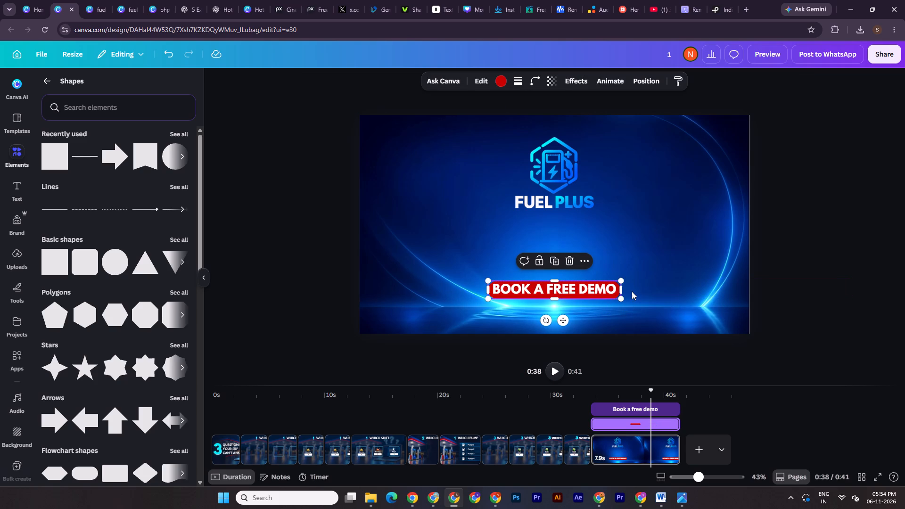
drag(624, 289, 633, 291)
drag(553, 280, 557, 279)
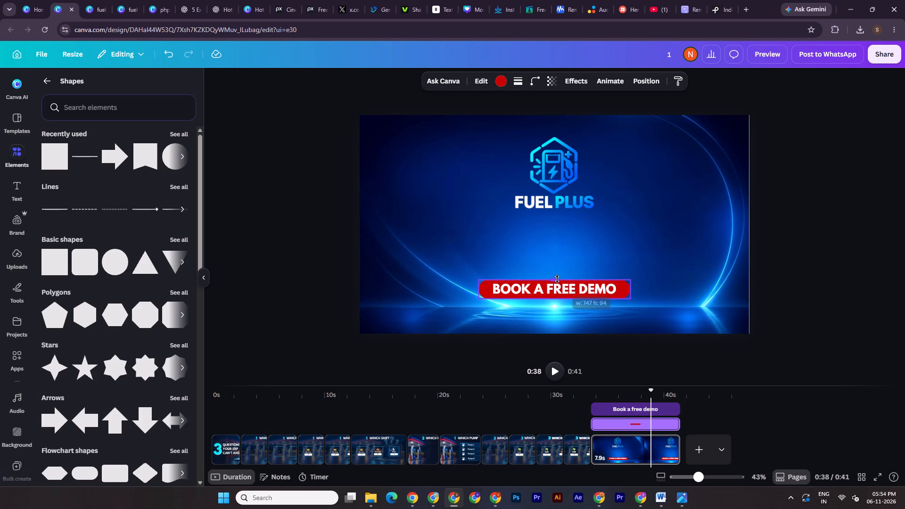
drag(557, 279, 558, 280)
click(558, 280)
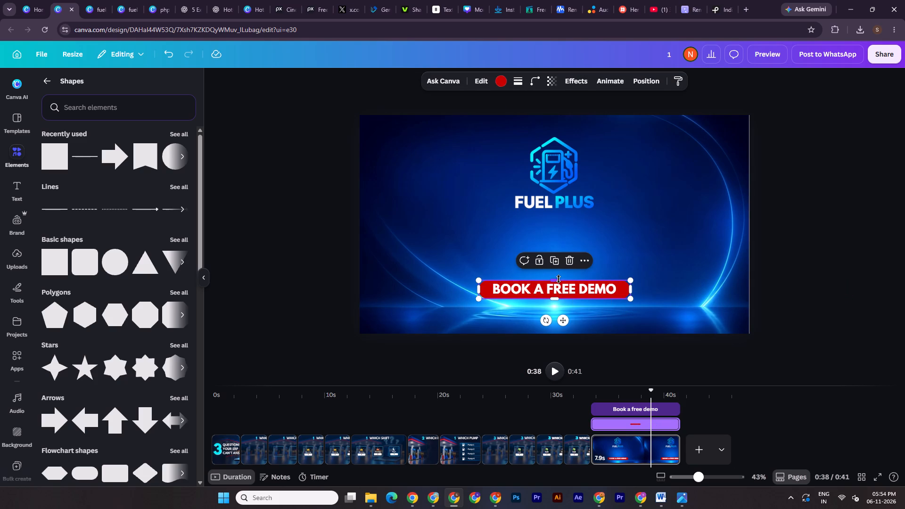
key(ctrl+g)
double_click(846, 267)
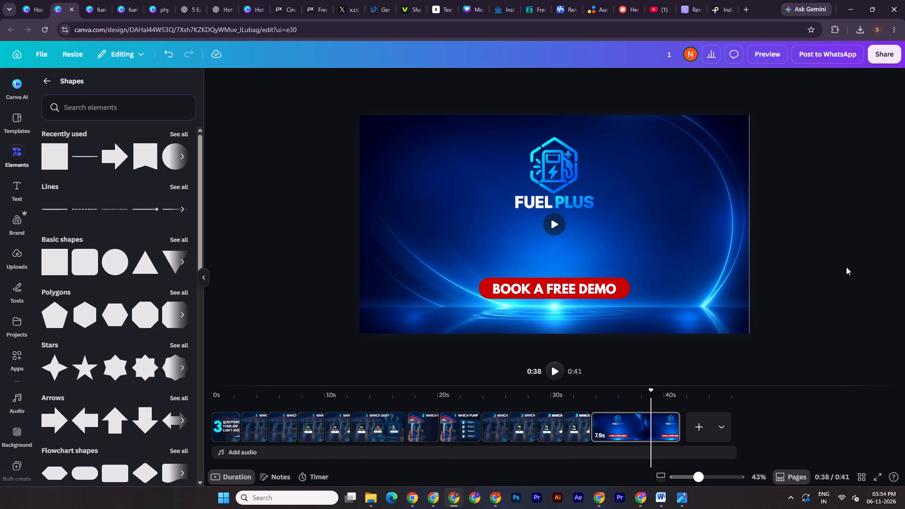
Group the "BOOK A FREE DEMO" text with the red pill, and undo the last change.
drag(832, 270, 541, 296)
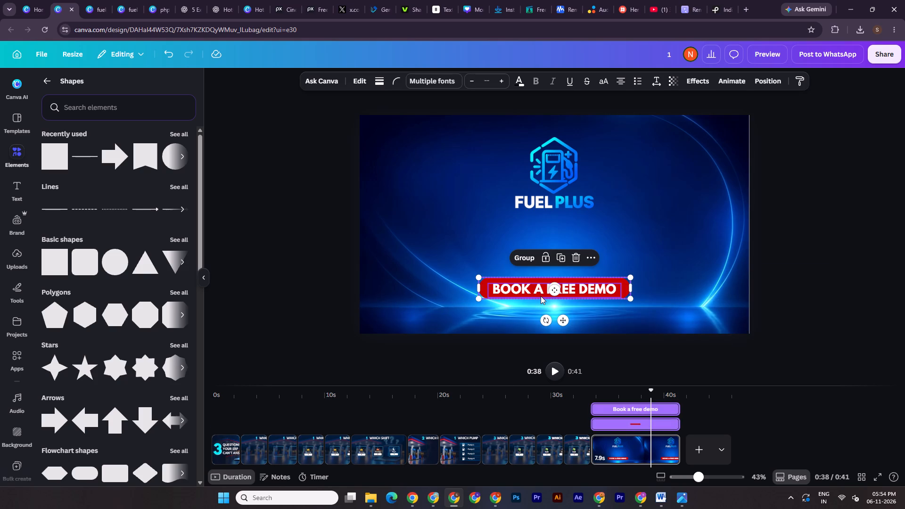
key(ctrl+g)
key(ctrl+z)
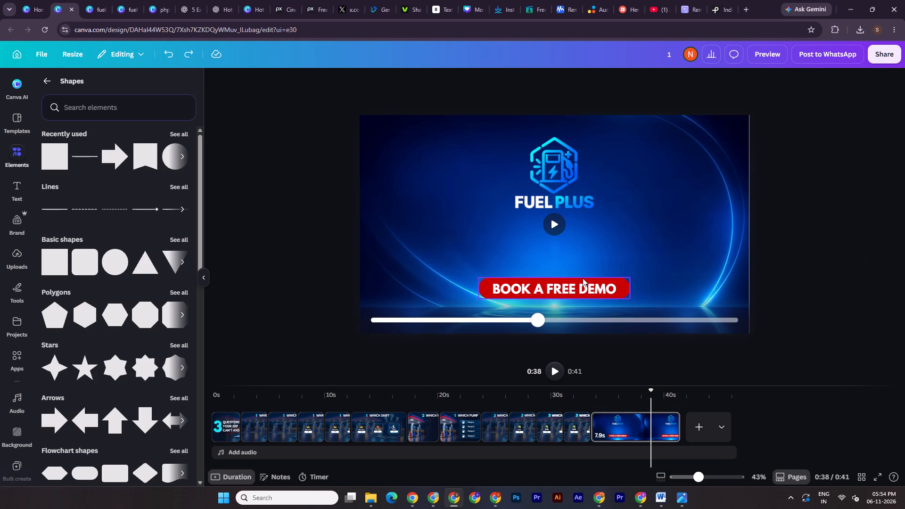
Reduce the red pill's height to about 94, keeping its width at 747.
click(591, 278)
click(559, 275)
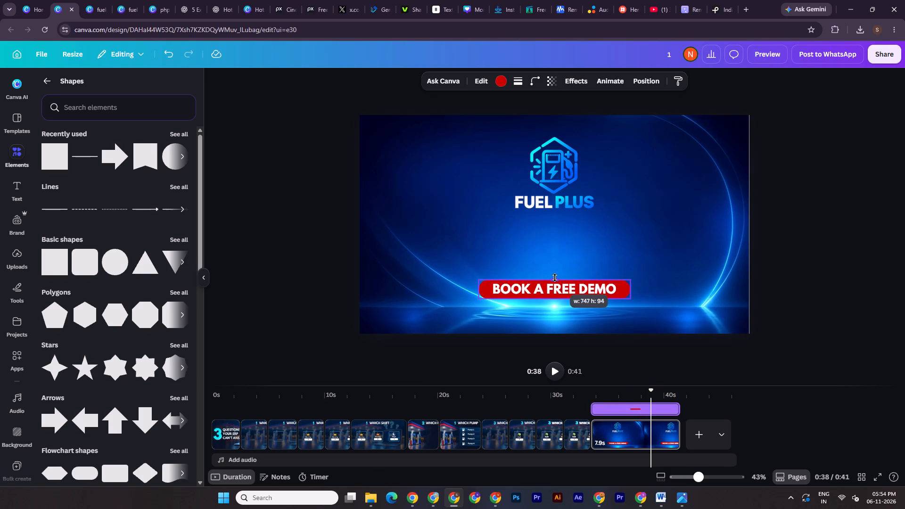
Select the "BOOK A FREE DEMO" text together with the red pill and group them.
drag(791, 289, 513, 281)
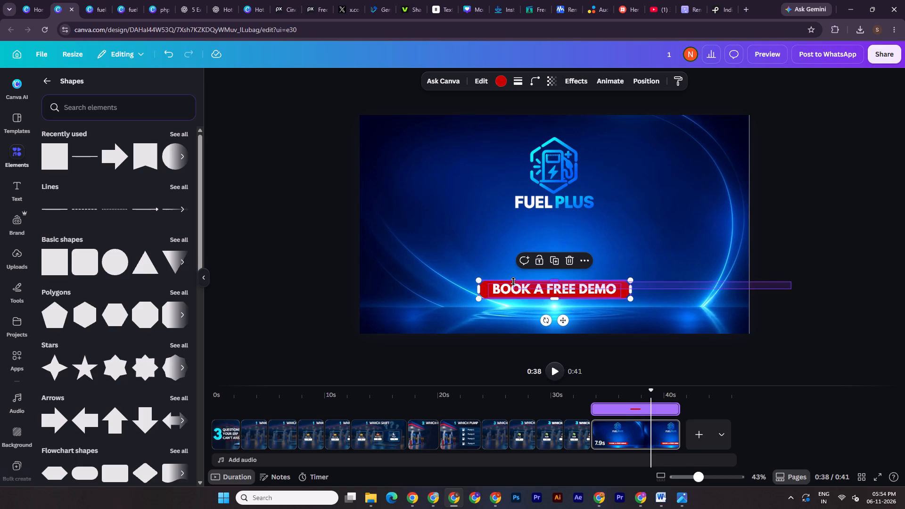
drag(513, 281, 515, 292)
click(770, 83)
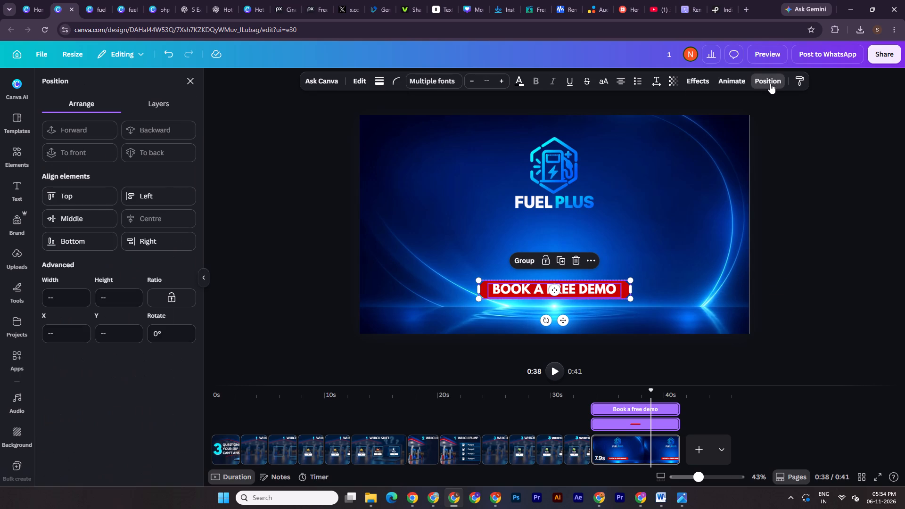
key(ctrl+f)
click(872, 314)
drag(869, 311, 862, 309)
drag(823, 284, 809, 282)
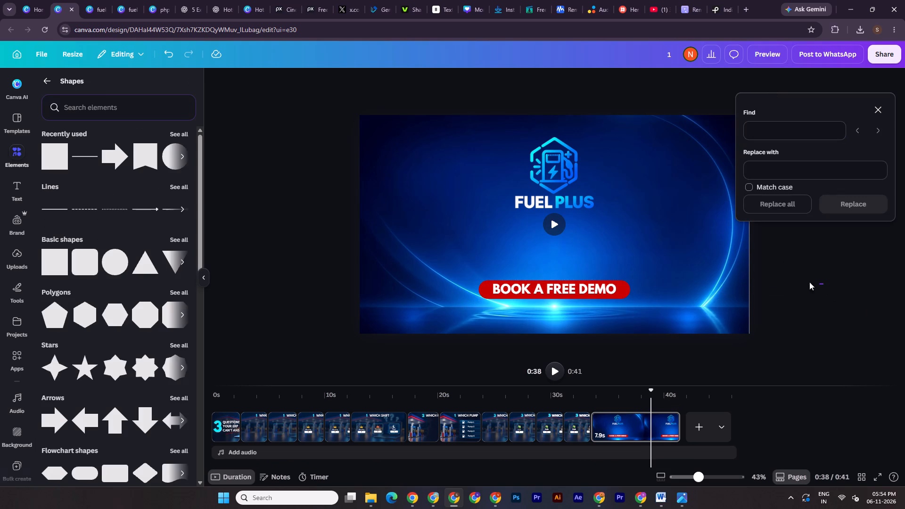
drag(809, 282, 816, 283)
drag(789, 269, 545, 297)
key(ctrl+g)
double_click(823, 275)
Copy "SAP Business One" from the end-card description in the fuel plus Google Docs script.
click(411, 496)
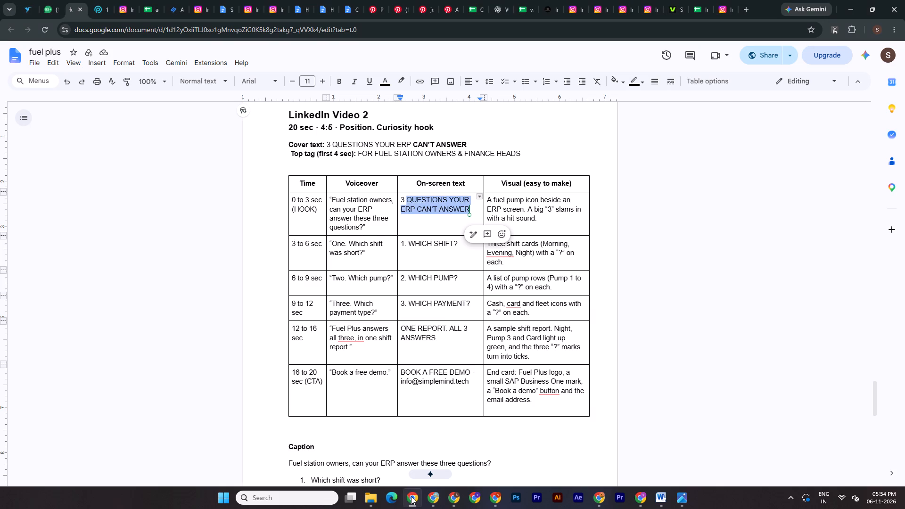
drag(505, 380, 539, 380)
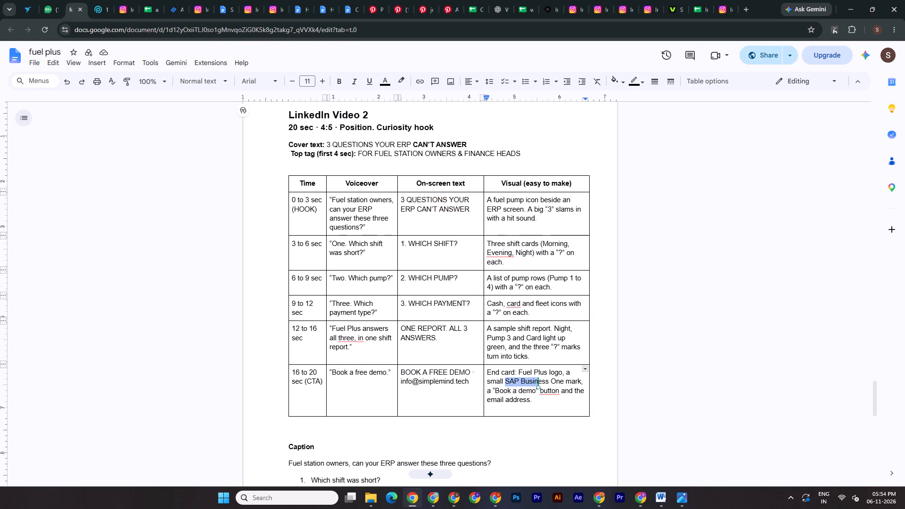
drag(539, 380, 562, 380)
key(ctrl+c)
Search Google Images in a new browser tab for "SAP Business One logo".
click(460, 502)
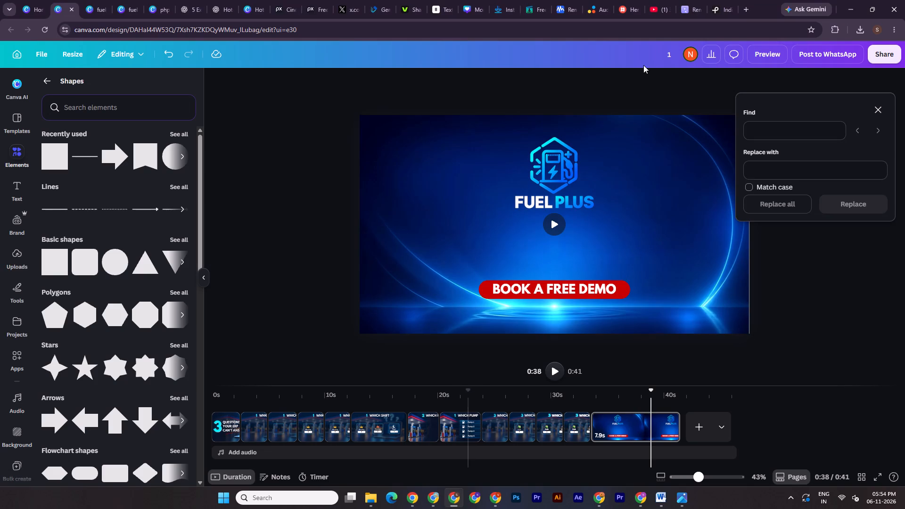
double_click(739, 12)
click(716, 27)
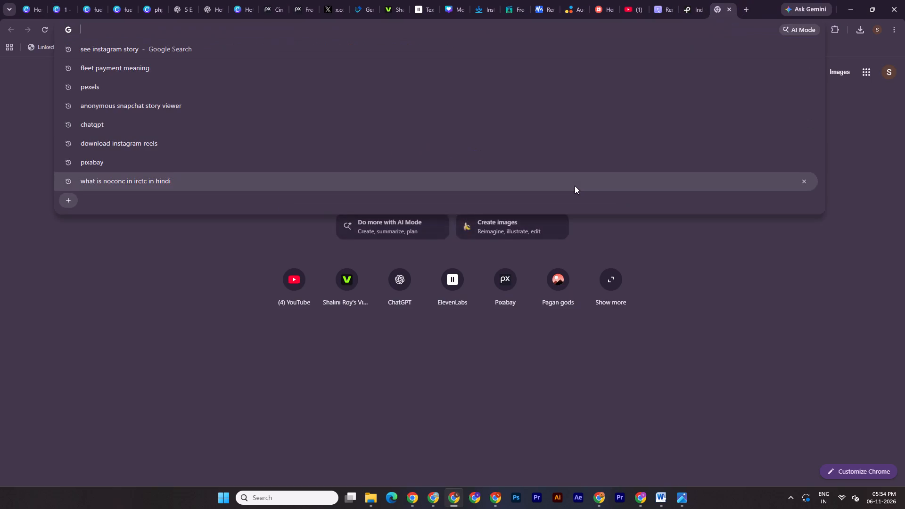
key(ctrl+v)
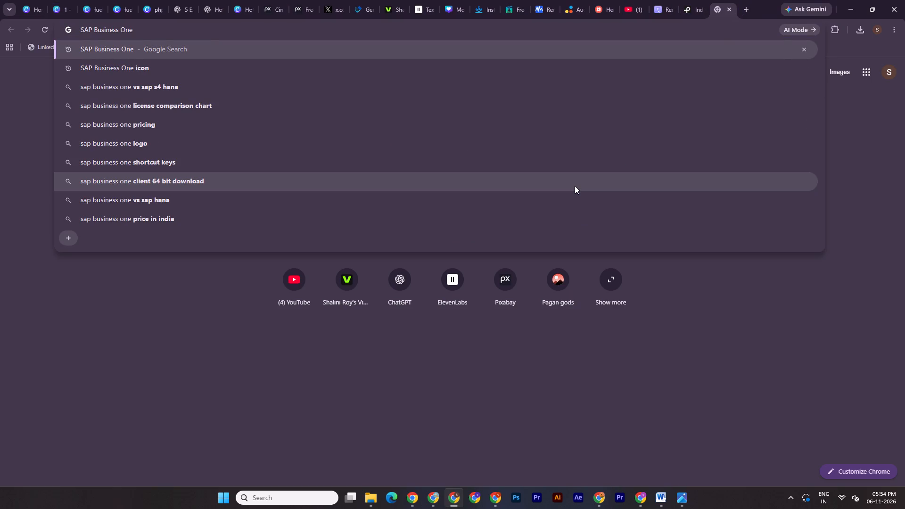
key(space)
text(logio])
key(Return)
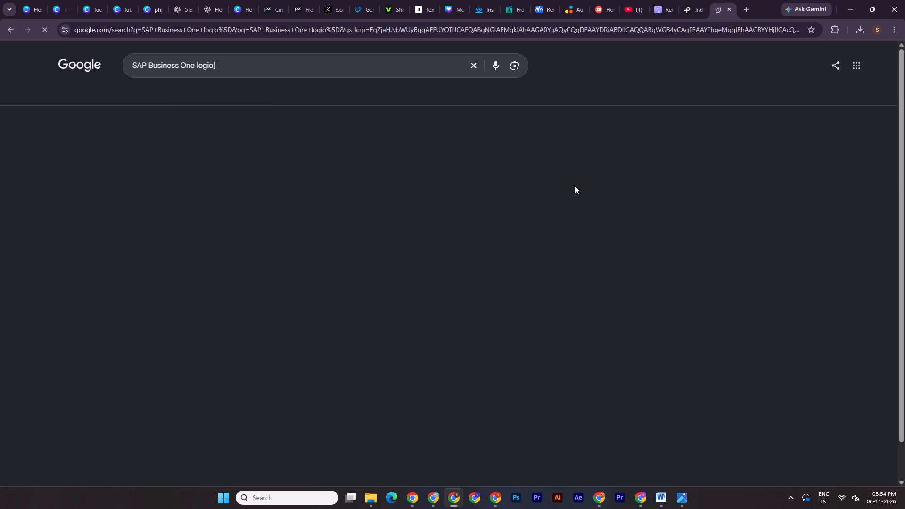
click(241, 58)
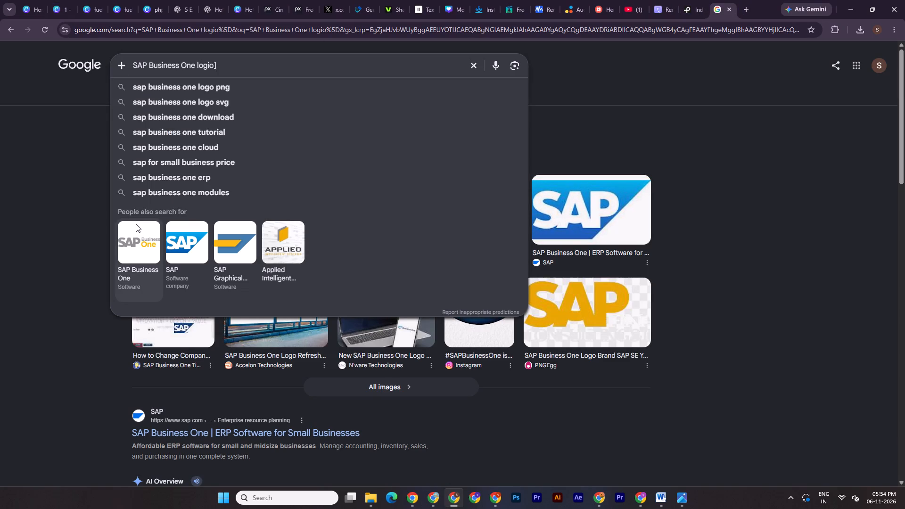
key(BackSpace)
key(BackSpace)
key(BackSpace)
key(o)
key(Return)
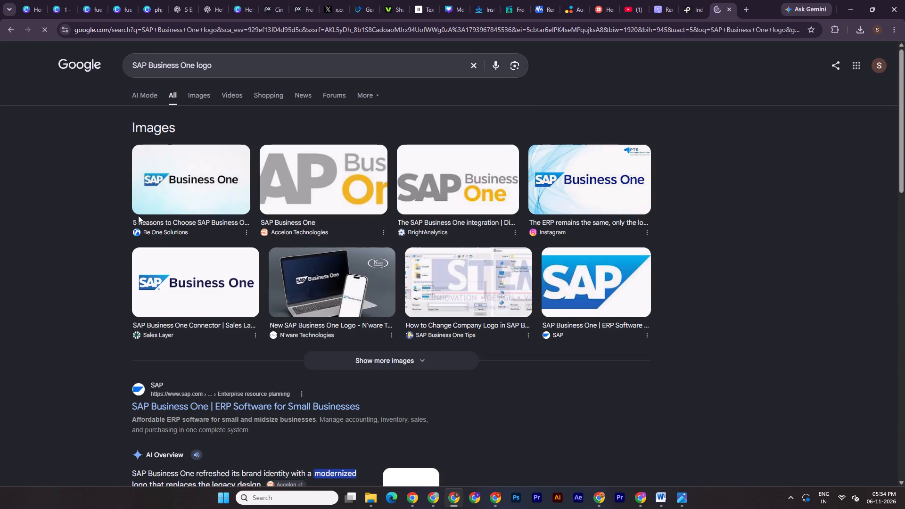
click(210, 102)
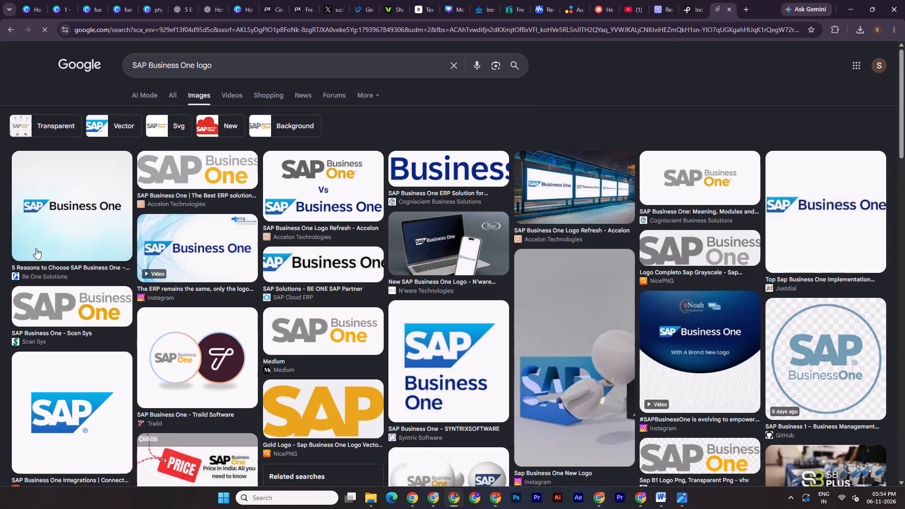
Download the Be One Solutions image of the SAP Business One logo as a PNG file.
click(71, 235)
right_click(603, 284)
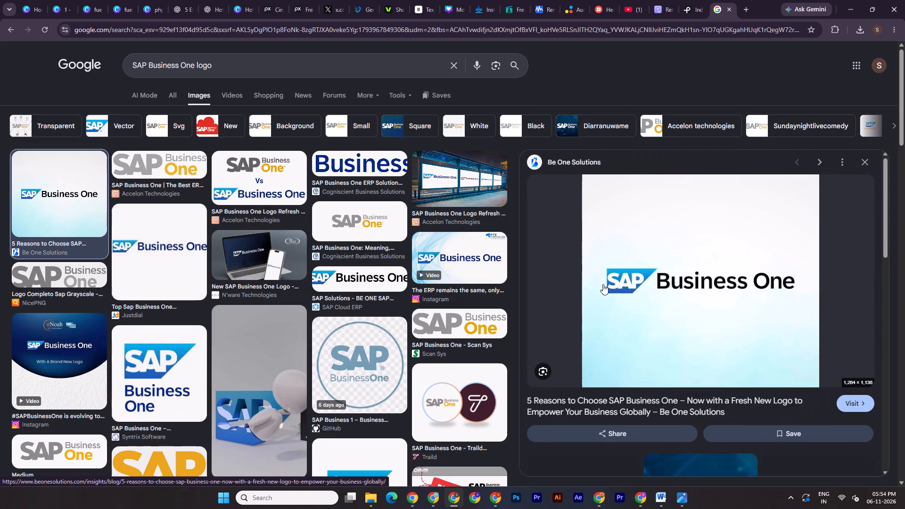
click(692, 252)
click(759, 253)
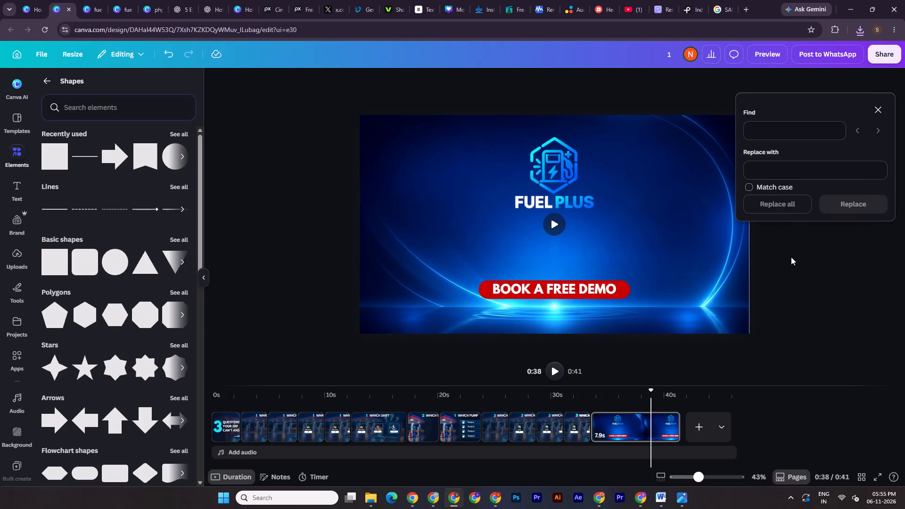
double_click(798, 284)
scroll(2, 429, down, 6)
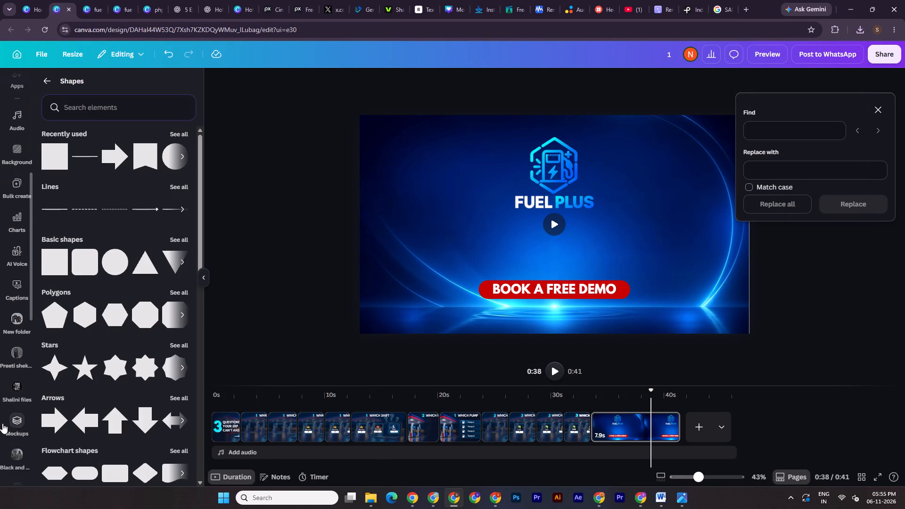
scroll(3, 412, down, 6)
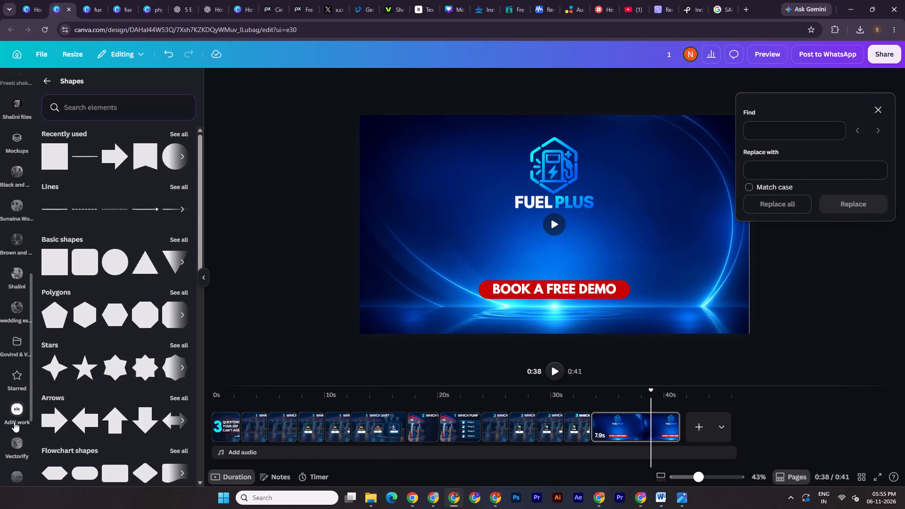
click(10, 281)
click(357, 501)
click(373, 501)
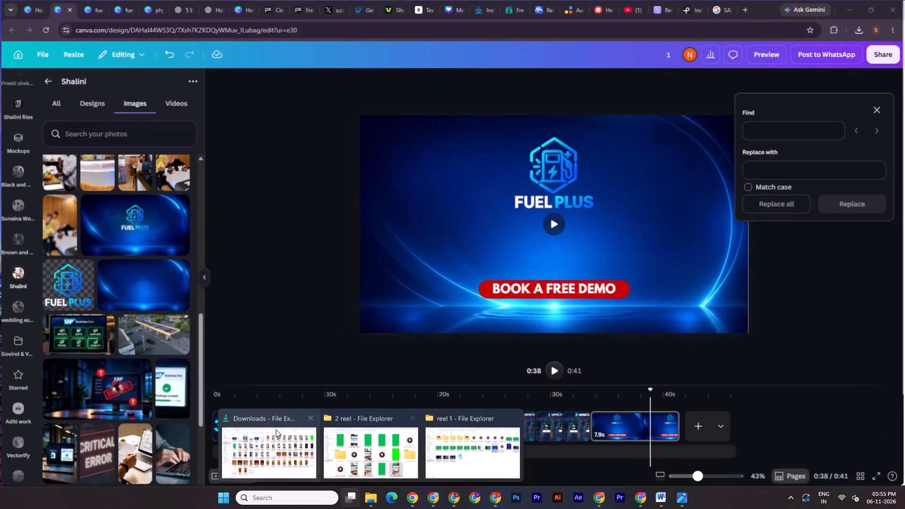
click(309, 466)
scroll(35, 240, up, 2)
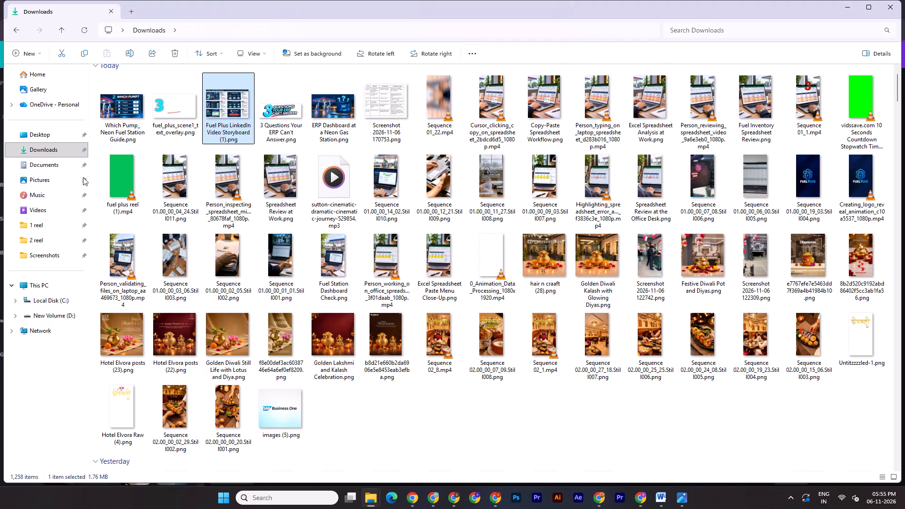
click(60, 145)
drag(123, 110, 459, 500)
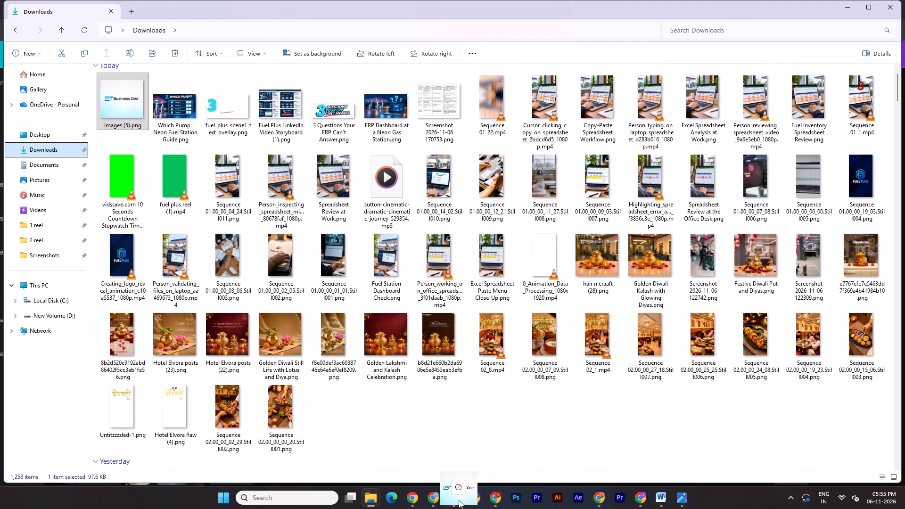
drag(459, 500, 99, 357)
Place the uploaded SAP Business One image on the closing page and remove its background.
scroll(103, 311, up, 18)
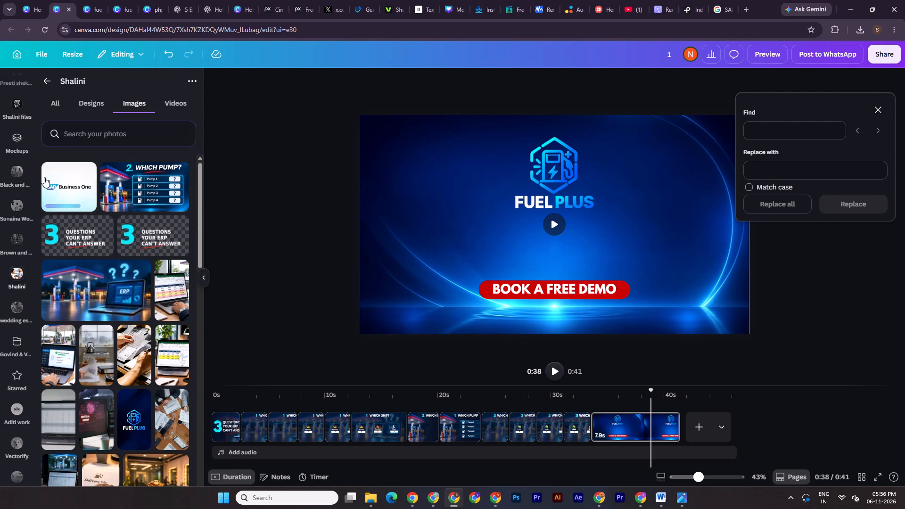
click(74, 194)
click(589, 142)
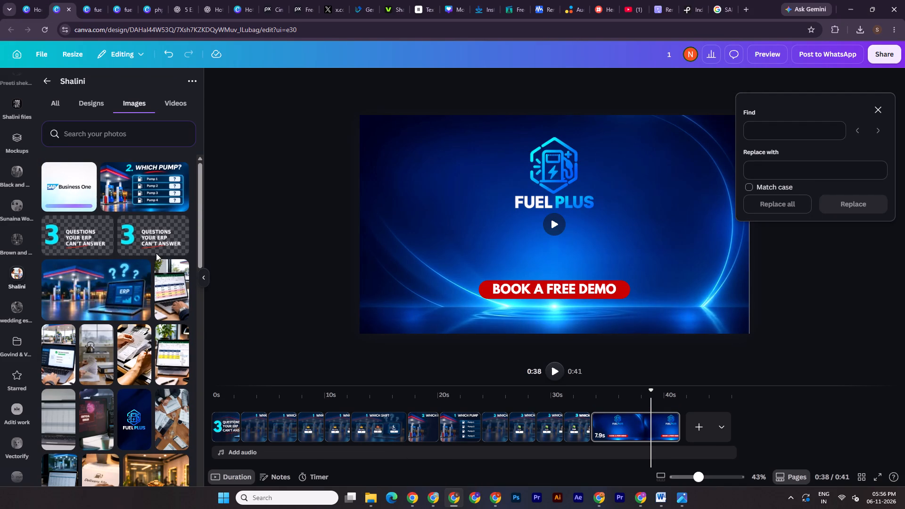
click(879, 108)
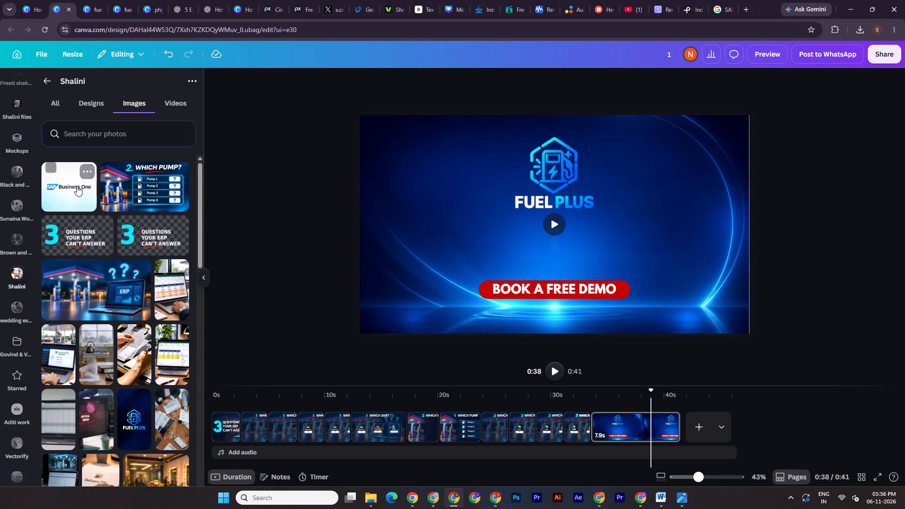
click(70, 181)
click(443, 80)
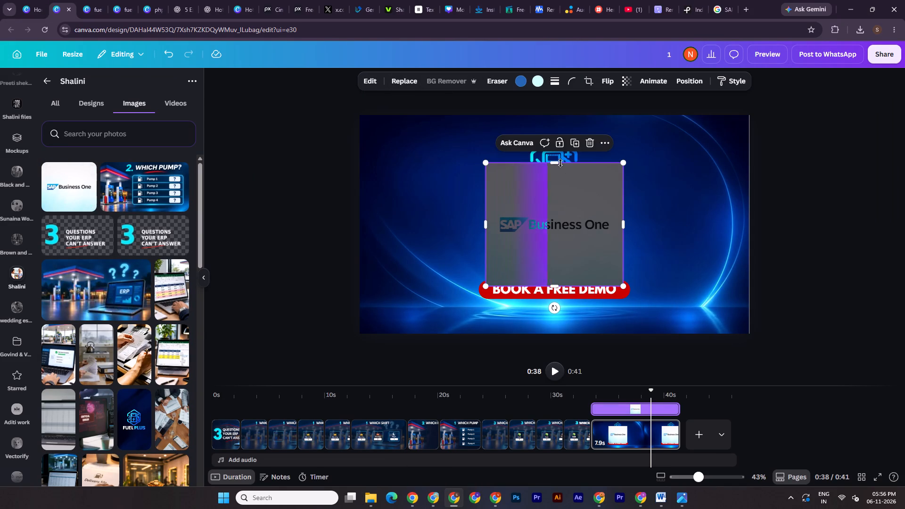
Crop the empty space above and below the SAP Business One logo and scale the logo down slightly beneath Fuel Plus.
drag(556, 162, 549, 189)
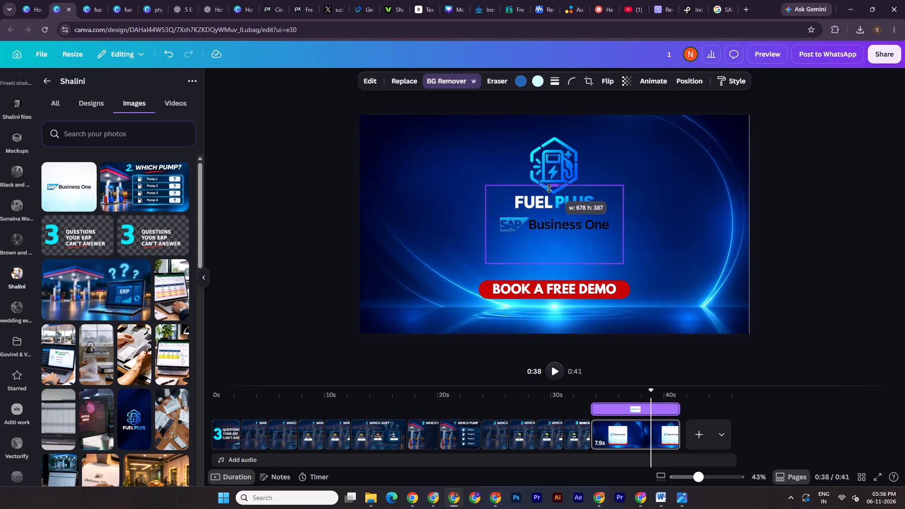
drag(549, 189, 548, 211)
drag(703, 473, 721, 476)
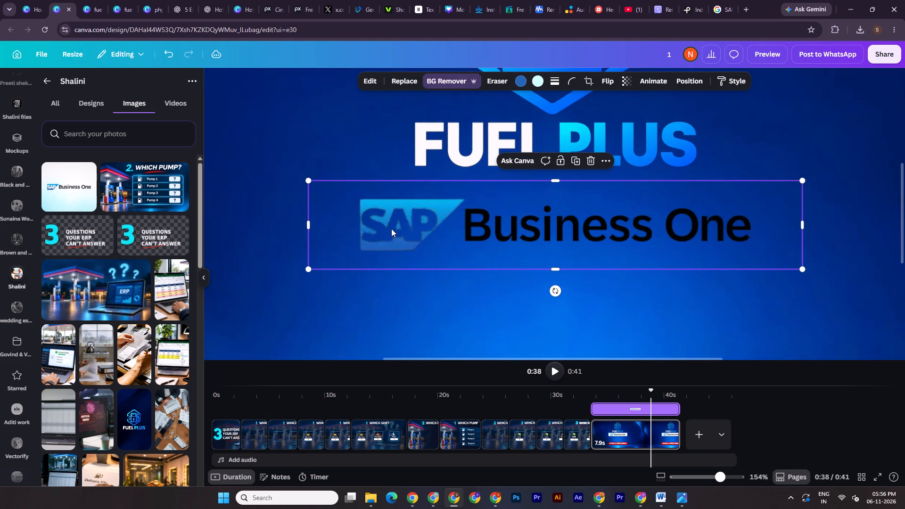
alt+drag(803, 180, 771, 186)
Add a triangle shape to the closing page and colour it white.
drag(720, 474, 726, 476)
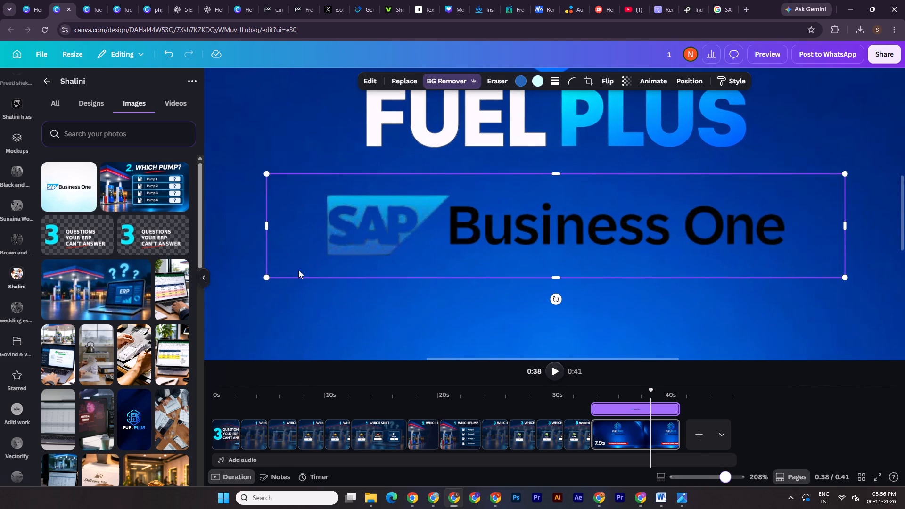
scroll(20, 154, up, 18)
click(9, 153)
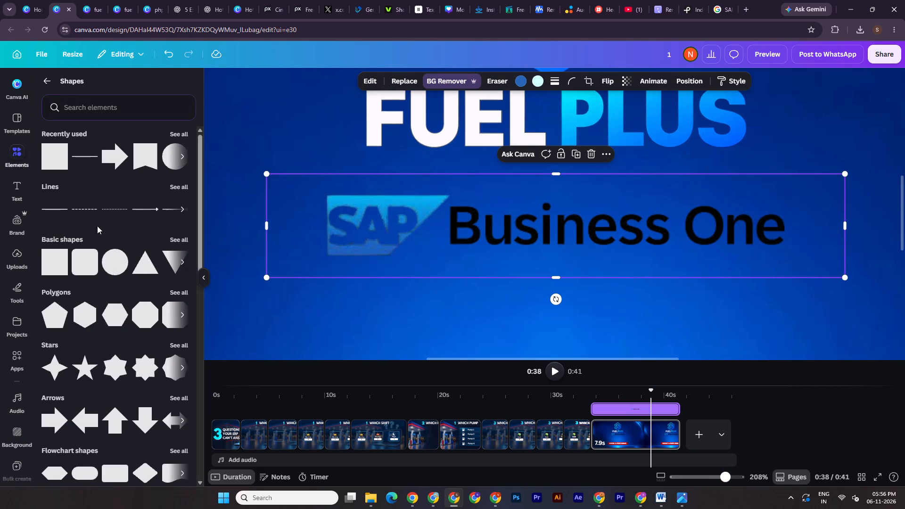
click(141, 269)
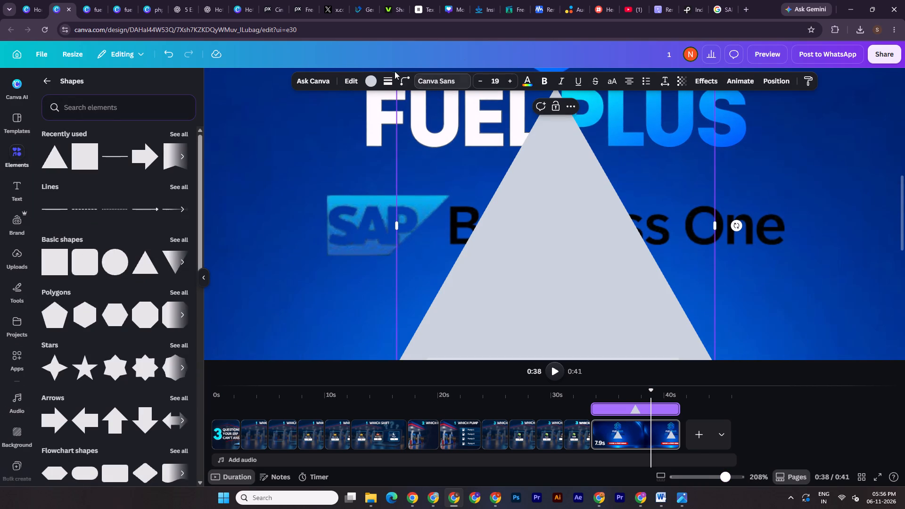
click(367, 80)
click(135, 156)
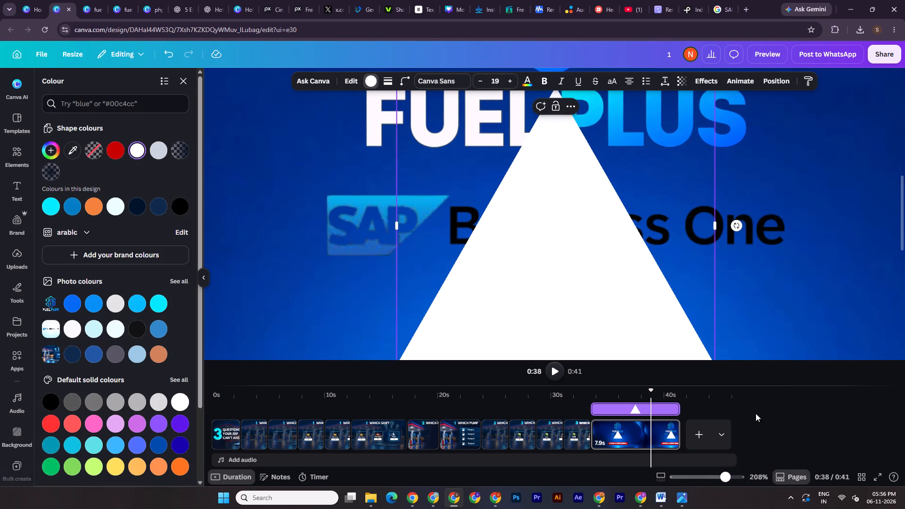
Shrink the white triangle, move it between the SAP emblem and the Business One text, and rotate it to 15°.
click(725, 472)
alt+drag(678, 331, 606, 287)
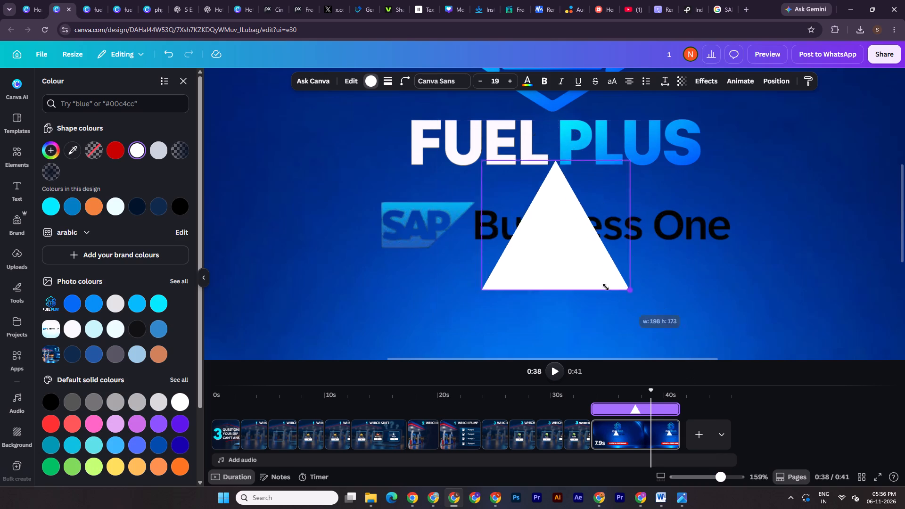
alt+drag(606, 287, 602, 286)
drag(717, 475, 733, 476)
drag(575, 316, 452, 307)
drag(569, 215, 570, 247)
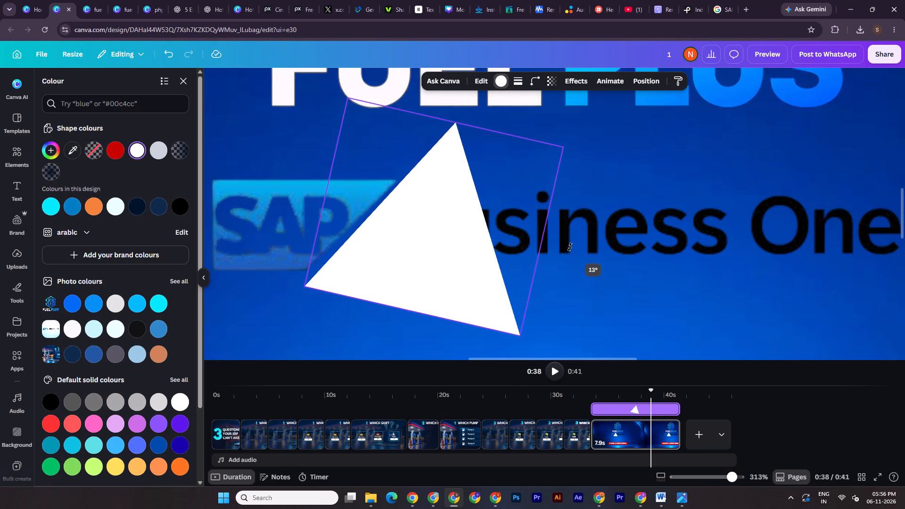
drag(570, 247, 568, 251)
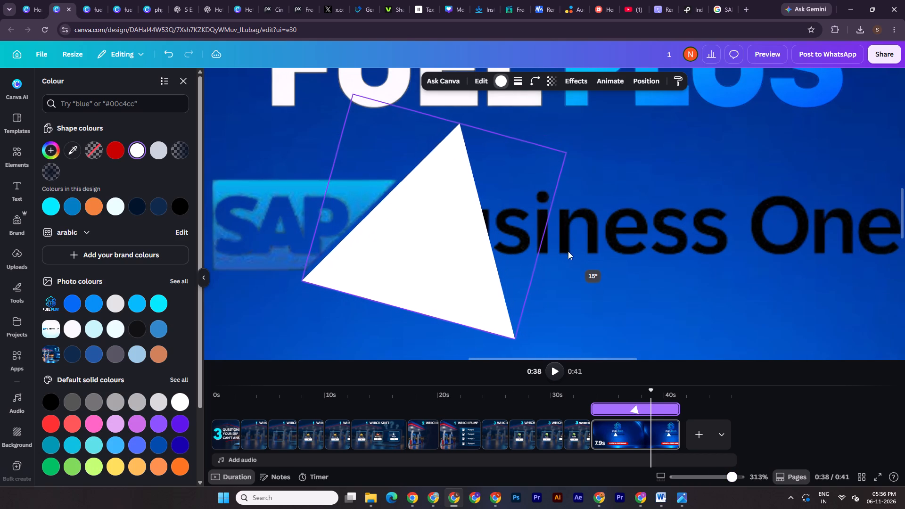
drag(568, 251, 569, 253)
Move the triangle one layer down, directly beneath the SAP Business One logo.
click(650, 83)
click(156, 103)
drag(130, 160, 132, 167)
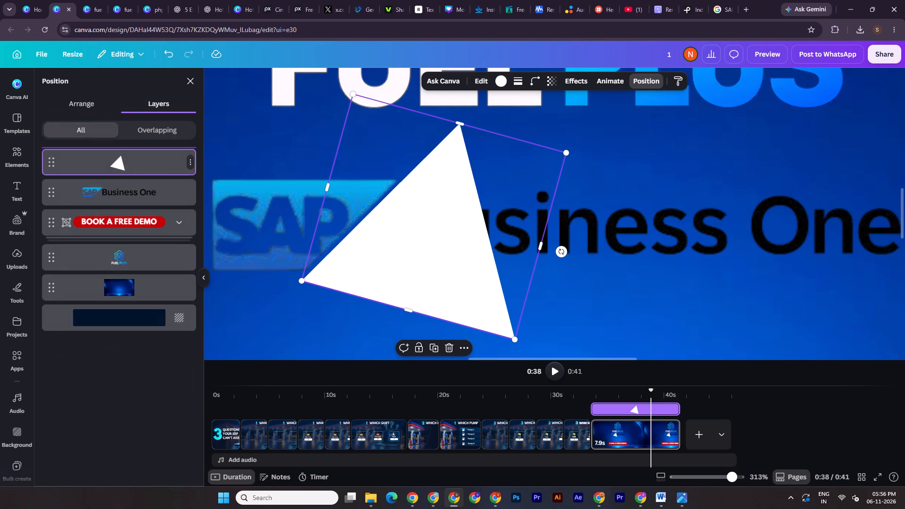
drag(132, 167, 131, 207)
Scale the triangle to about 98 × 86, place it behind the SAP letters and rotate it towards the emblem's slanted edge.
alt+drag(566, 153, 515, 172)
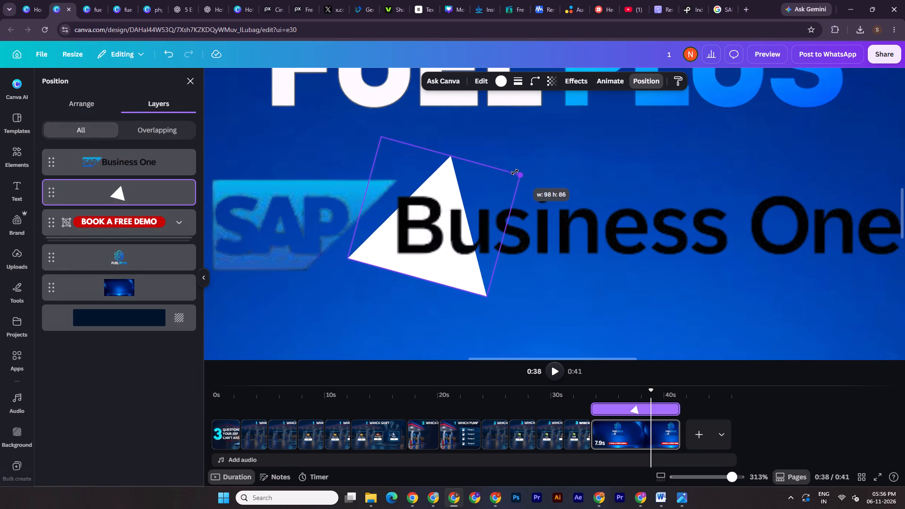
alt+drag(515, 172, 514, 172)
drag(439, 272, 300, 255)
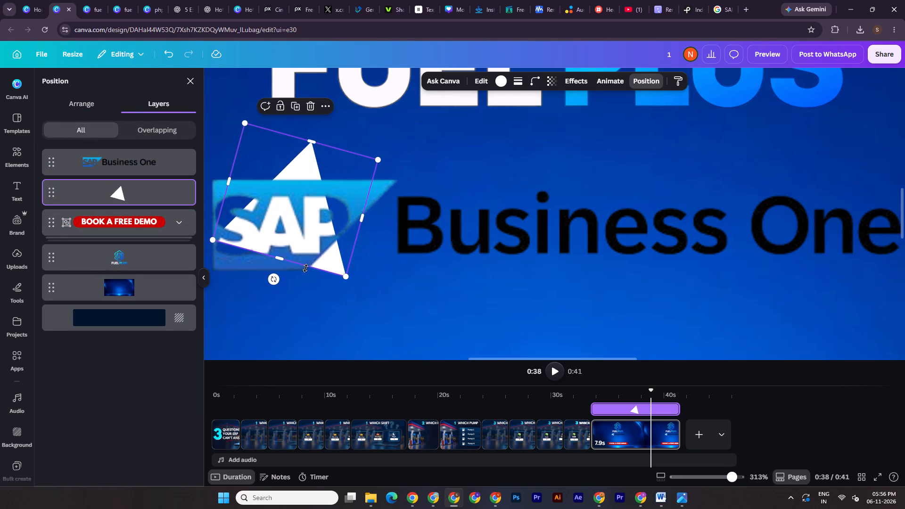
drag(277, 281, 182, 227)
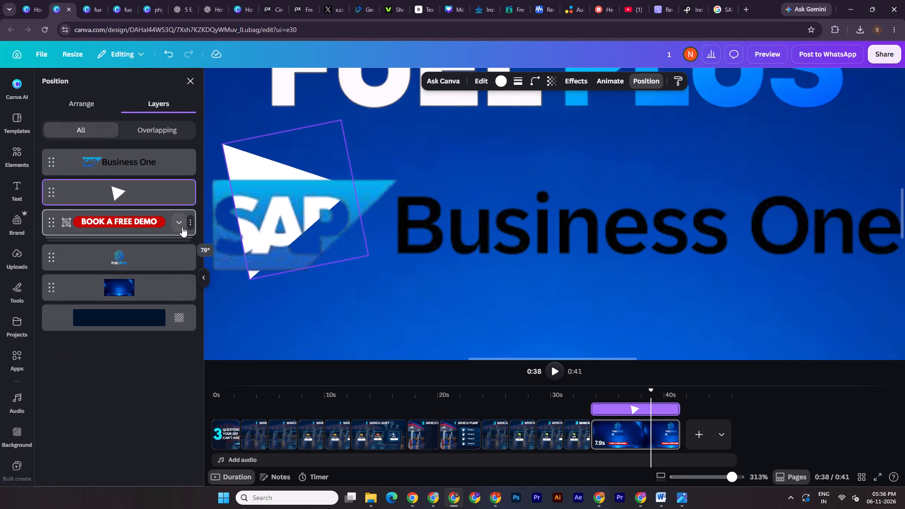
drag(182, 227, 195, 232)
drag(241, 164, 278, 164)
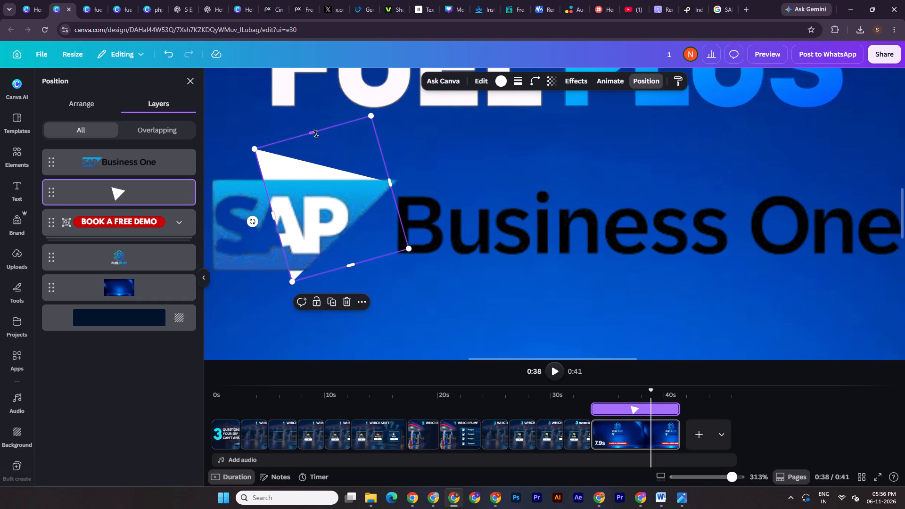
Shrink the white triangle, rotate it to about 65° and align it with the emblem's slanted edge behind the AP letters.
drag(313, 132, 315, 156)
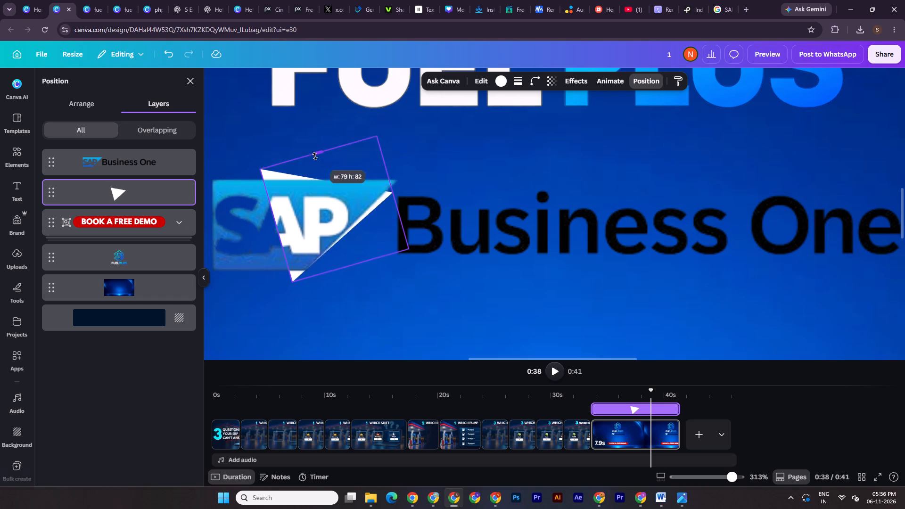
drag(315, 156, 313, 169)
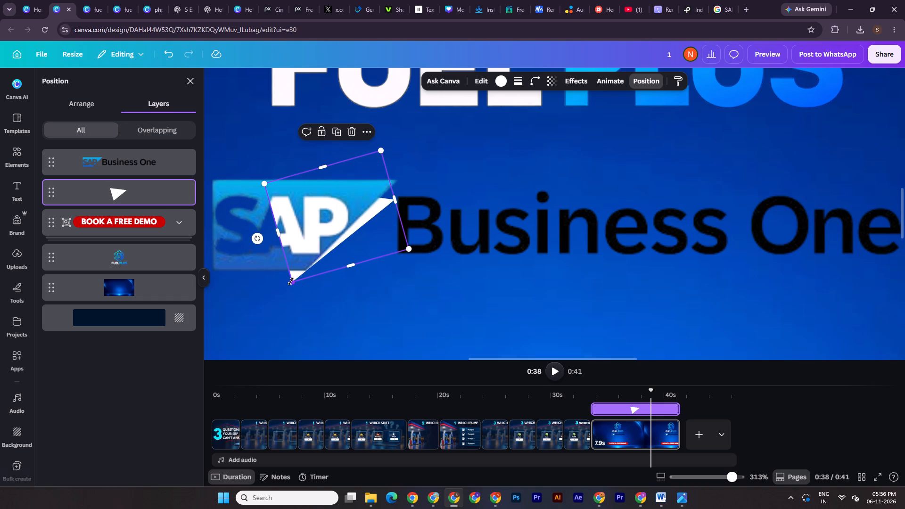
drag(351, 263, 345, 249)
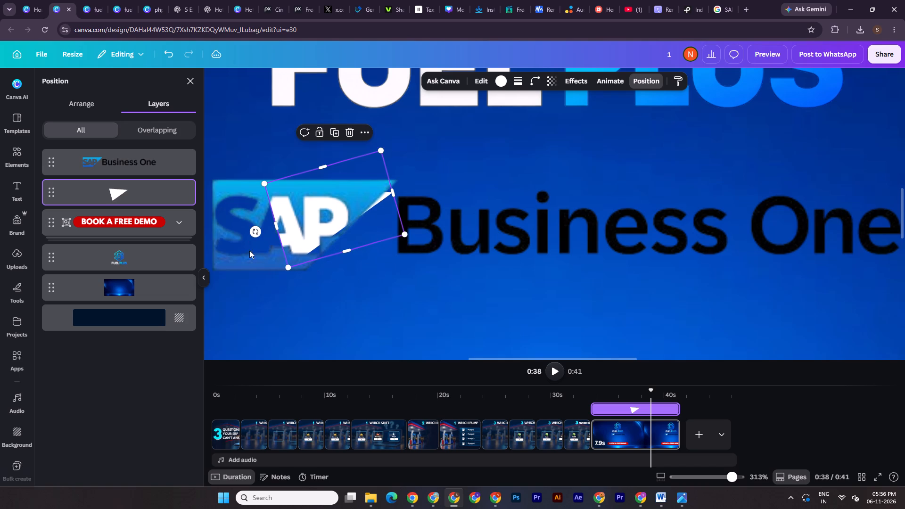
drag(253, 228, 266, 239)
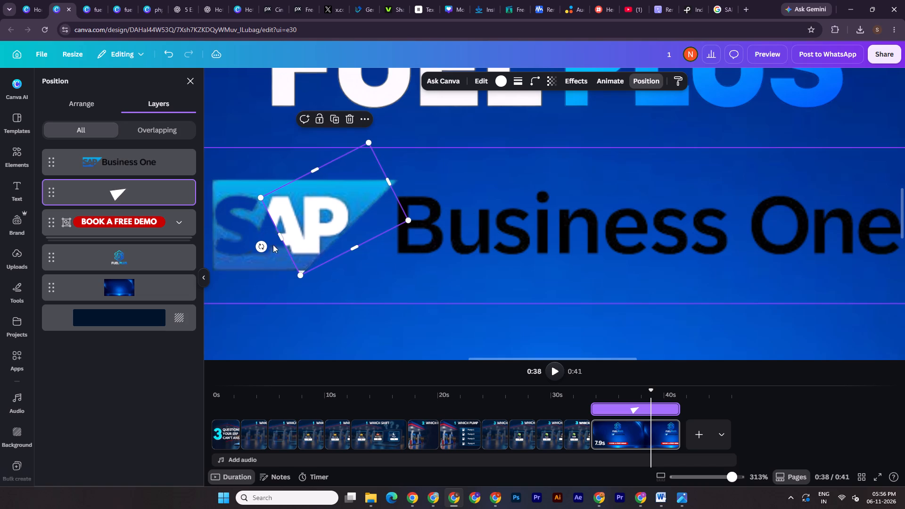
click(302, 274)
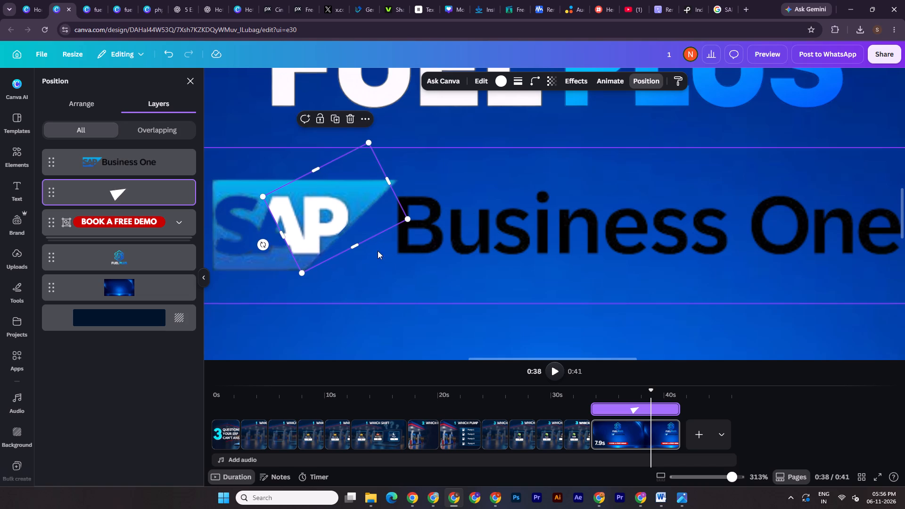
click(262, 247)
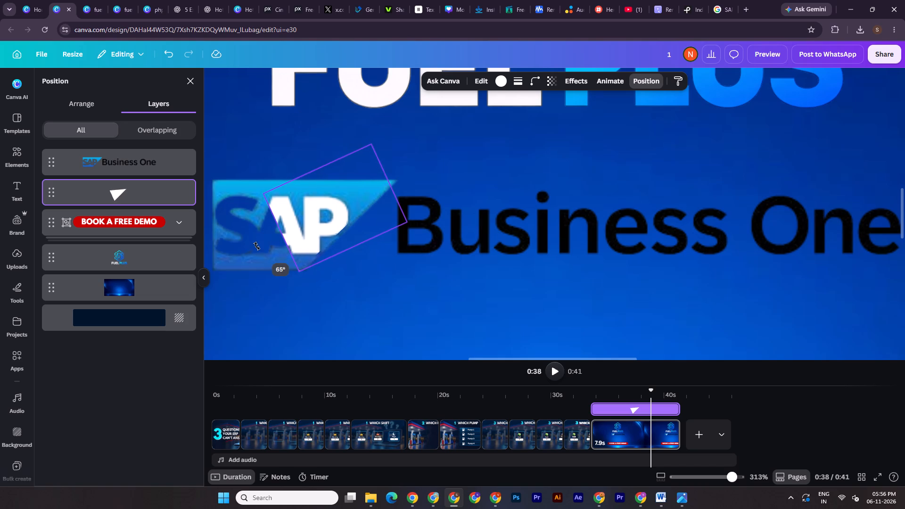
click(326, 212)
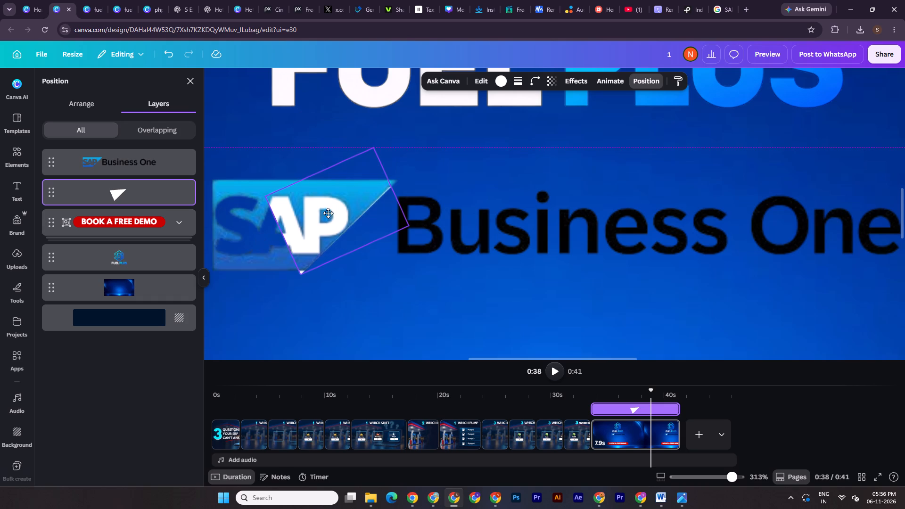
click(298, 271)
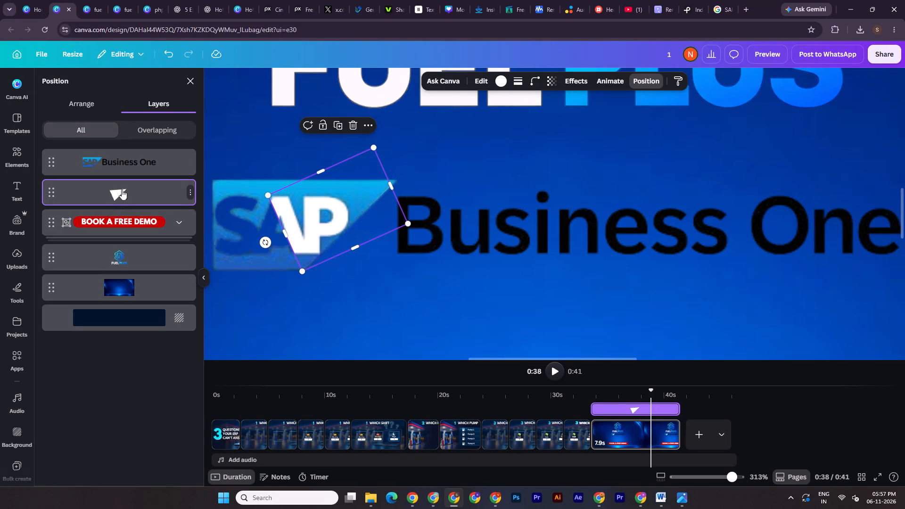
Add a square shape to the closing page and colour it the design's off-white.
click(249, 117)
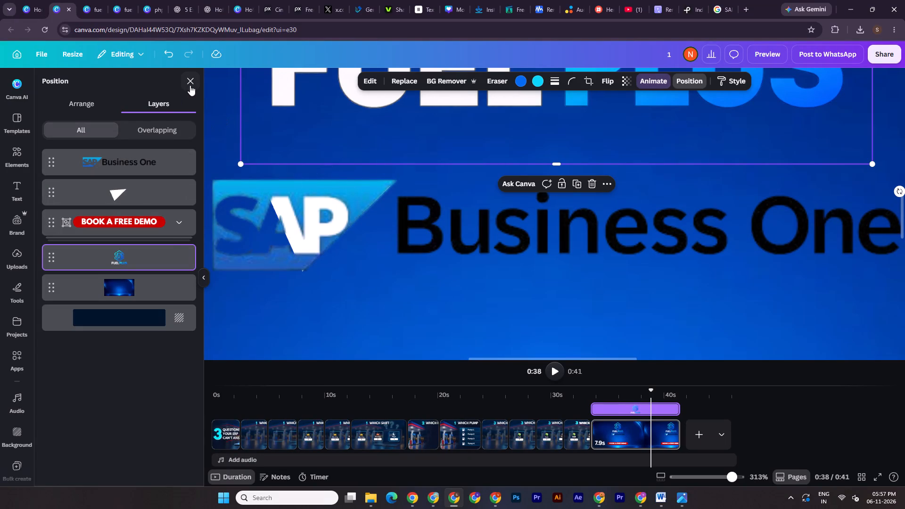
click(189, 83)
click(84, 162)
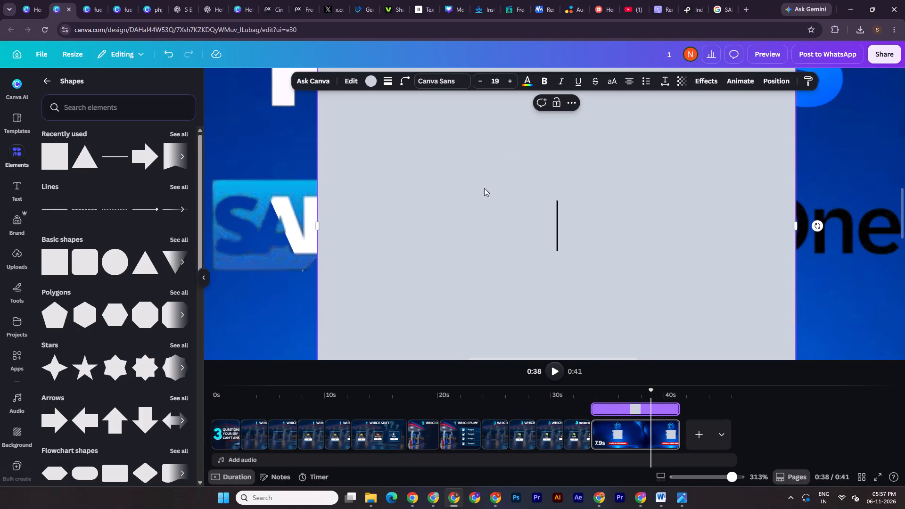
click(372, 82)
click(112, 208)
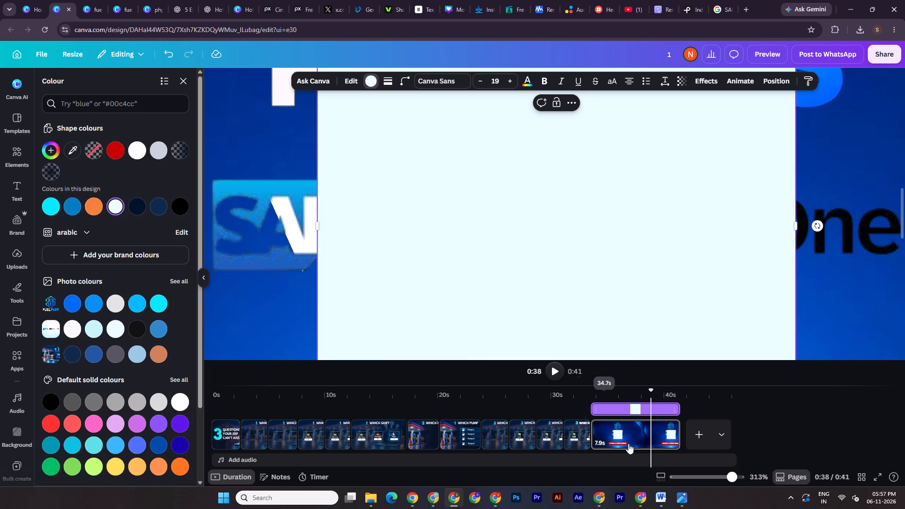
Narrow and flatten the square into a small horizontal rectangle below the Business One text.
drag(733, 474, 721, 471)
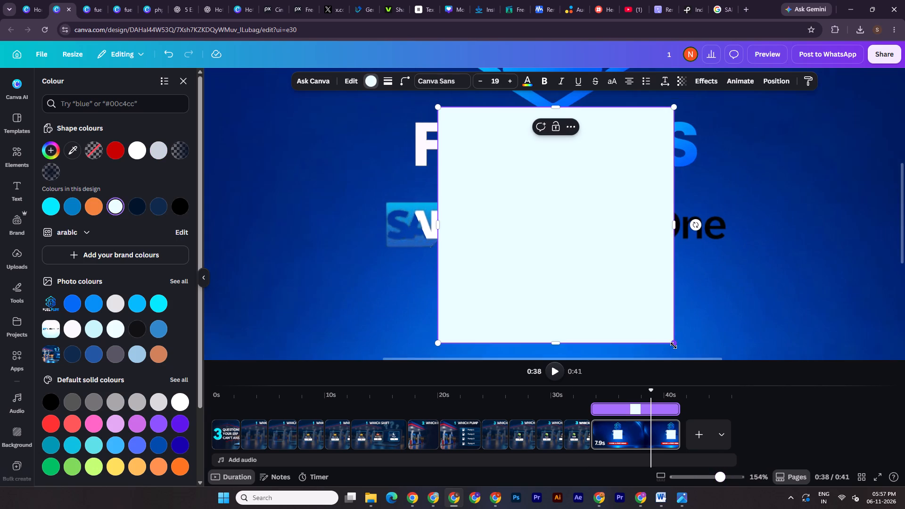
alt+drag(674, 345, 573, 285)
drag(716, 479, 736, 485)
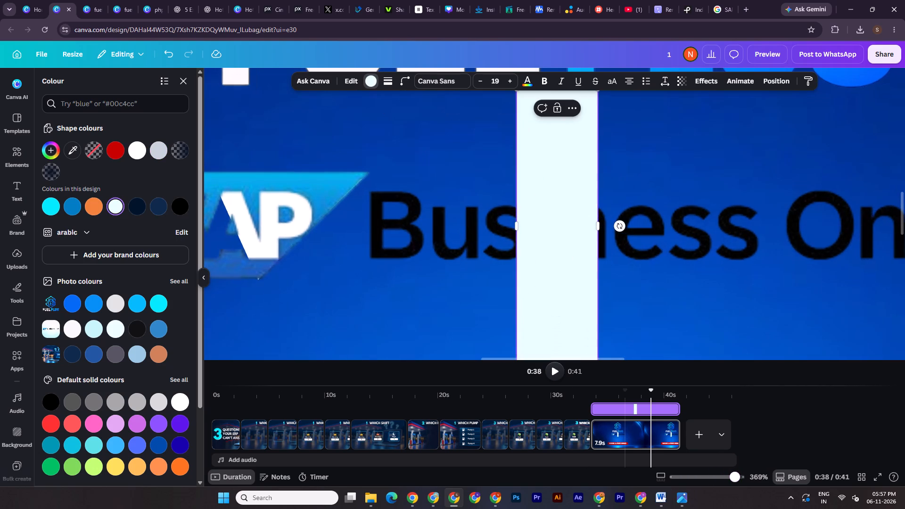
click(734, 476)
drag(557, 119, 558, 123)
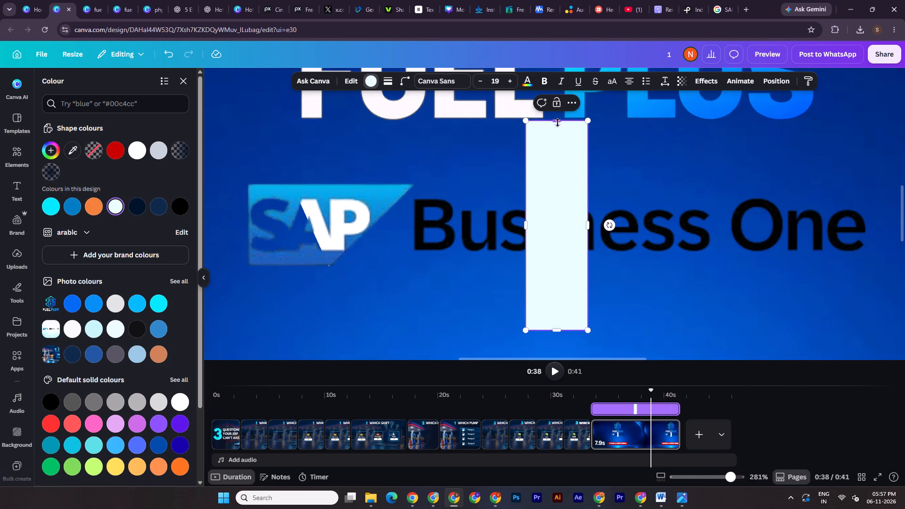
drag(558, 123, 559, 307)
drag(737, 472, 732, 474)
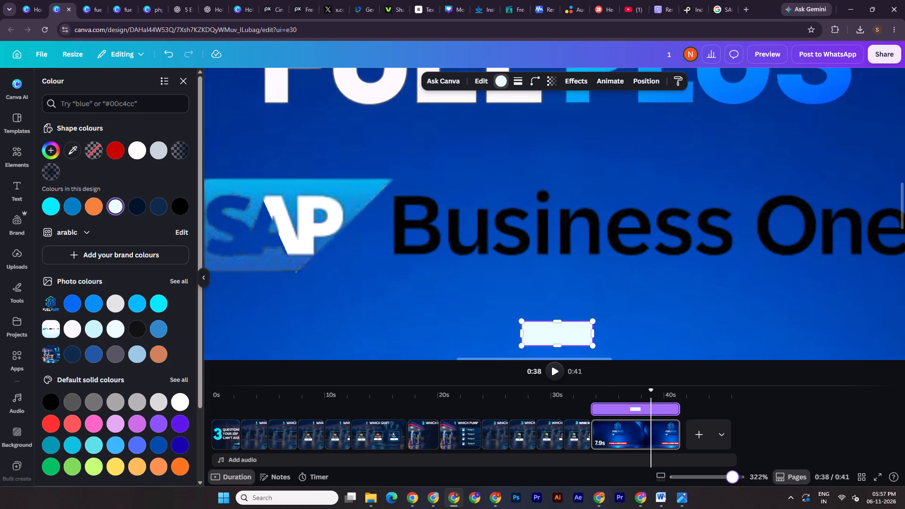
drag(732, 474, 732, 474)
Move the small rectangle onto the S of the SAP emblem and recolour it pure white.
click(617, 312)
drag(558, 326, 272, 205)
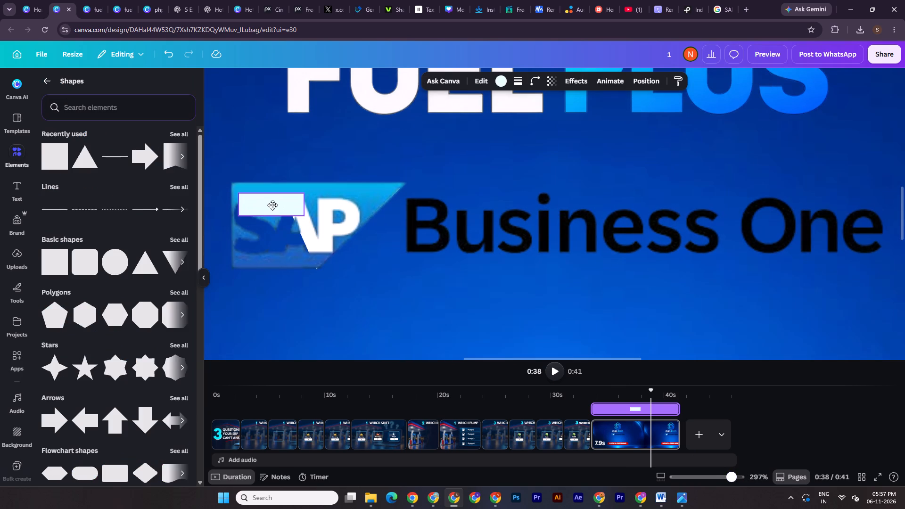
drag(272, 205, 272, 205)
click(268, 203)
click(508, 76)
click(153, 147)
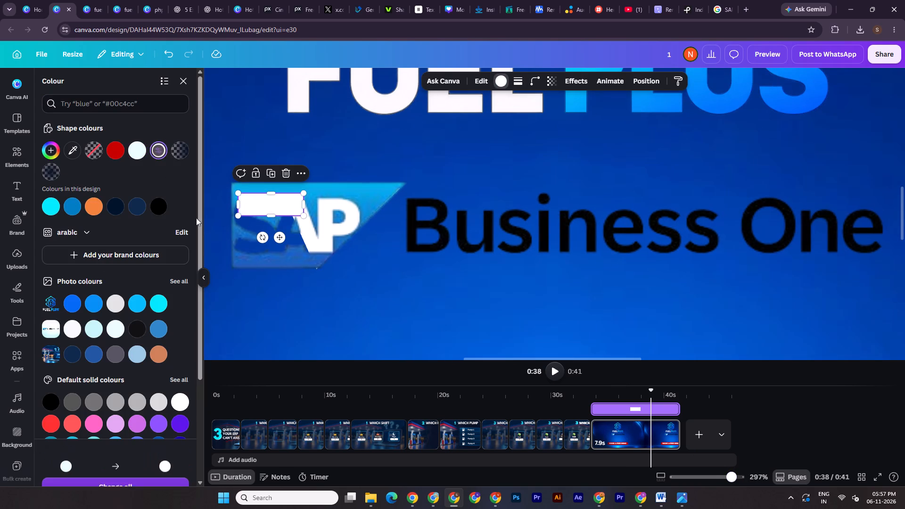
Move the white rectangle down the layer order, directly beneath the white triangle.
click(650, 75)
drag(105, 164, 122, 221)
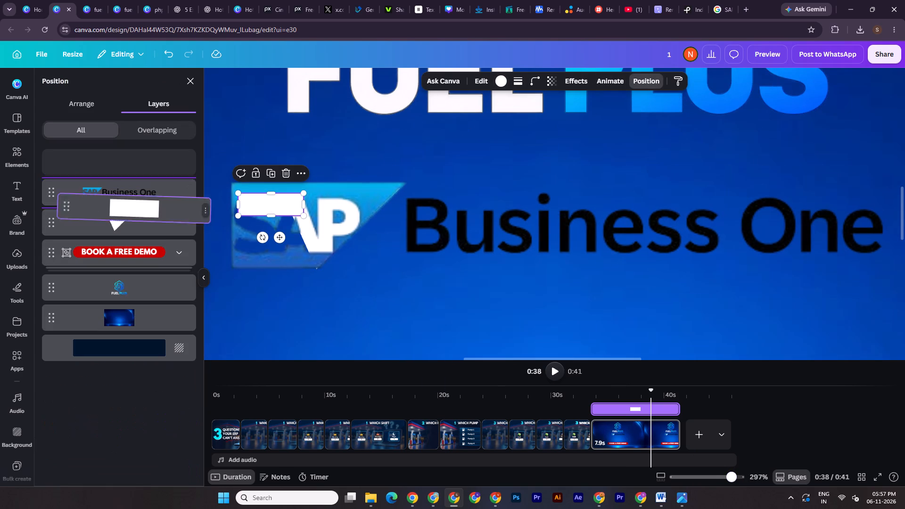
drag(122, 221, 124, 236)
Align the white rectangle with the emblem's outer edge and extend its height and width to back the S and A letters.
drag(731, 478, 736, 477)
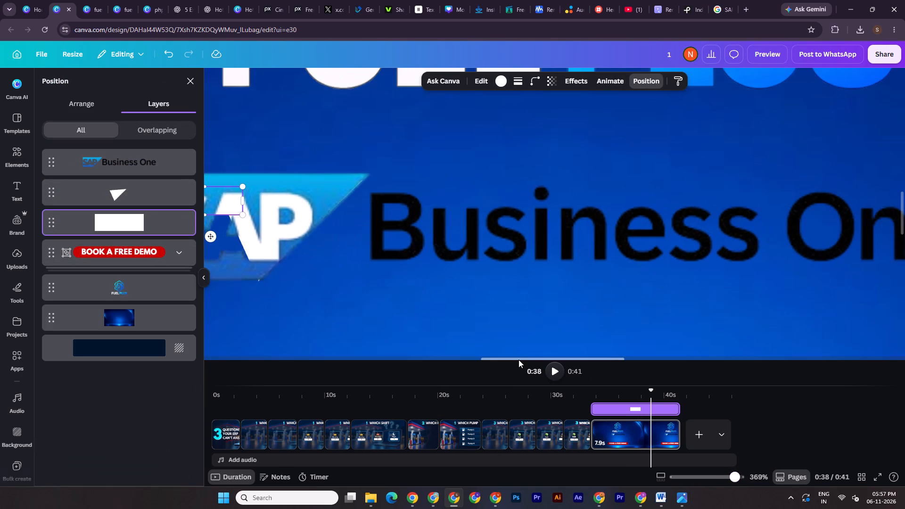
drag(518, 359, 437, 362)
drag(579, 201, 569, 200)
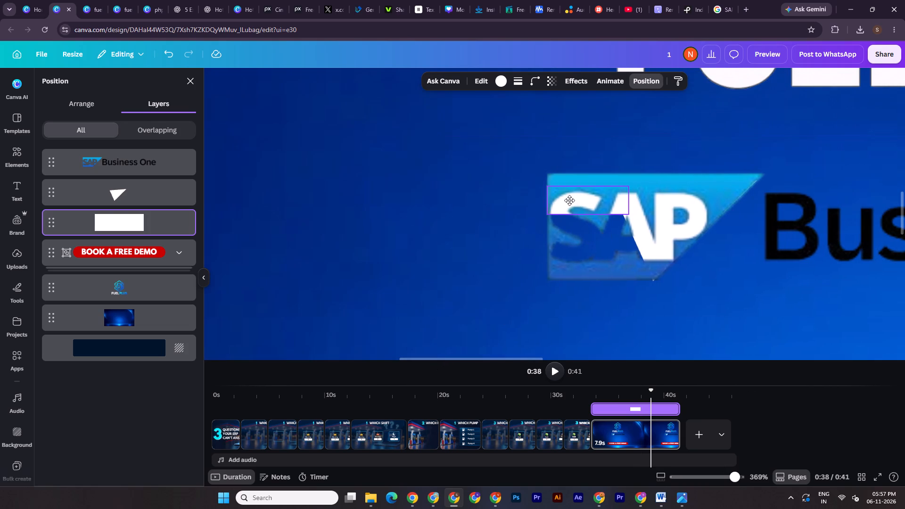
drag(569, 200, 572, 200)
drag(585, 215, 593, 271)
drag(632, 229, 658, 233)
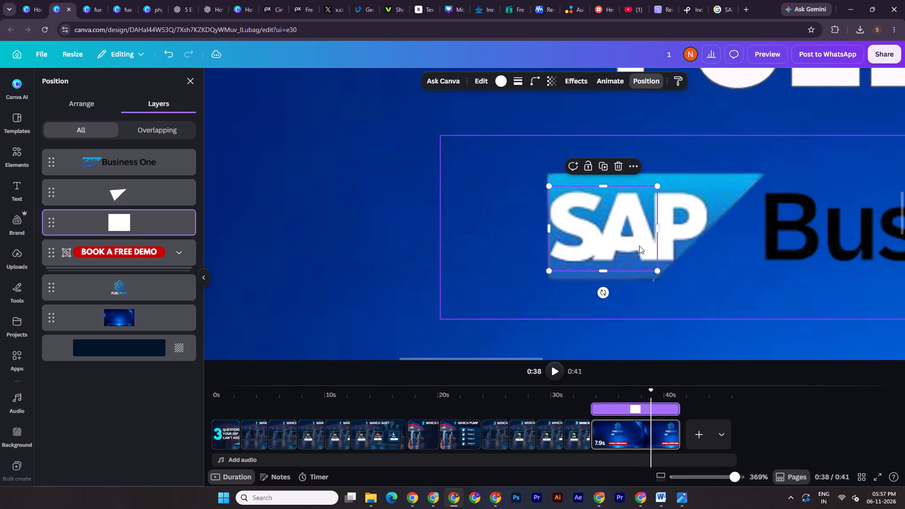
Group the SAP Business One logo with the white triangle and white rectangle.
shift+click(149, 194)
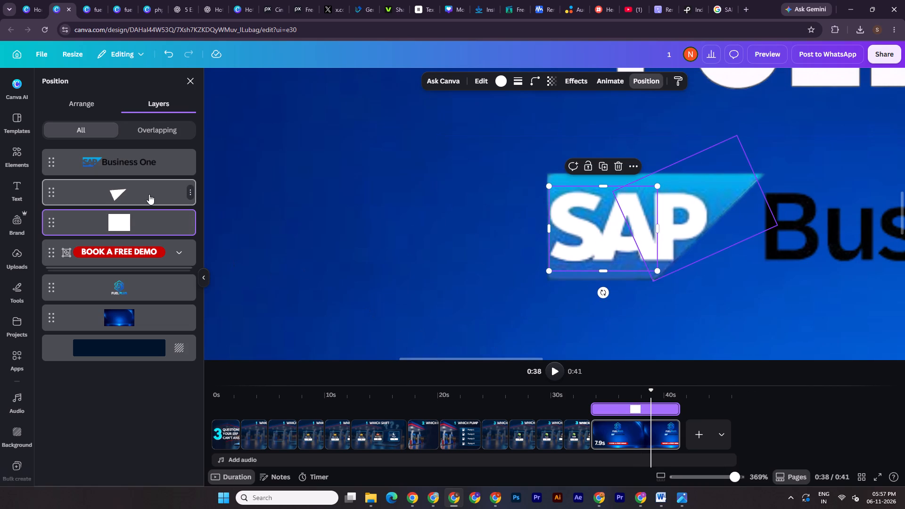
shift+click(161, 167)
key(ctrl+g)
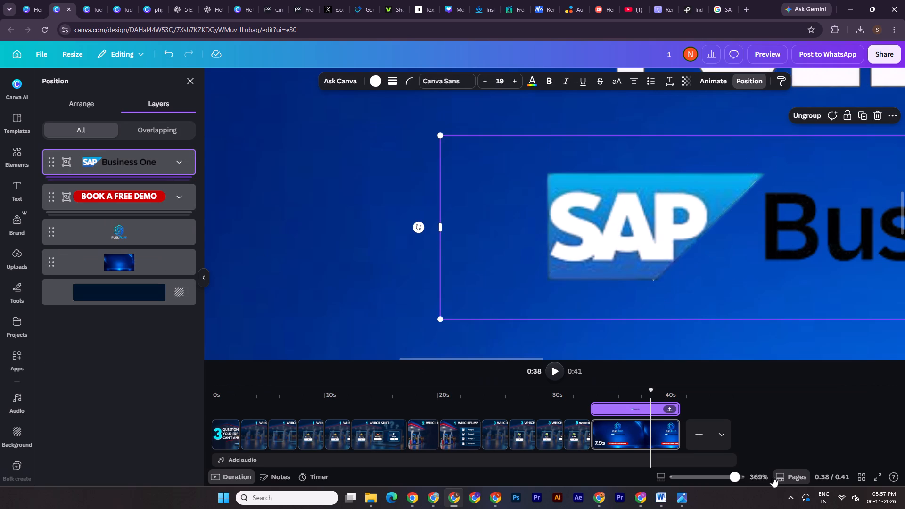
Move the grouped SAP Business One logo slightly lower, centred between FUEL PLUS and the BOOK A FREE DEMO button.
drag(740, 476, 707, 469)
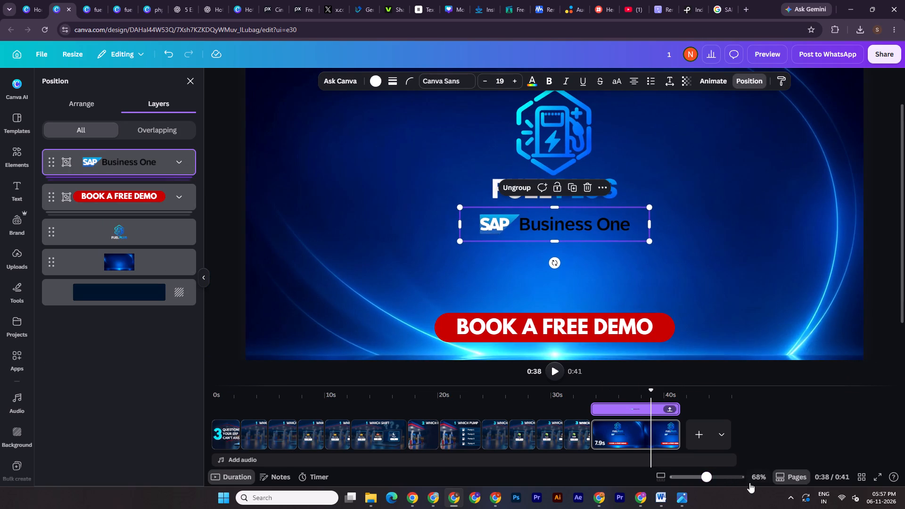
drag(708, 477, 699, 476)
click(797, 228)
click(795, 225)
shift+drag(601, 228, 601, 244)
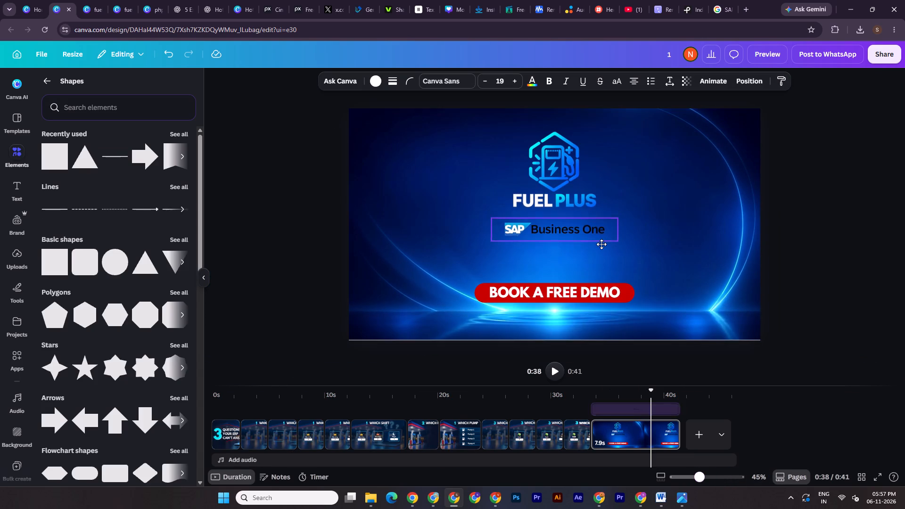
shift+drag(601, 244, 601, 242)
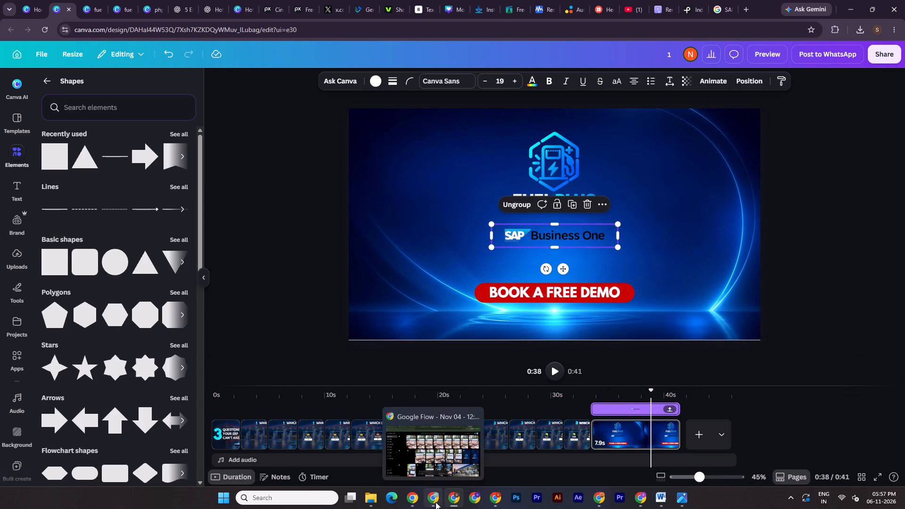
Check the storyboard image, duplicate the SAP Business One group, align the copy over the original and ungroup the copy.
click(685, 496)
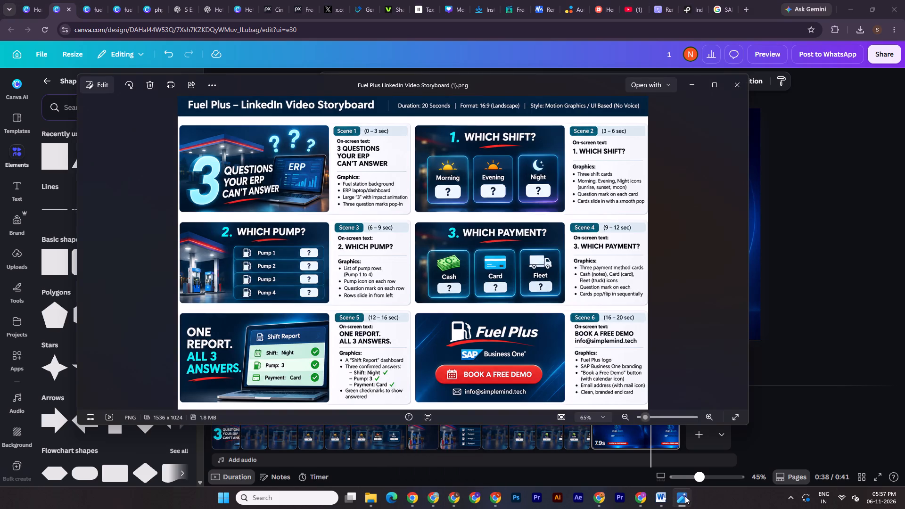
click(685, 496)
click(574, 207)
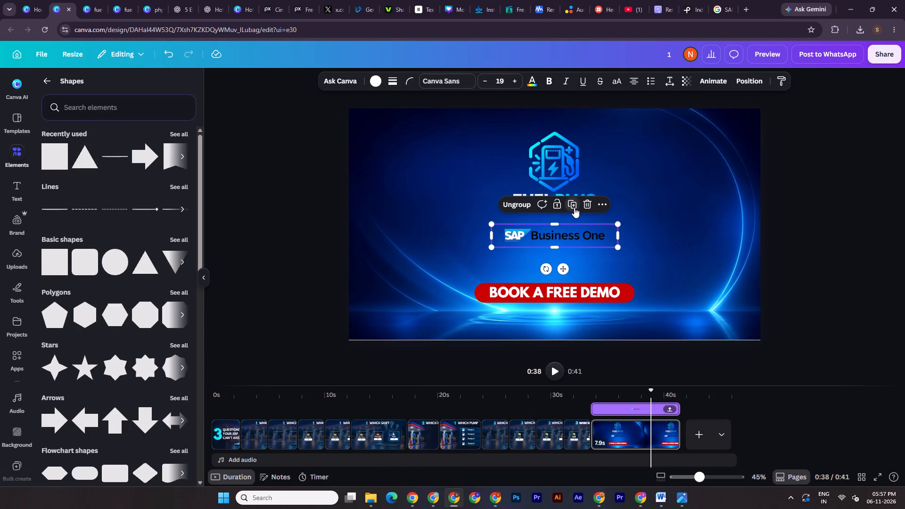
drag(570, 239, 565, 235)
drag(490, 235, 513, 235)
key(ctrl+z)
click(515, 206)
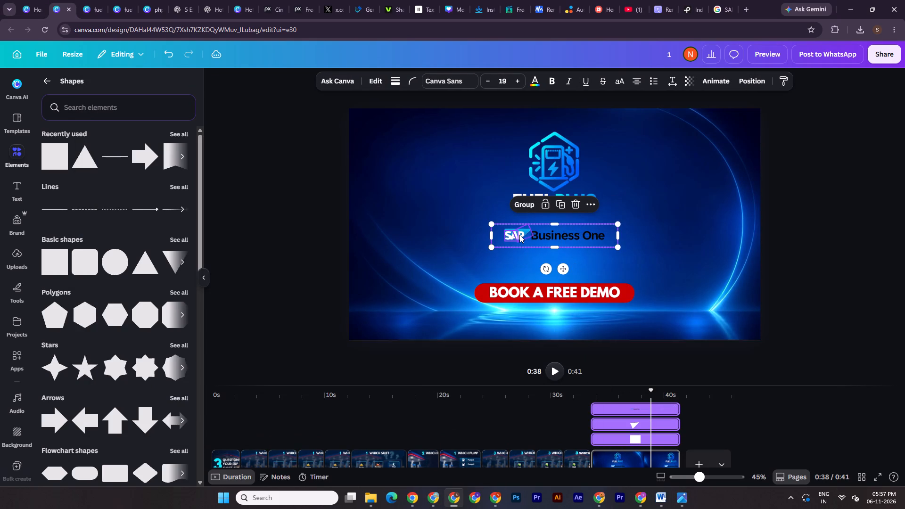
Delete the white triangle and white rectangle belonging to the ungrouped copy.
click(743, 76)
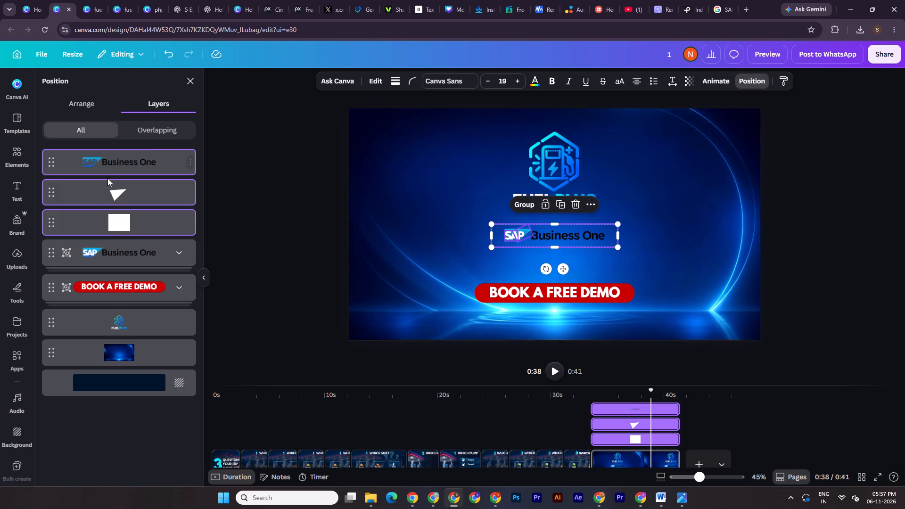
click(106, 229)
shift+click(129, 189)
key(Delete)
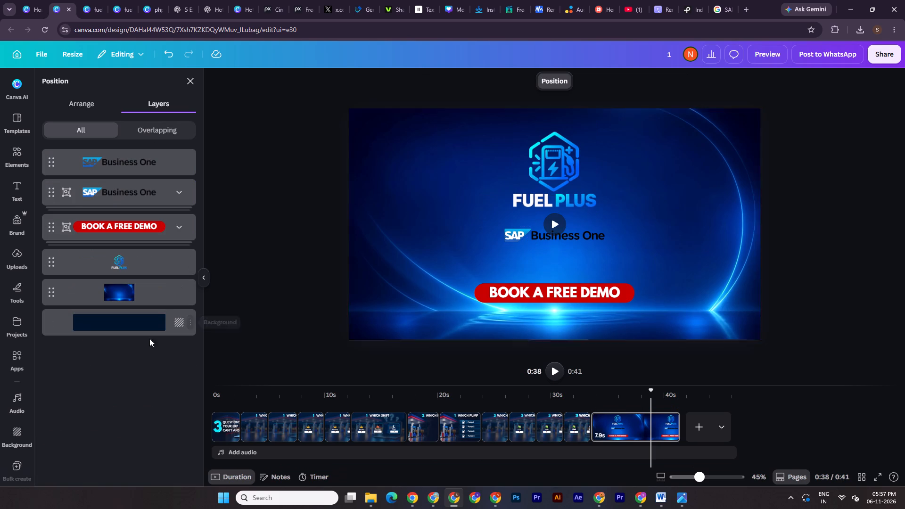
Crop the SAP emblem off the logo copy, keeping only its Business One wording.
click(90, 159)
drag(492, 237, 528, 241)
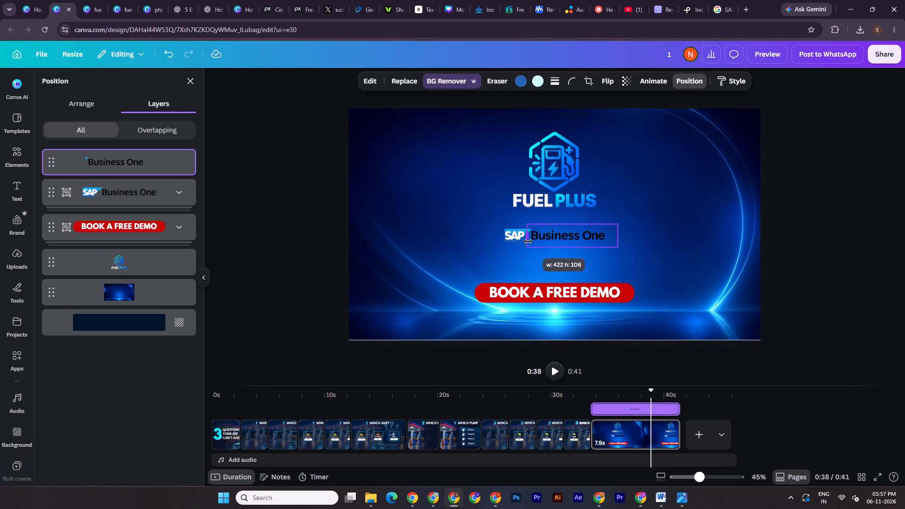
drag(528, 241, 532, 241)
Adjust the Business One wording copy: brightness, highlights, shadows and whites 100, contrast and blacks -100.
drag(695, 468, 718, 476)
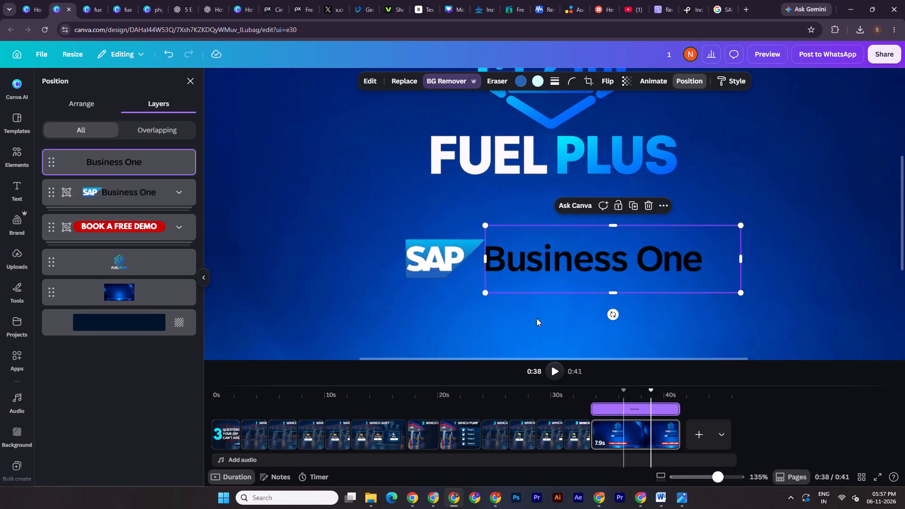
click(371, 74)
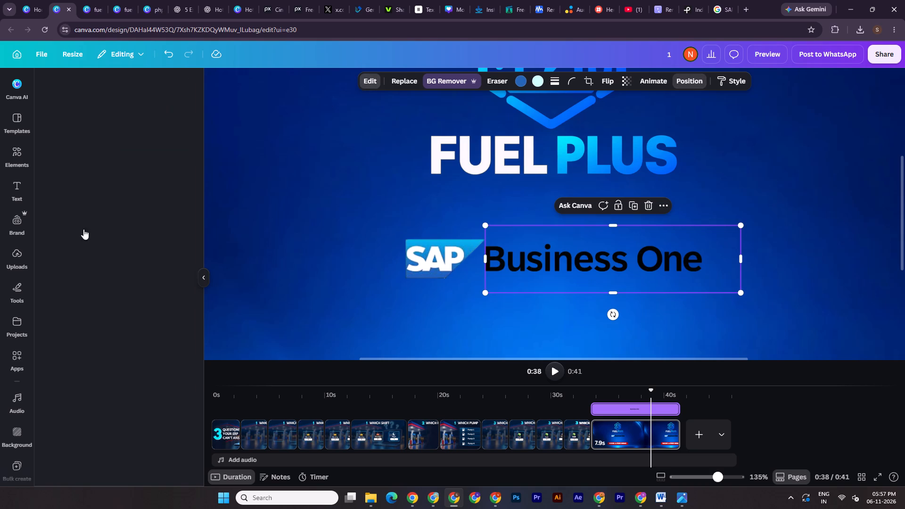
click(44, 184)
click(74, 172)
drag(101, 295, 129, 295)
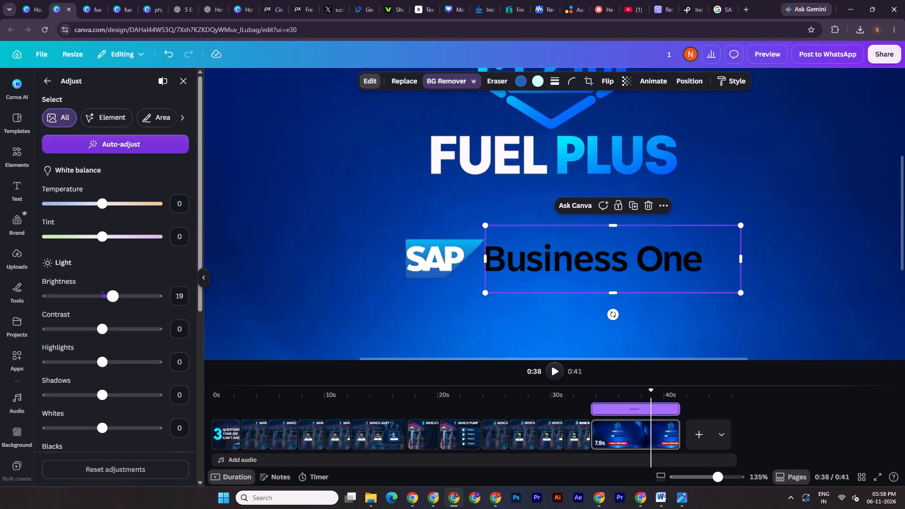
drag(129, 295, 252, 312)
drag(101, 331, 11, 340)
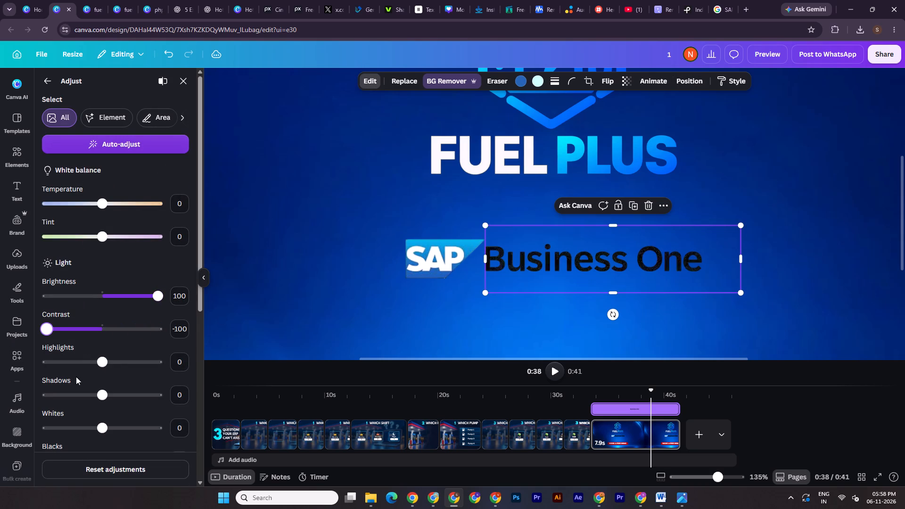
drag(102, 360, 217, 364)
drag(102, 393, 9, 386)
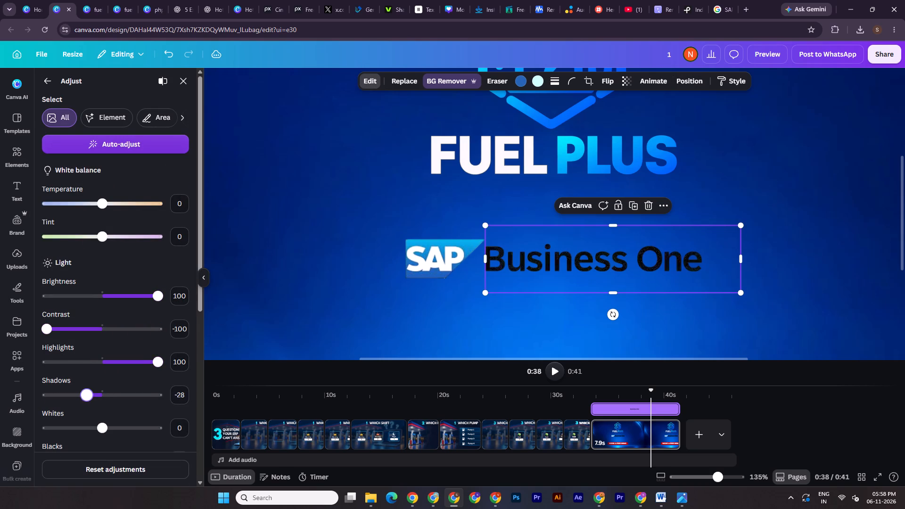
drag(9, 386, 271, 386)
scroll(93, 419, down, 2)
drag(101, 334, 255, 337)
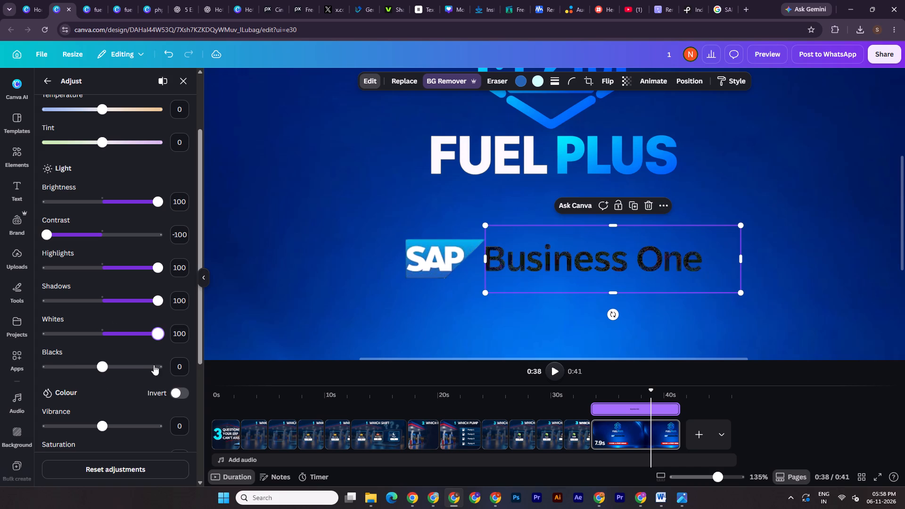
drag(101, 371, 0, 358)
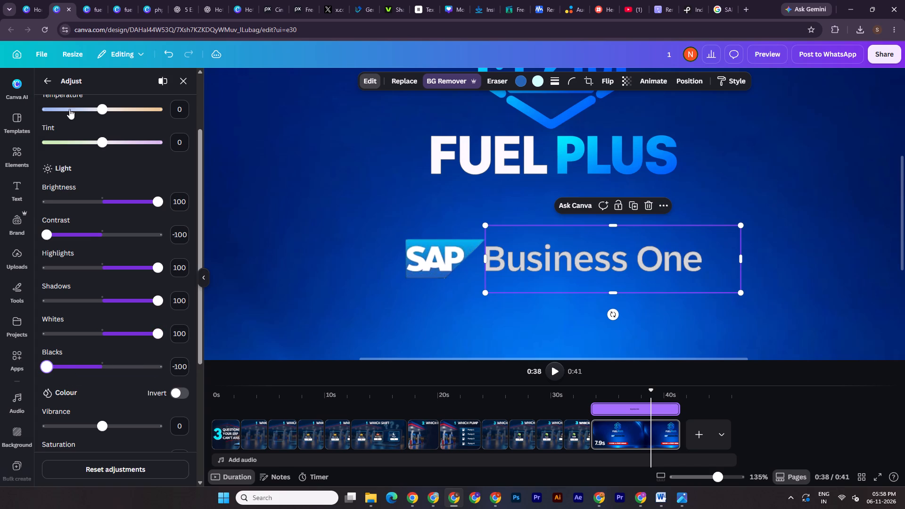
Apply the Newspaper filter at intensity 100 to the Business One wording and look through the remaining filters.
click(51, 75)
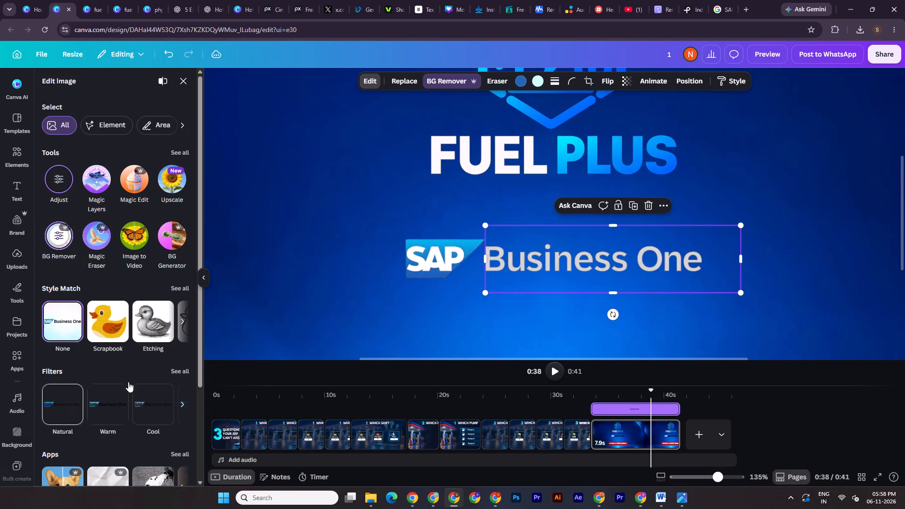
click(181, 368)
scroll(133, 345, down, 11)
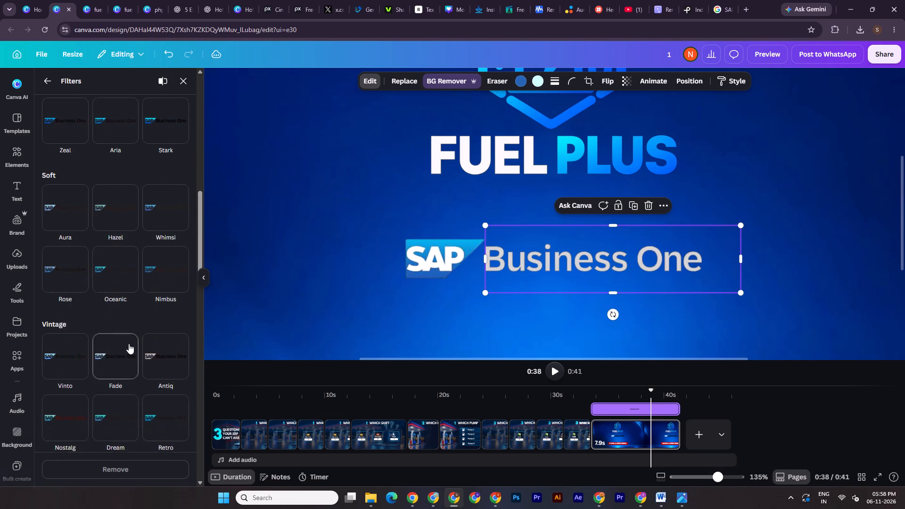
scroll(129, 344, down, 5)
click(118, 333)
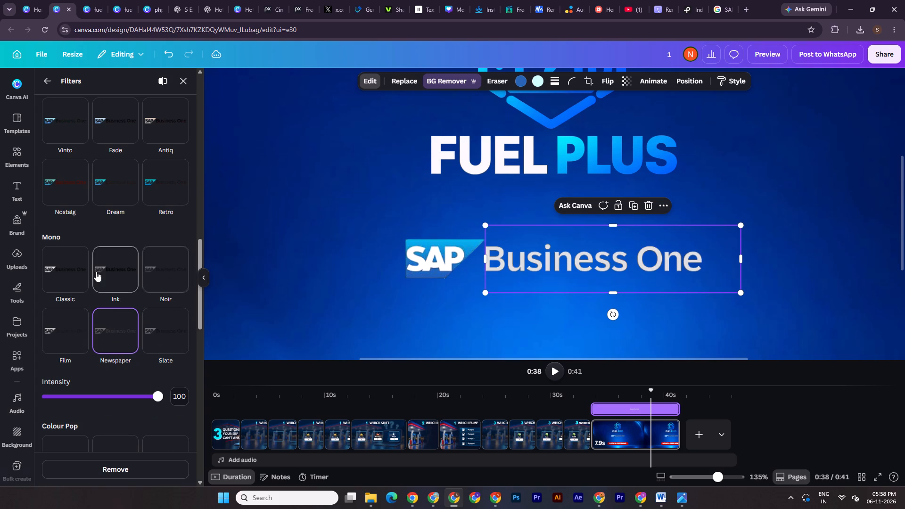
scroll(121, 361, down, 5)
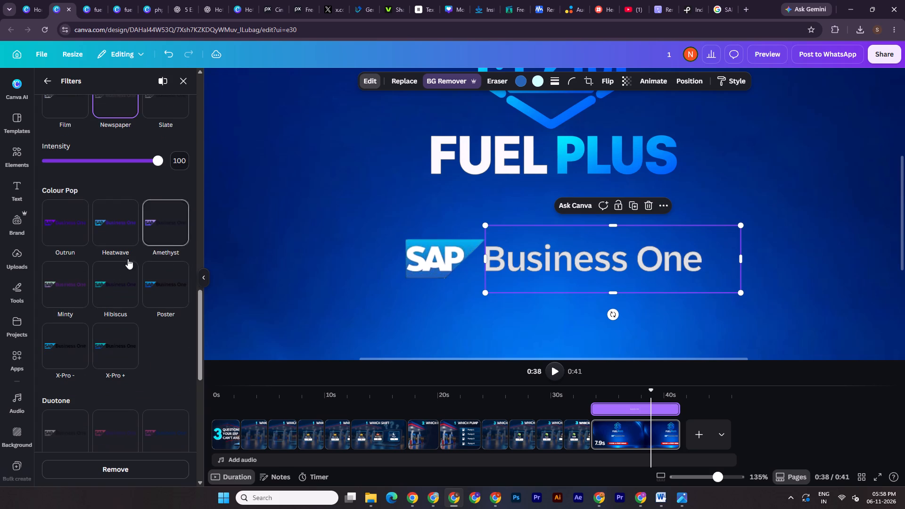
scroll(108, 282, down, 3)
scroll(83, 314, down, 5)
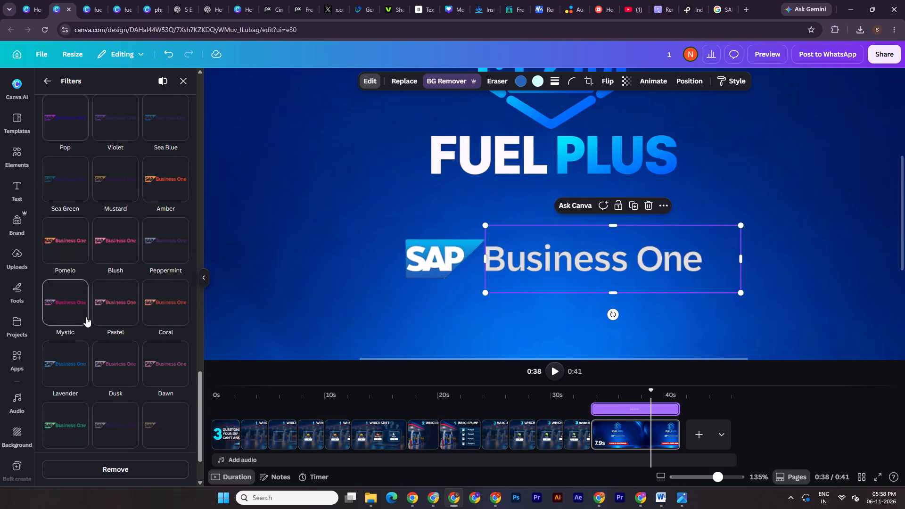
Trim the empty space off the end of the Business One wording copy so its frame ends just past the text.
drag(719, 476, 695, 467)
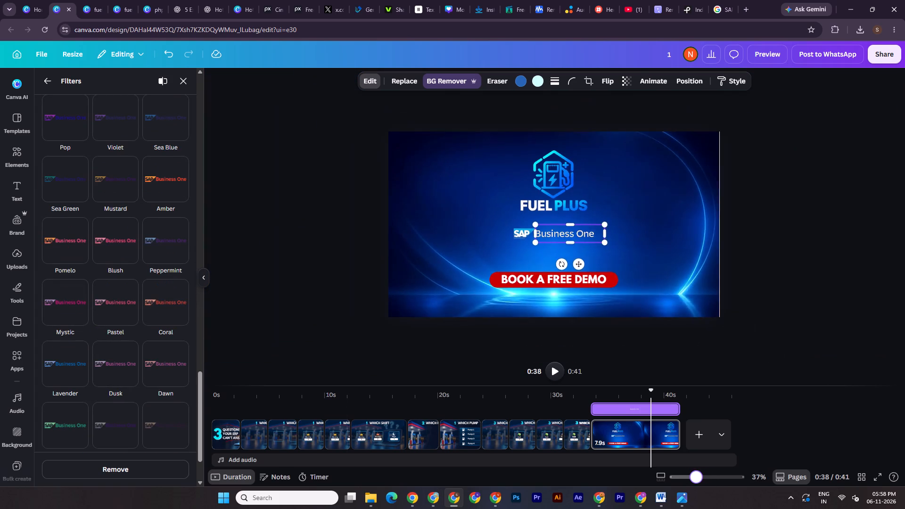
drag(695, 467, 701, 468)
drag(626, 239, 614, 240)
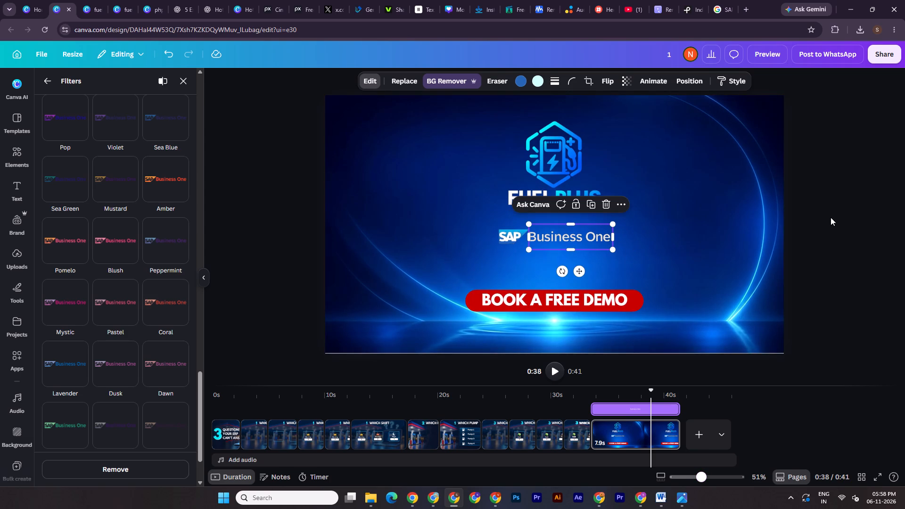
double_click(831, 217)
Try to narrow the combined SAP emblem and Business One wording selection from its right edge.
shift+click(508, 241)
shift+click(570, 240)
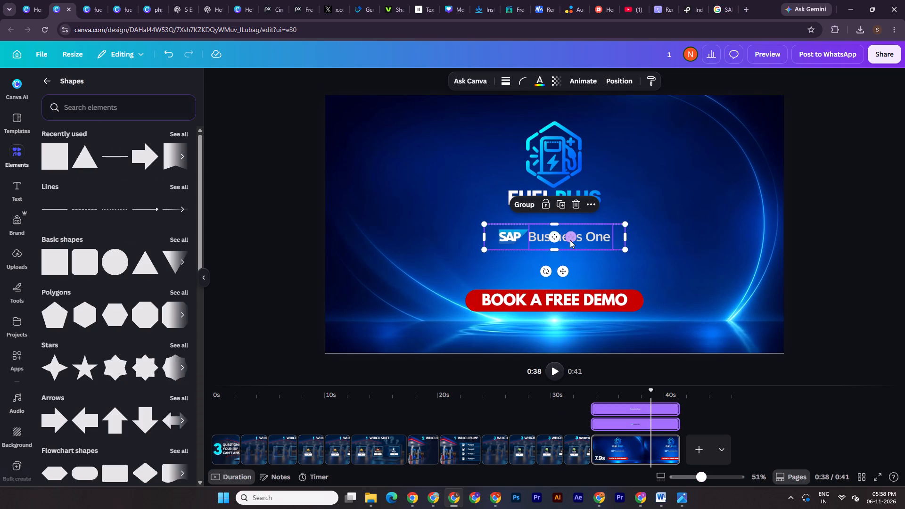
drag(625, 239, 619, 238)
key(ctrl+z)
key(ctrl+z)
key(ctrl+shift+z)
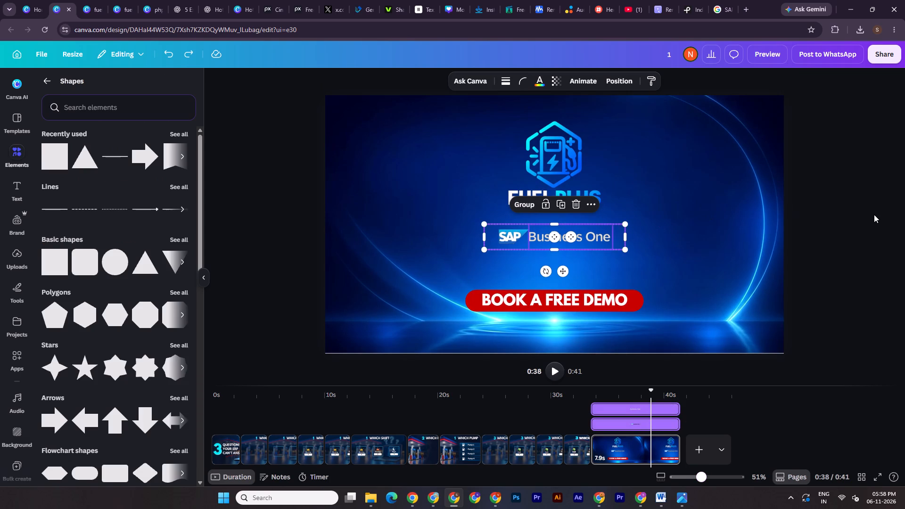
Group the lightened Business One wording with the SAP logo group and move the combined logo slightly lower.
double_click(874, 214)
click(563, 236)
shift+click(518, 237)
key(ctrl+g)
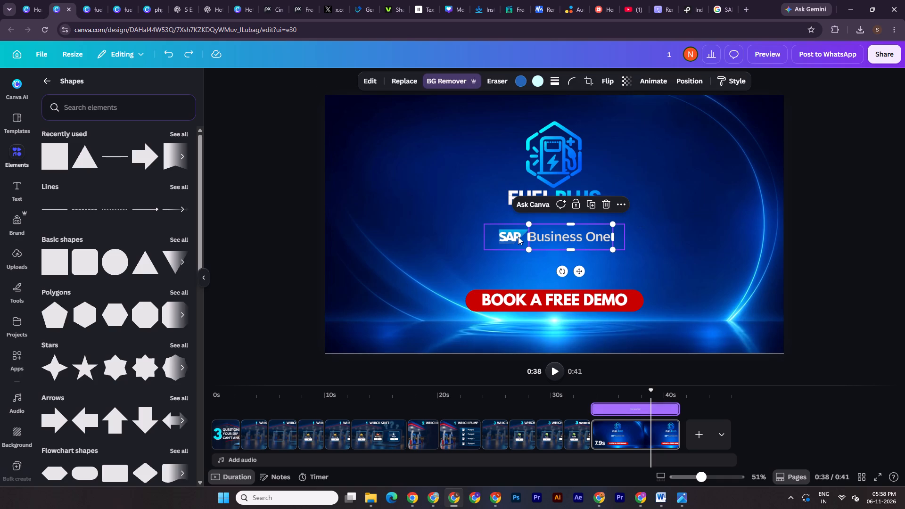
double_click(857, 193)
shift+drag(580, 236, 582, 244)
shift+click(582, 244)
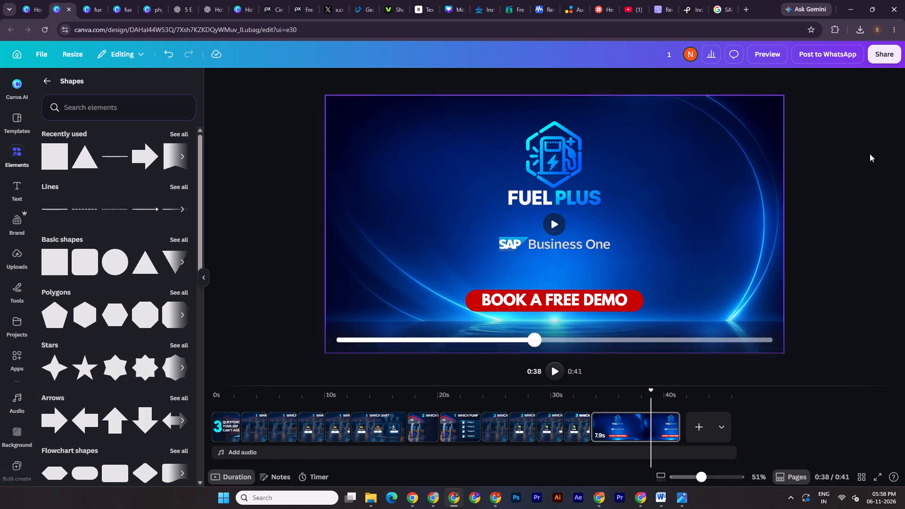
Enlarge the FUEL PLUS logo slightly and move it a little lower, keeping it horizontally centred.
click(904, 154)
drag(904, 154, 900, 155)
click(535, 179)
alt+drag(604, 213, 617, 222)
shift+drag(567, 171, 568, 179)
double_click(799, 239)
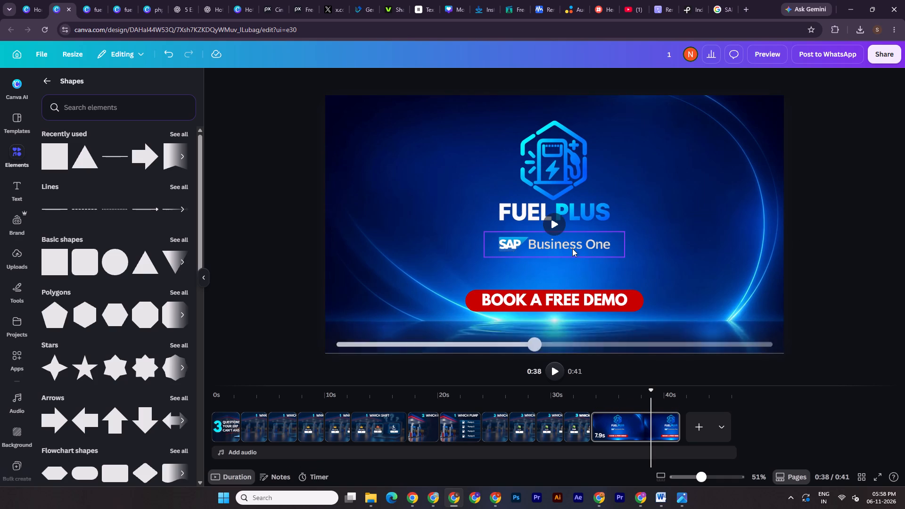
Move the SAP Business One logo slightly lower and the BOOK A FREE DEMO button slightly higher.
shift+drag(551, 244, 552, 253)
shift+drag(589, 304, 593, 295)
key(ctrl+z)
double_click(855, 252)
shift+drag(599, 299, 601, 292)
double_click(899, 200)
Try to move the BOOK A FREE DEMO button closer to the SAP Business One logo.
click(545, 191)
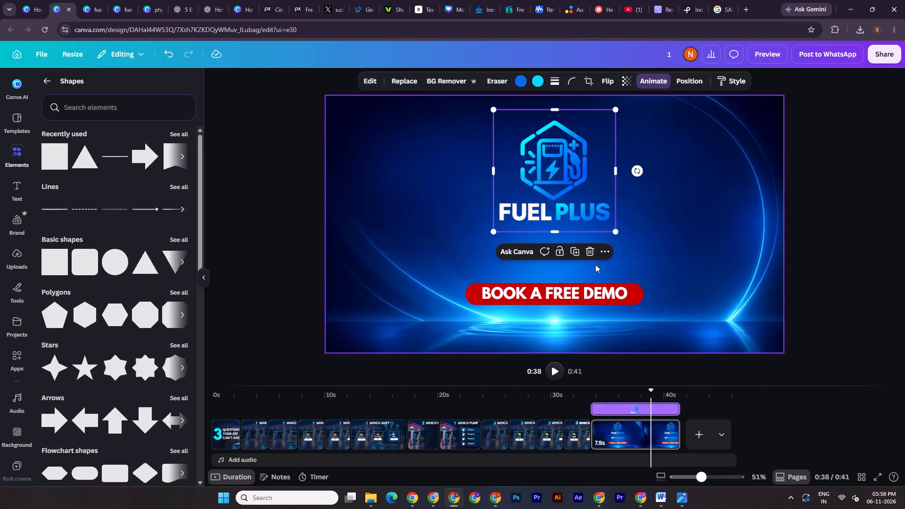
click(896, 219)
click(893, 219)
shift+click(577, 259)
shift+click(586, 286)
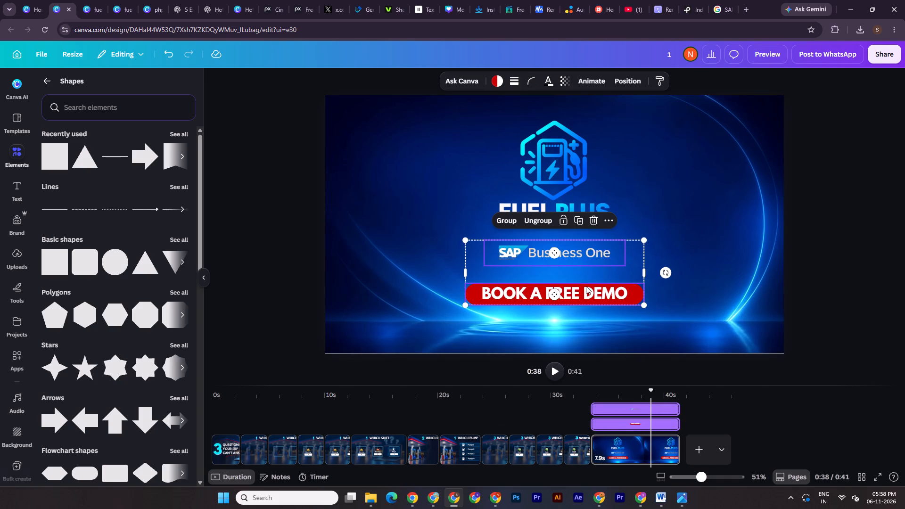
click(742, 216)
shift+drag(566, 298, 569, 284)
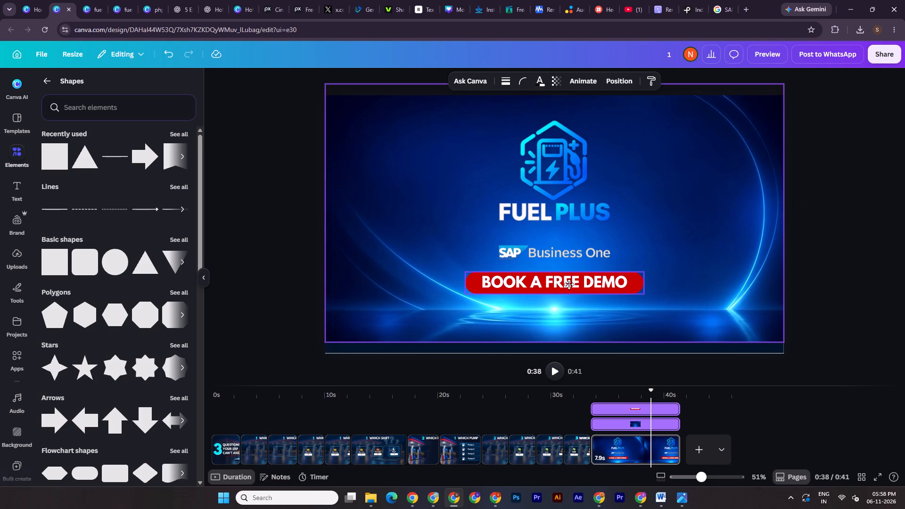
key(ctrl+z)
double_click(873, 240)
Bring the BOOK A FREE DEMO button up close beneath the SAP Business One logo and move both lower together.
shift+drag(585, 293, 590, 281)
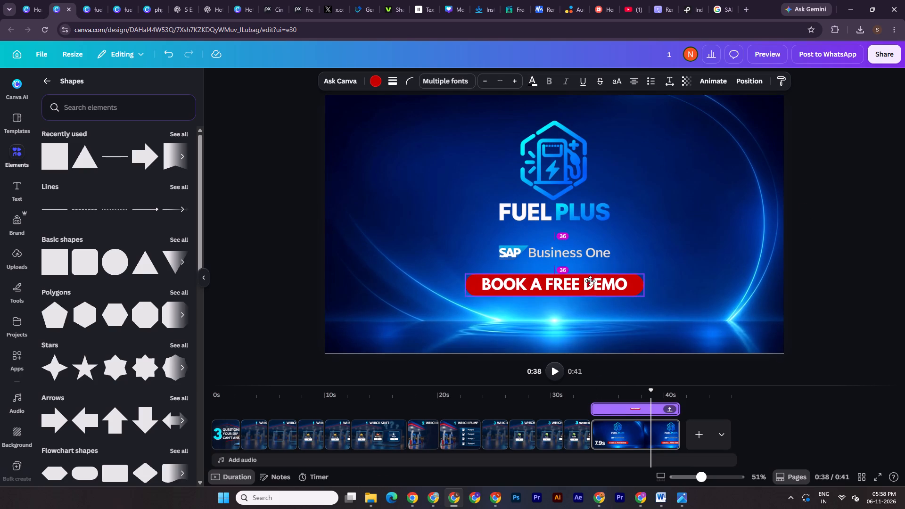
shift+drag(590, 281, 592, 278)
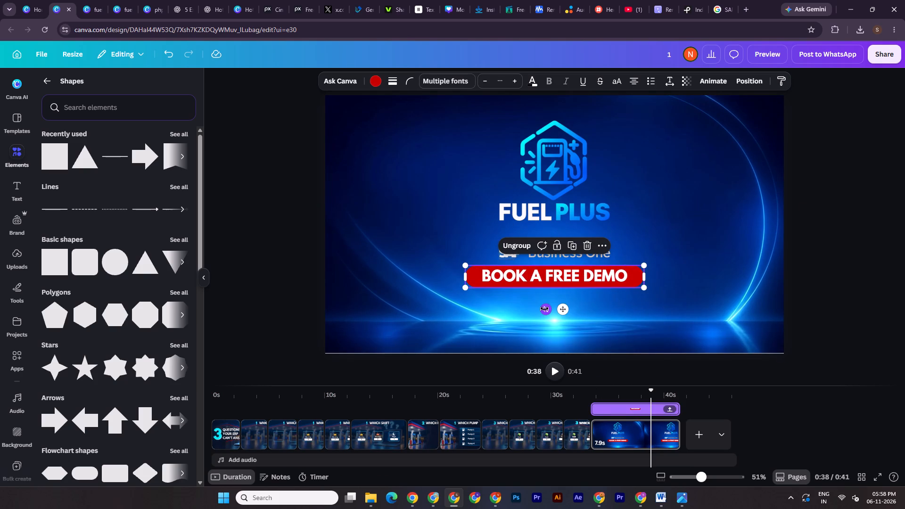
key(shift+Down)
shift+drag(548, 259, 548, 269)
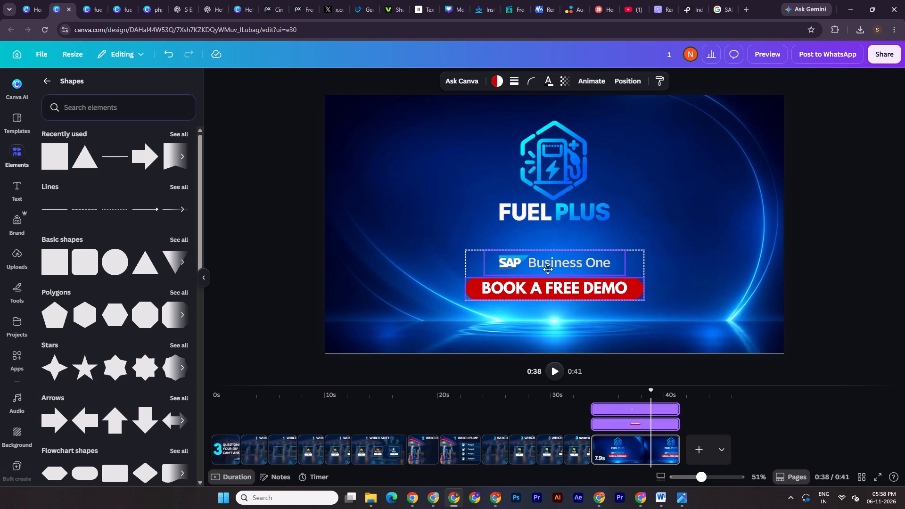
shift+drag(548, 269, 548, 273)
double_click(839, 252)
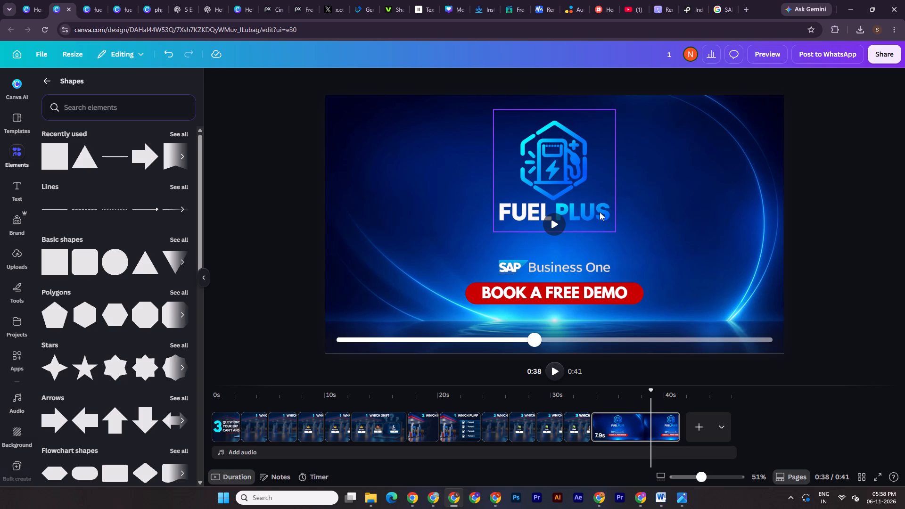
Enlarge the FUEL PLUS logo a little more and move it lower, just above the SAP Business One logo.
click(599, 211)
alt+drag(617, 233, 623, 235)
shift+drag(575, 195, 576, 205)
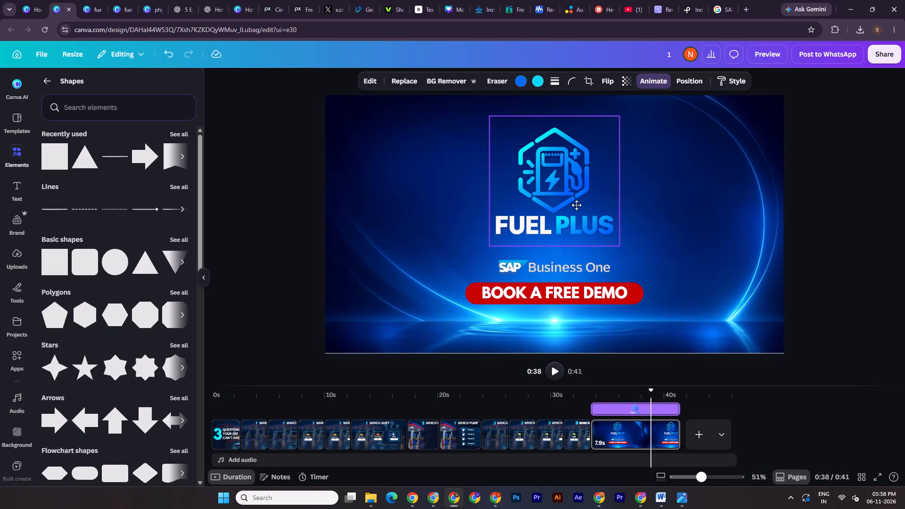
shift+drag(576, 205, 576, 205)
double_click(846, 213)
Cut the SAP Business One logo and BOOK A FREE DEMO button from the closing page, and duplicate that page.
shift+click(570, 272)
shift+click(578, 289)
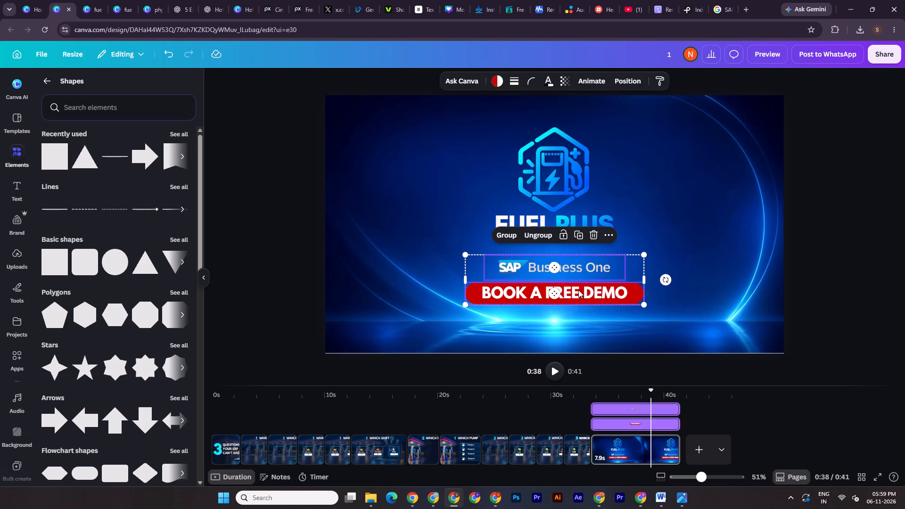
key(ctrl+x)
right_click(661, 428)
click(702, 243)
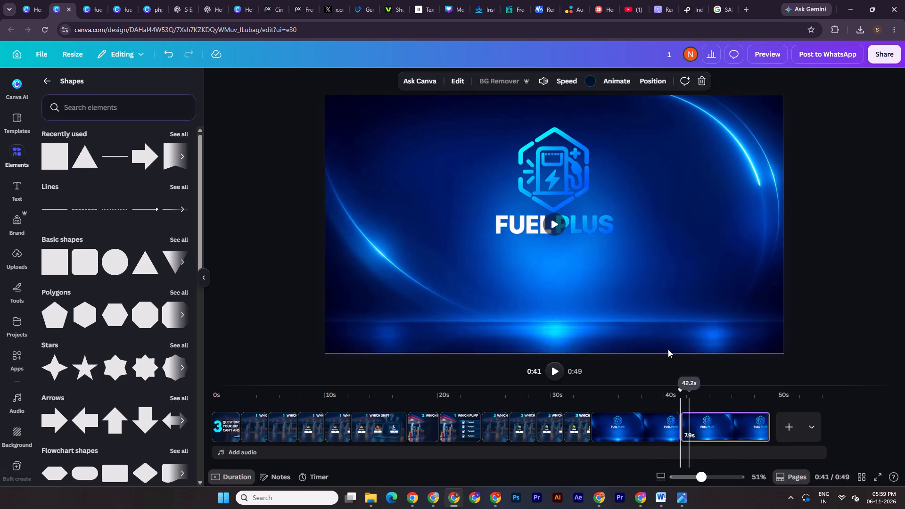
Remove the Succession animation from the FUEL PLUS logo on the duplicated page.
click(558, 193)
click(647, 79)
click(87, 463)
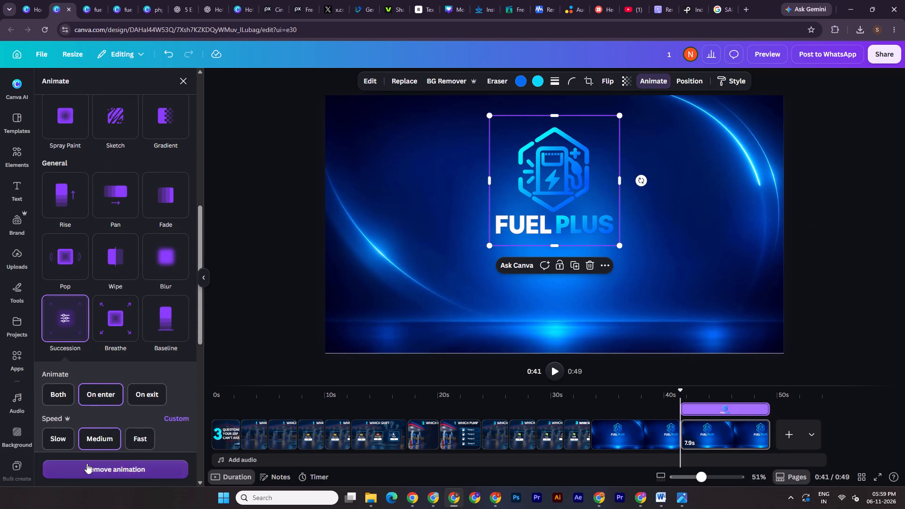
click(861, 211)
Paste the SAP Business One logo and BOOK A FREE DEMO button onto the duplicated page, animated with Rise on enter.
key(ctrl+v)
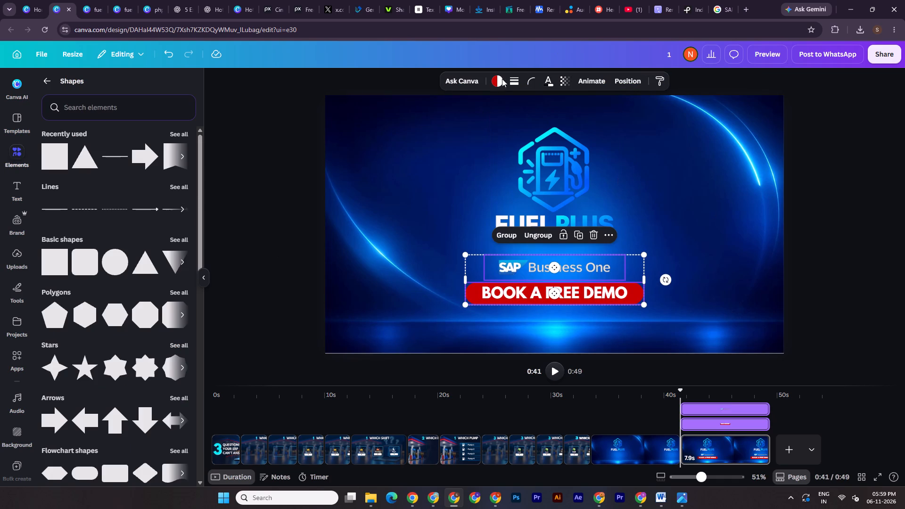
click(582, 77)
click(61, 252)
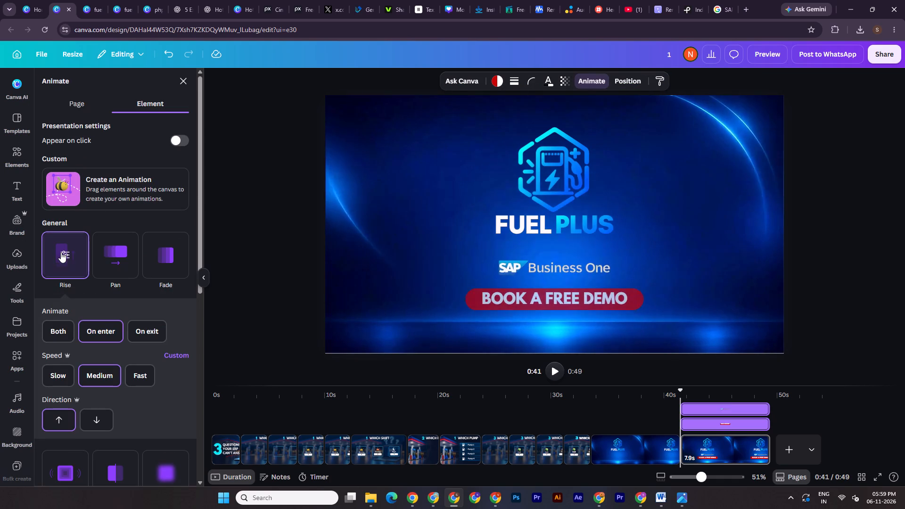
click(101, 337)
double_click(889, 210)
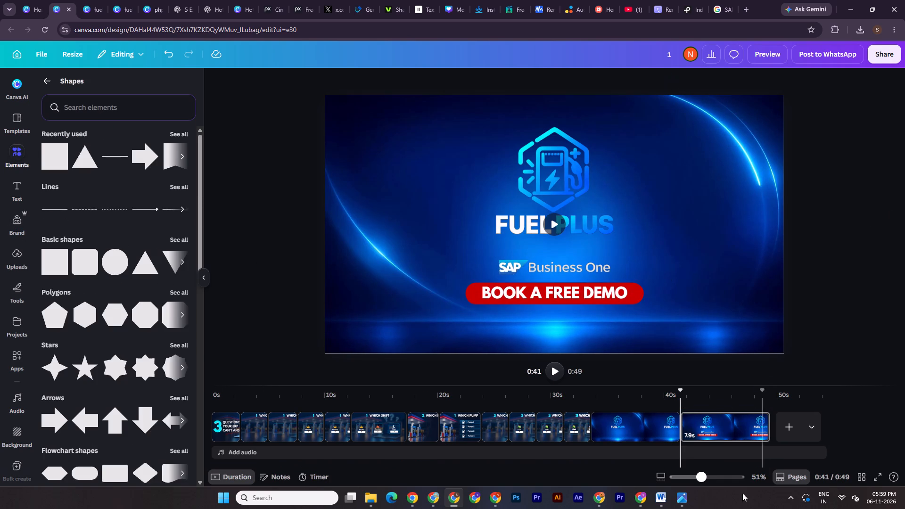
Shorten the page showing only the FUEL PLUS logo and trim the final page to 4.3 seconds.
drag(668, 430, 615, 434)
drag(708, 428, 668, 427)
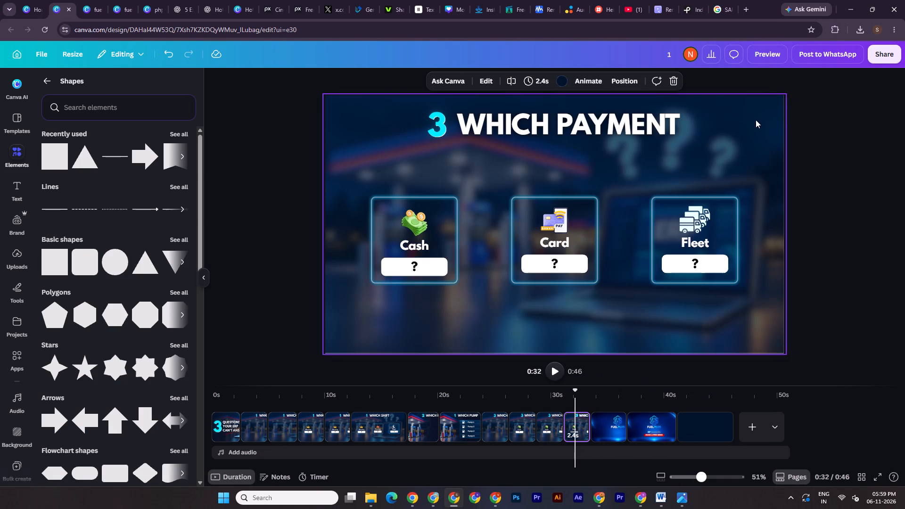
click(756, 120)
key(ctrl+c)
click(696, 431)
key(ctrl+v)
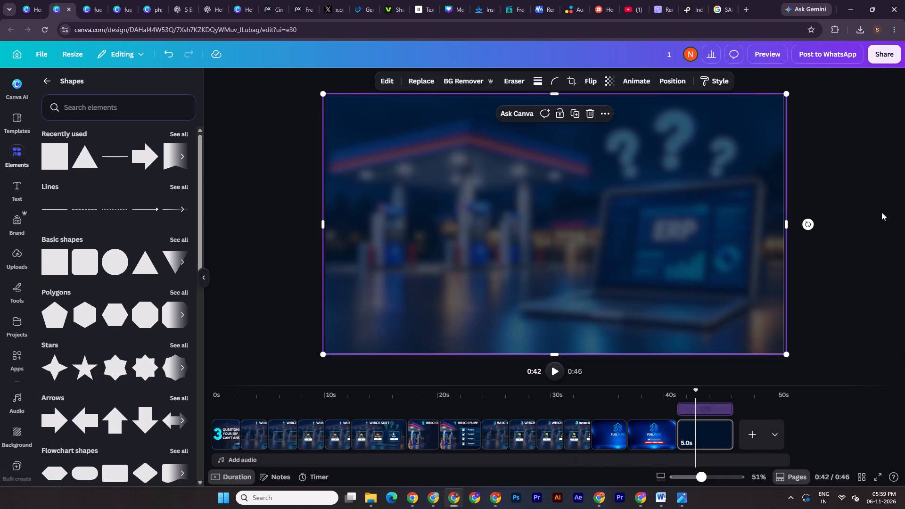
Upload Neon Fuel Station Report Dashboard.png from the Downloads folder to the Shalini folder in Canva.
scroll(0, 323, down, 12)
click(18, 282)
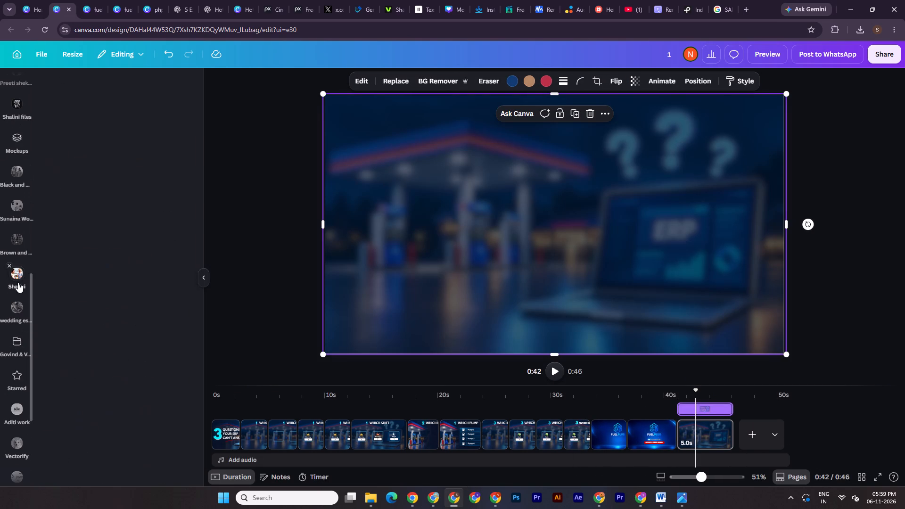
click(371, 501)
click(276, 454)
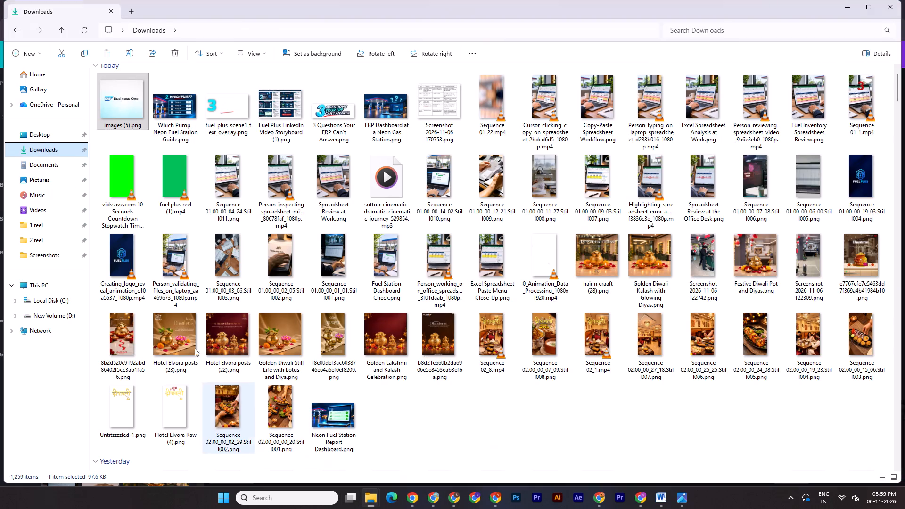
click(40, 150)
drag(131, 115, 461, 492)
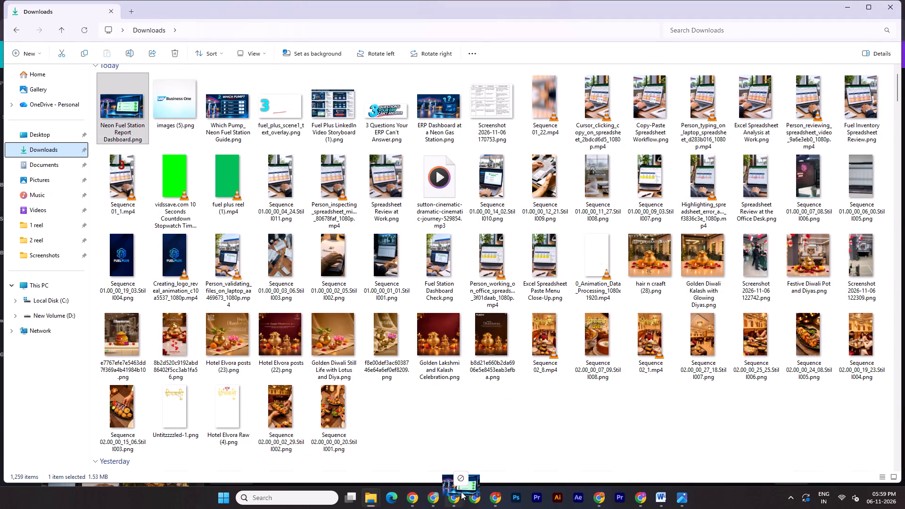
drag(461, 492, 112, 369)
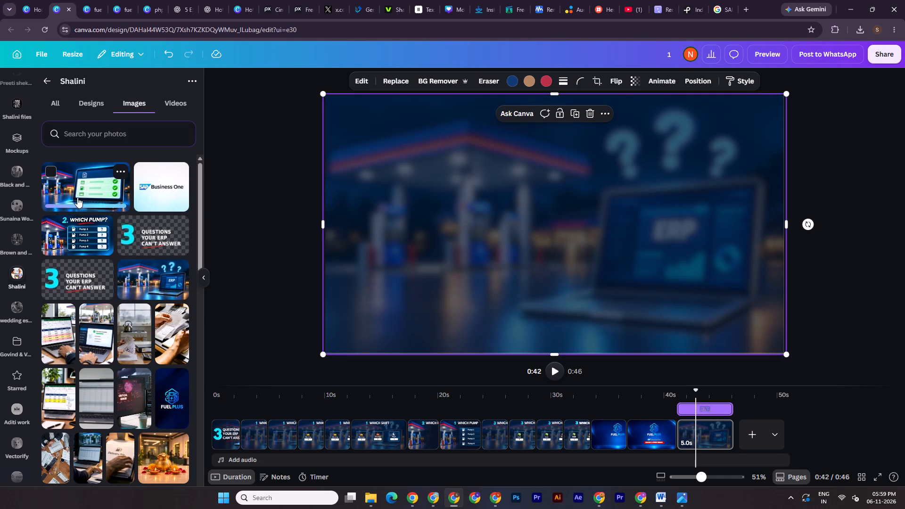
Place the laptop checklist image on the new page, remove its background, enlarge it, and position it partly past the page's right edge.
click(77, 197)
click(466, 81)
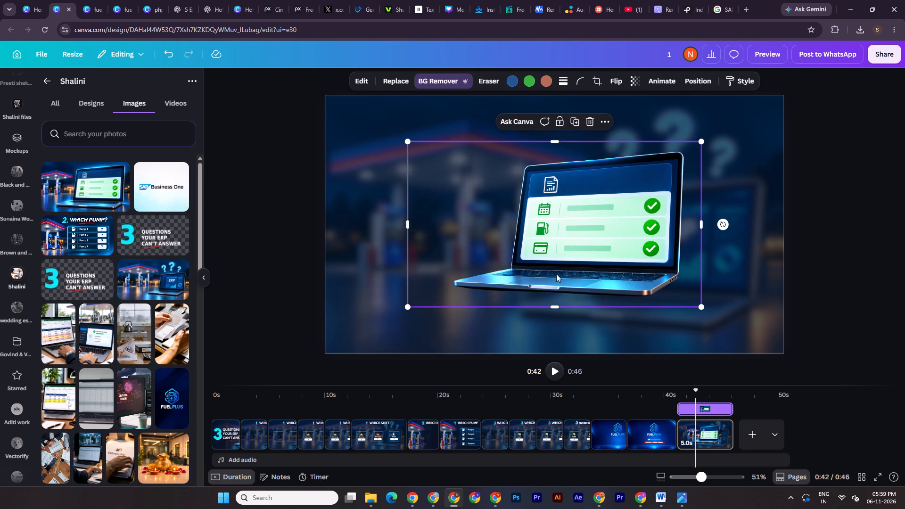
drag(547, 275, 629, 230)
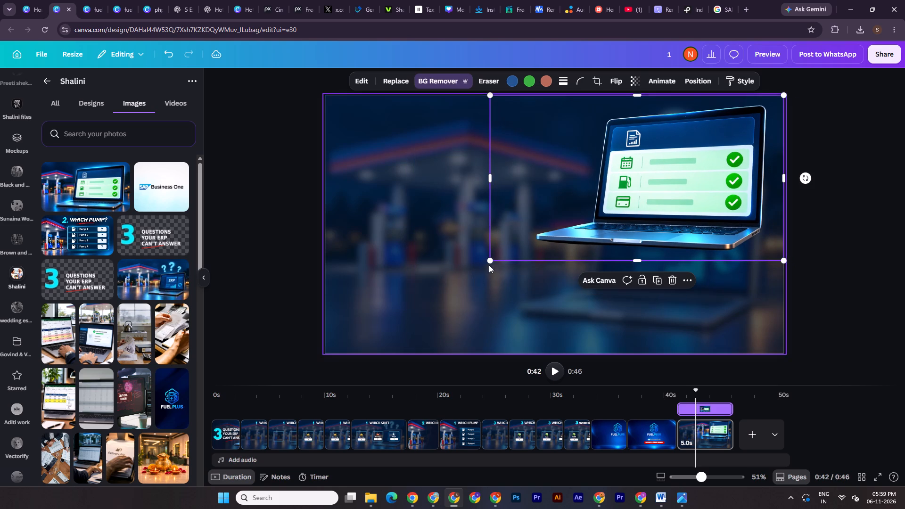
drag(490, 261, 460, 291)
drag(647, 213, 682, 260)
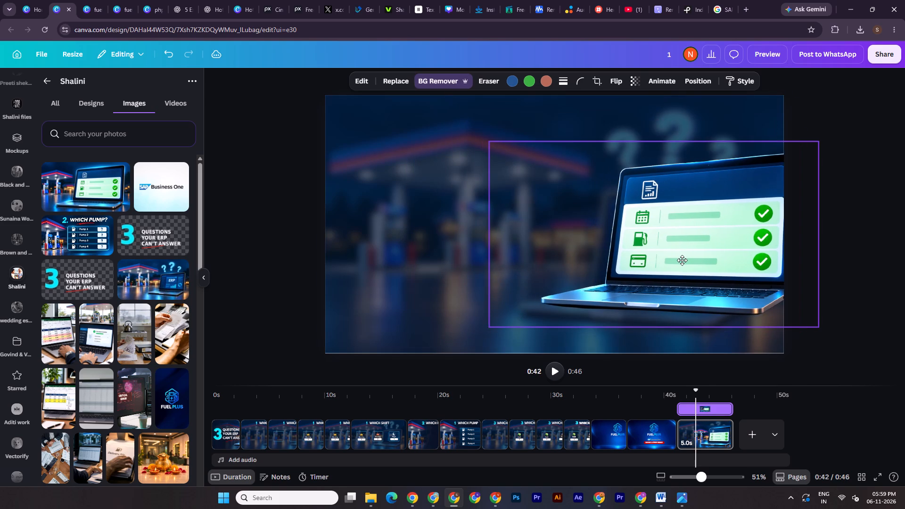
drag(682, 260, 684, 261)
drag(904, 193, 899, 193)
Check Scene 5 in the storyboard image and add a body text reading "Shift: Night" to the new page.
click(682, 494)
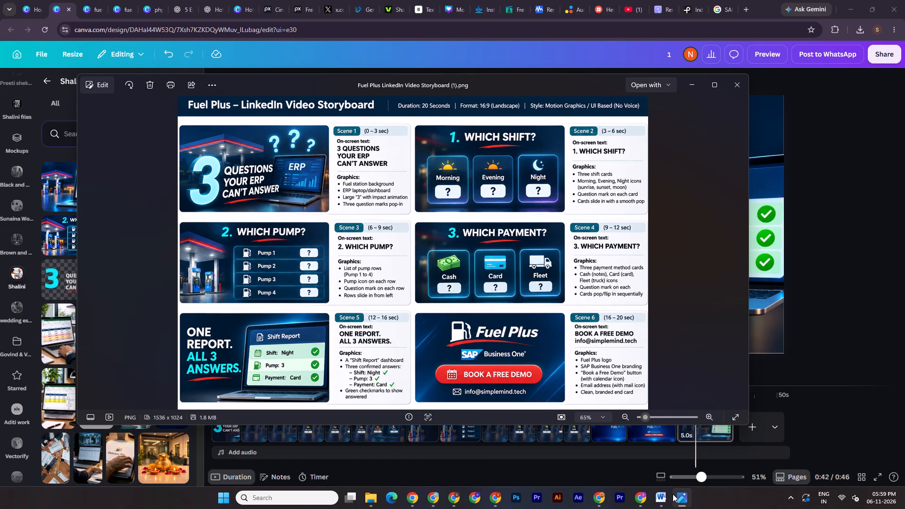
click(673, 494)
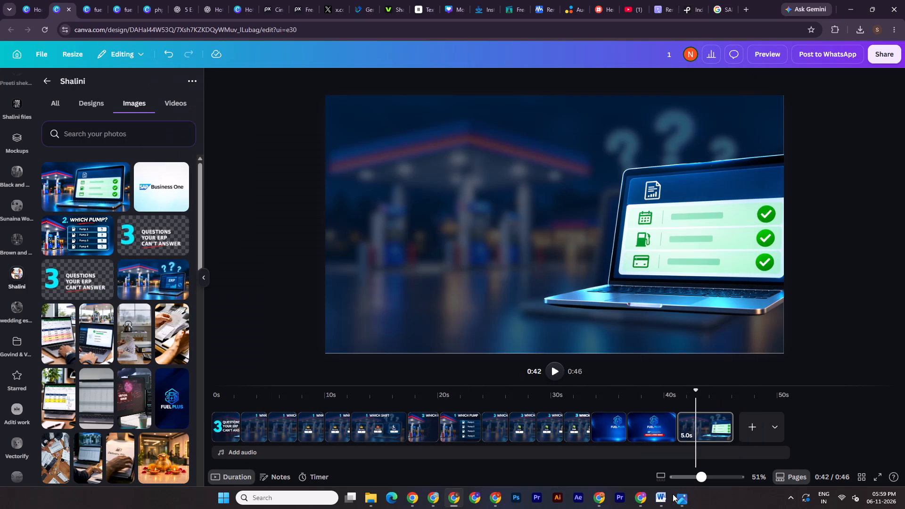
scroll(11, 151, up, 7)
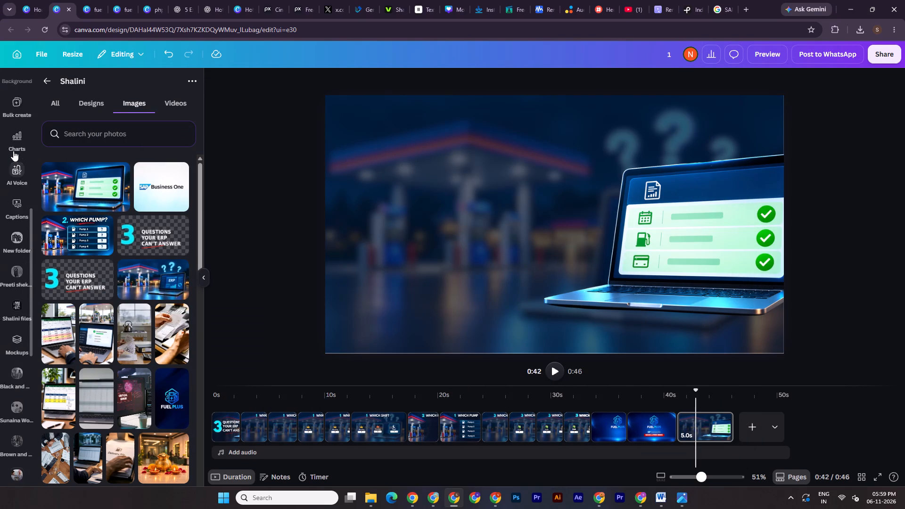
scroll(13, 151, up, 3)
click(14, 100)
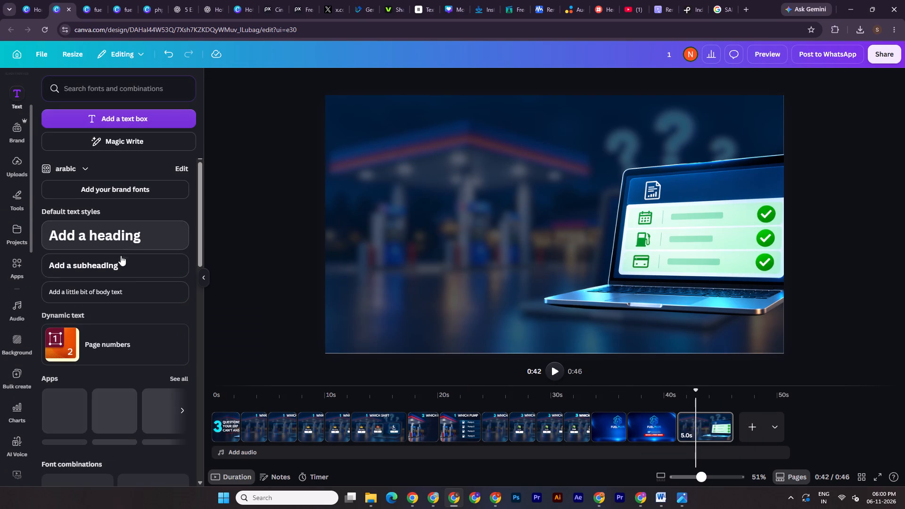
click(139, 292)
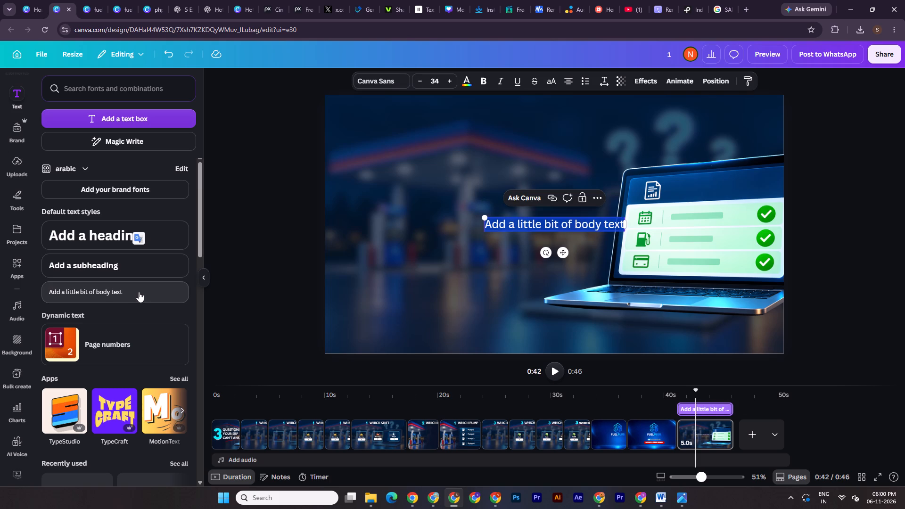
key(s)
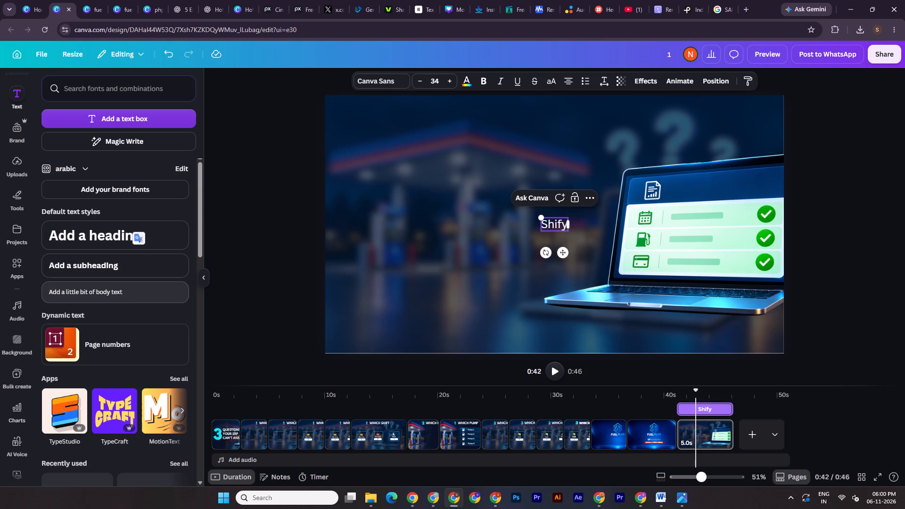
key(BackSpace)
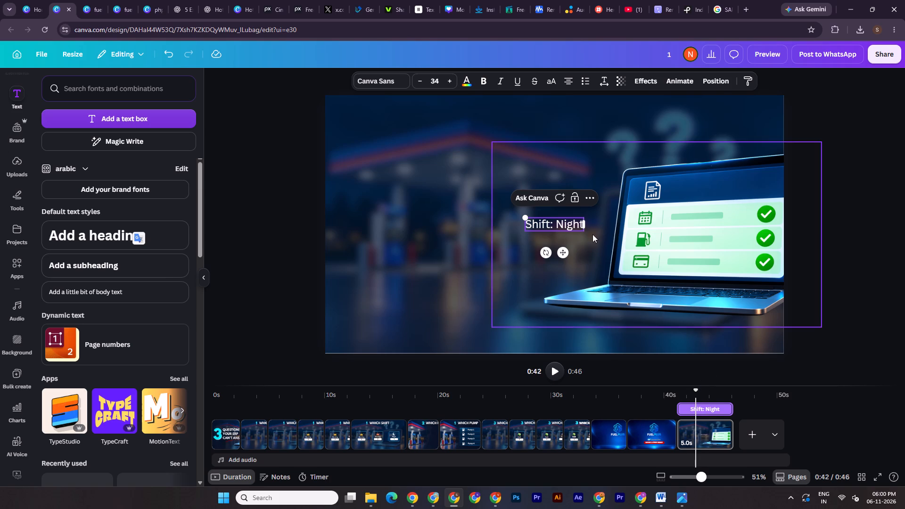
Colour the "Shift: Night" text black and place it on the laptop's calendar row.
click(465, 78)
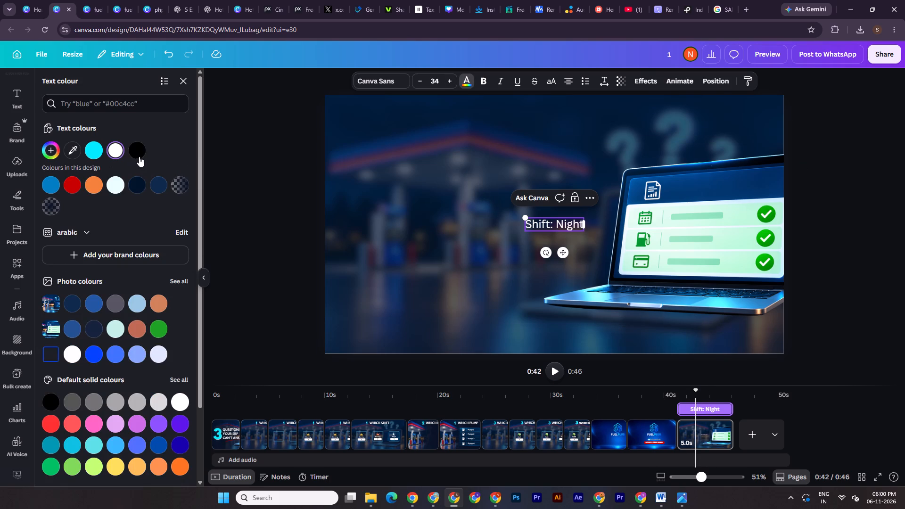
click(143, 156)
click(752, 159)
click(859, 144)
click(561, 226)
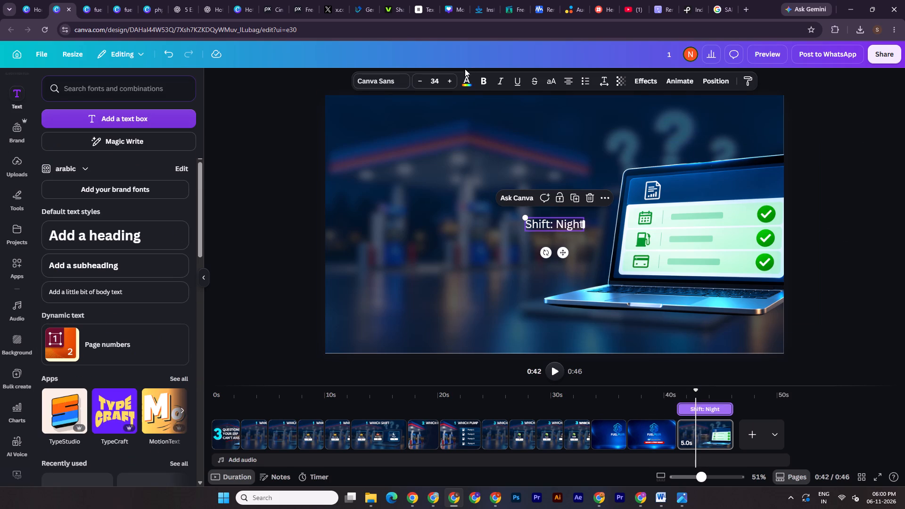
click(467, 76)
click(135, 148)
drag(567, 252, 707, 246)
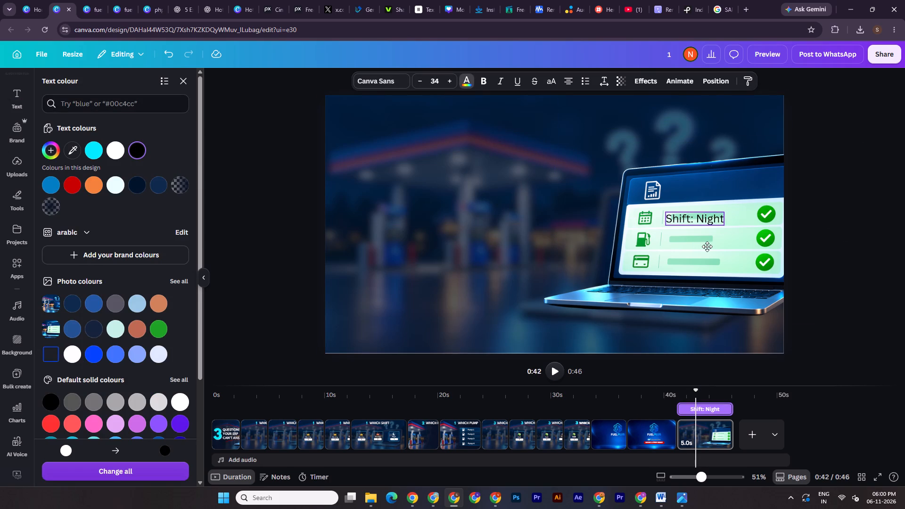
drag(707, 246, 714, 245)
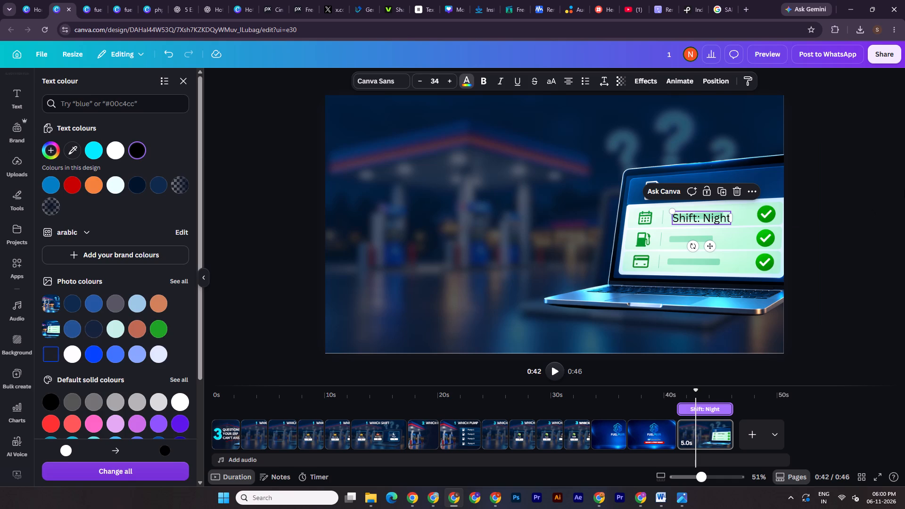
Make the "Shift: Night" text bold and set its font to Open Sans, trying Poppins and undoing it.
click(848, 189)
click(481, 81)
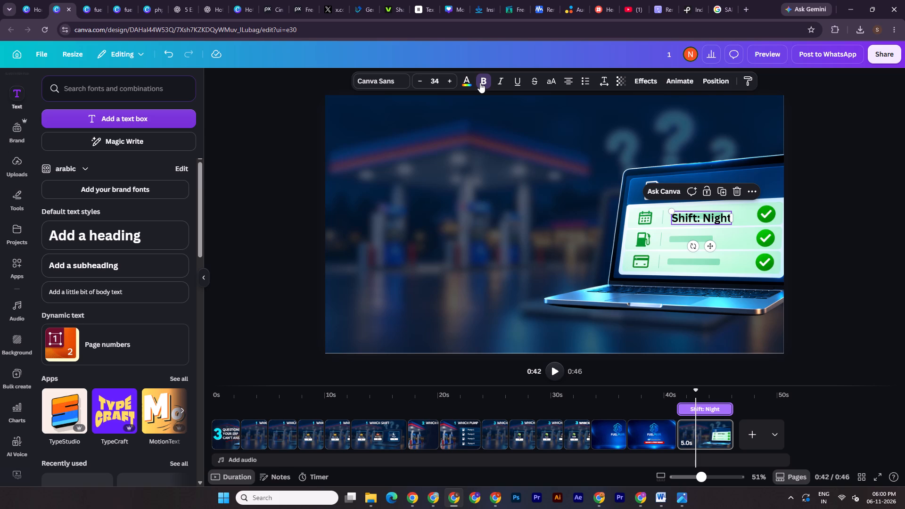
double_click(889, 172)
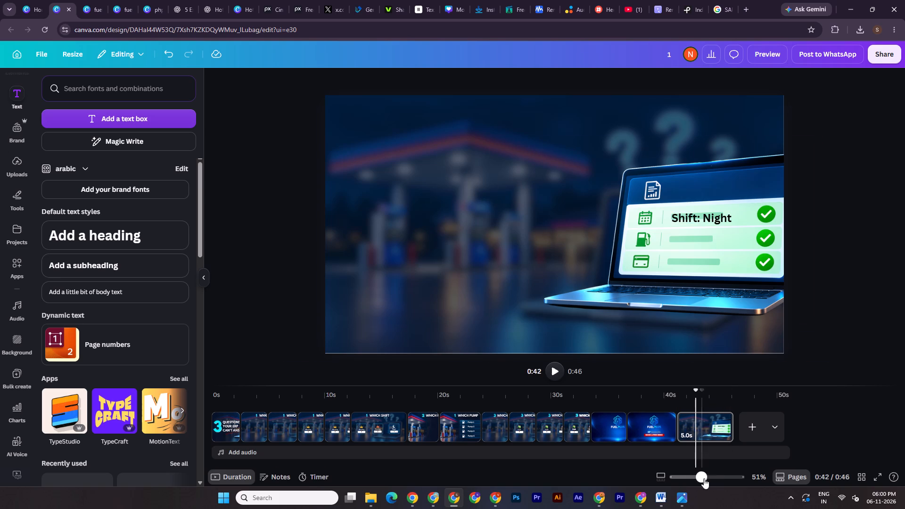
click(704, 478)
click(750, 214)
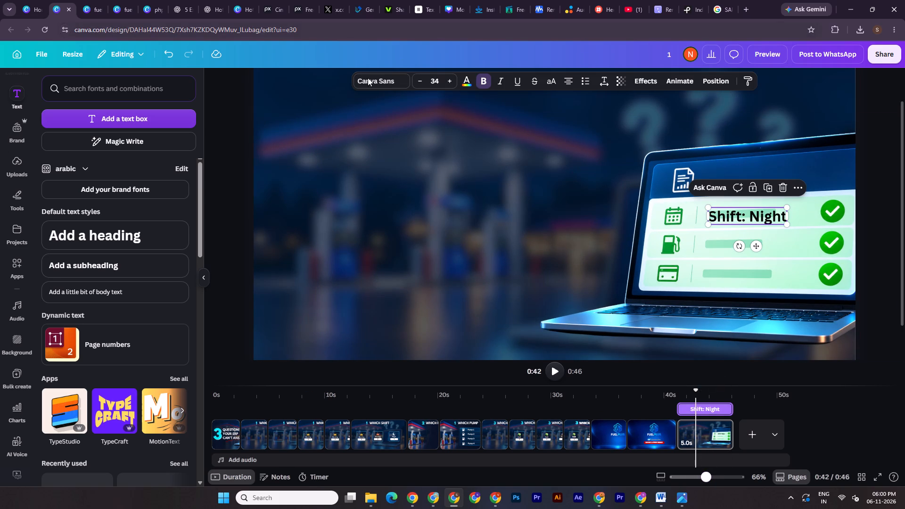
click(370, 84)
click(71, 258)
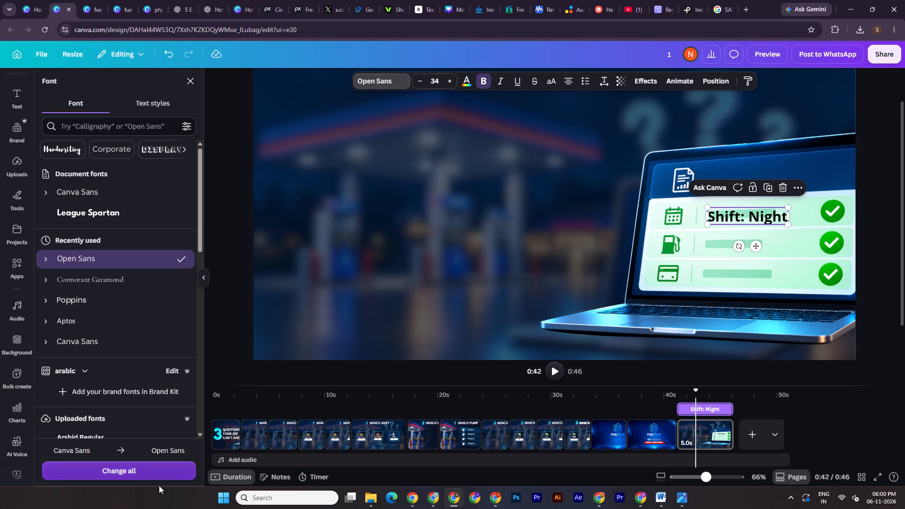
click(82, 300)
key(ctrl+z)
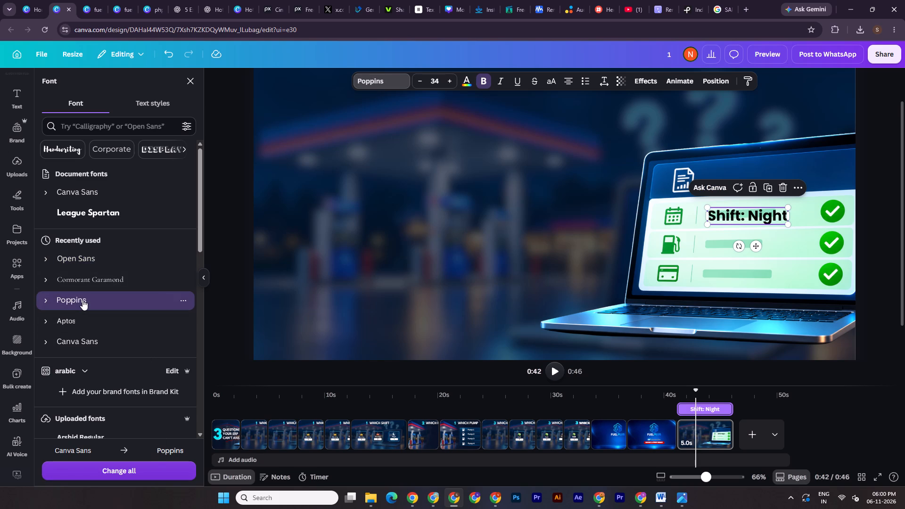
triple_click(889, 215)
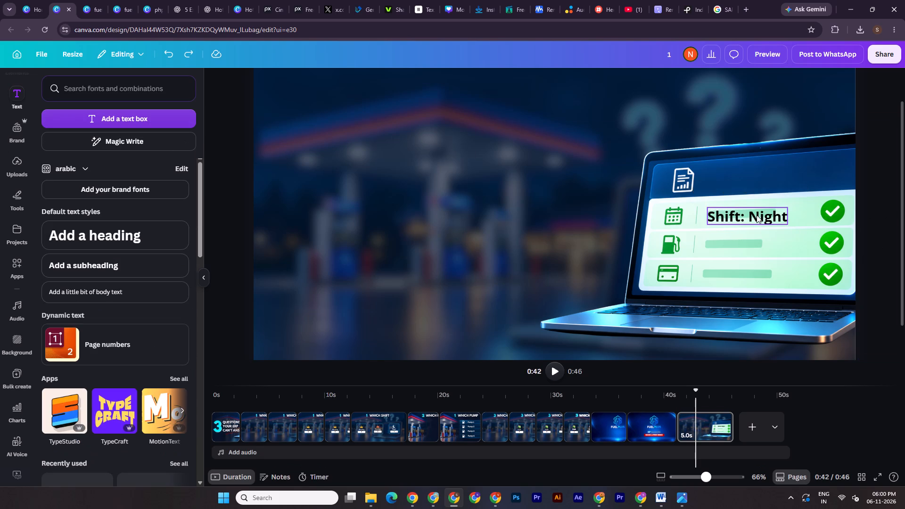
Duplicate the "Shift: Night" text onto the laptop's fuel-pump row and change the copy to "Pump: 3" as in the storyboard.
click(757, 215)
click(770, 190)
drag(746, 224, 741, 248)
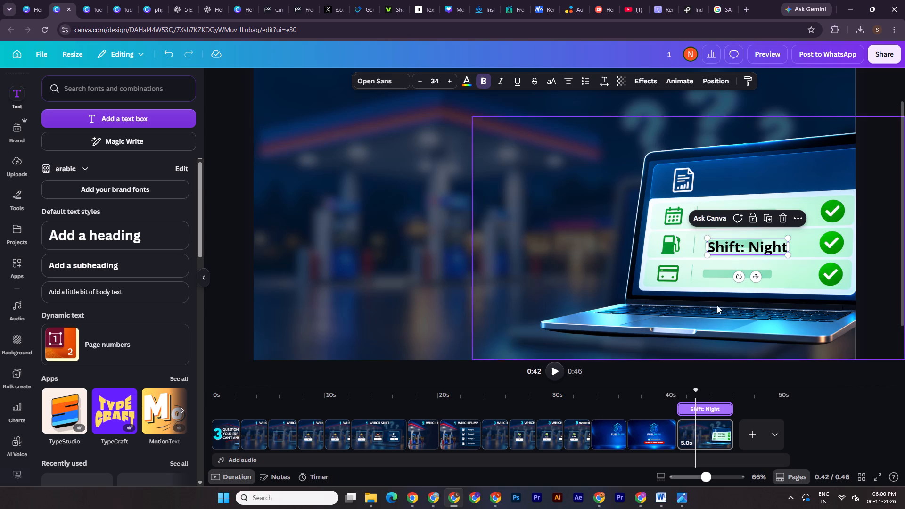
click(683, 503)
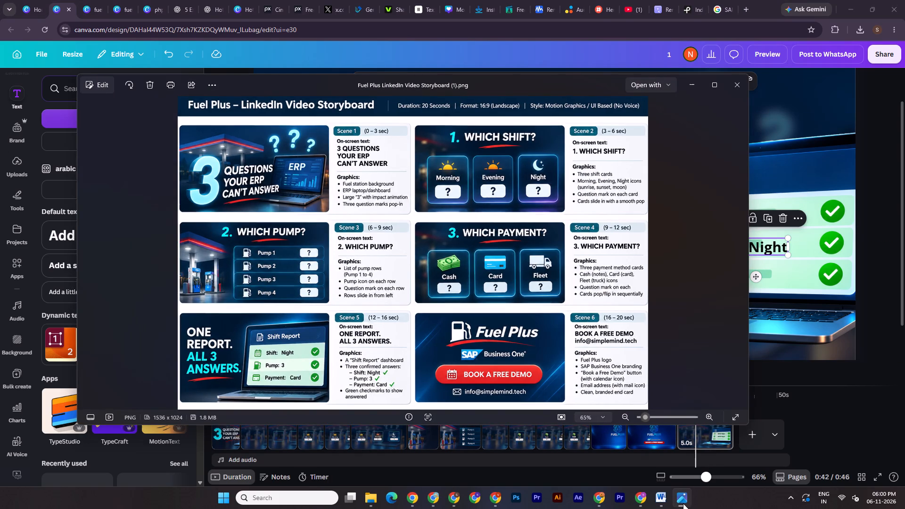
click(683, 503)
click(722, 243)
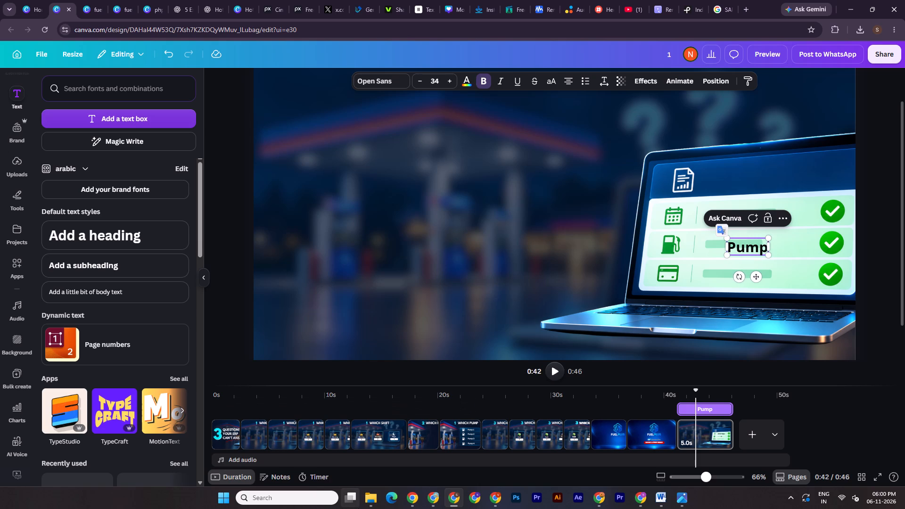
key(3)
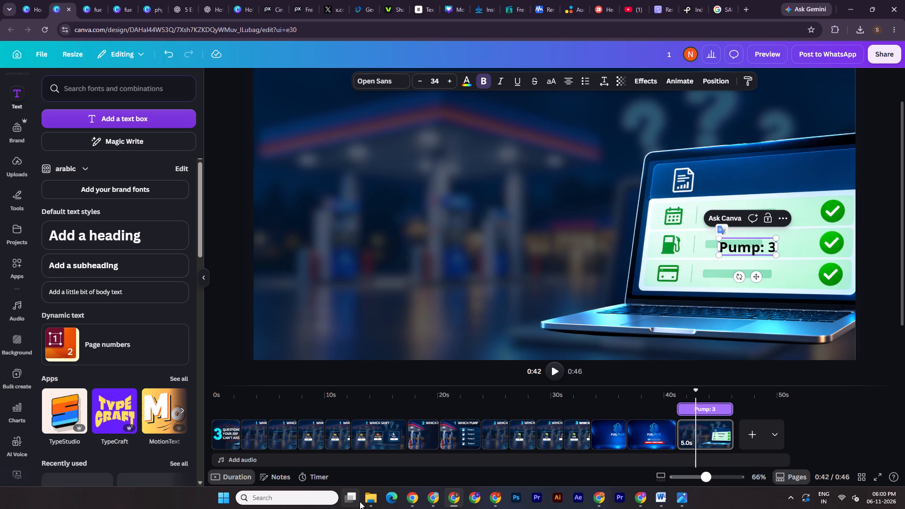
click(889, 263)
click(740, 252)
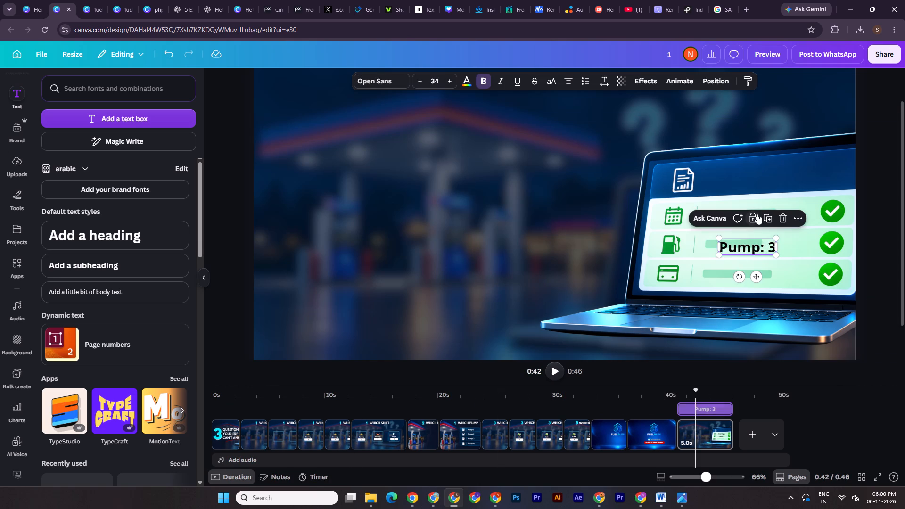
Duplicate the "Pump: 3" text onto the laptop's payment-card row, check Scene 5 in the storyboard image, and open the copy's text for editing.
click(764, 215)
drag(742, 283, 729, 274)
click(684, 501)
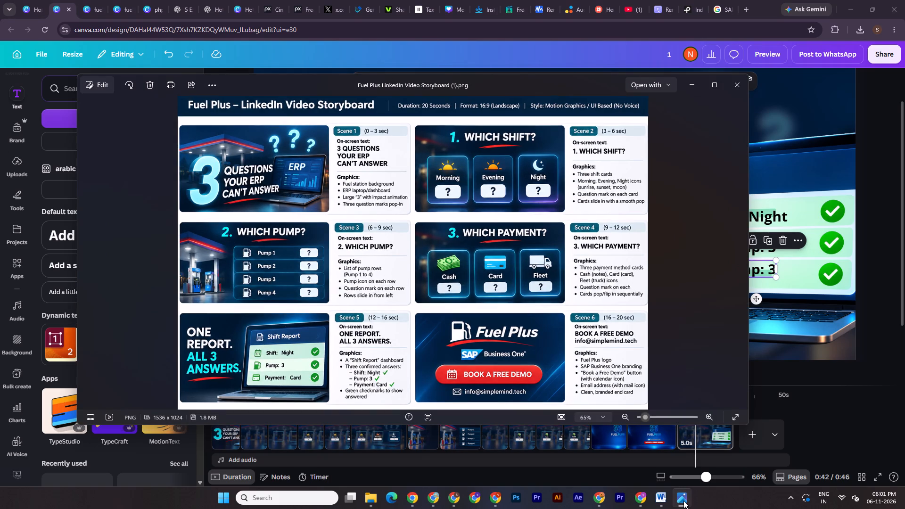
click(683, 501)
click(733, 273)
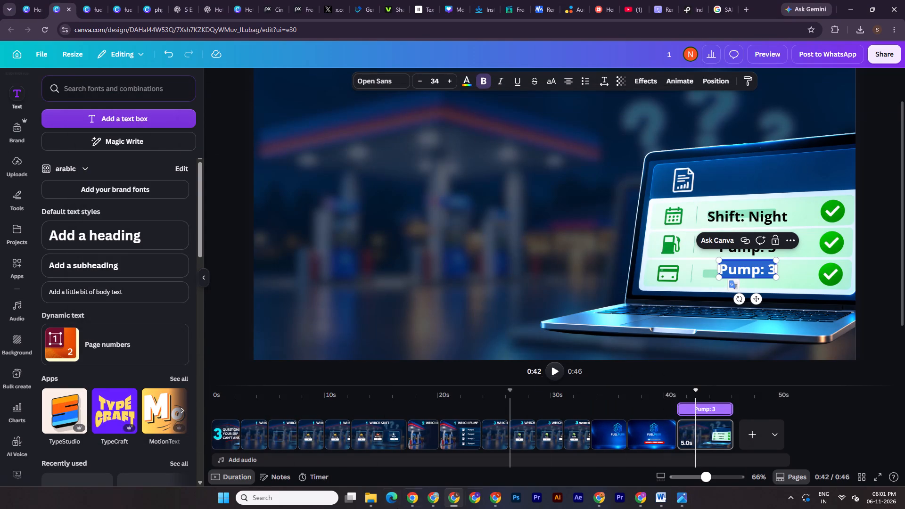
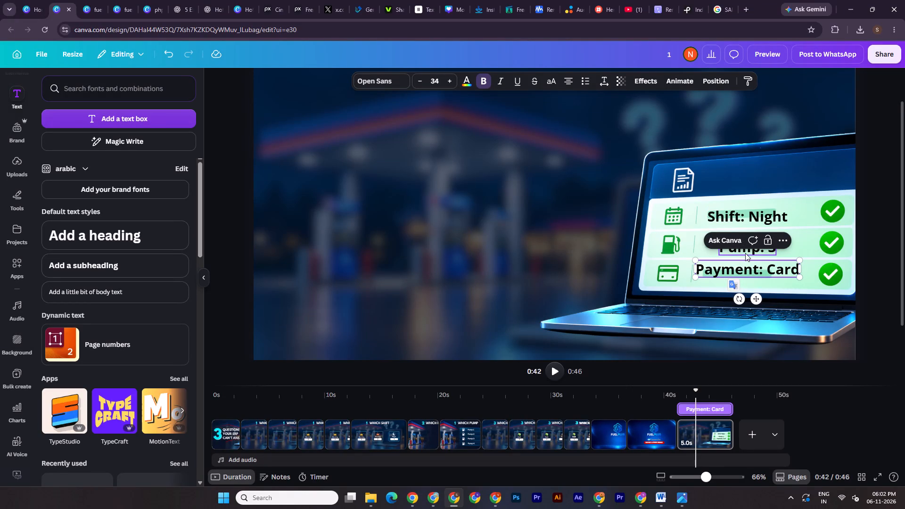
Change the text alignment of the "Shift: Night", "Pump: 3" and "Payment: Card" texts on the laptop together.
click(714, 270)
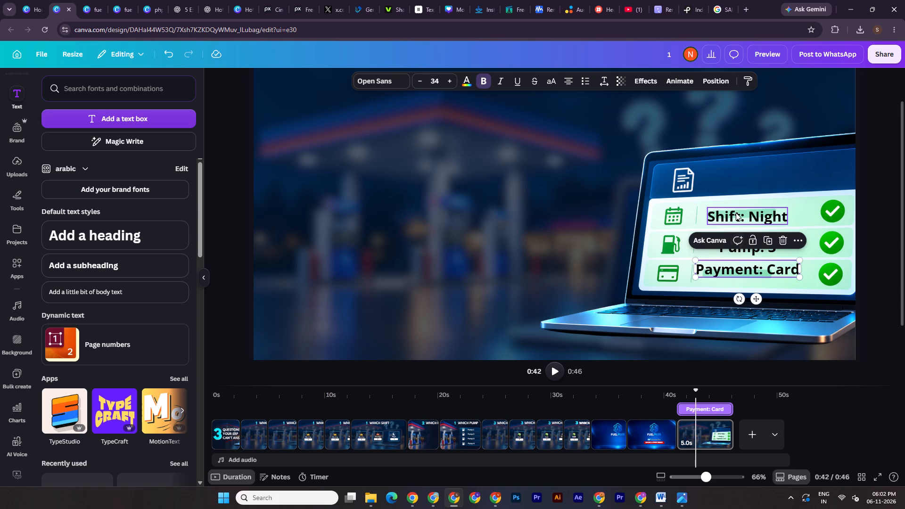
shift+click(736, 213)
shift+click(735, 243)
click(592, 78)
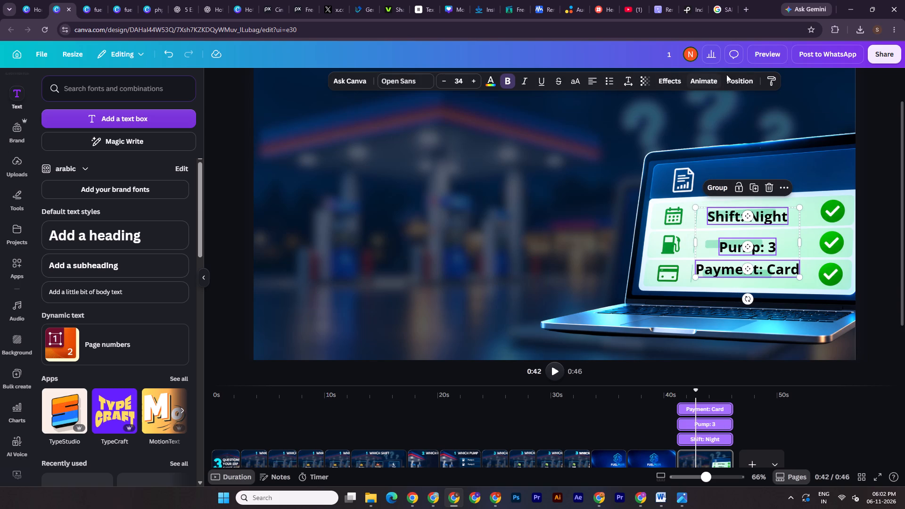
Align the "Shift: Night", "Pump: 3" and "Payment: Card" text lines to their common left edge.
click(735, 77)
click(81, 101)
click(79, 198)
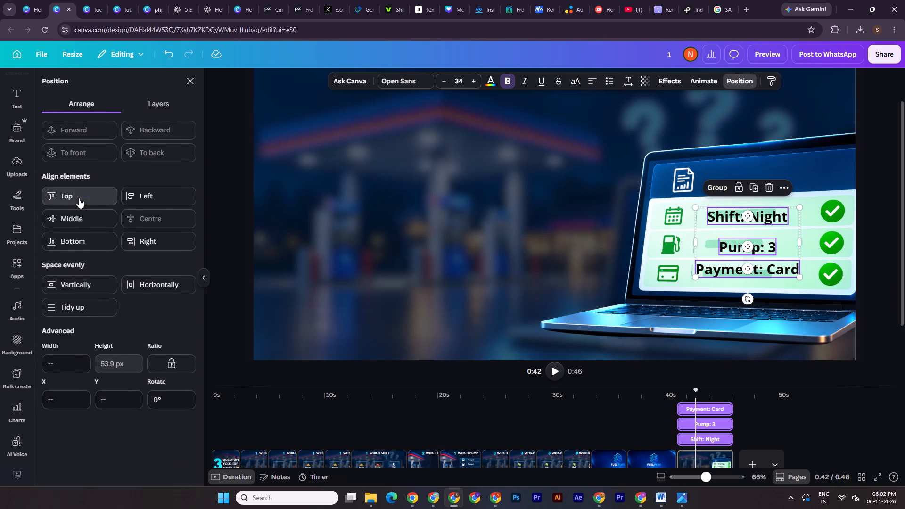
key(ctrl+z)
click(160, 198)
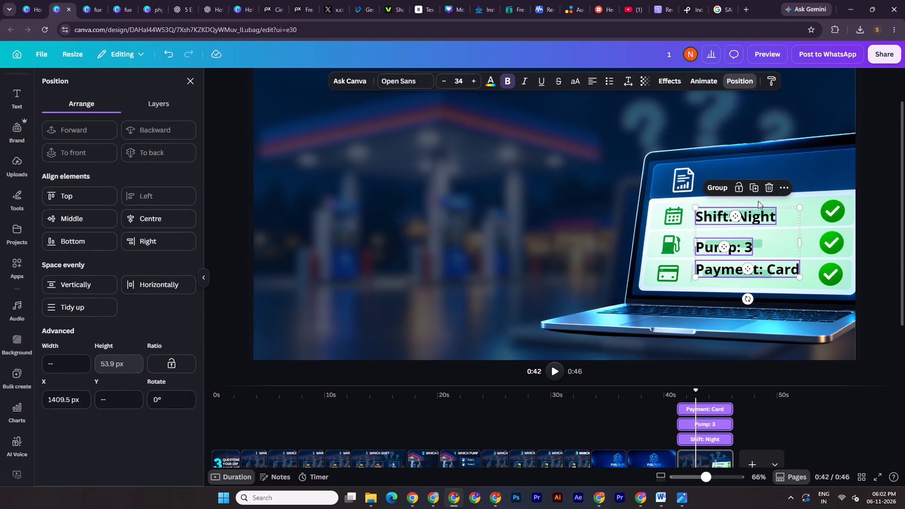
Reposition the three text lines beside their icons on the laptop screen, with "Pump: 3" and "Payment: Card" at about X 1435 px.
drag(720, 216, 732, 217)
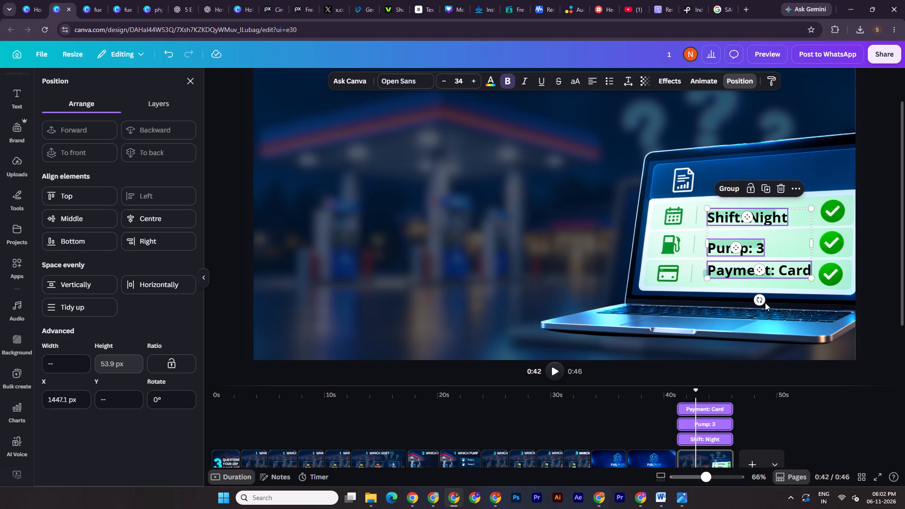
click(765, 303)
click(725, 272)
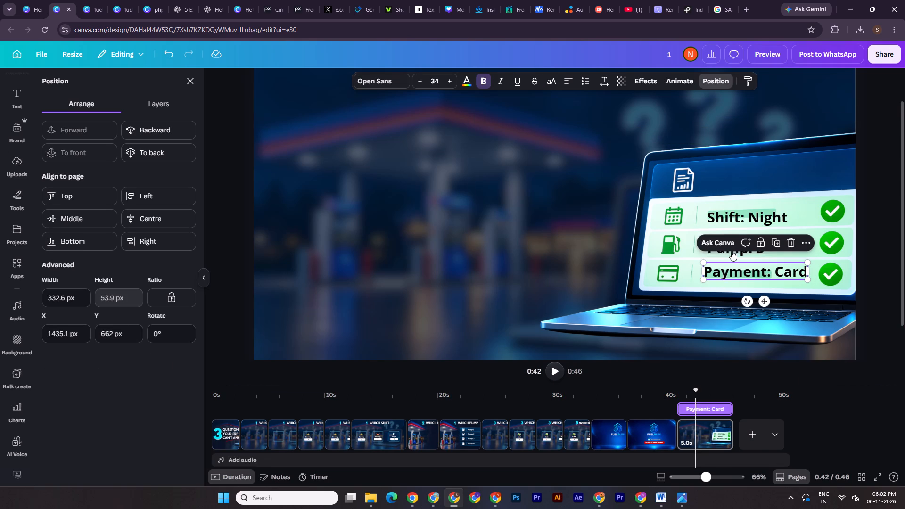
click(732, 250)
double_click(728, 253)
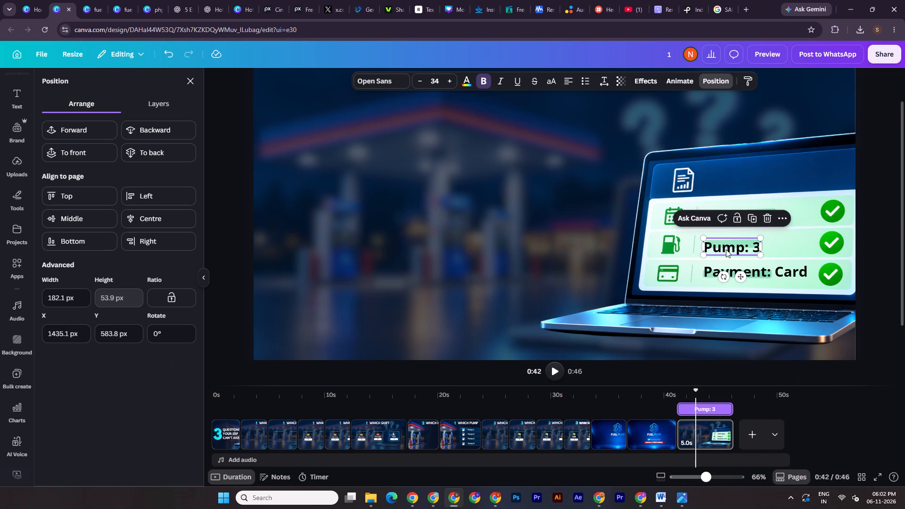
Group the laptop graphic with its icons, green check marks and the three text lines.
drag(707, 480, 692, 474)
click(839, 209)
click(836, 209)
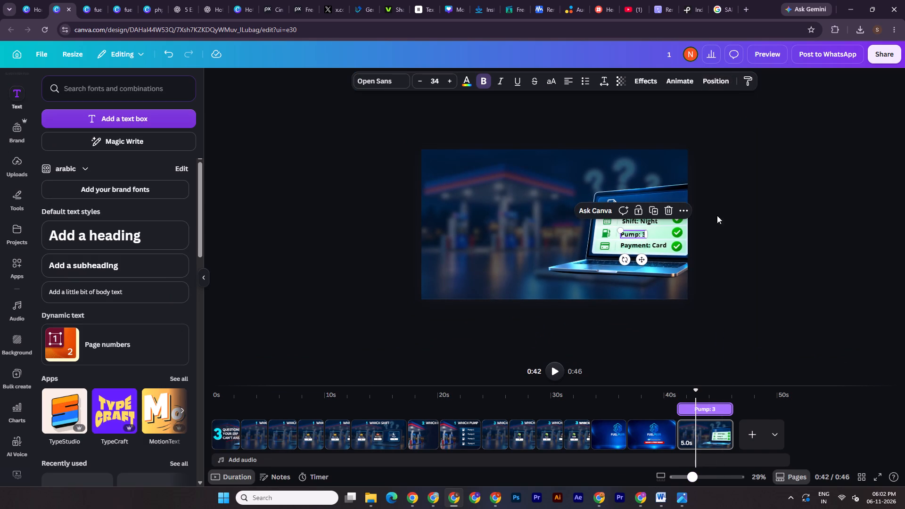
click(640, 223)
key(shift+Left)
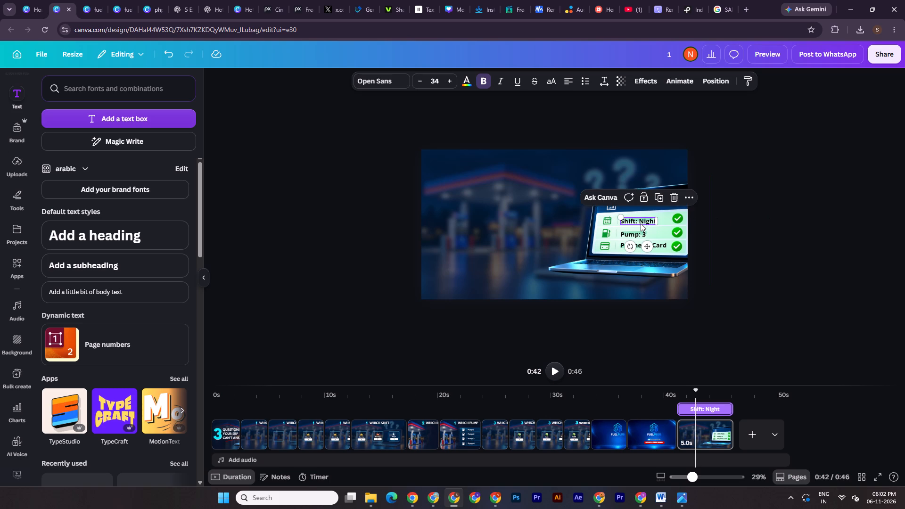
drag(710, 216, 634, 256)
key(ctrl+g)
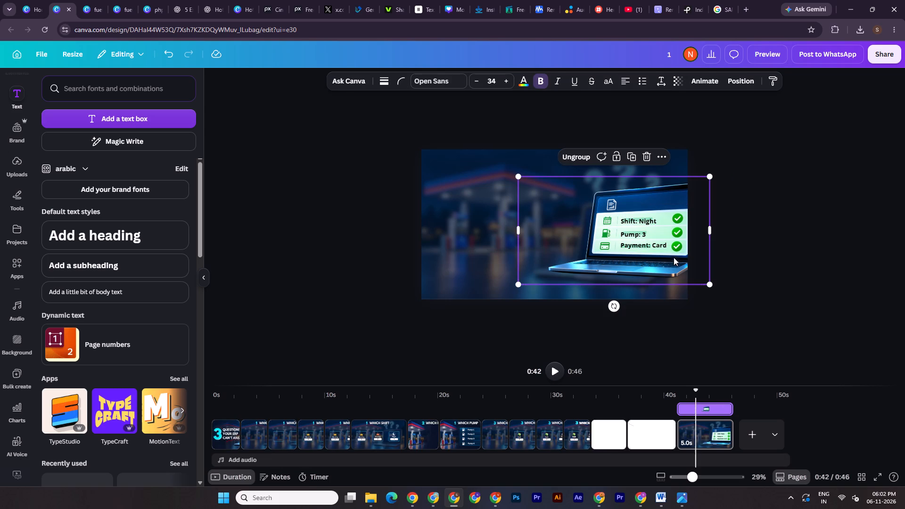
Apply a Pan animation to the laptop group, on enter only, at medium speed and moving leftward.
click(697, 83)
click(115, 289)
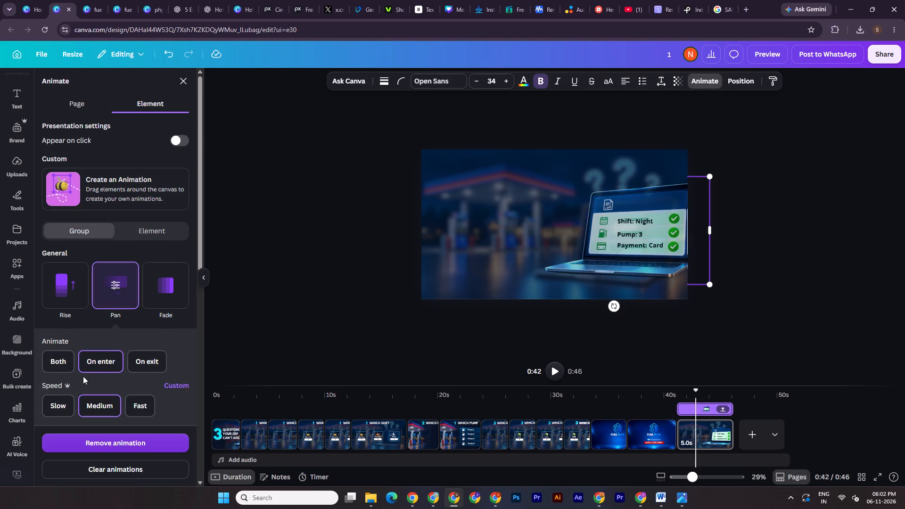
scroll(83, 376, down, 2)
click(56, 360)
click(89, 309)
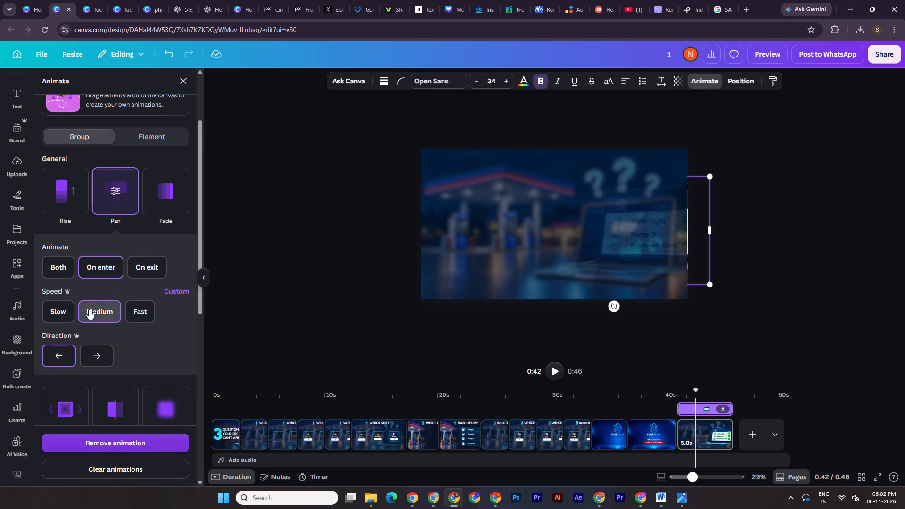
click(110, 265)
triple_click(774, 211)
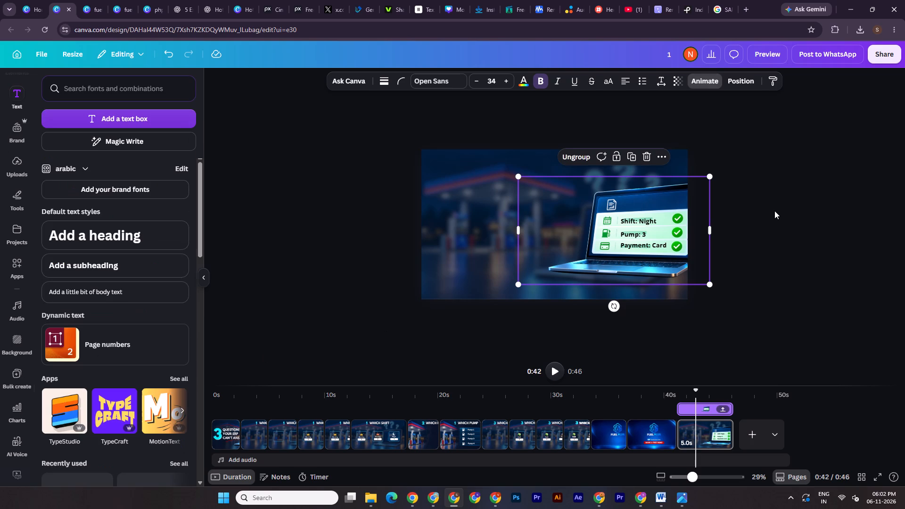
double_click(829, 245)
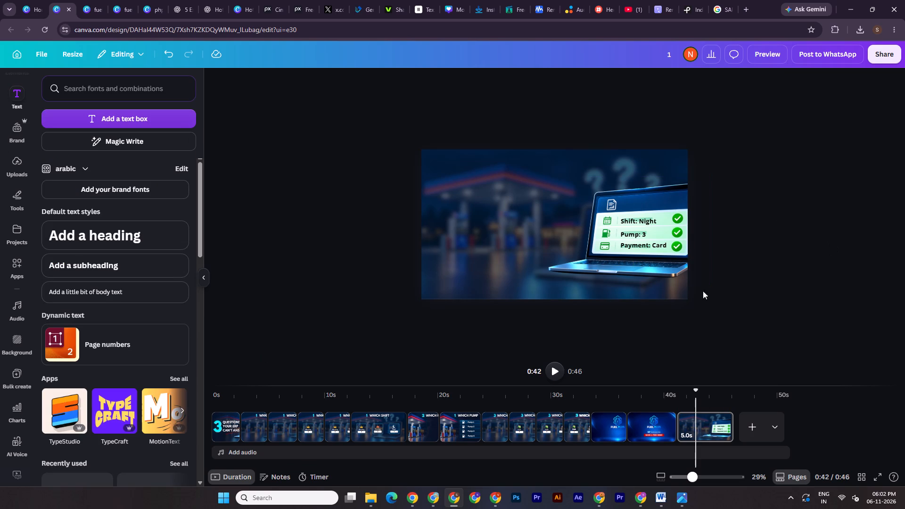
Move the laptop report page ahead of the two Fuel Plus pages in the timeline.
drag(708, 434, 688, 430)
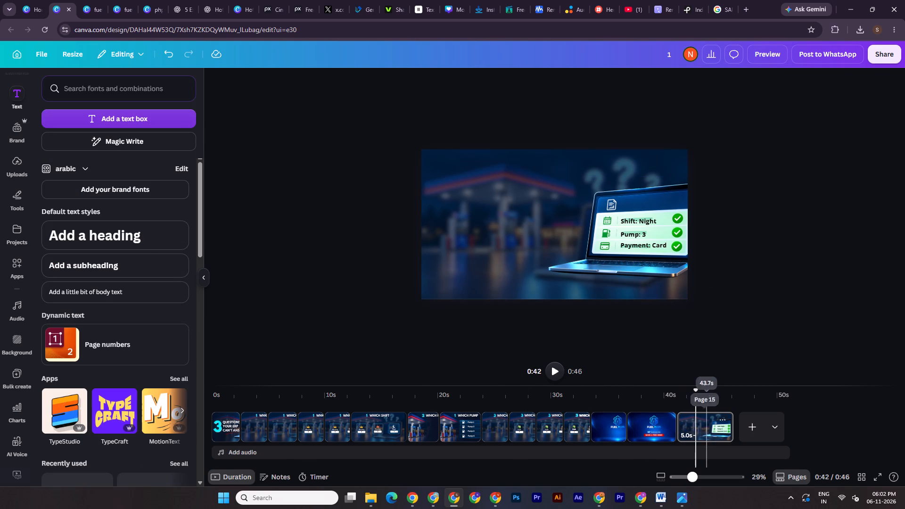
drag(688, 430, 603, 439)
Check the storyboard image, and copy the "QUESTIONS YOUR ERP CAN'T ANSWER" headline text from the first page for use on the laptop report page.
click(684, 499)
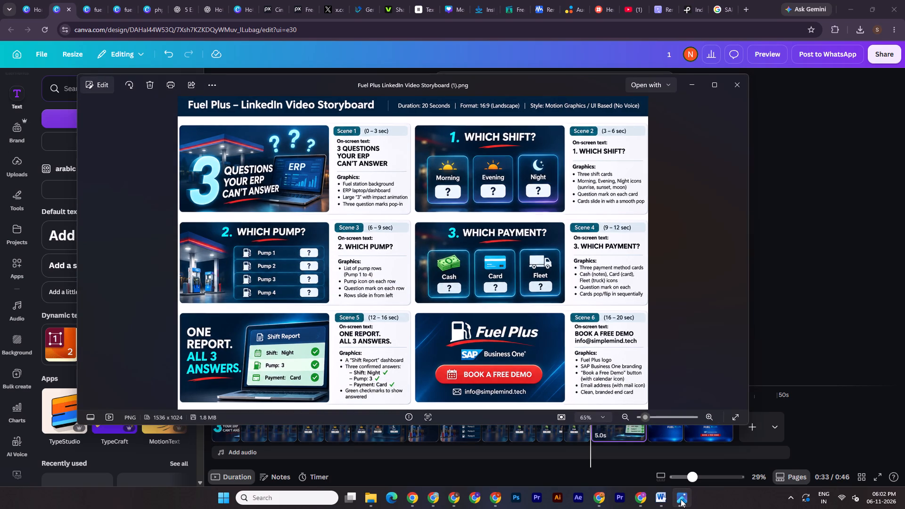
click(681, 499)
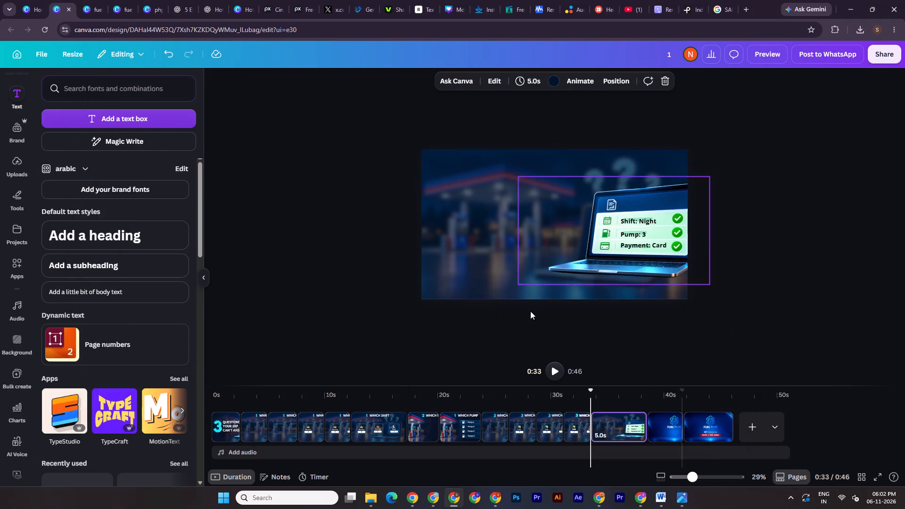
click(221, 428)
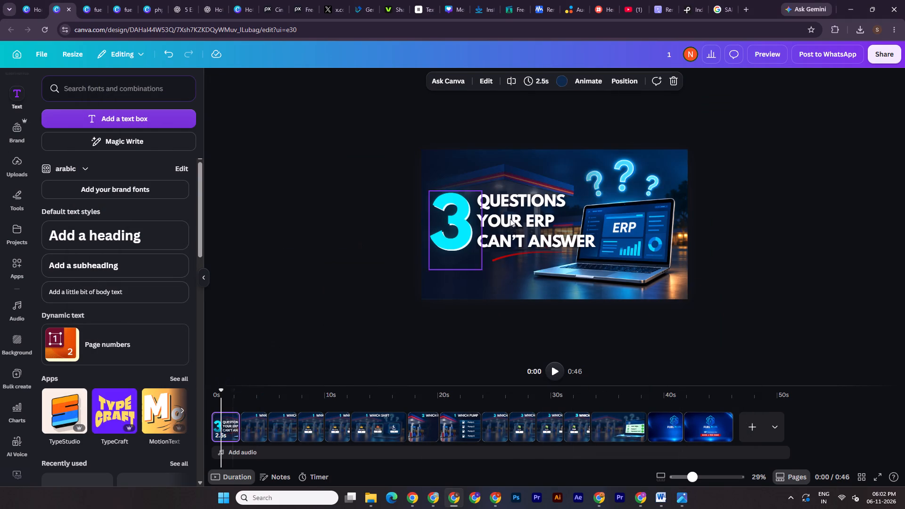
click(514, 214)
key(ctrl+c)
click(606, 440)
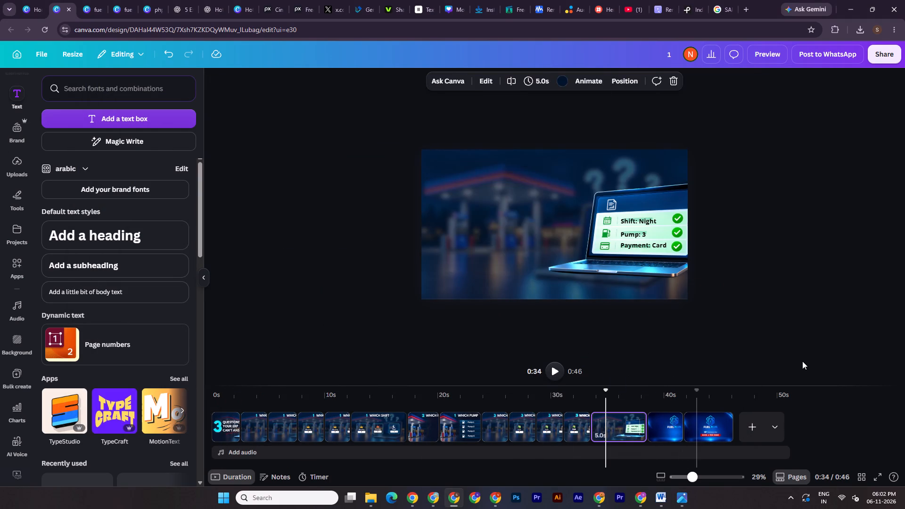
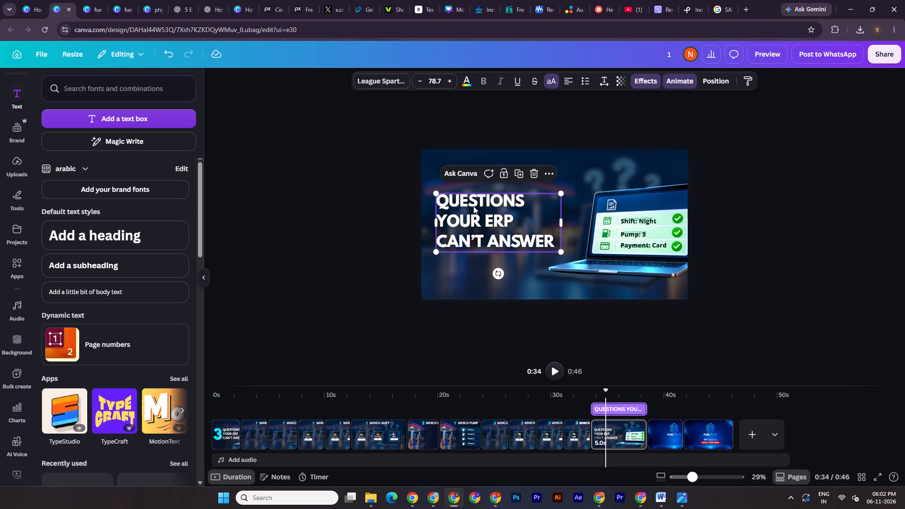
Replace the laptop report page's headline with "ONE REPORT, ALL 3 ANSWERS", narrow its text box, and start "ALL 3" on a new line.
key(ctrl+v)
click(545, 208)
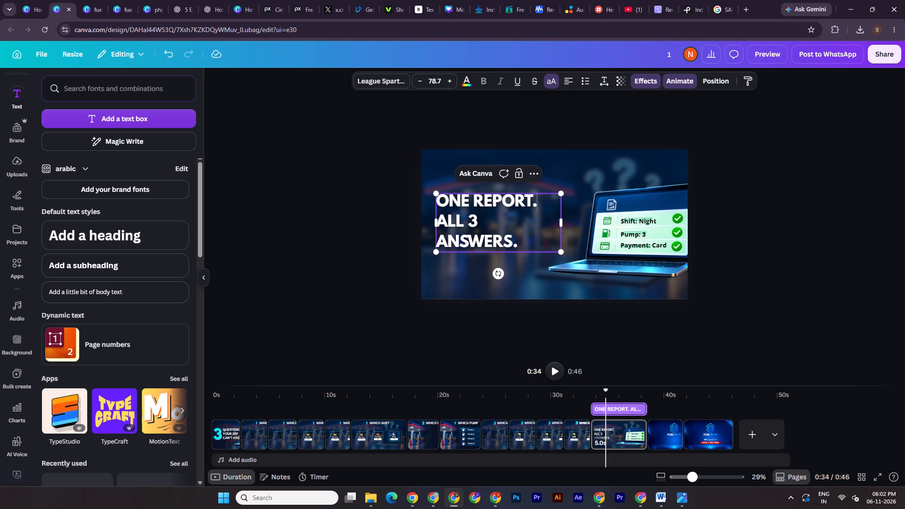
key(BackSpace)
key(comma)
click(535, 238)
key(BackSpace)
drag(567, 215, 540, 216)
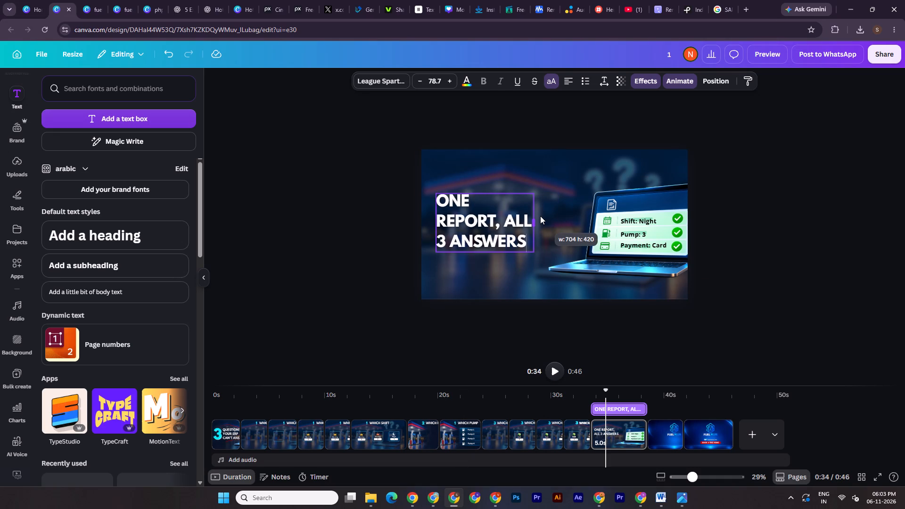
drag(540, 216, 540, 216)
click(502, 222)
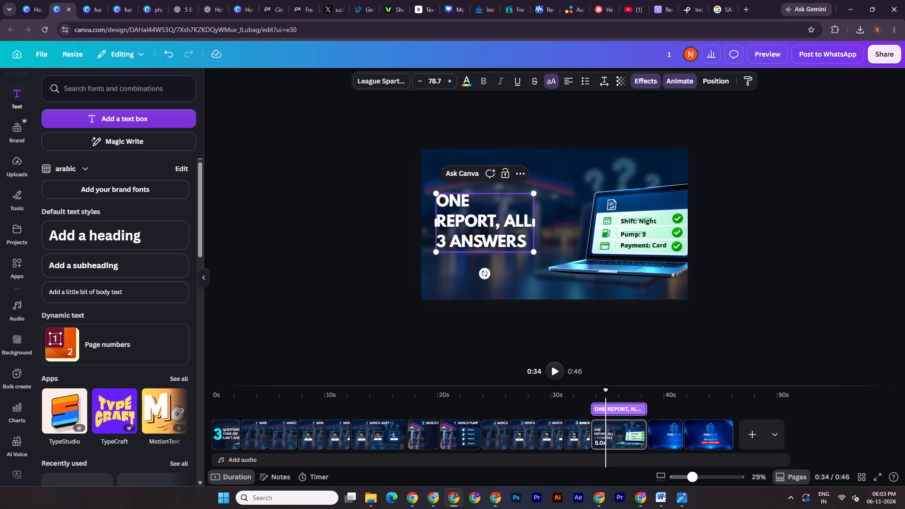
key(Right)
key(BackSpace)
key(Return)
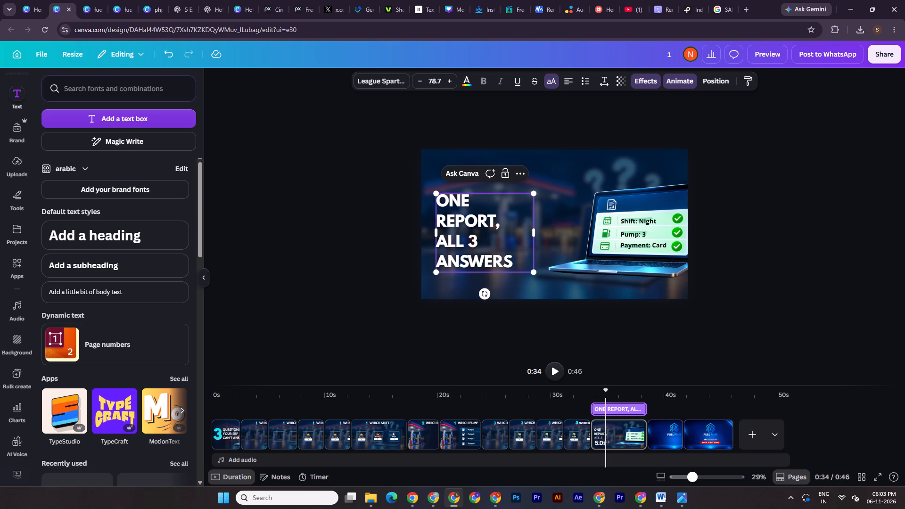
Check the storyboard image and colour the headline's "ALL 3 ANSWERS" words bright cyan.
click(685, 497)
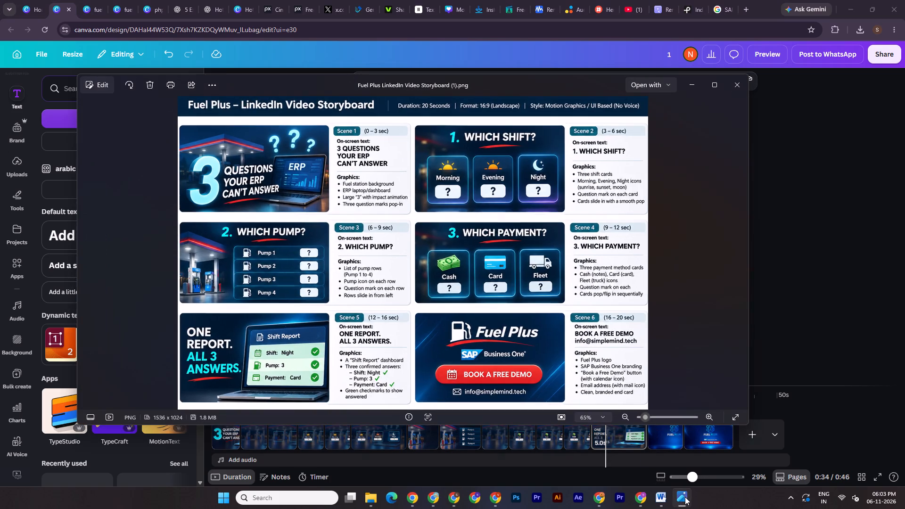
click(685, 497)
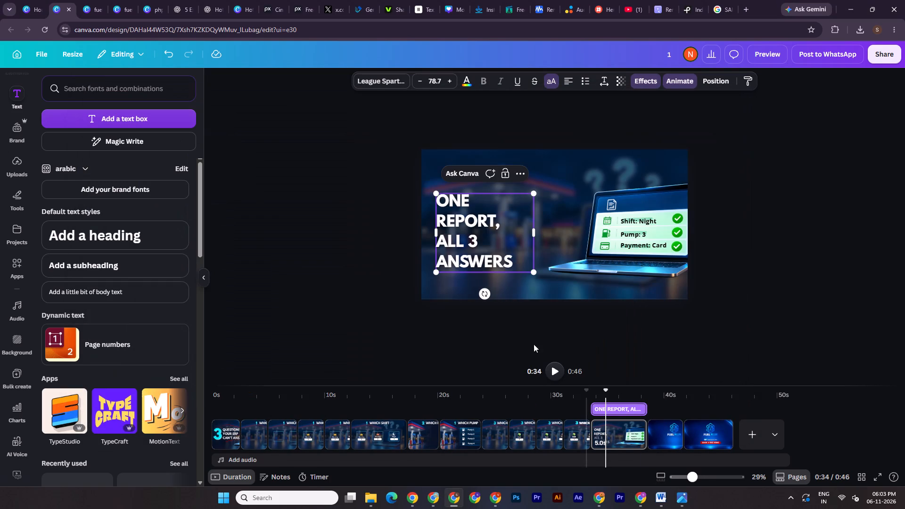
drag(521, 266, 433, 239)
click(509, 260)
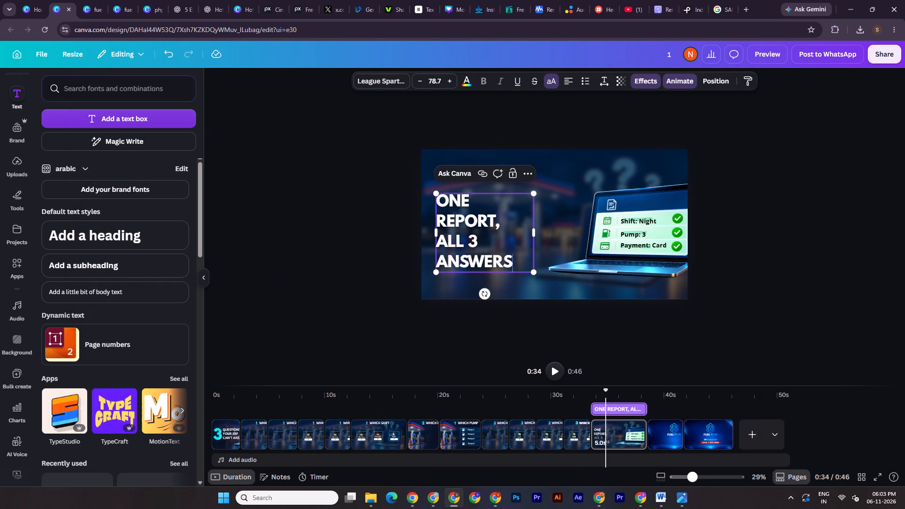
drag(523, 265, 437, 241)
click(461, 81)
click(93, 146)
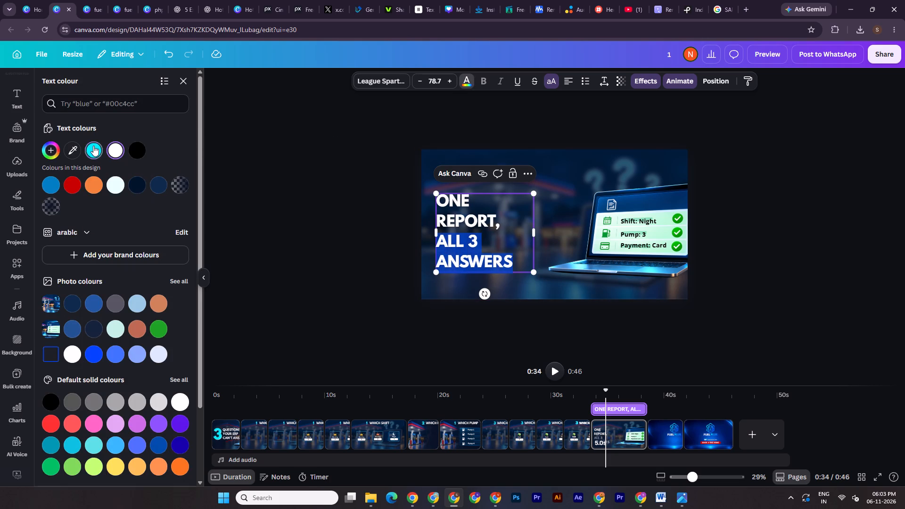
triple_click(817, 233)
Enlarge the "ONE REPORT, ALL 3 ANSWERS" headline to font size 102.
click(502, 221)
drag(532, 194, 554, 180)
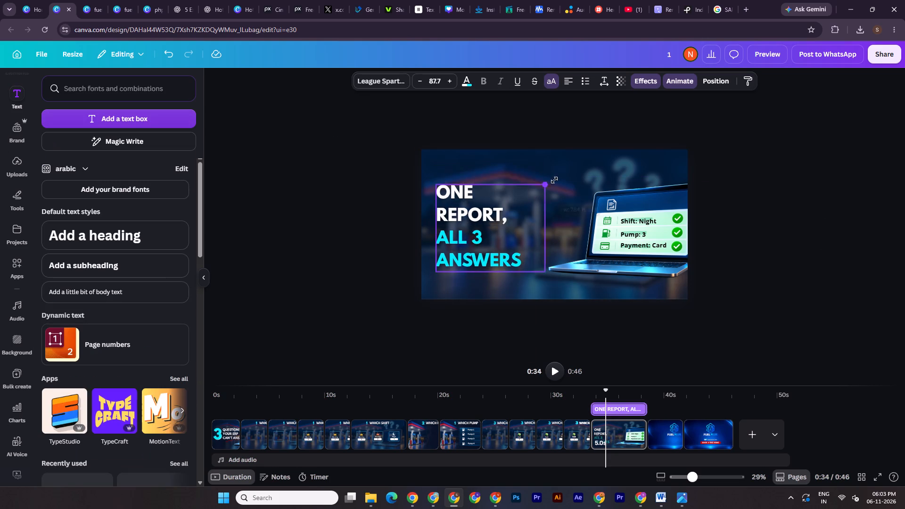
drag(554, 180, 565, 176)
Change the headline's animation to Merge, on enter only.
click(666, 82)
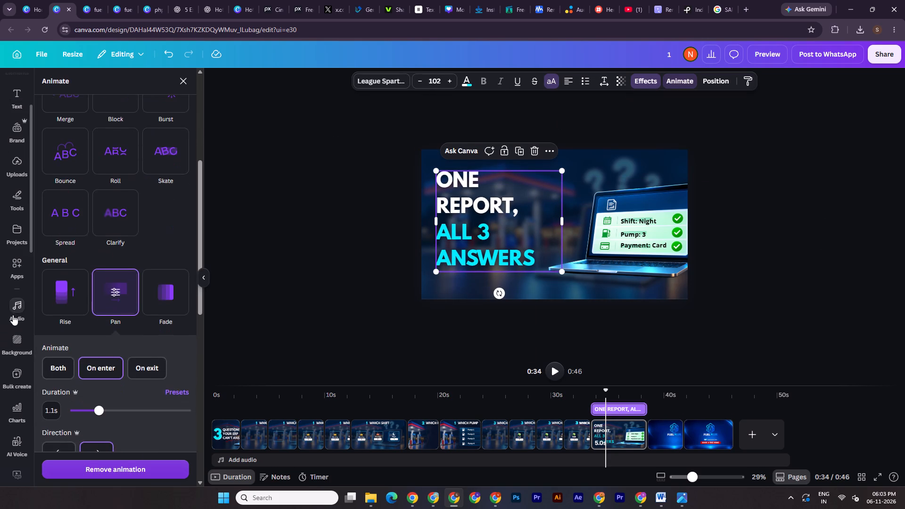
scroll(98, 314, up, 5)
click(80, 316)
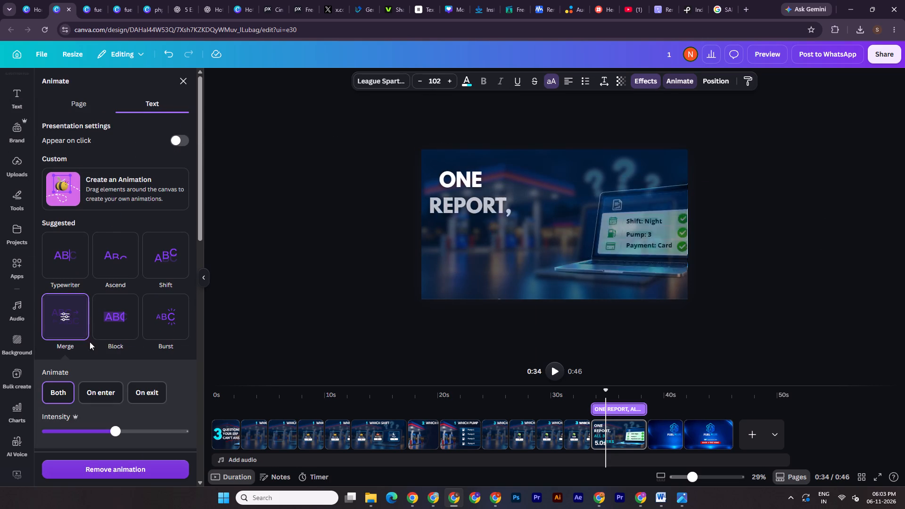
click(109, 393)
double_click(713, 242)
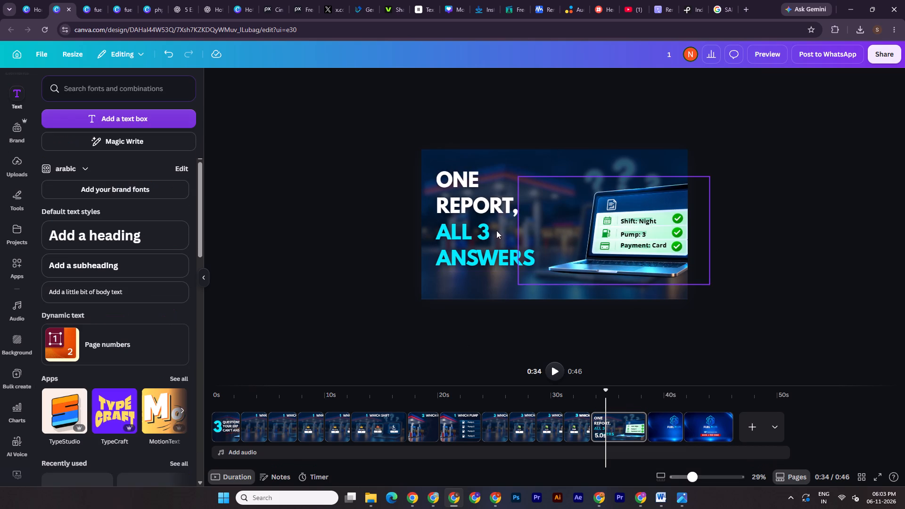
Cut the headline from the laptop report page and duplicate that page.
click(496, 230)
key(ctrl+x)
right_click(633, 429)
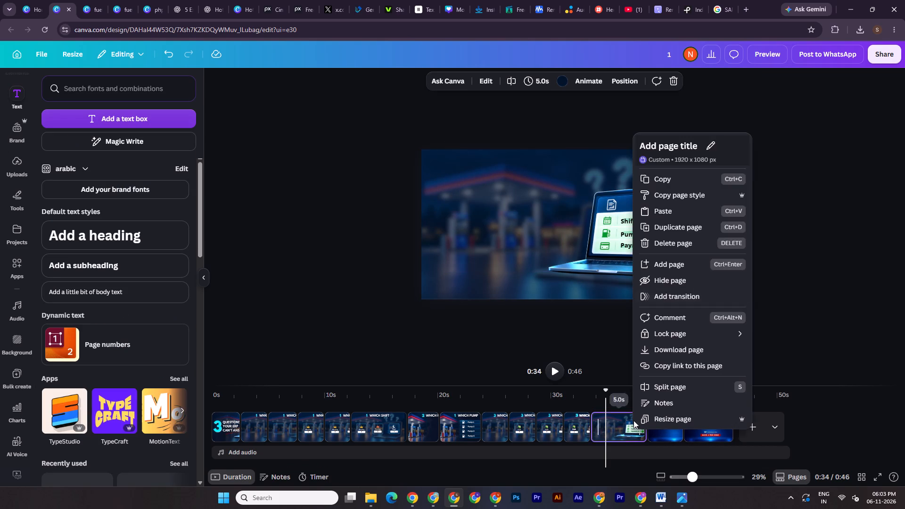
click(689, 226)
Remove the animation from the laptop group on the duplicated page.
drag(770, 198, 607, 263)
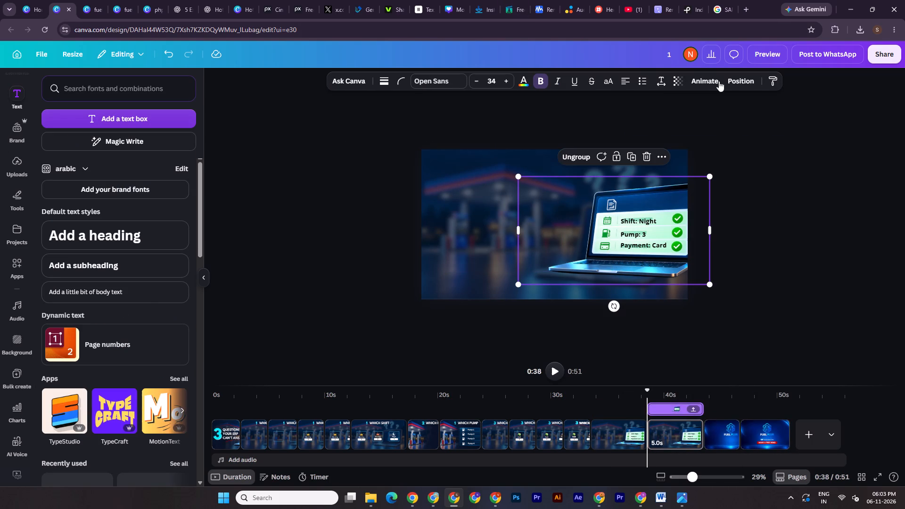
click(702, 77)
click(141, 448)
double_click(772, 267)
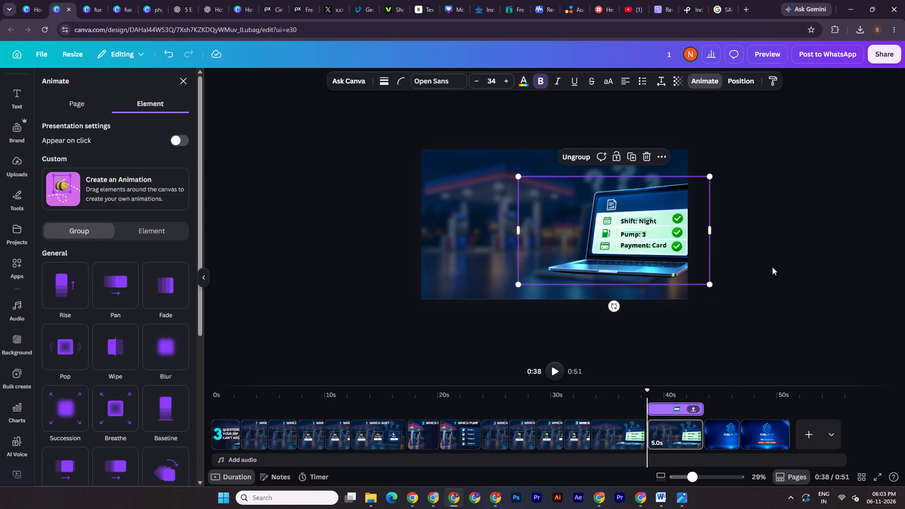
Paste the headline onto the duplicated laptop page and move it slightly down beside the laptop.
click(670, 437)
key(ctrl+v)
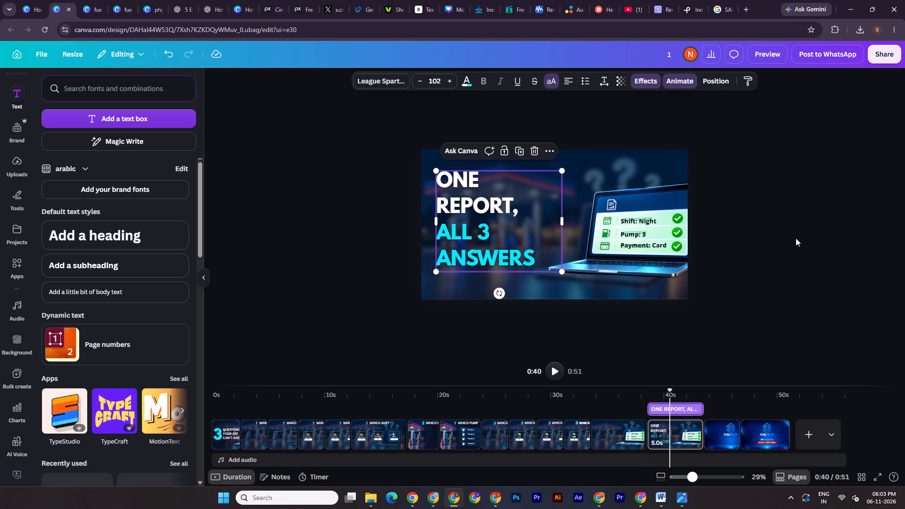
double_click(798, 236)
double_click(480, 221)
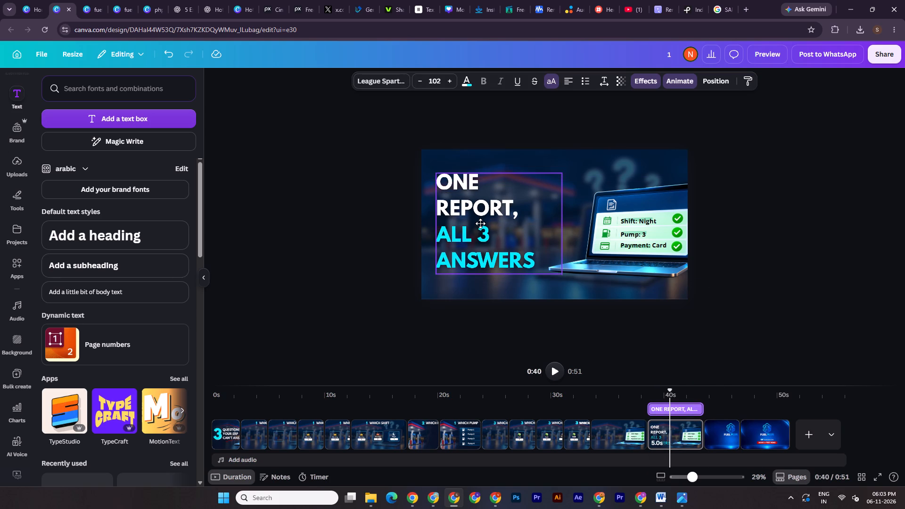
double_click(828, 216)
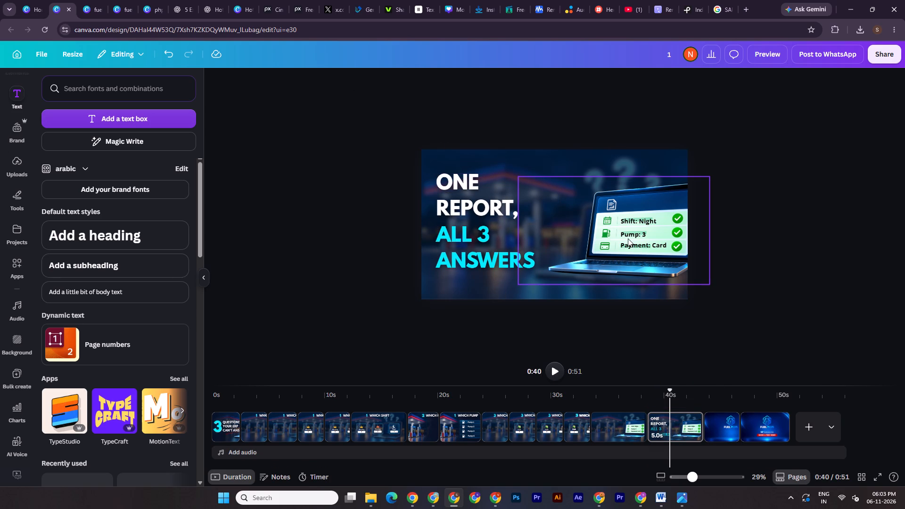
double_click(763, 215)
shift+click(470, 218)
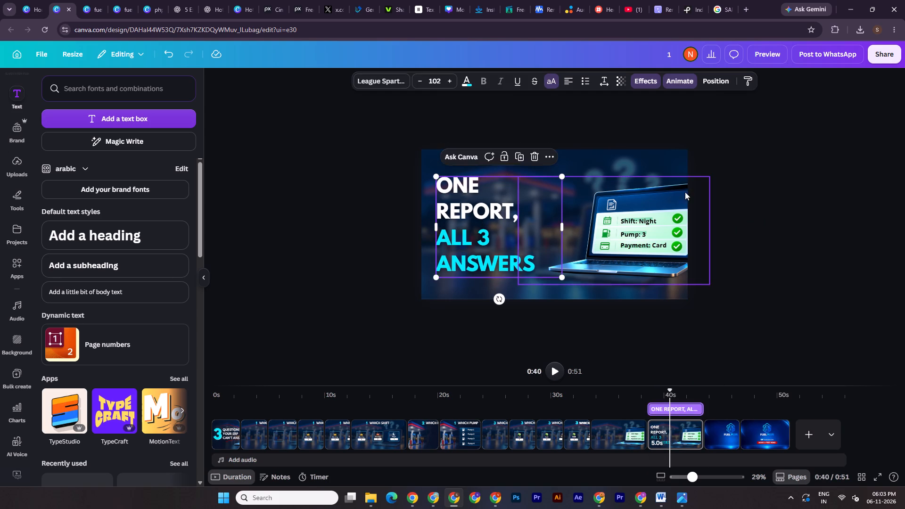
double_click(753, 178)
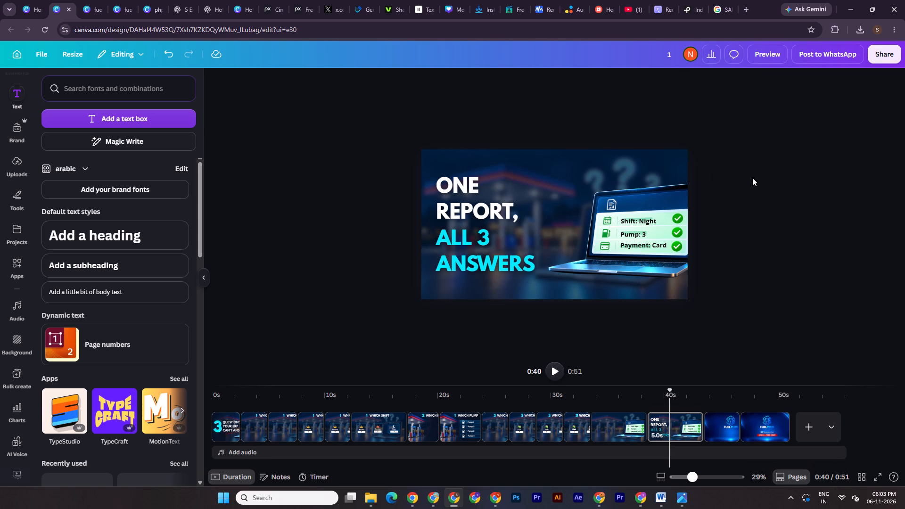
Shorten the first laptop page, the one without the headline, to 3.0 seconds in the timeline.
drag(638, 438, 617, 437)
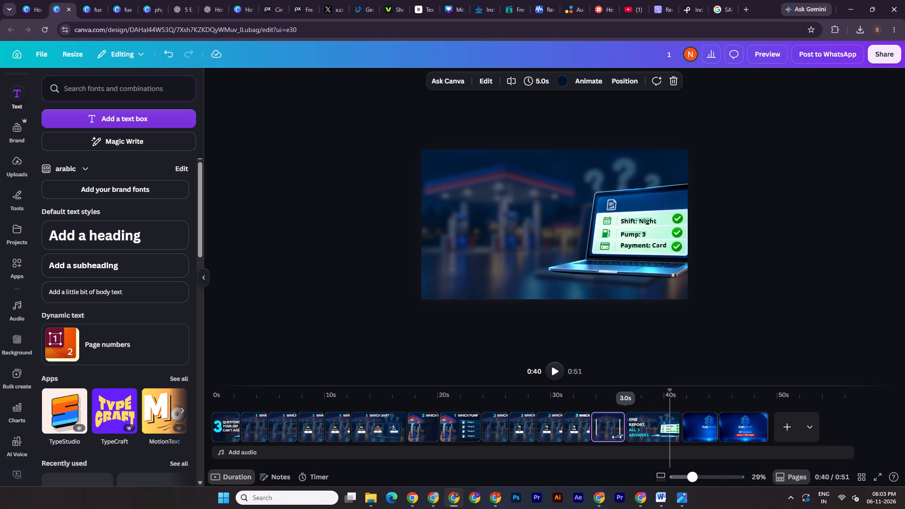
click(763, 338)
Return the playhead to the start and download all pages as a 1080p MP4 video.
drag(621, 391, 208, 410)
click(882, 51)
click(749, 257)
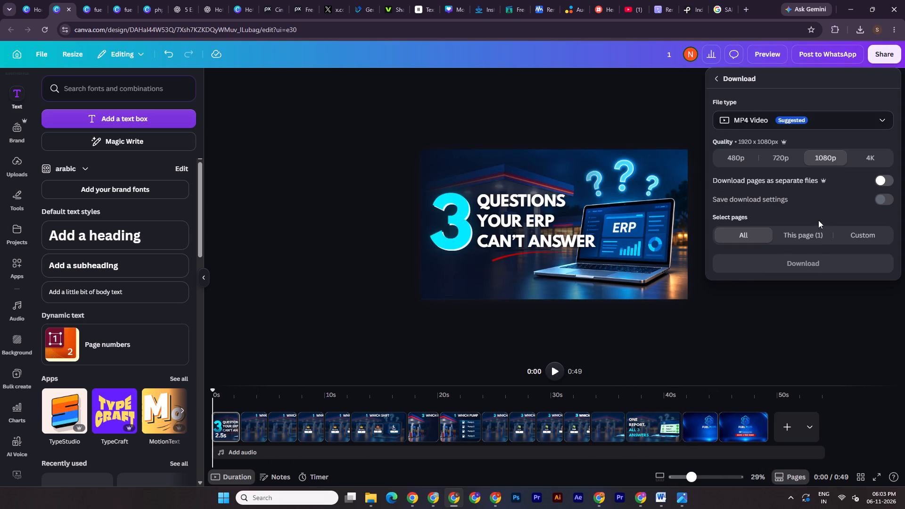
click(804, 265)
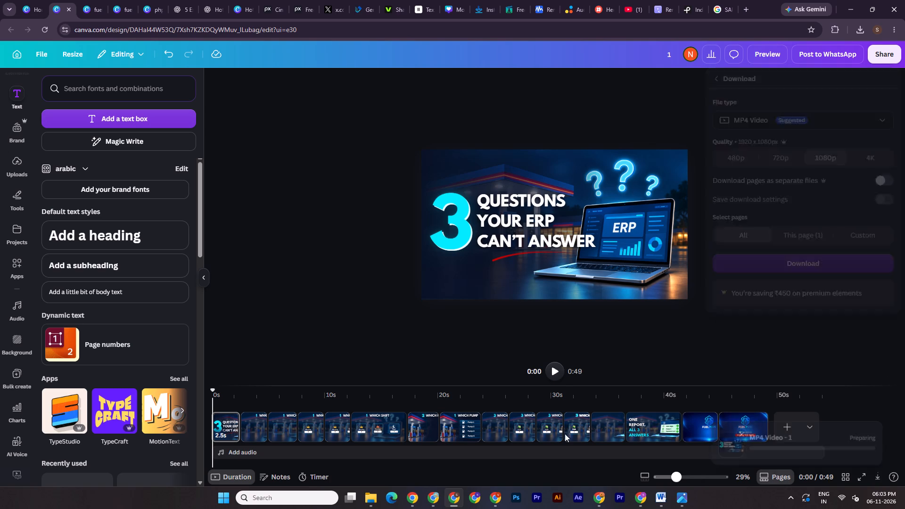
Switch to Premiere Pro and start a new project named "FUEL PLUS LINKEDIN REEL 2".
click(622, 497)
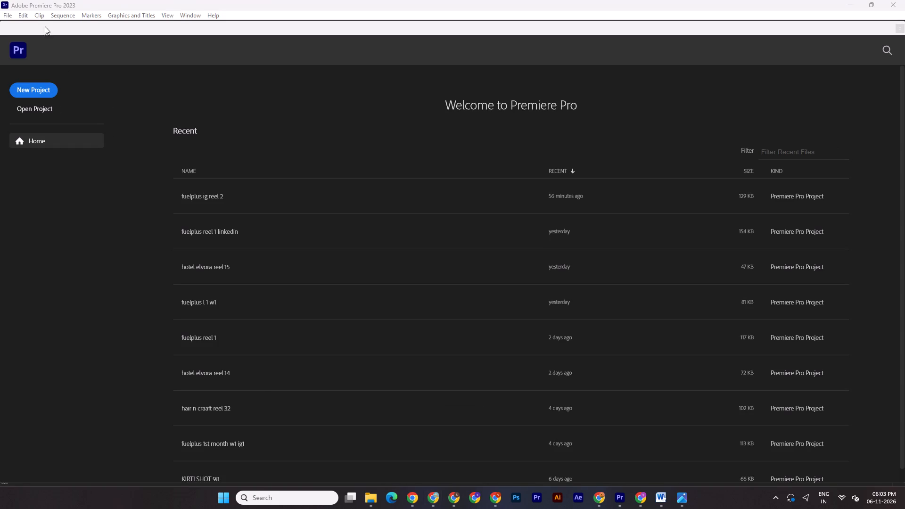
click(42, 93)
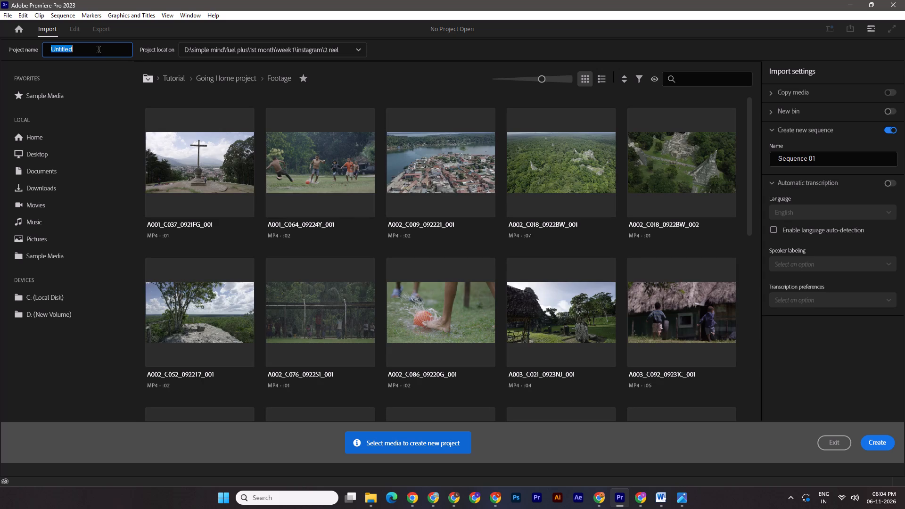
text(FUEL PLUS LINKEDIN)
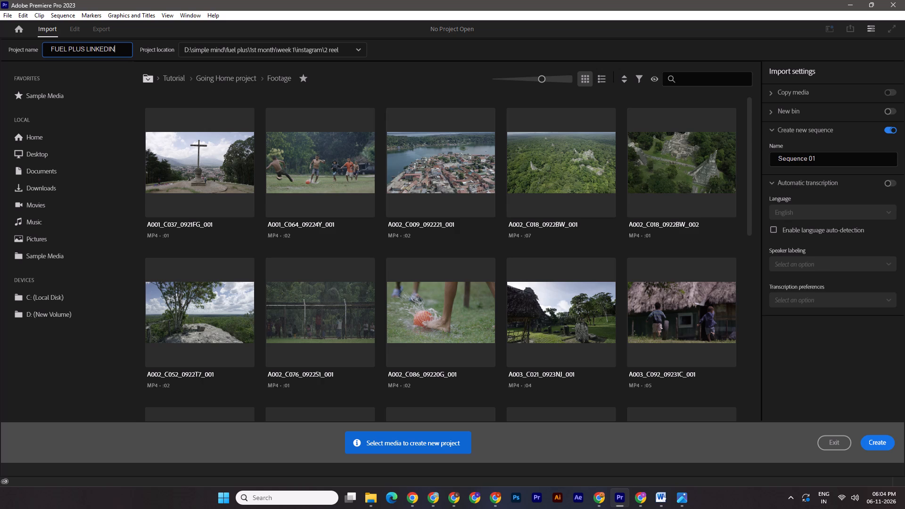
key(BackSpace)
text(N REEL 2)
Browse the project location to the linkedin folder inside D:\simple mind\fuel plus\1st month\week 1.
click(276, 51)
click(225, 182)
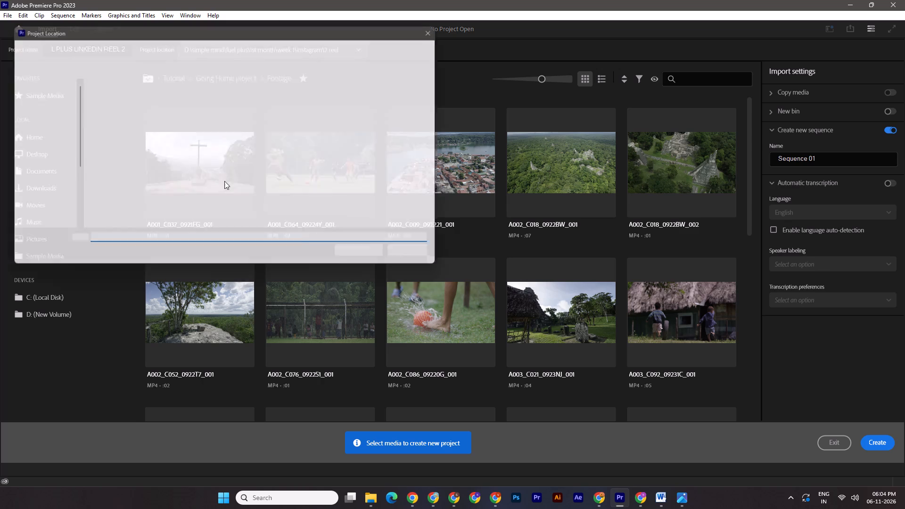
scroll(29, 128, down, 5)
click(43, 154)
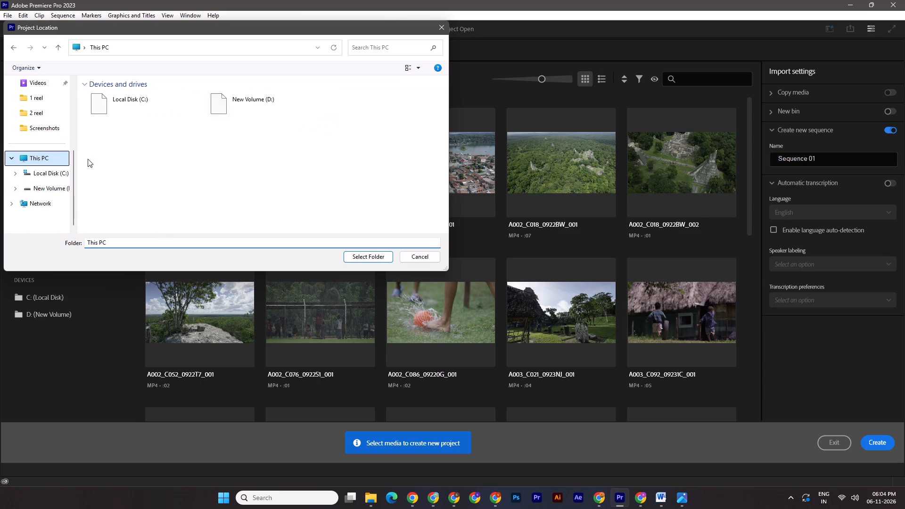
double_click(288, 101)
scroll(99, 185, down, 6)
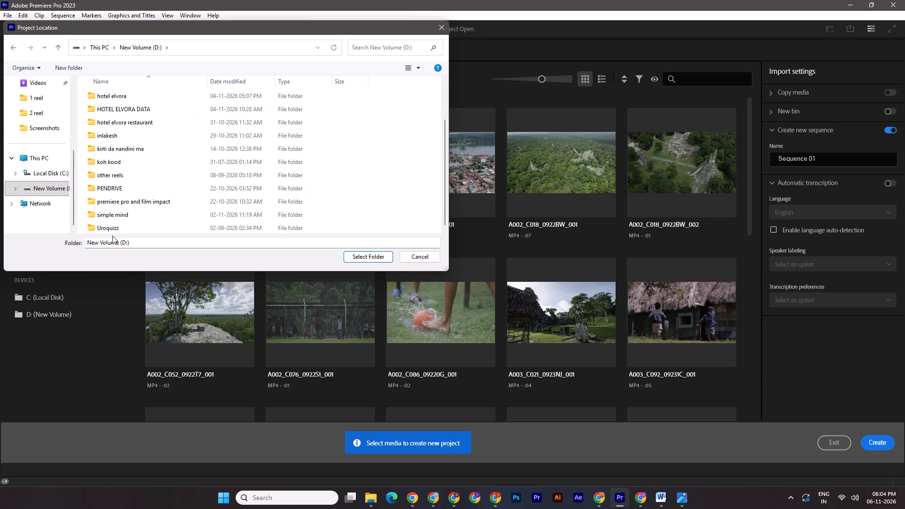
scroll(123, 167, up, 4)
scroll(126, 204, down, 5)
double_click(123, 217)
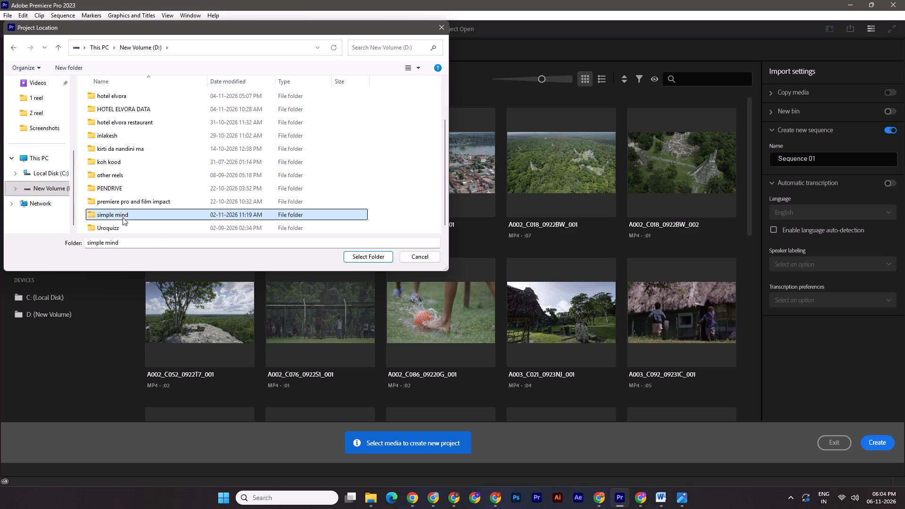
double_click(142, 110)
double_click(135, 98)
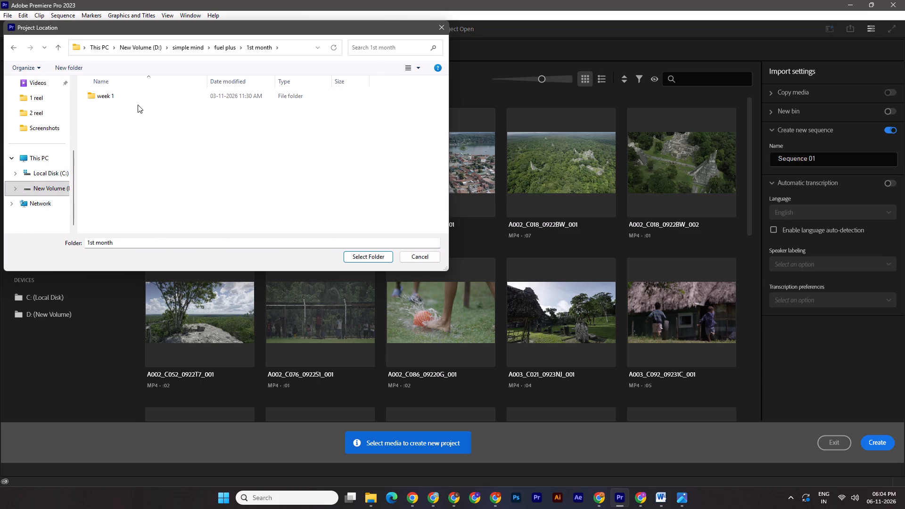
double_click(138, 98)
double_click(139, 106)
Create a folder named "REEL 2" inside the linkedin folder and choose it as the project location.
right_click(138, 154)
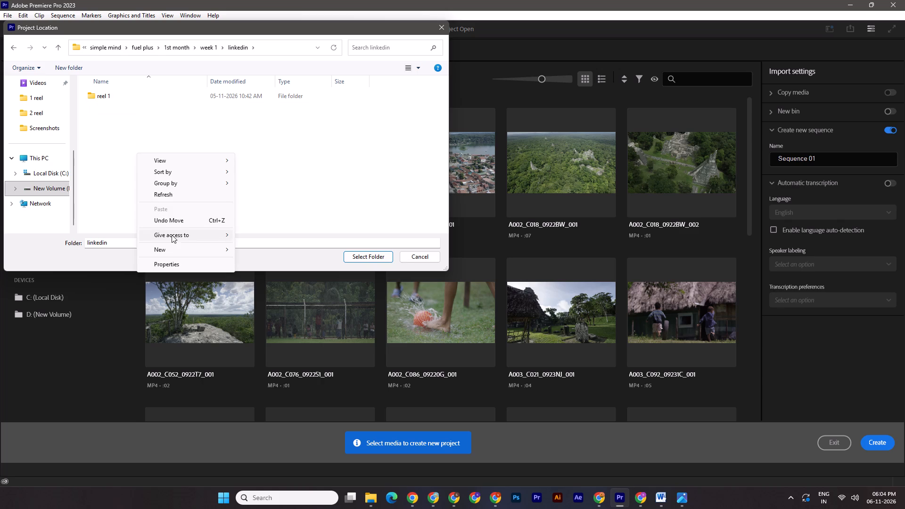
click(172, 249)
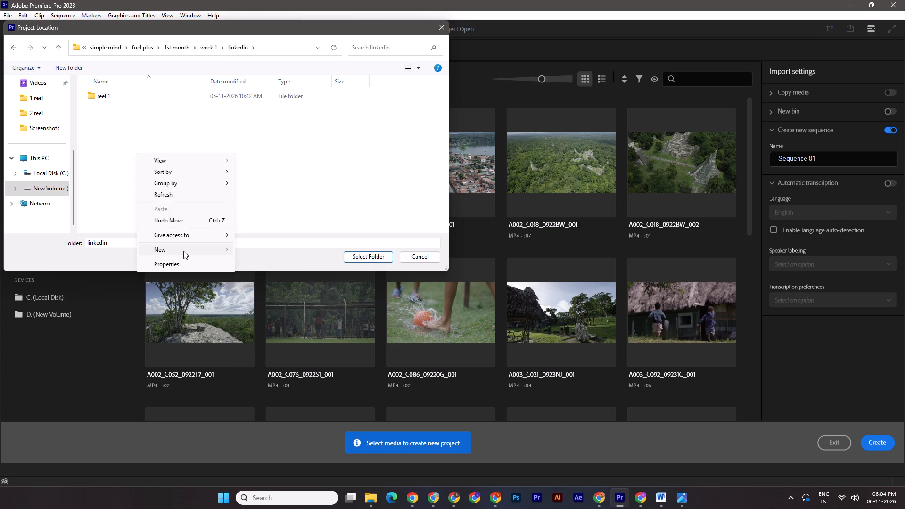
click(183, 251)
click(257, 255)
text(REEL 2)
key(Return)
key(Return)
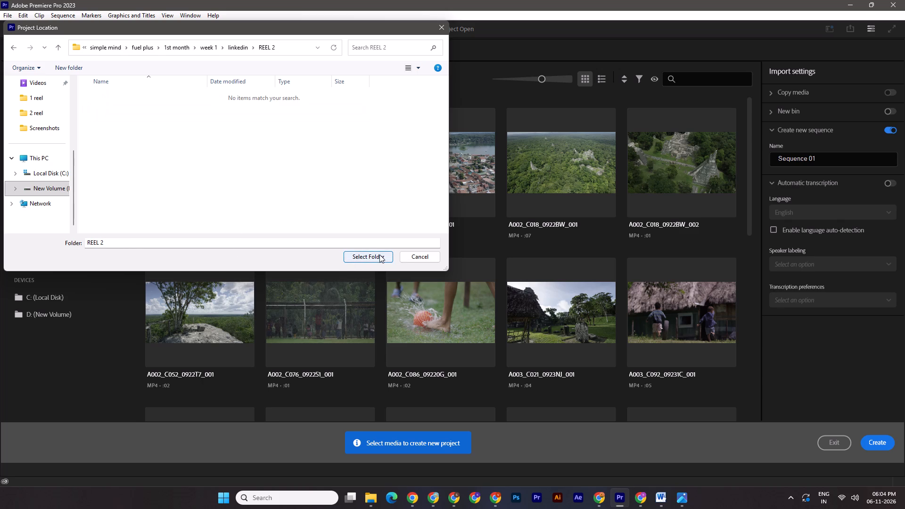
click(379, 254)
Create the project, agree to open the Audio Hardware preferences and close them.
click(875, 446)
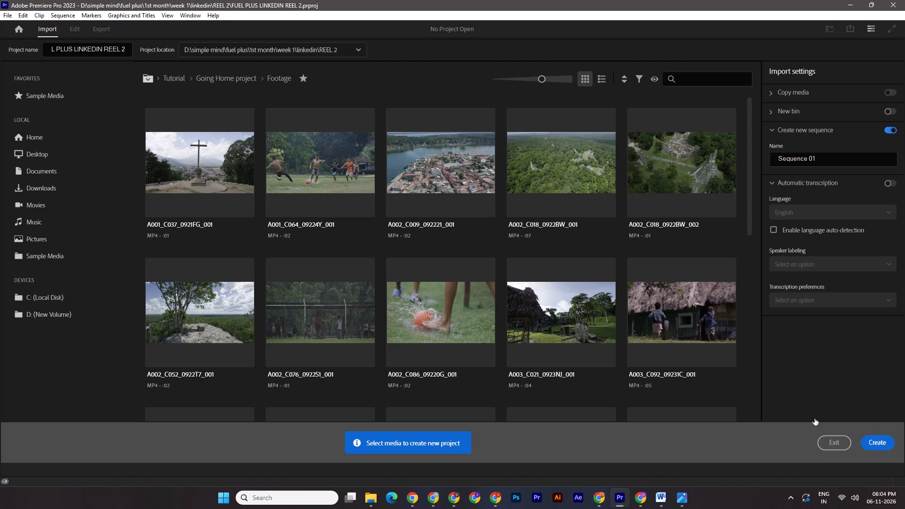
click(378, 499)
click(285, 458)
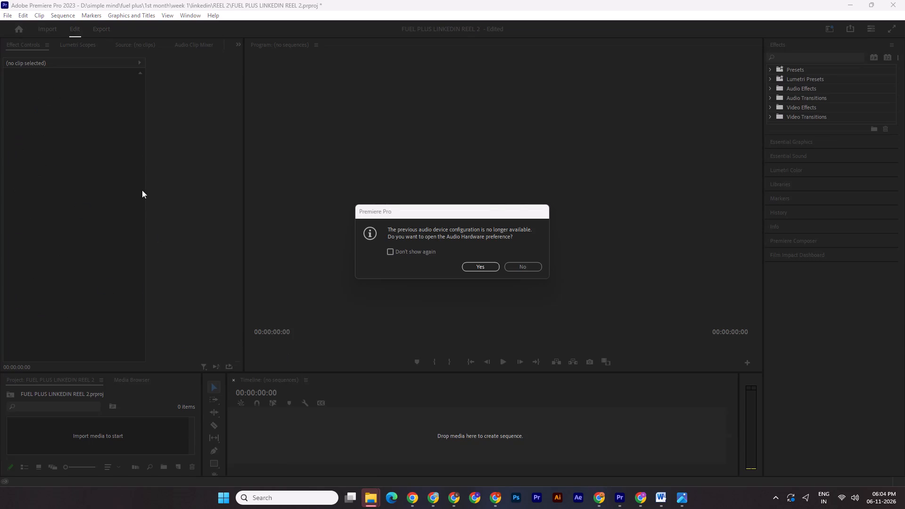
click(485, 267)
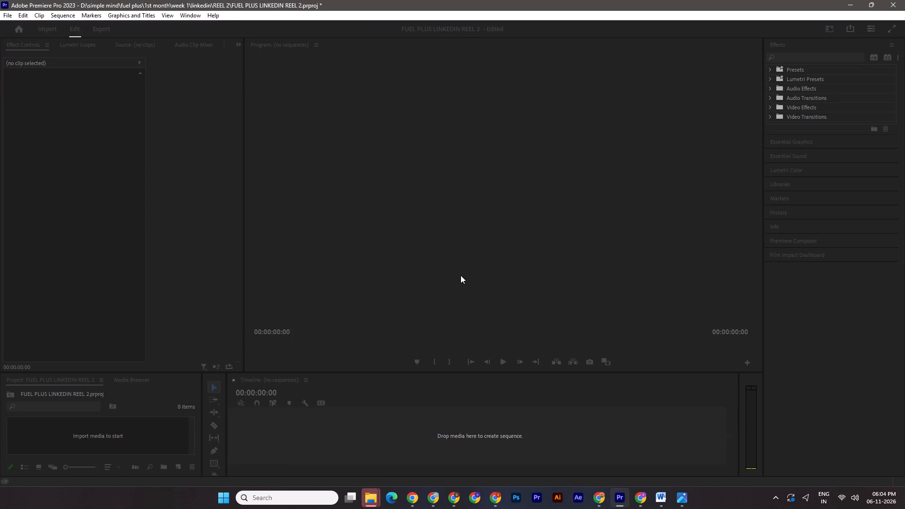
click(547, 380)
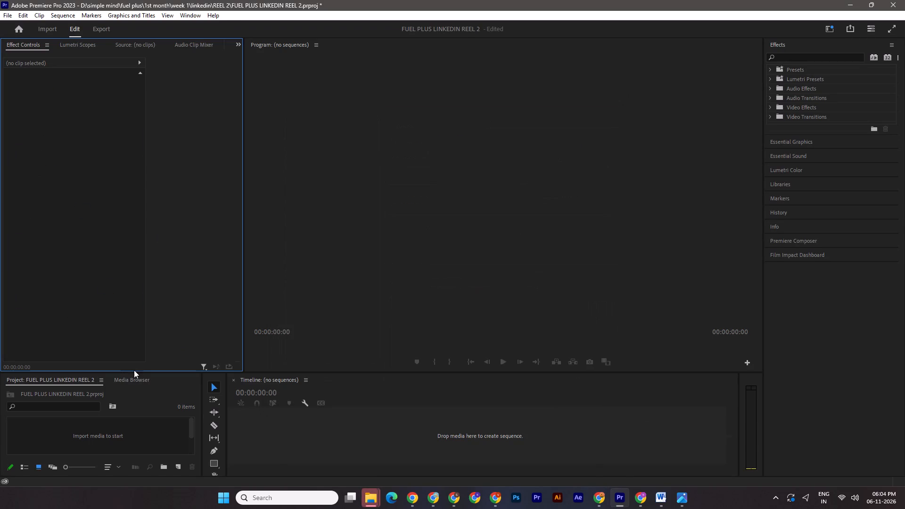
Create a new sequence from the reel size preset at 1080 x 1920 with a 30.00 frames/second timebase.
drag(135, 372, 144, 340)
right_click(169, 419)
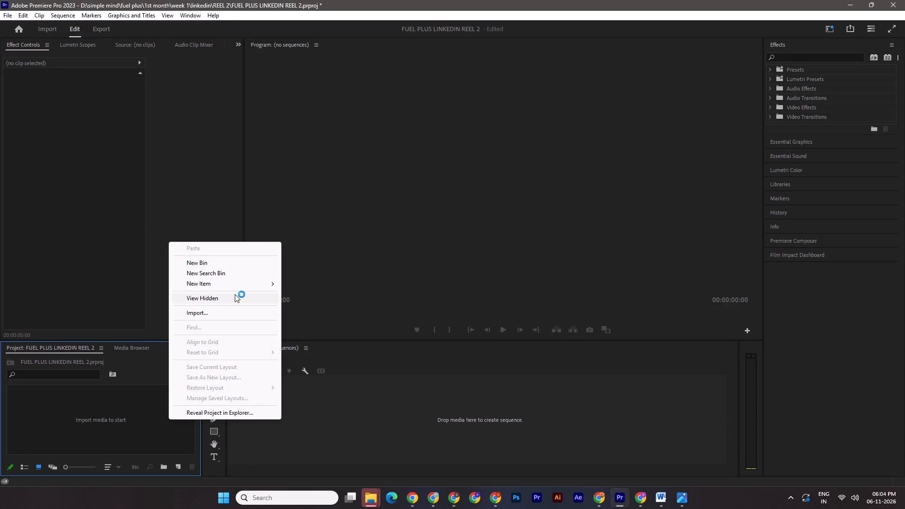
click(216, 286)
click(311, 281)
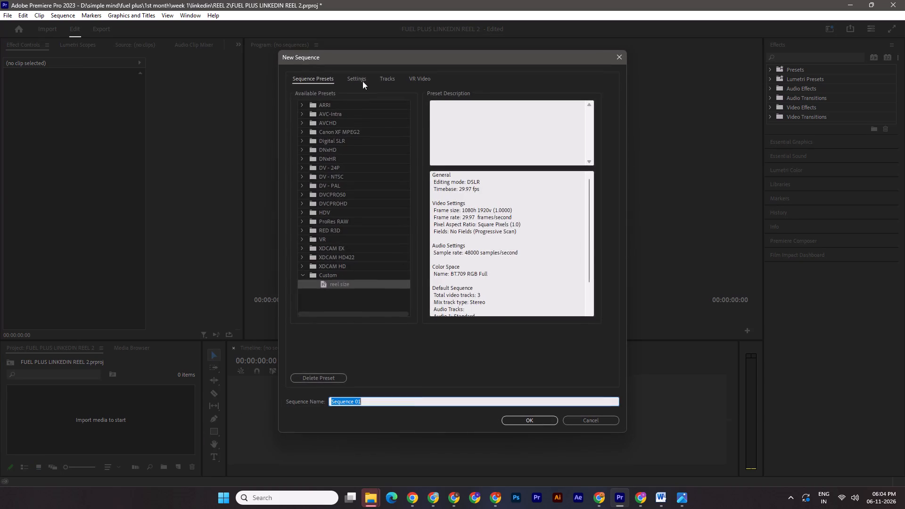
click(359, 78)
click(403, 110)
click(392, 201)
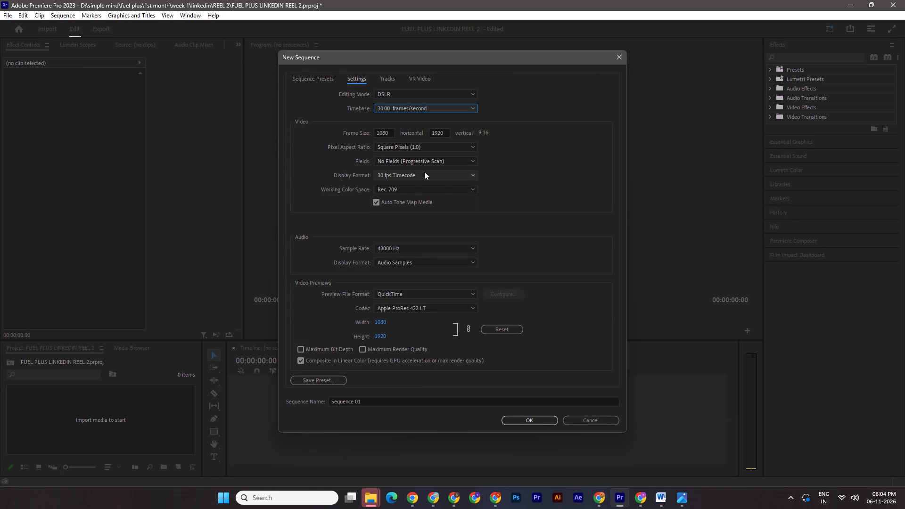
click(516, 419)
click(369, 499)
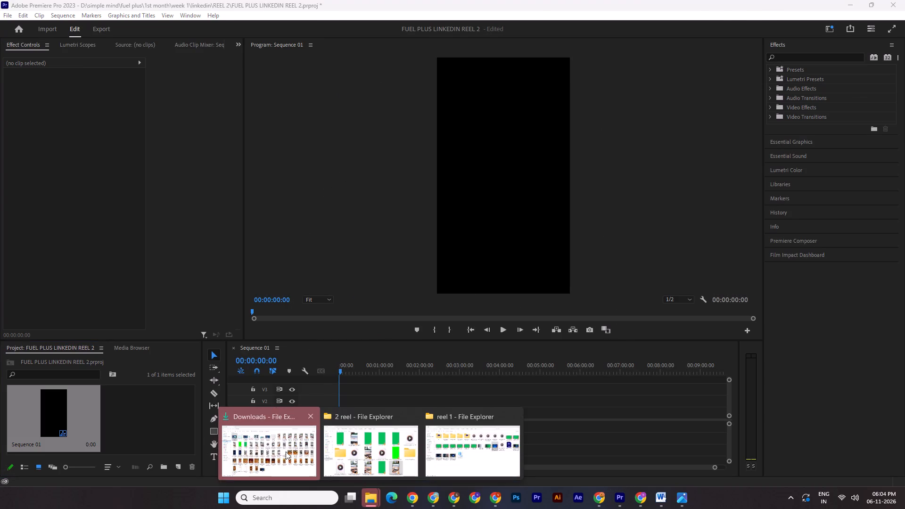
Move 1.mp4 from Downloads into the REEL 2 folder inside the week 1 linkedin folder.
click(286, 452)
click(43, 148)
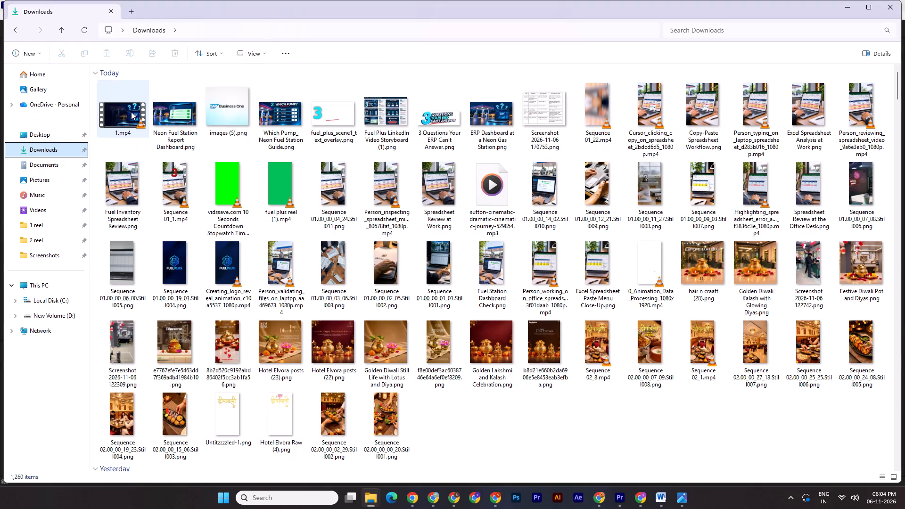
click(131, 111)
key(ctrl+x)
click(374, 498)
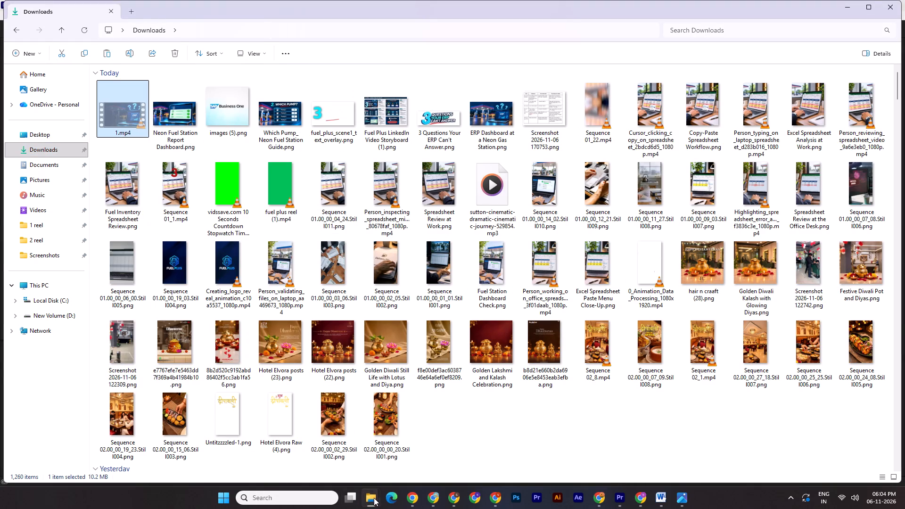
click(384, 452)
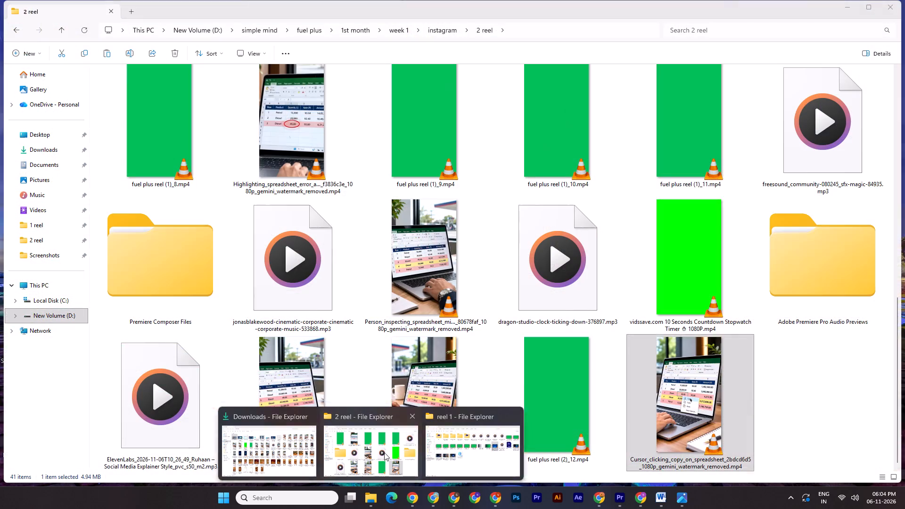
click(19, 32)
click(19, 32)
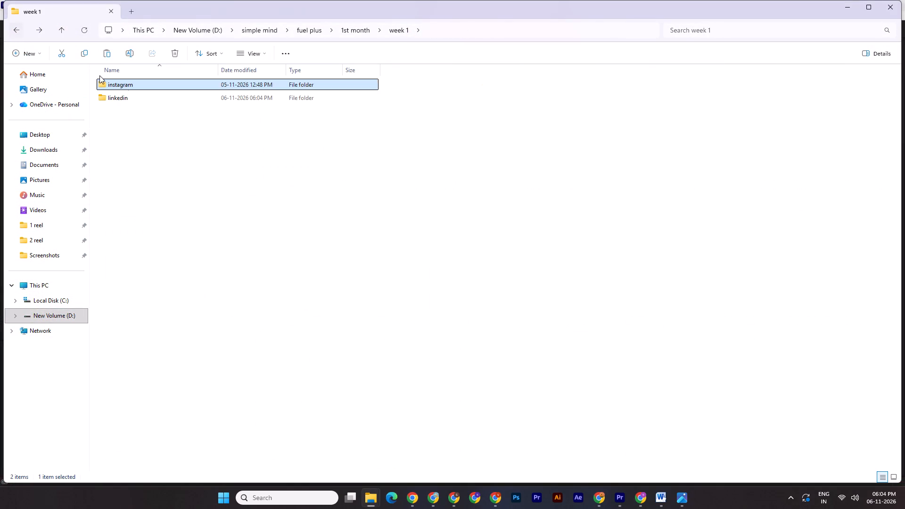
double_click(138, 99)
double_click(126, 99)
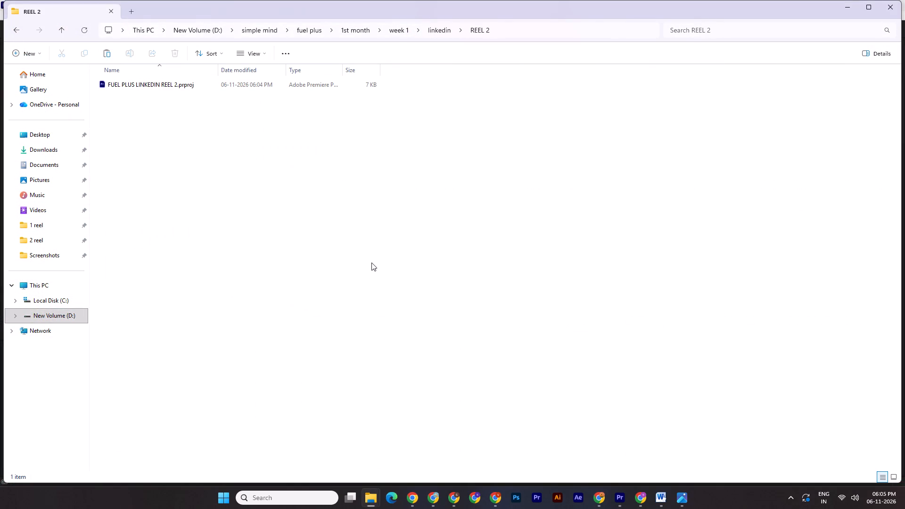
key(ctrl+v)
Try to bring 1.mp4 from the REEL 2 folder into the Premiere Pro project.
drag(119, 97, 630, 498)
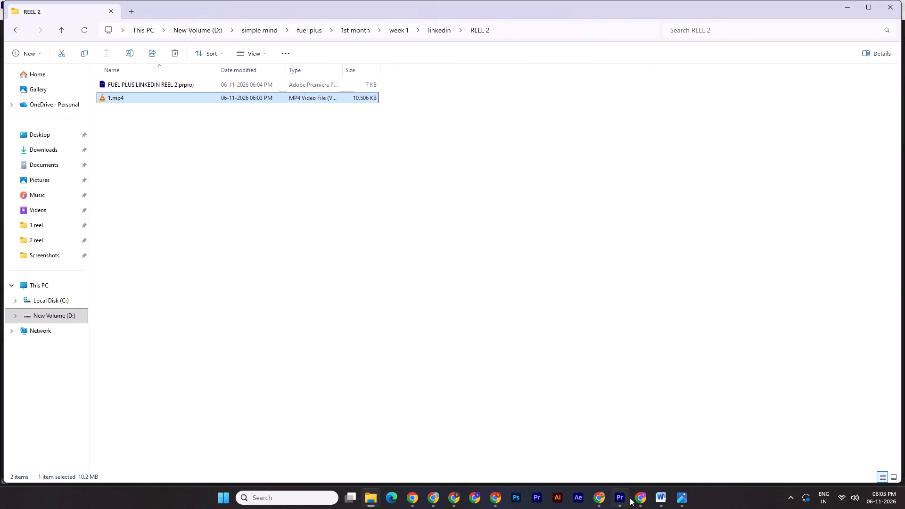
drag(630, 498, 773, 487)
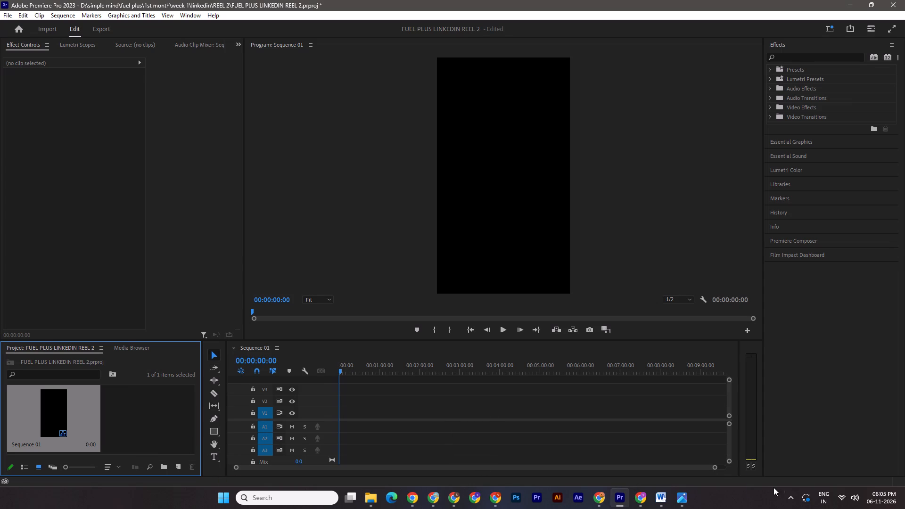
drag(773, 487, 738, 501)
Undo the creation of Sequence 01.
key(ctrl+z)
Start a new sequence in the FUEL PLUS LINKEDIN REEL 2 project.
right_click(90, 426)
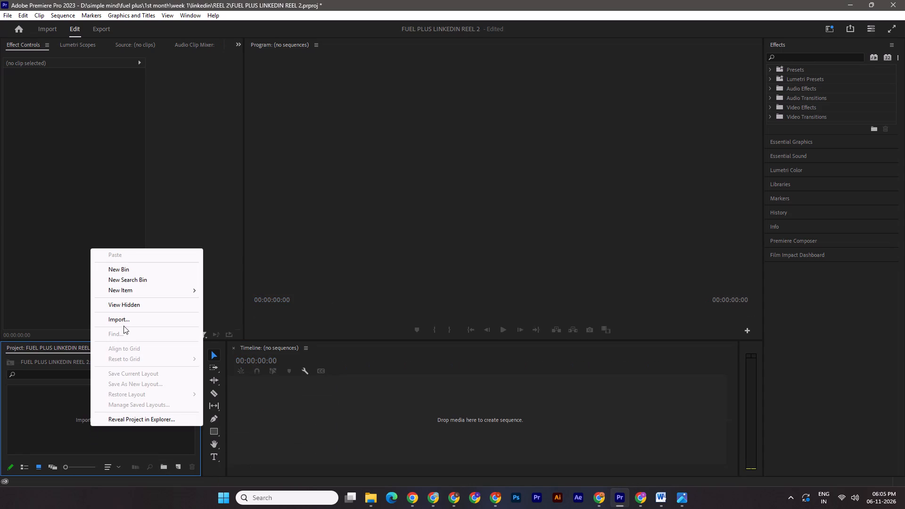
click(125, 293)
click(246, 290)
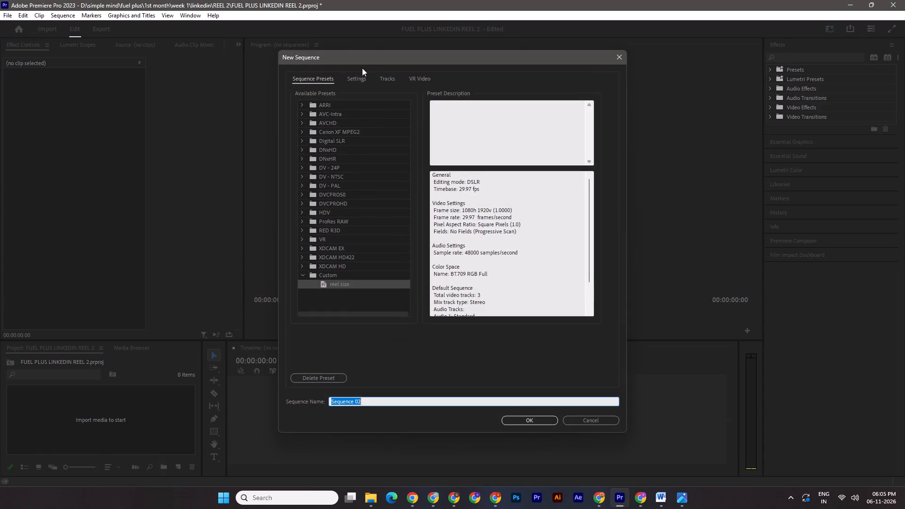
Create a new sequence with a 30.00 frames/second timebase and a frame size of 1920 horizontal by 1080 vertical.
click(359, 78)
click(394, 109)
click(393, 203)
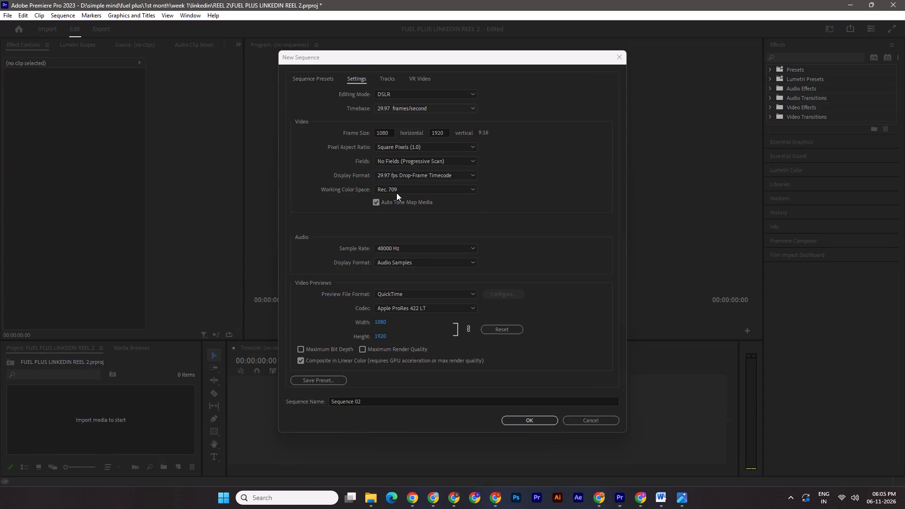
double_click(384, 136)
text(1920)
click(439, 135)
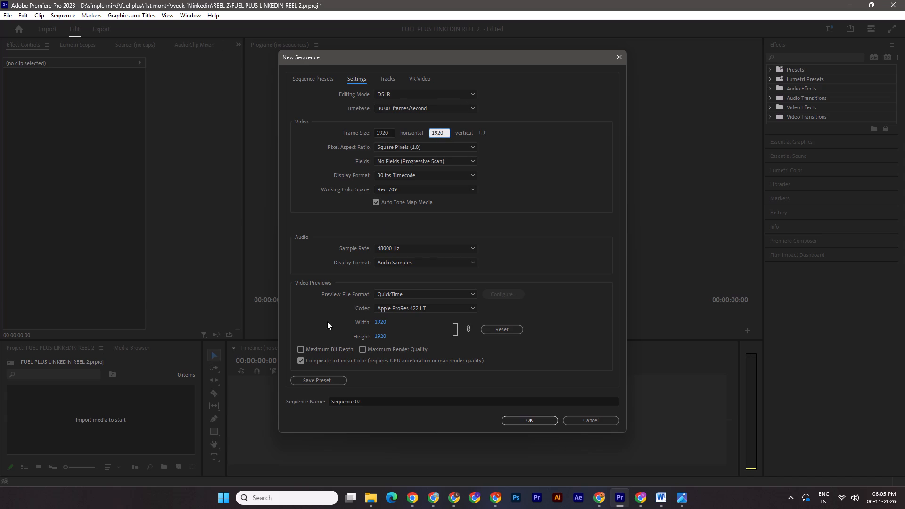
double_click(444, 132)
text(1080)
click(503, 419)
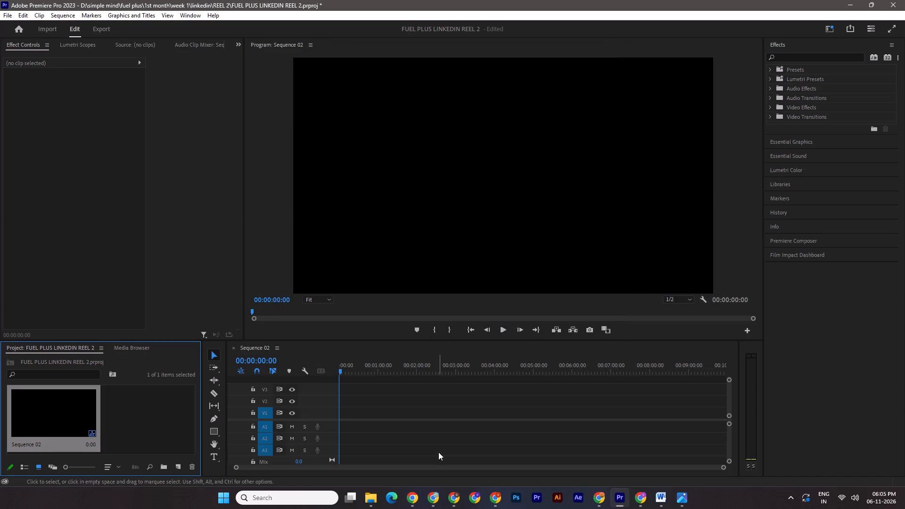
Import 1.mp4 from the REEL 2 folder in File Explorer into the Premiere Pro project.
click(363, 500)
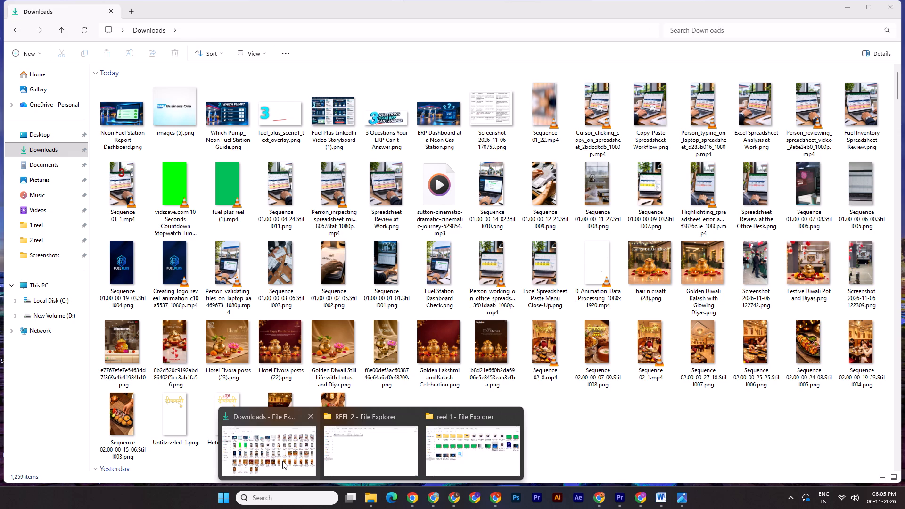
click(282, 461)
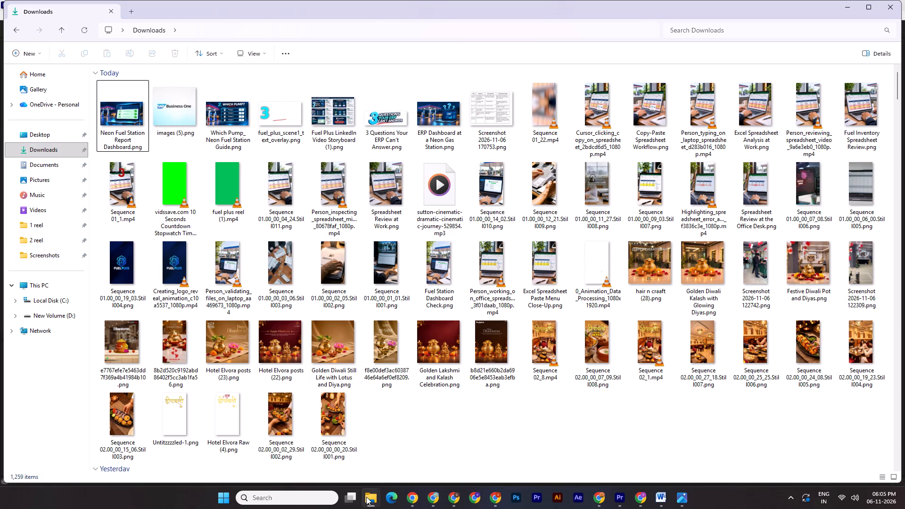
click(366, 497)
click(416, 458)
drag(144, 92, 623, 497)
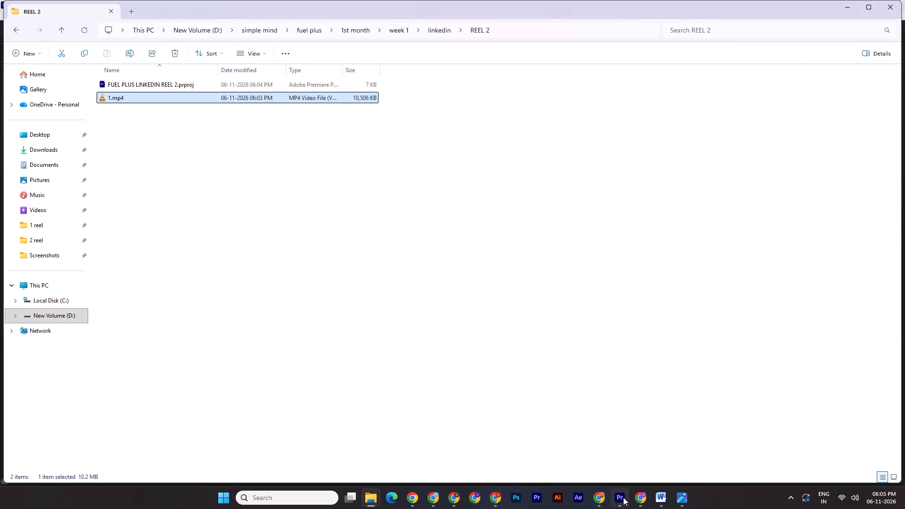
drag(623, 497, 182, 415)
Place 1.mp4 on video track V1 at the very start of the sequence.
drag(154, 408, 346, 418)
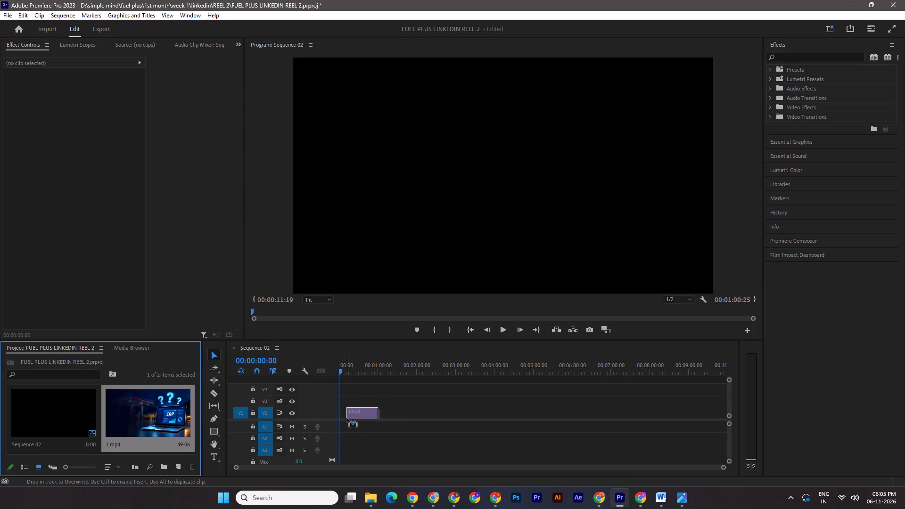
drag(346, 418, 338, 416)
Check the 1.mp4 clip's extent in the timeline and preview its opening laptop scene up to the first question.
drag(707, 467, 659, 464)
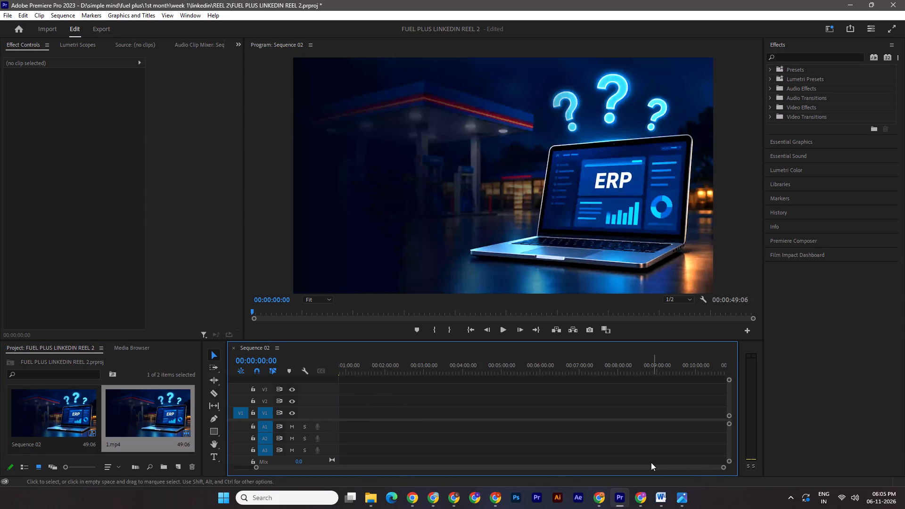
drag(367, 468, 263, 465)
shift+drag(340, 371, 382, 374)
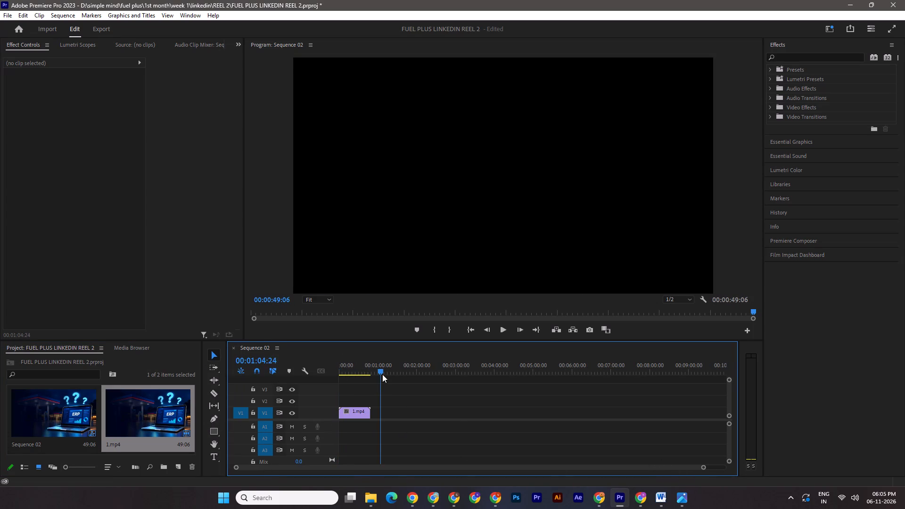
shift+drag(382, 374, 376, 374)
drag(703, 468, 551, 456)
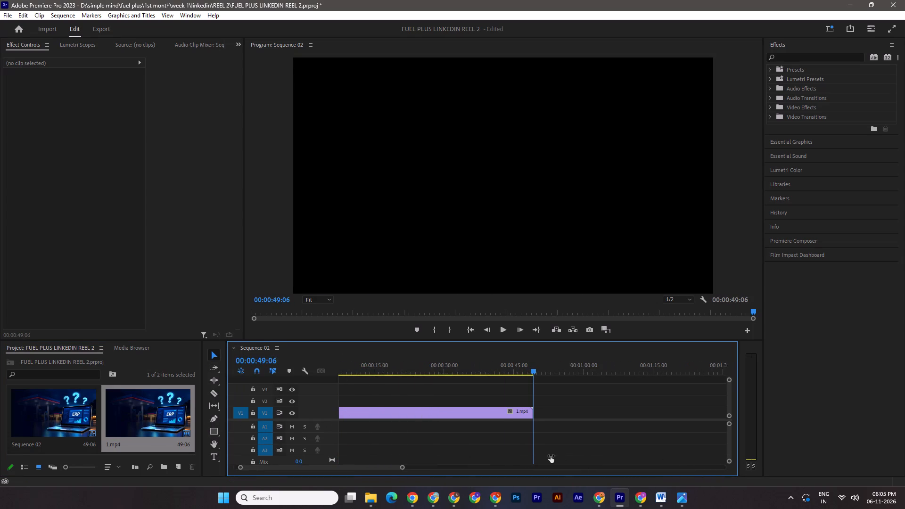
drag(551, 456, 541, 453)
drag(384, 369, 290, 364)
drag(378, 468, 370, 468)
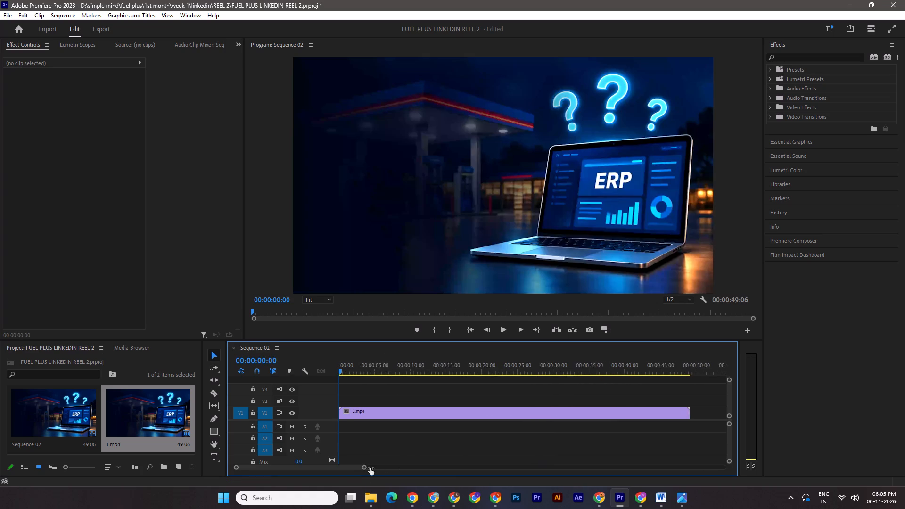
drag(370, 468, 318, 476)
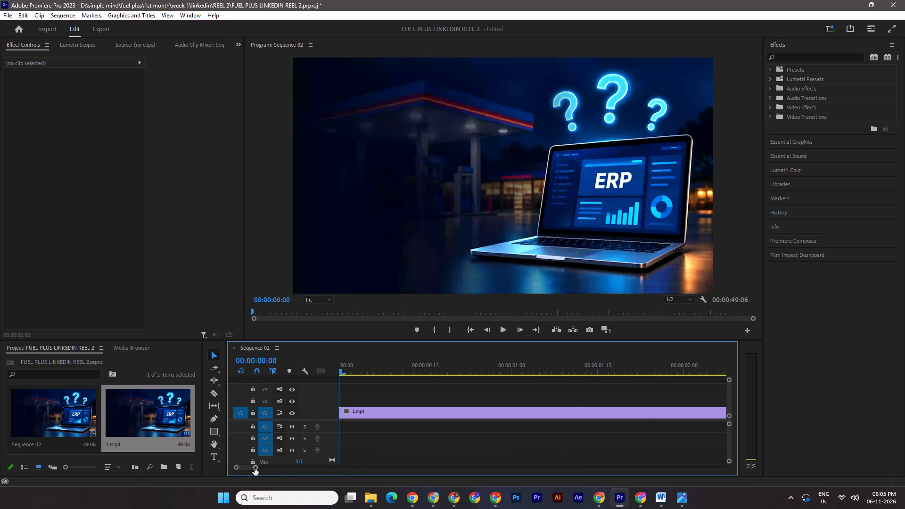
drag(255, 468, 356, 481)
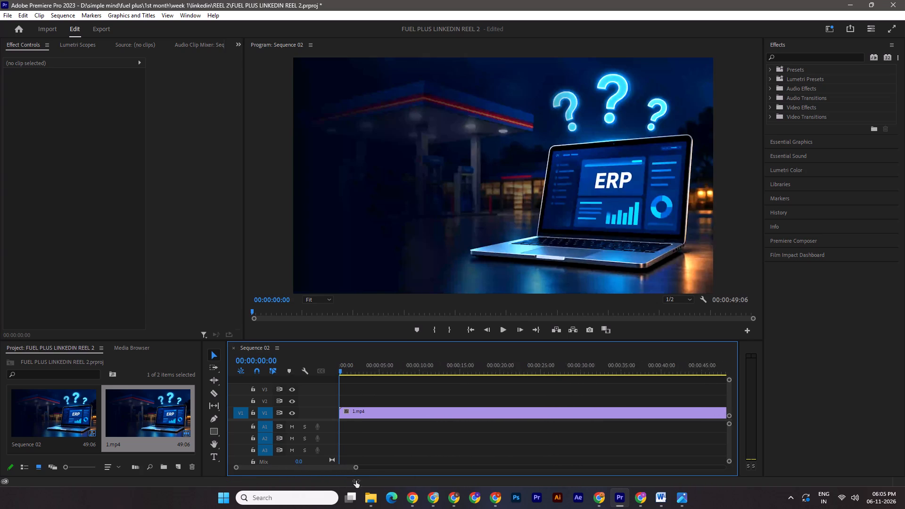
drag(356, 481, 370, 483)
key(space)
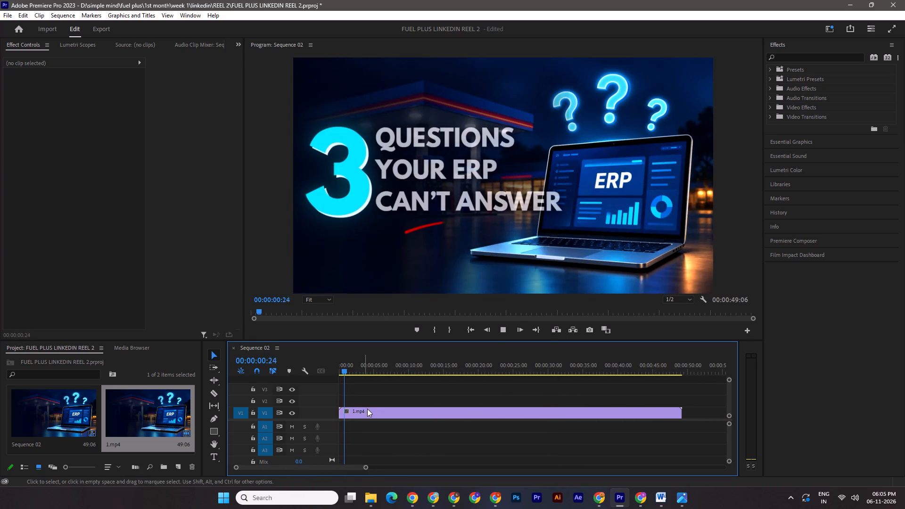
drag(352, 370, 362, 371)
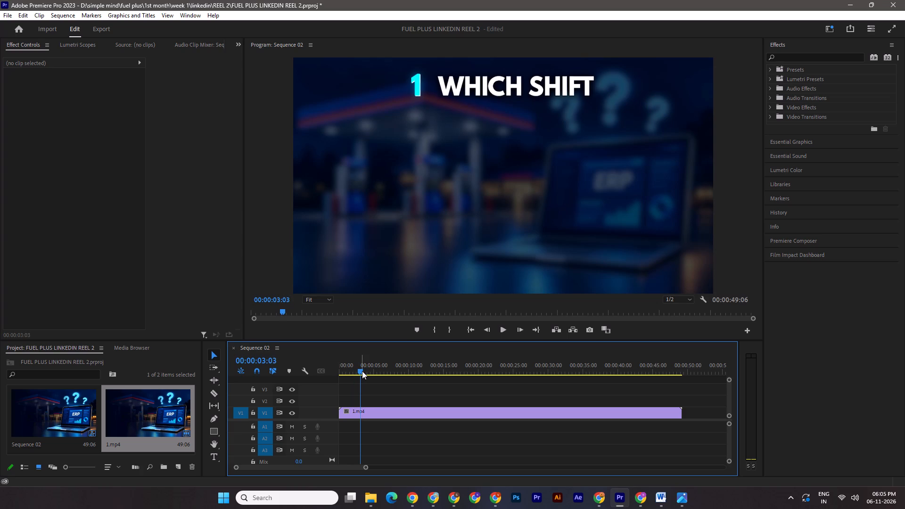
Split the 1.mp4 clip on V1 at 00:00:02:17, just before the number 1 of the first question fades in.
key(Left)
key(Left)
key(Left)
key(Left)
key(Left)
key(Left)
key(Left)
key(Left)
key(Left)
key(Left)
key(Left)
key(Left)
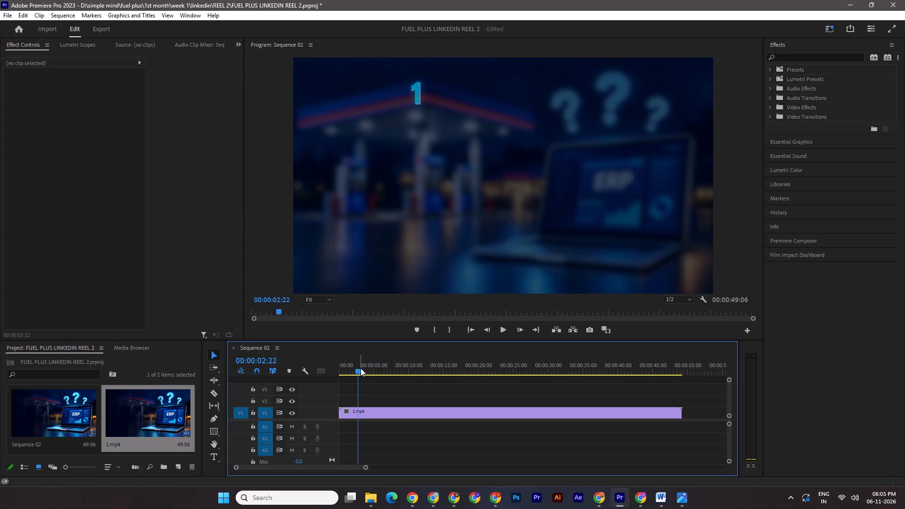
key(Left)
key(Left)
key(Left)
key(Left)
key(Left)
key(Right)
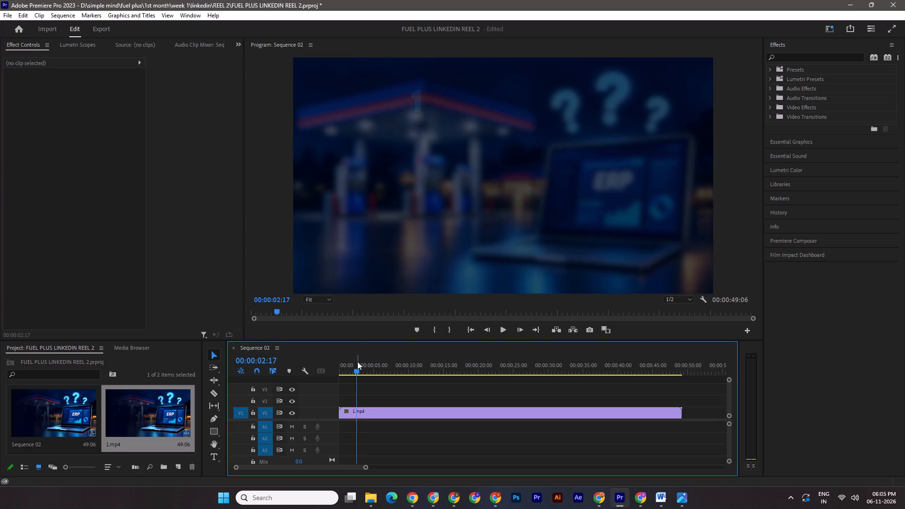
click(214, 394)
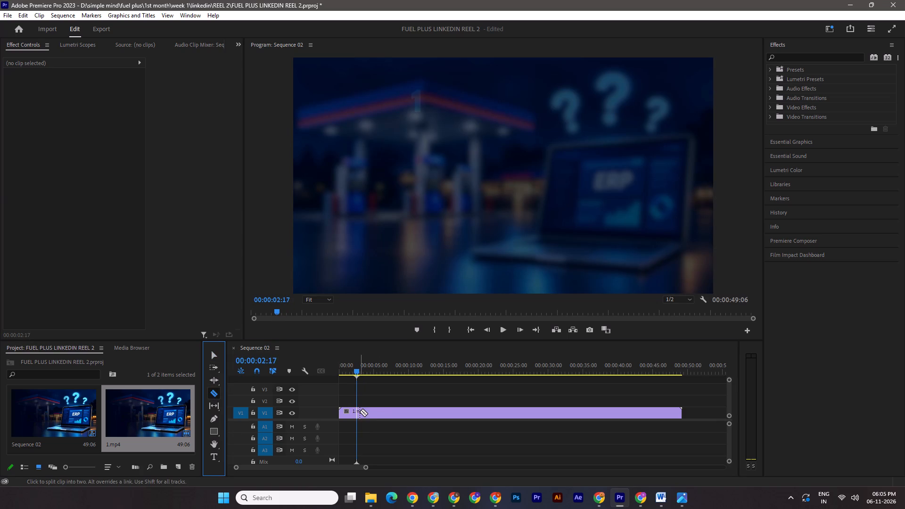
click(358, 412)
Set the playhead at 00:00:04:20, on the WHICH SHIFT title just before the glowing blue box appears.
drag(357, 369, 376, 371)
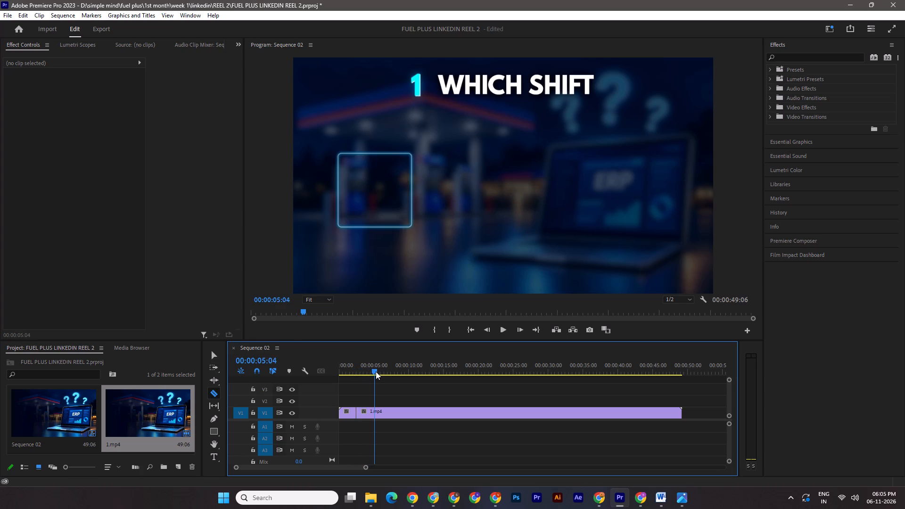
drag(376, 371, 371, 371)
key(Right)
key(Right)
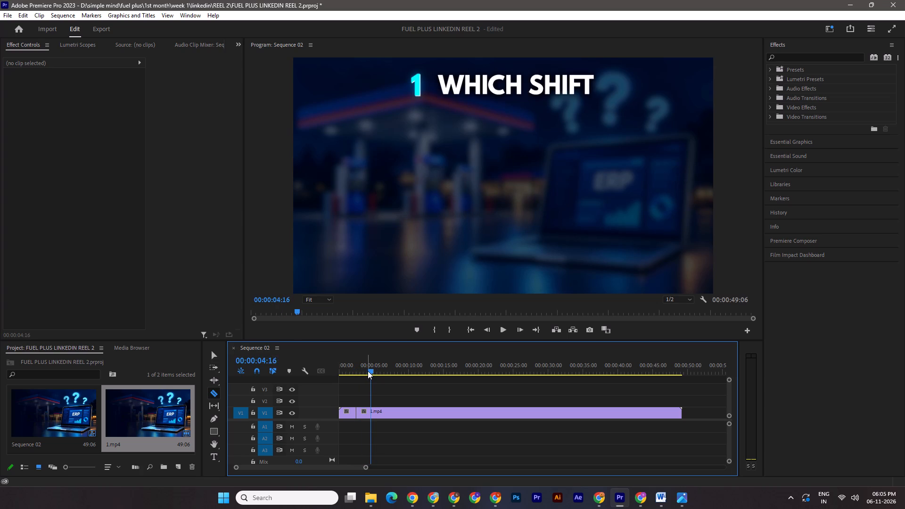
key(Right)
key(Right)
key(Right)
key(Right)
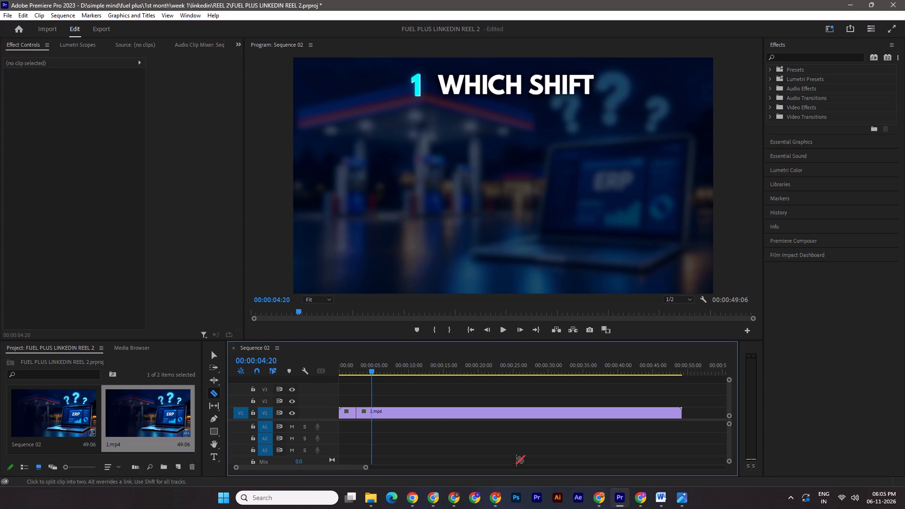
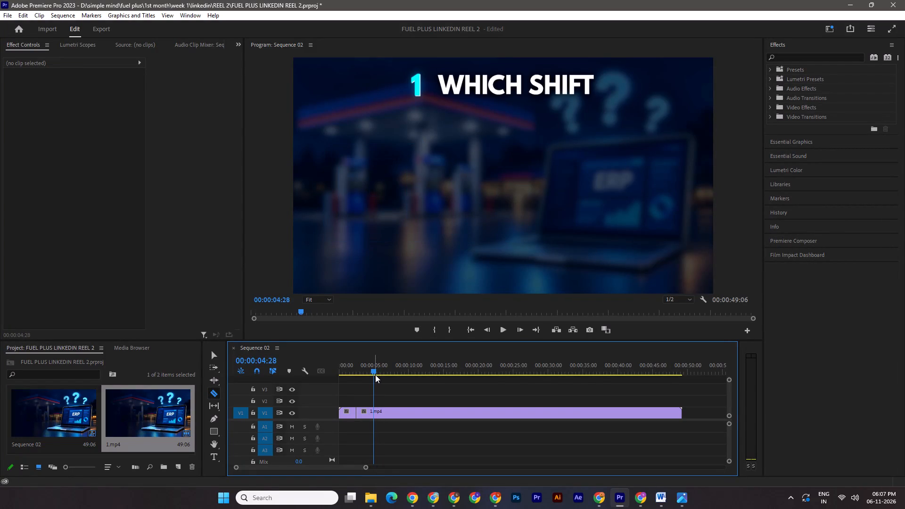
Cut the 1.mp4 clip on V1 at 00:00:04:28, during the first question's WHICH SHIFT heading.
click(373, 412)
Locate the next cut point in 1.mp4 frame by frame, just past 00:00:06:11 around the three outlined boxes under WHICH SHIFT.
drag(374, 370, 383, 370)
key(Right)
key(Right)
key(Right)
key(Right)
key(Right)
key(Right)
key(Right)
key(Right)
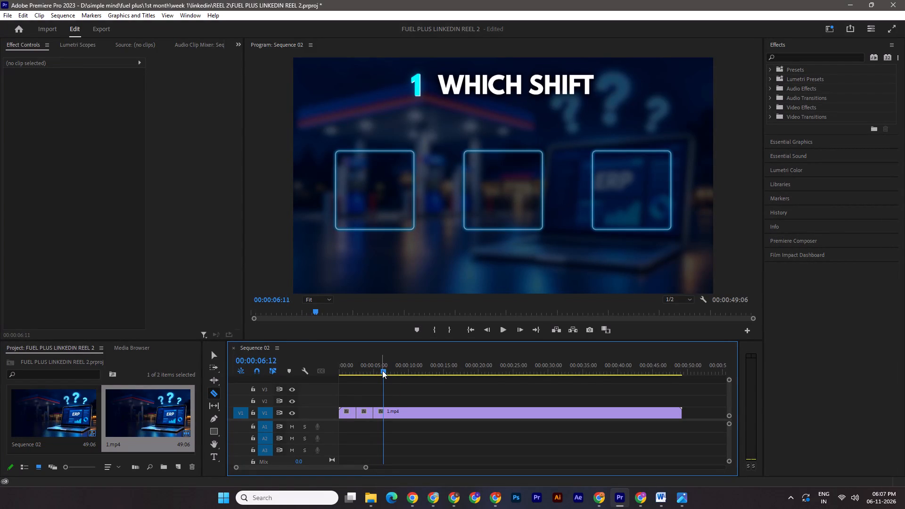
Split the 1.mp4 clip on V1 at 00:00:07:18, where the Morning sun icon starts to appear in the WHICH SHIFT scene.
key(Right)
key(Right)
key(Right)
key(Right)
key(Right)
key(Right)
key(Right)
key(Right)
key(Right)
key(Right)
key(Right)
key(Right)
key(Right)
key(Right)
key(Right)
key(Right)
key(Right)
key(Right)
key(Right)
key(Right)
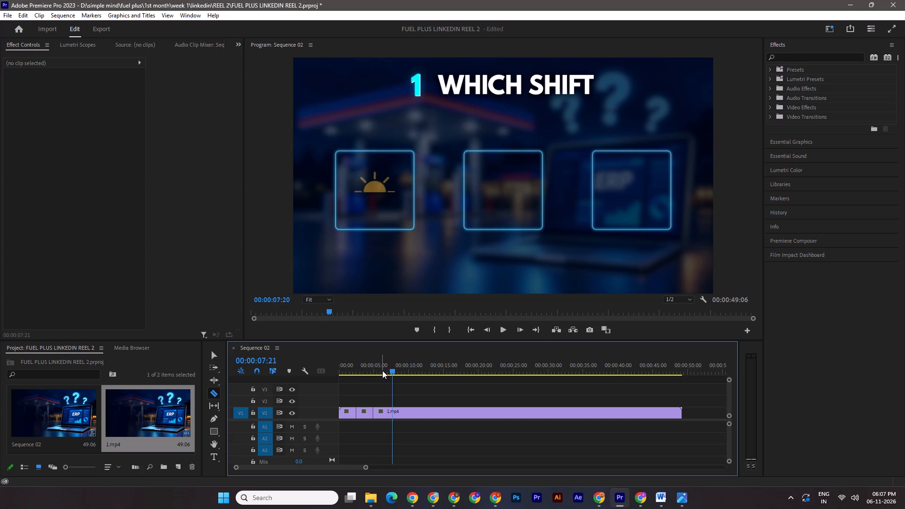
key(Left)
key(Left)
key(Left)
key(Left)
key(Left)
key(Left)
key(Left)
key(Left)
key(Left)
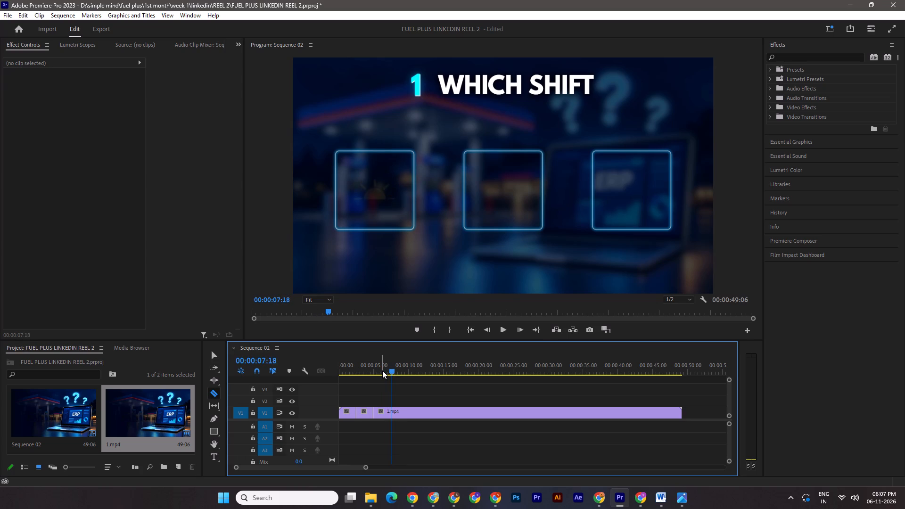
key(Left)
key(Left)
key(Right)
key(Right)
key(Left)
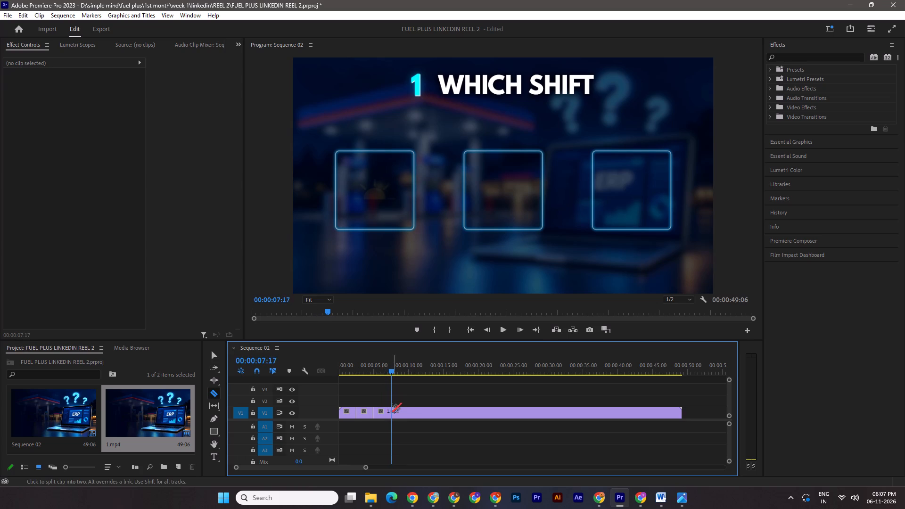
key(Right)
click(392, 410)
Split the 1.mp4 clip on V1 at 00:00:09:29, just before the Evening icon appears in the second box.
drag(394, 371, 416, 374)
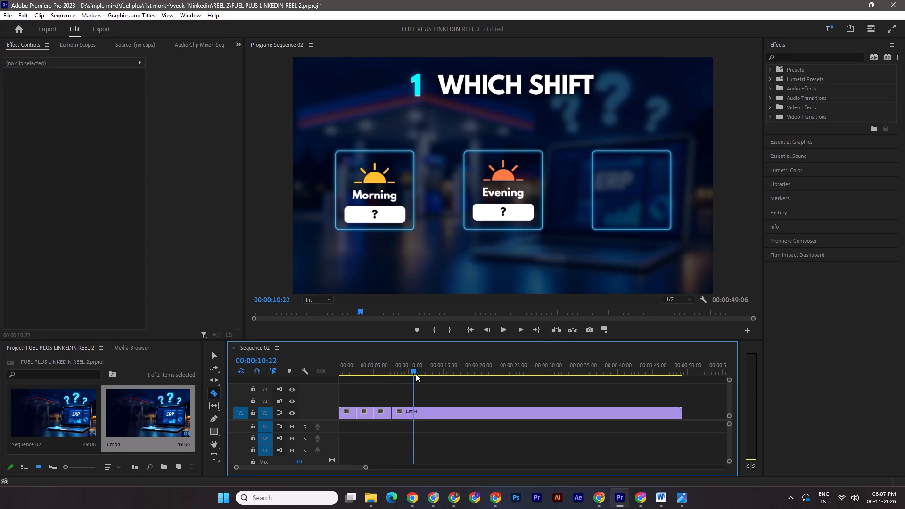
drag(416, 374, 412, 374)
key(Left)
key(Left)
key(Left)
key(Left)
key(Left)
key(Left)
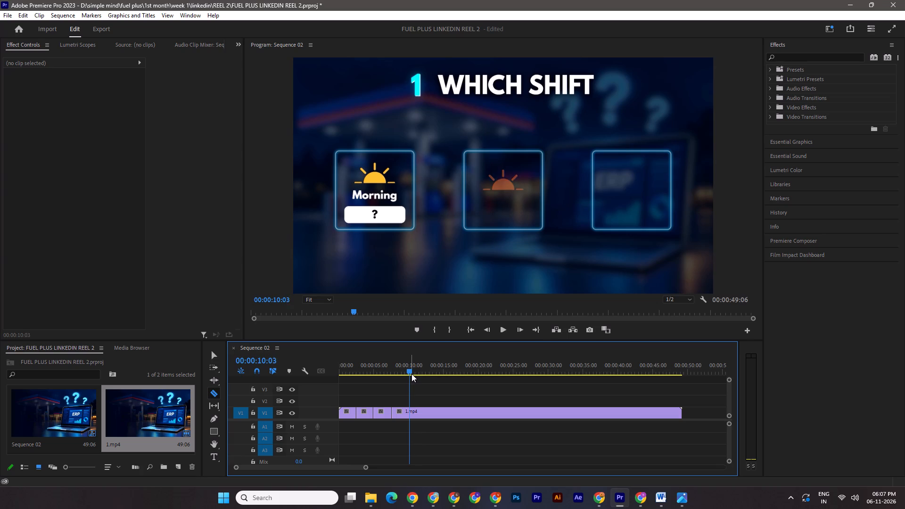
key(Left)
key(Left)
key(Left)
key(Left)
key(Right)
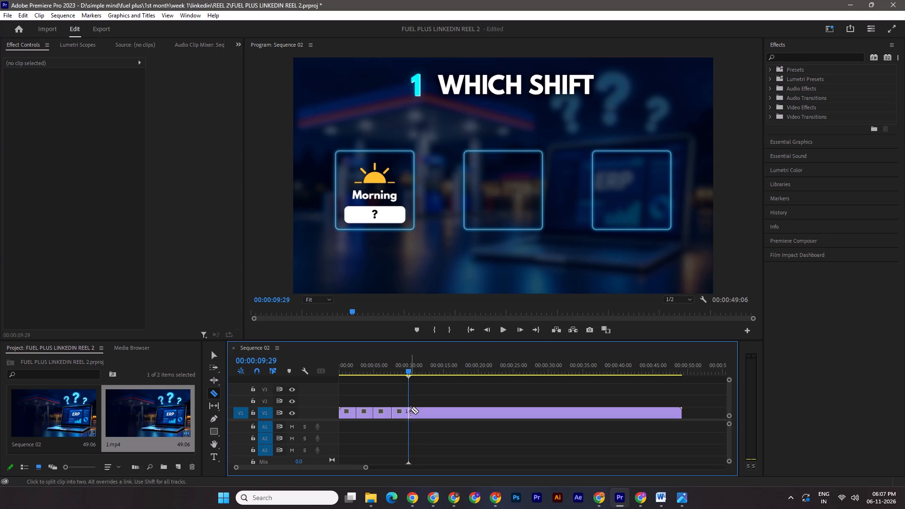
click(411, 410)
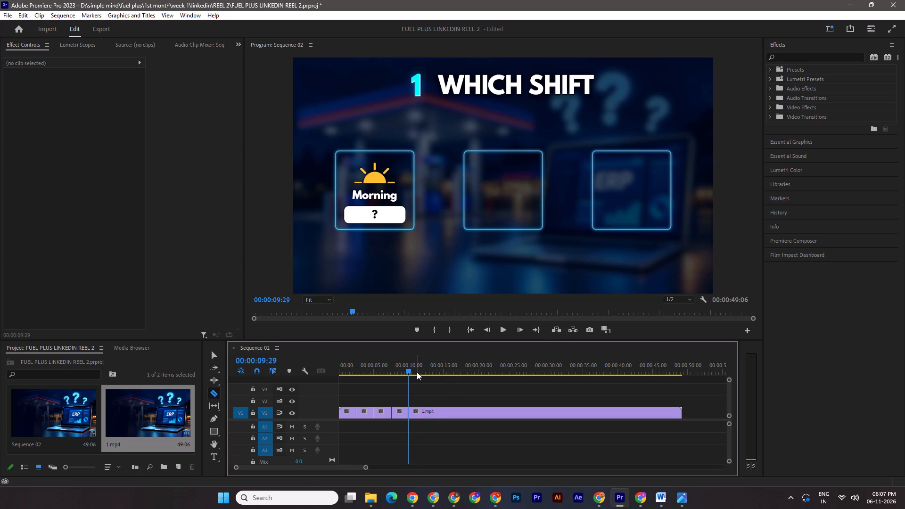
Split the 1.mp4 clip on V1 at 00:00:12:09, just before the Night moon icon appears in the third box.
drag(407, 370, 424, 370)
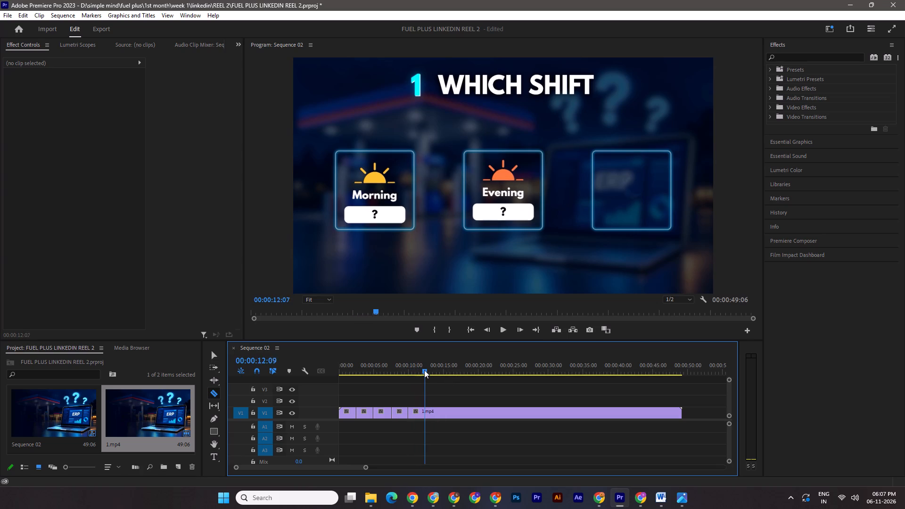
drag(424, 370, 428, 370)
key(Left)
key(Left)
key(Left)
key(Left)
key(Left)
key(Left)
key(Left)
key(Left)
key(Left)
key(Left)
key(Left)
key(Left)
key(Left)
key(Left)
key(Left)
key(Left)
key(Left)
key(Left)
key(Left)
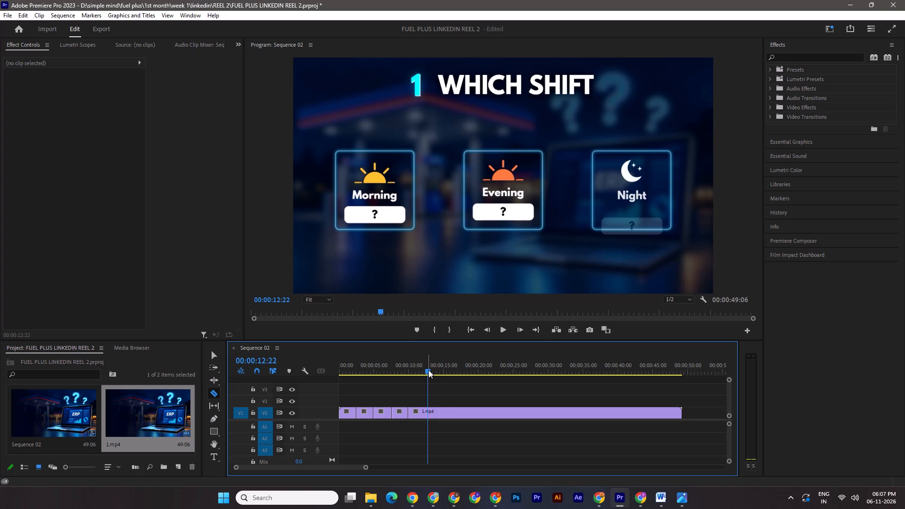
key(Right)
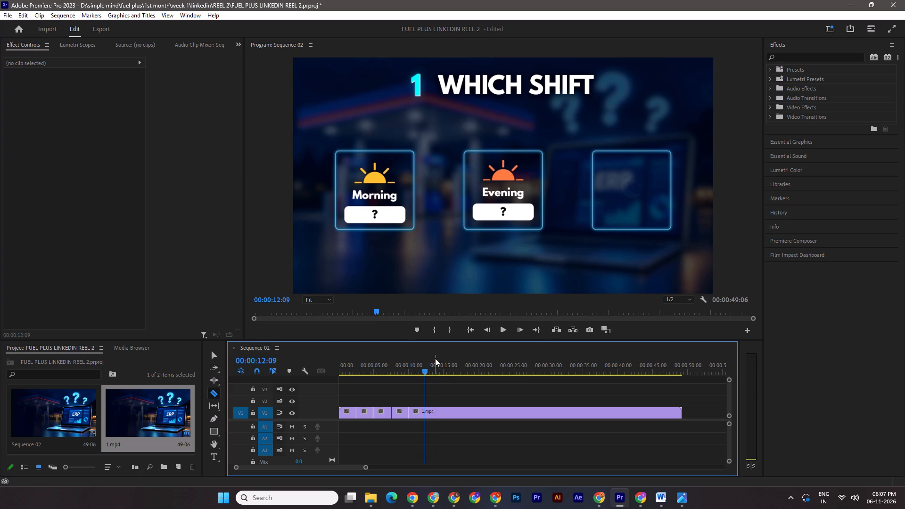
click(423, 411)
Split the 1.mp4 clip on V1 at 00:00:17:09, at the start of the WHICH PUMP scene before its number 2 appears.
drag(425, 372, 432, 372)
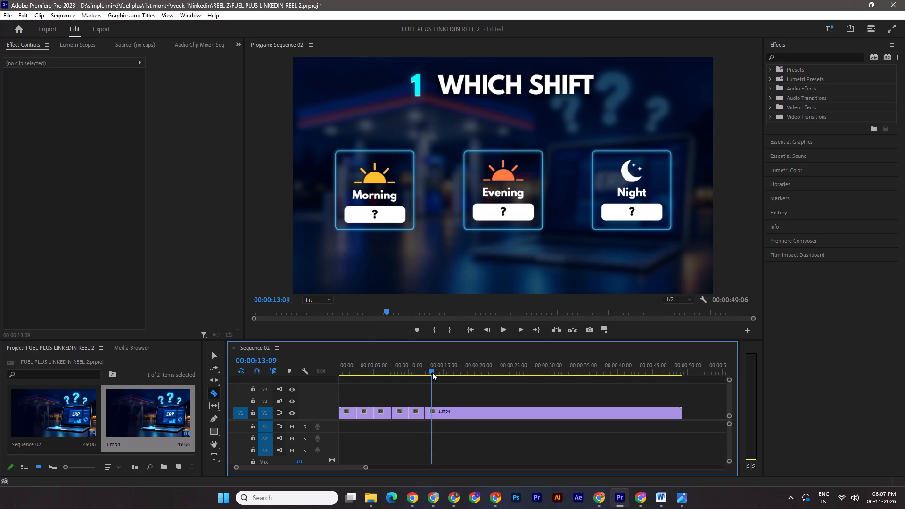
drag(432, 372, 446, 373)
drag(448, 373, 461, 374)
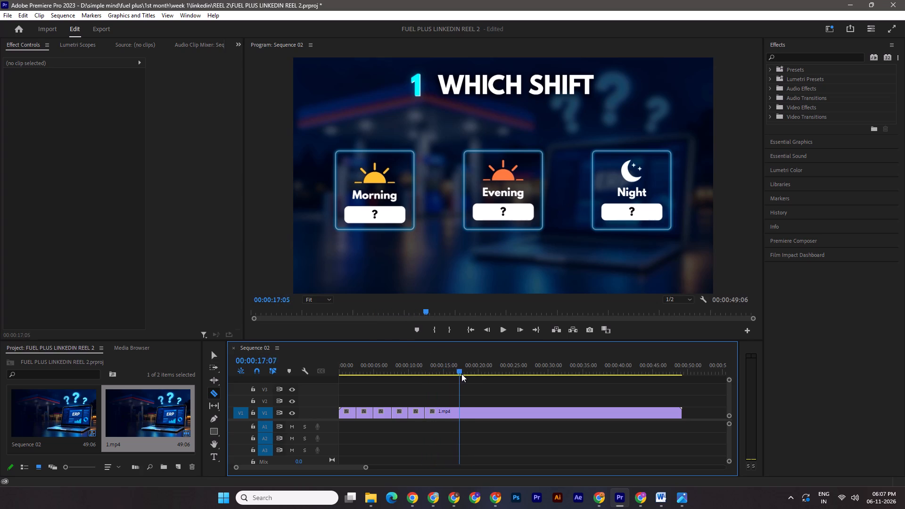
drag(461, 374, 486, 374)
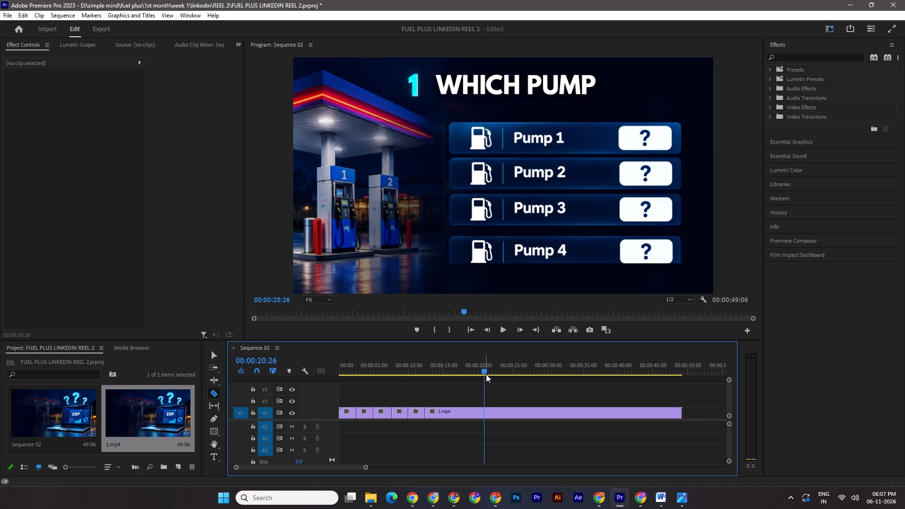
key(Left)
key(Left)
key(Left)
key(Left)
key(Left)
key(Left)
key(Left)
key(Left)
key(Left)
key(Left)
key(Left)
key(Left)
key(Left)
key(Left)
key(Left)
key(Left)
key(Left)
key(Left)
key(Left)
key(Left)
key(Left)
key(Left)
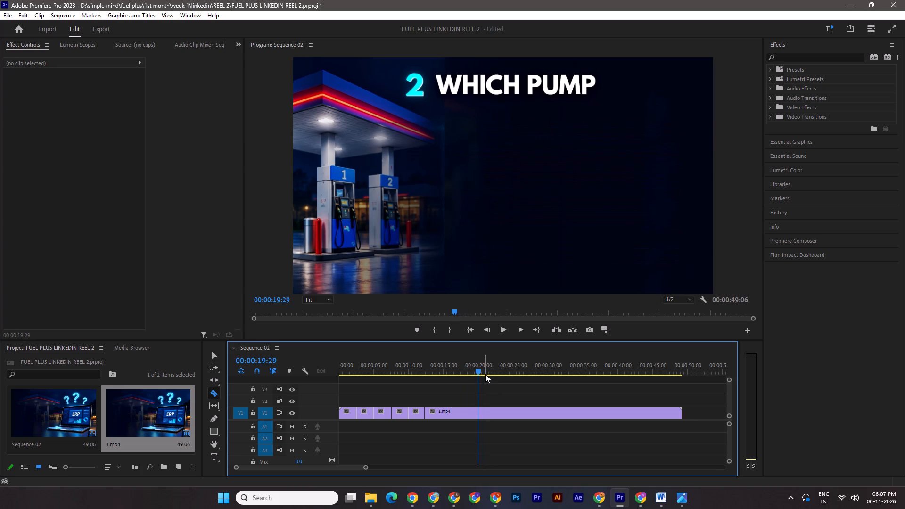
key(Right)
key(Right)
key(Left)
key(Left)
key(Left)
key(Left)
key(Left)
key(Left)
key(Left)
key(Left)
key(Left)
key(Left)
key(Left)
key(Left)
key(Left)
key(Left)
key(Left)
key(Left)
key(Left)
key(Left)
key(Left)
key(Left)
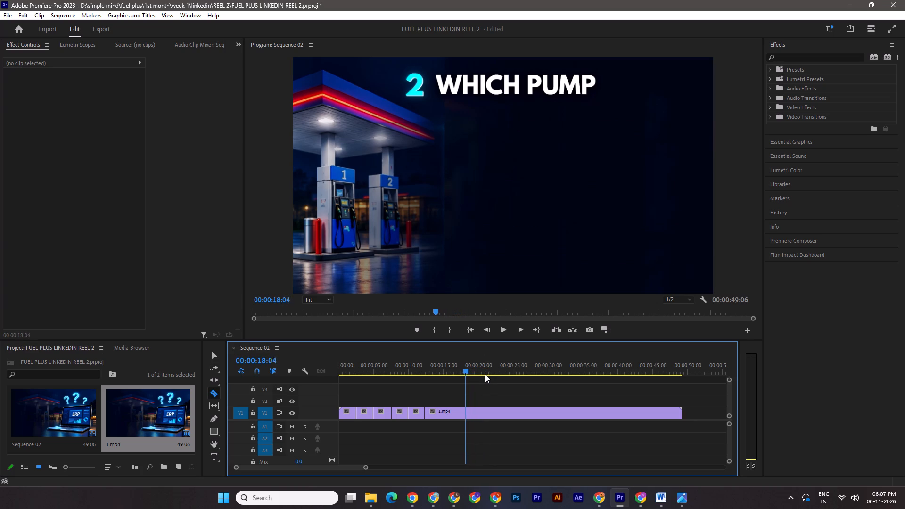
key(Right)
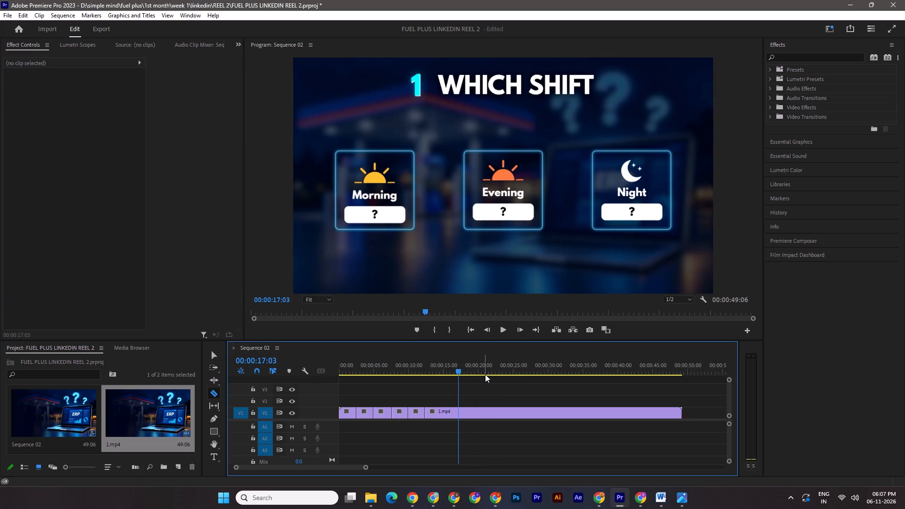
key(Right)
click(457, 370)
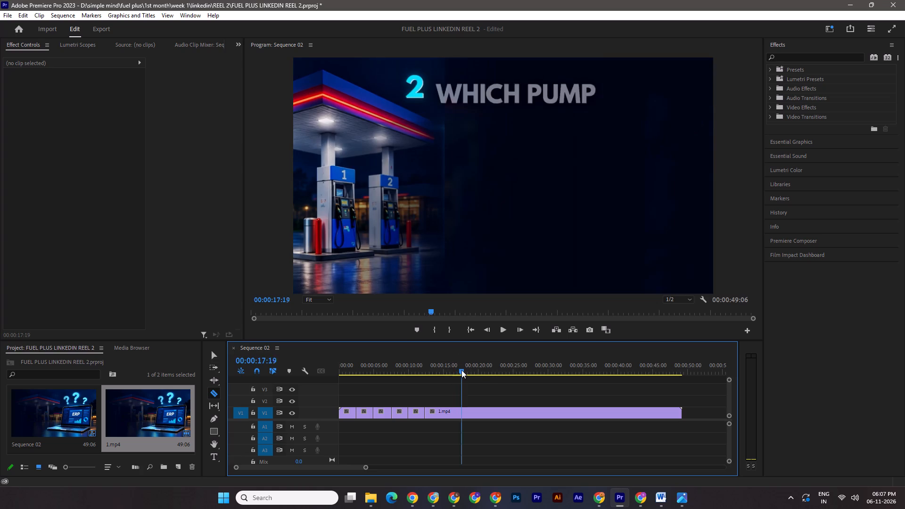
key(Left)
key(Left)
key(Left)
key(Left)
key(Left)
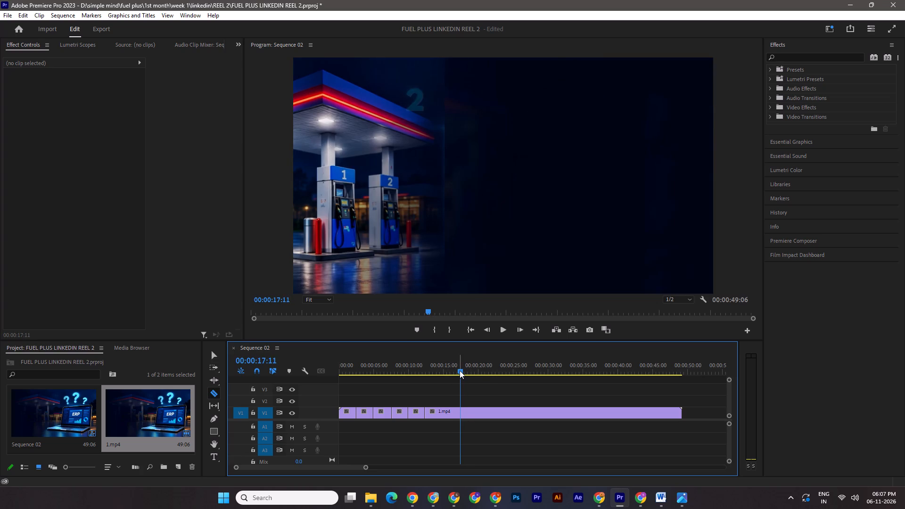
key(Left)
key(Left)
key(Right)
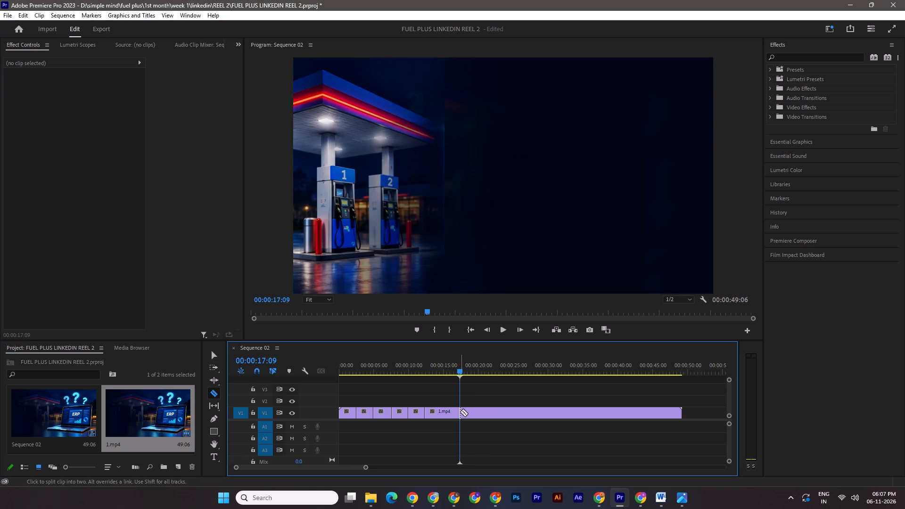
click(460, 411)
Split the 1.mp4 clip on V1 at 00:00:20:04, where the Pump 1 bar starts to appear in the WHICH PUMP scene.
drag(459, 375, 468, 375)
drag(461, 372, 466, 373)
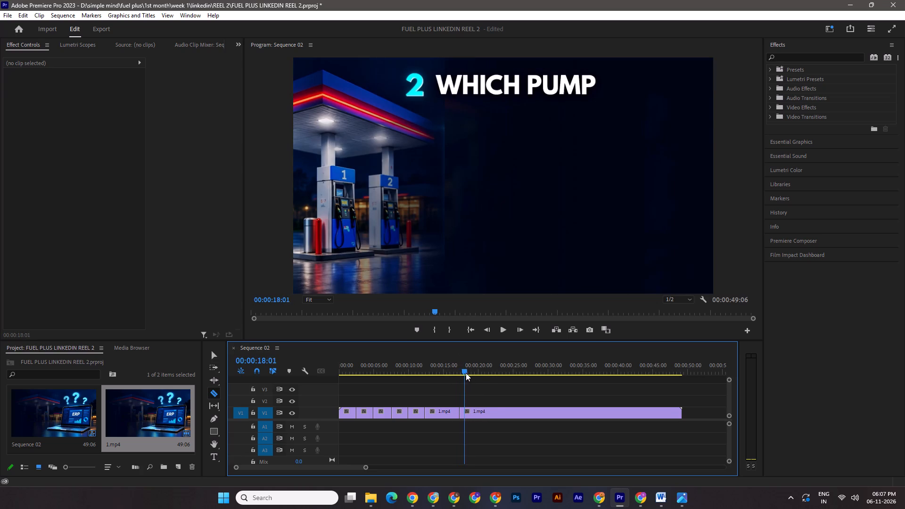
drag(466, 373, 481, 375)
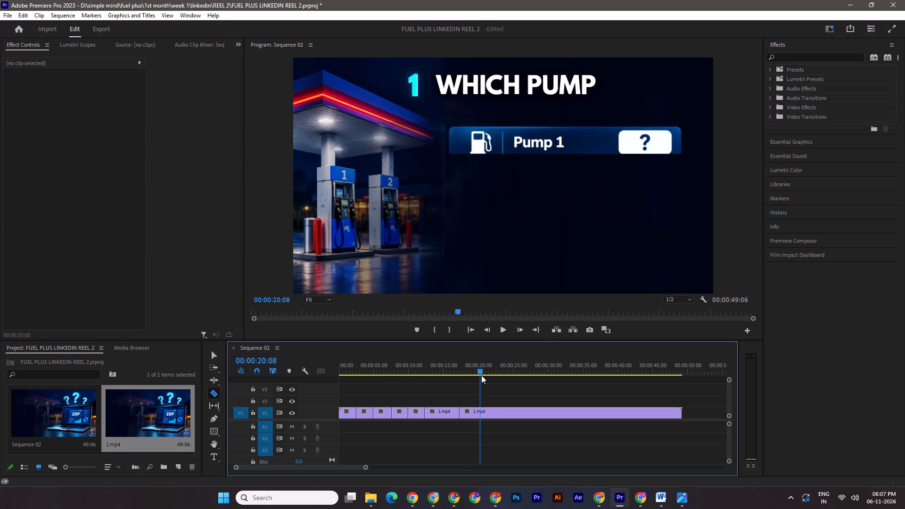
drag(481, 375, 486, 376)
key(Left)
key(Left)
key(Left)
key(Left)
key(Left)
key(Left)
key(Left)
key(Left)
key(Left)
key(Left)
key(Left)
key(Left)
key(Left)
key(Left)
key(Left)
key(Left)
key(Left)
key(Left)
key(Left)
key(Left)
key(Left)
key(Left)
key(Left)
key(Left)
key(Left)
key(Left)
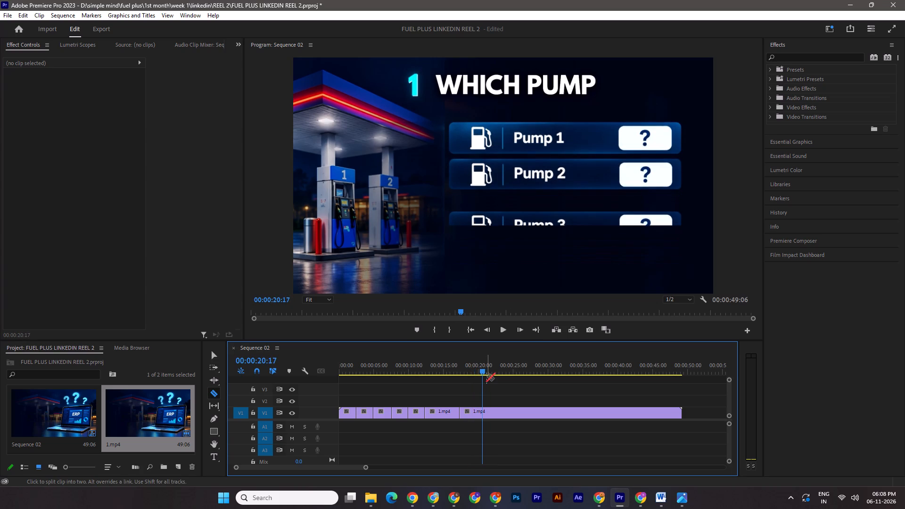
key(Left)
key(Right)
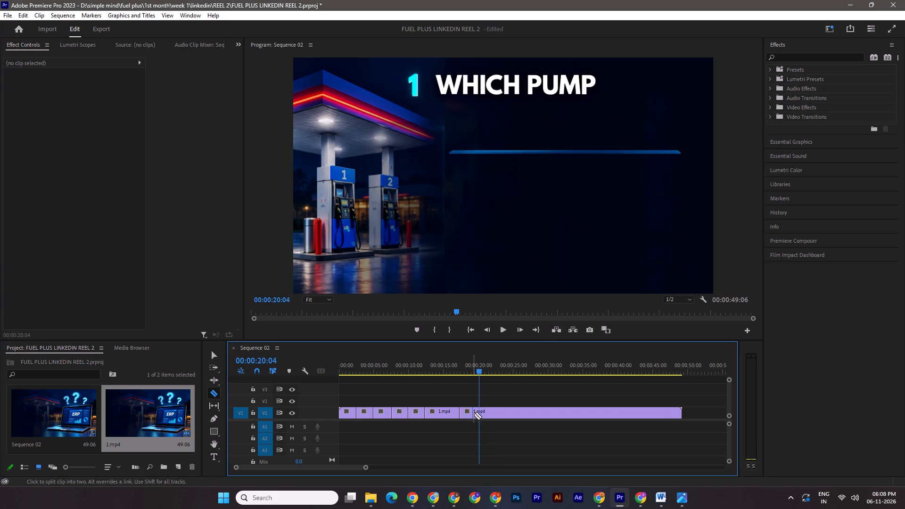
key(Left)
key(Right)
click(479, 411)
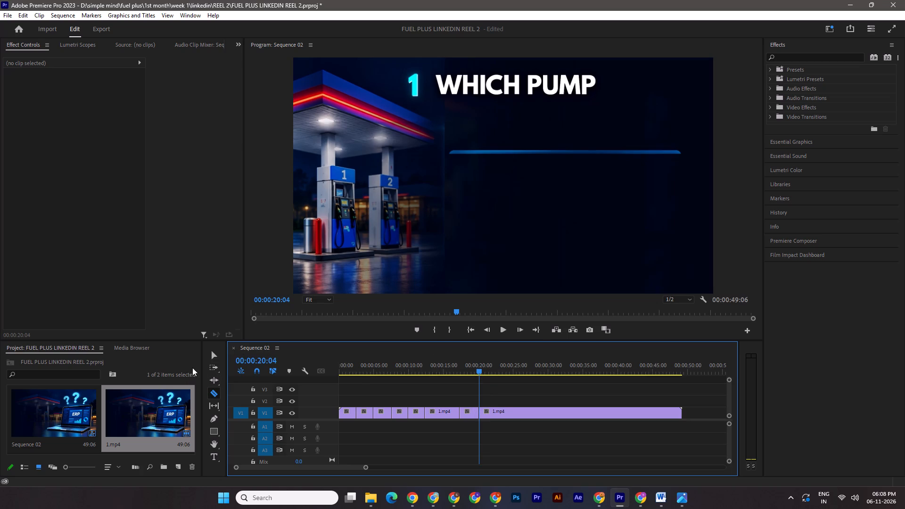
Duplicate the short V1 segment that starts at 00:00:17:09 onto V2, with the copy starting at 00:00:20:04.
click(217, 355)
alt+drag(467, 412, 477, 403)
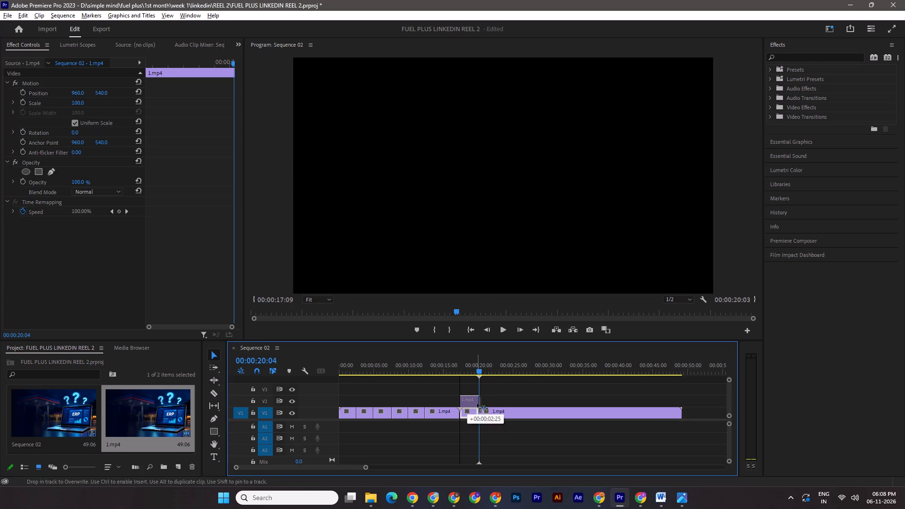
alt+drag(477, 403, 481, 403)
Add a rectangular opacity mask to the V2 copy, fitted around the 2 WHICH PUMP title only, and save the project.
drag(479, 368, 487, 370)
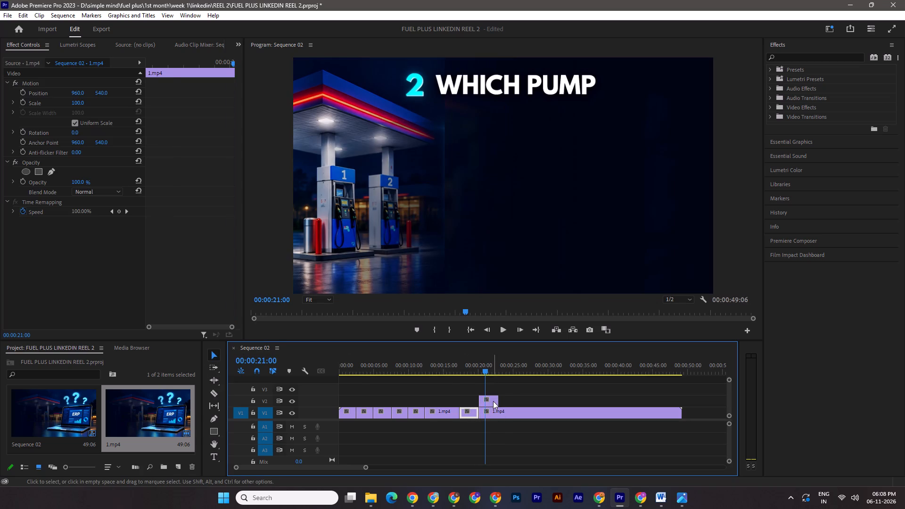
click(490, 400)
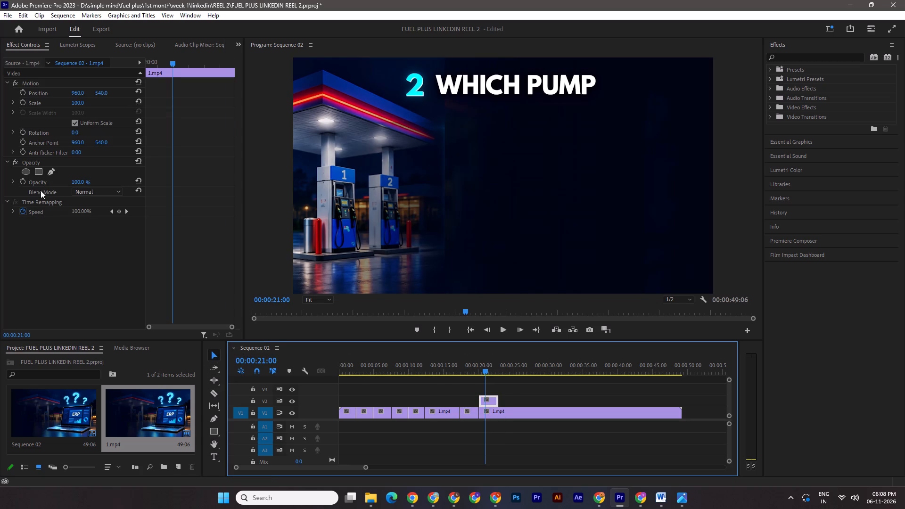
click(34, 173)
drag(490, 179, 487, 175)
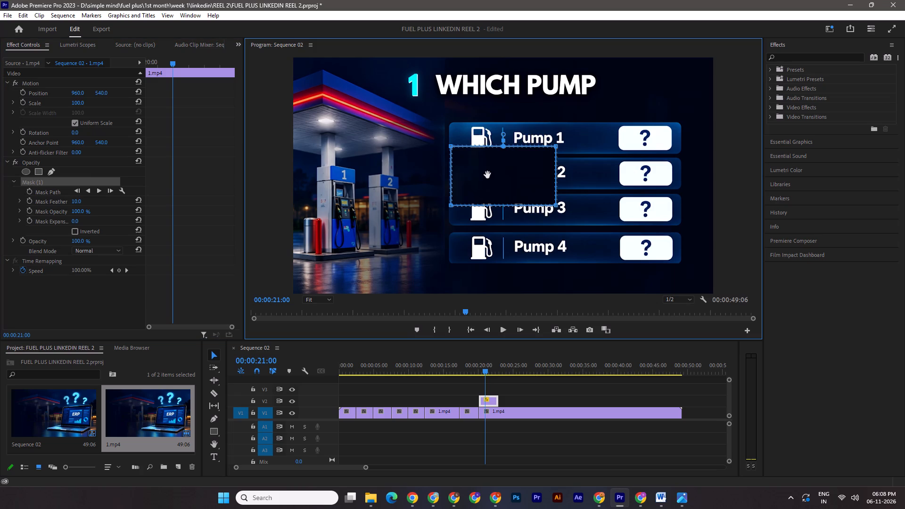
drag(487, 175, 438, 91)
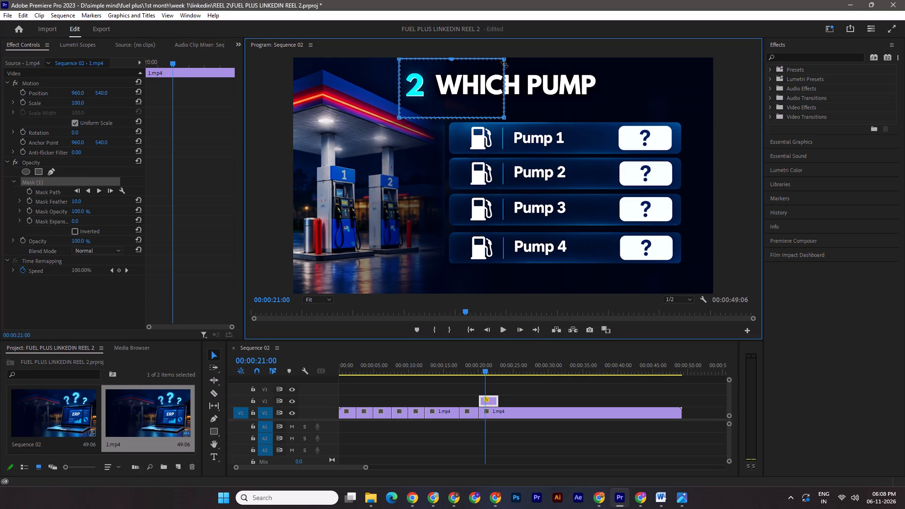
click(505, 57)
click(503, 58)
shift+drag(504, 118, 616, 120)
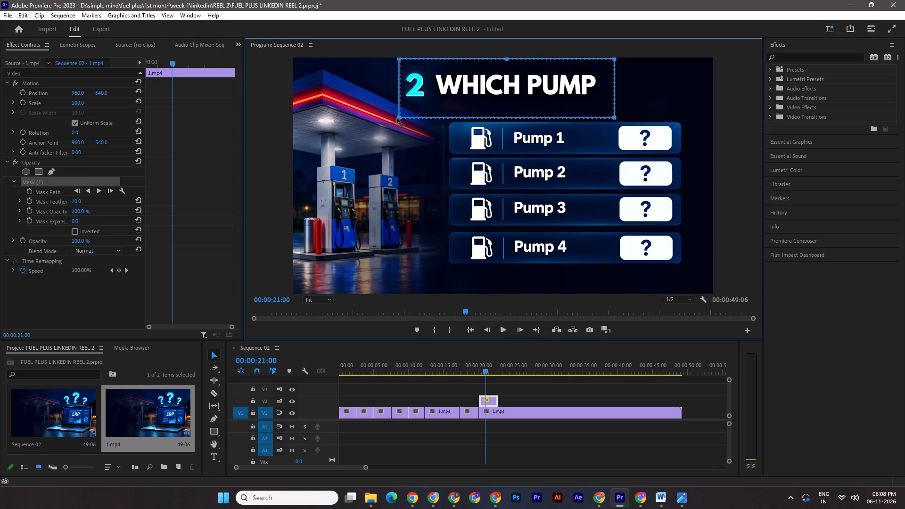
click(397, 118)
shift+drag(614, 118, 615, 102)
click(742, 113)
key(ctrl+s)
Split the 1.mp4 clip on V1 at 00:00:23:25, just before the number 3 appears in the WHICH PAYMENT scene.
drag(486, 369, 495, 393)
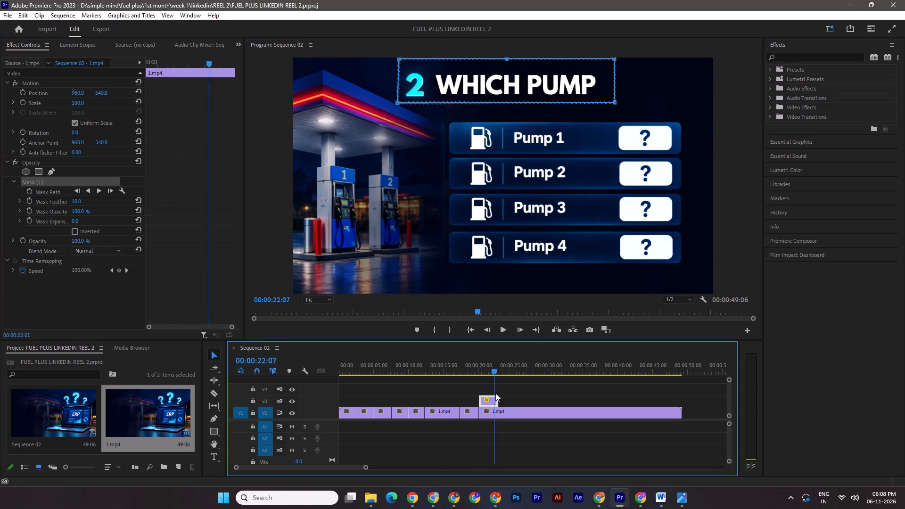
drag(495, 393, 503, 395)
click(527, 395)
drag(502, 368, 513, 370)
key(Left)
key(Left)
key(Left)
key(Left)
key(Left)
key(Left)
key(Left)
key(Left)
key(Left)
key(Left)
key(Left)
key(Left)
key(Left)
key(Left)
key(Left)
key(Left)
key(Left)
key(Left)
key(Left)
key(Left)
key(Left)
key(Left)
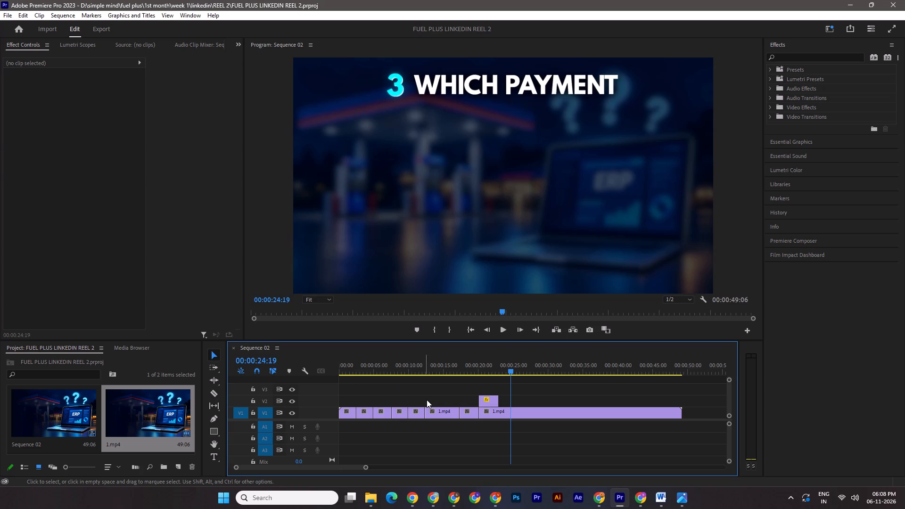
key(Left)
key(Left)
key(Left)
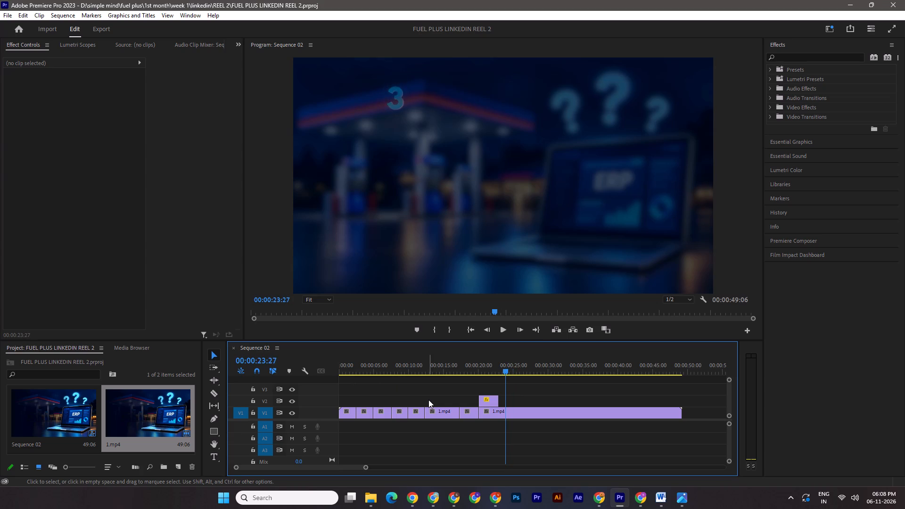
key(Left)
key(Left)
key(Left)
key(Right)
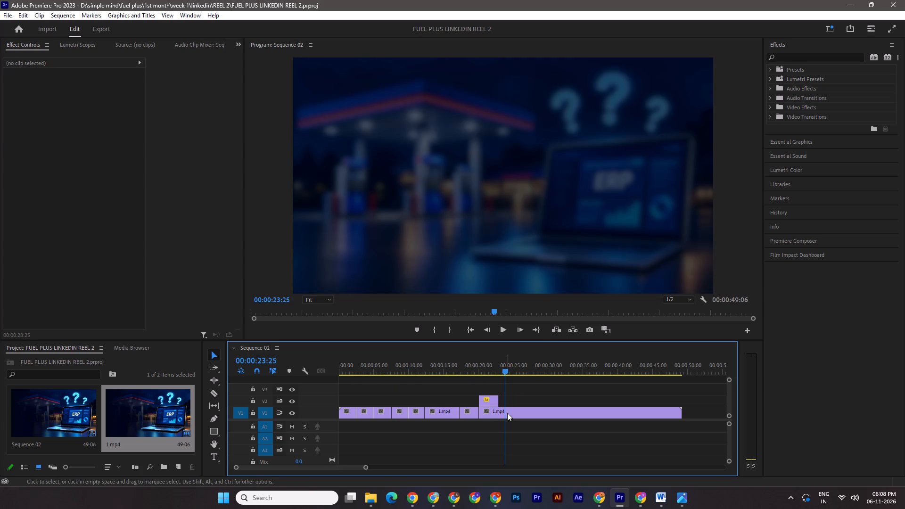
click(210, 392)
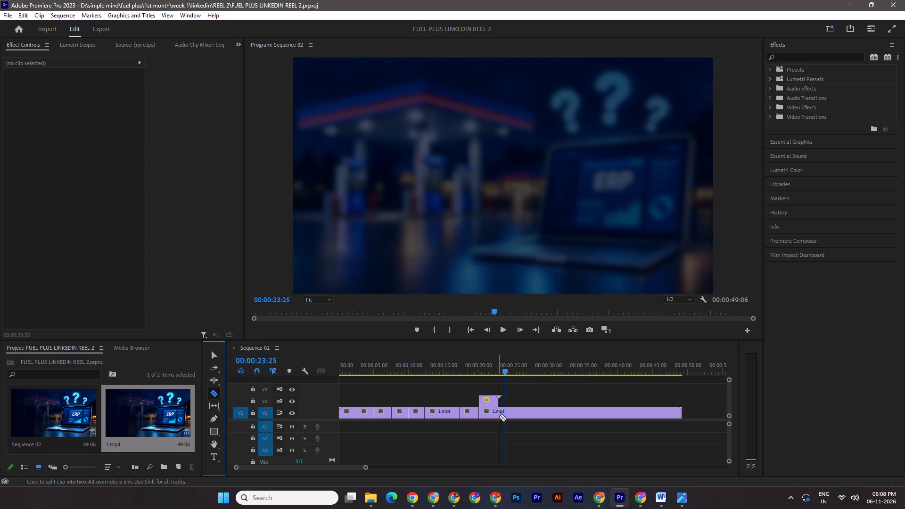
click(505, 413)
Split the 1.mp4 clip on V1 at 00:00:26:08, where the first empty box starts to appear in the WHICH PAYMENT scene.
drag(507, 370, 510, 370)
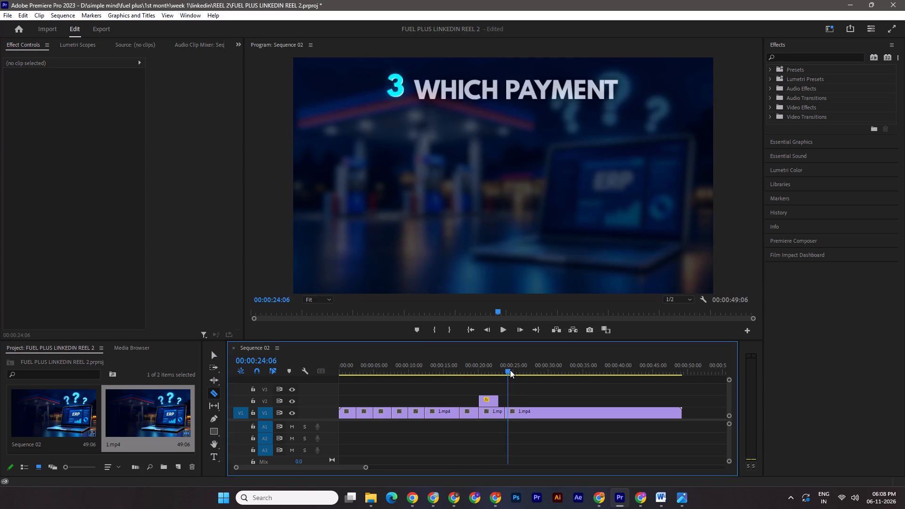
drag(510, 370, 526, 372)
key(Left)
key(Left)
key(Left)
key(Left)
key(Left)
key(Left)
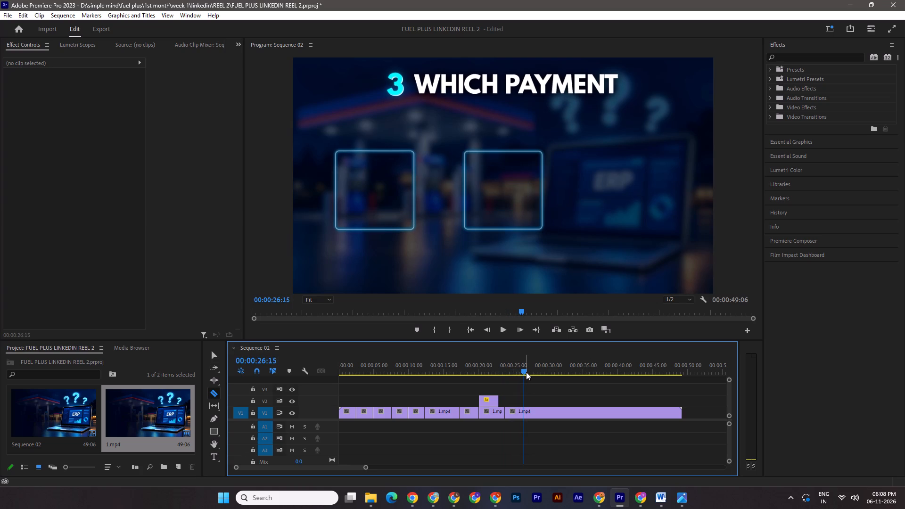
key(Left)
key(Left)
key(Left)
key(Left)
key(Right)
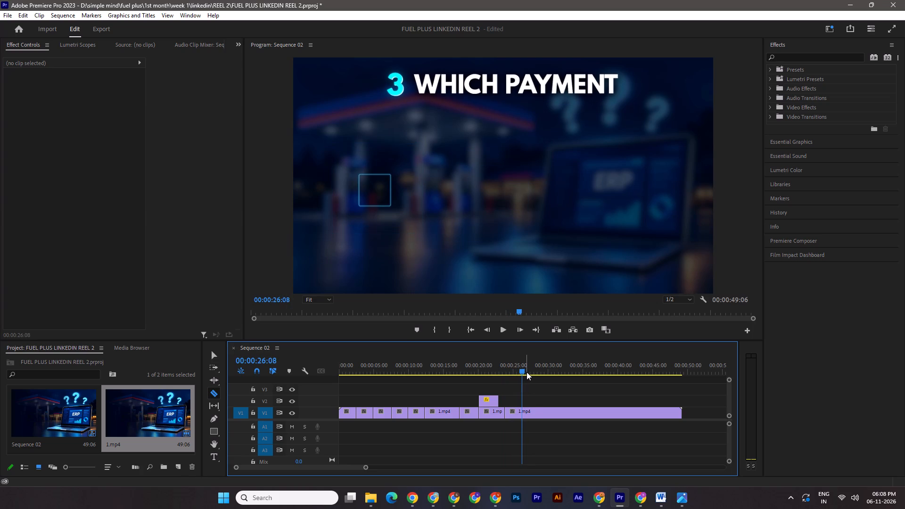
click(521, 411)
Split the 1.mp4 clip on V1 at 00:00:26:23, where the Cash icon starts to appear in the first box.
click(521, 373)
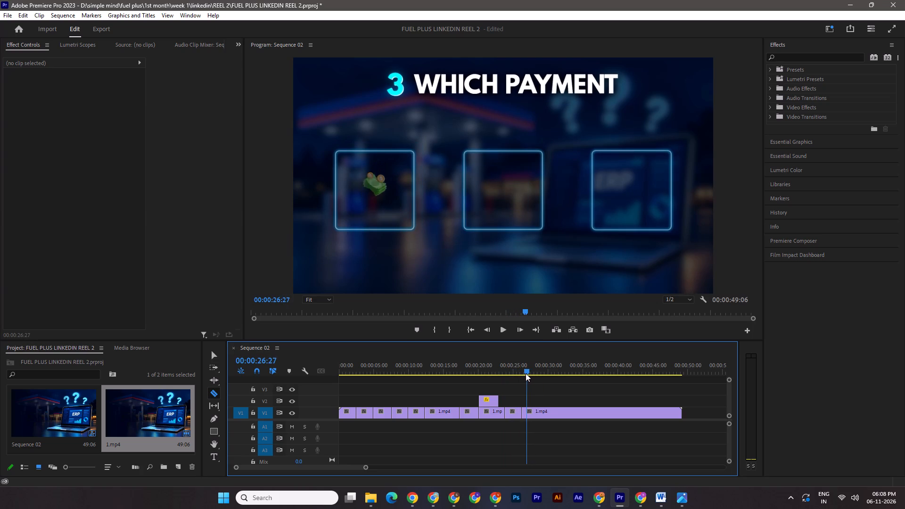
key(Right)
key(Right)
key(Right)
key(Right)
key(Left)
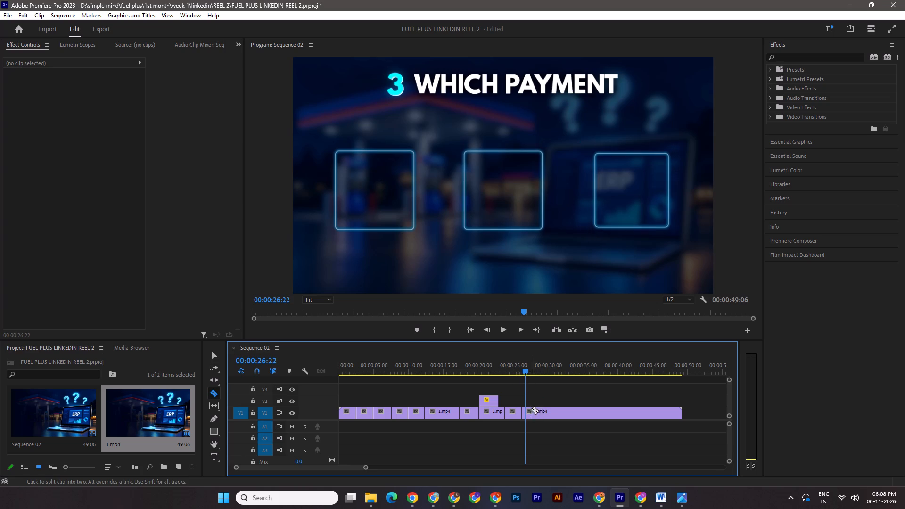
key(Right)
click(526, 413)
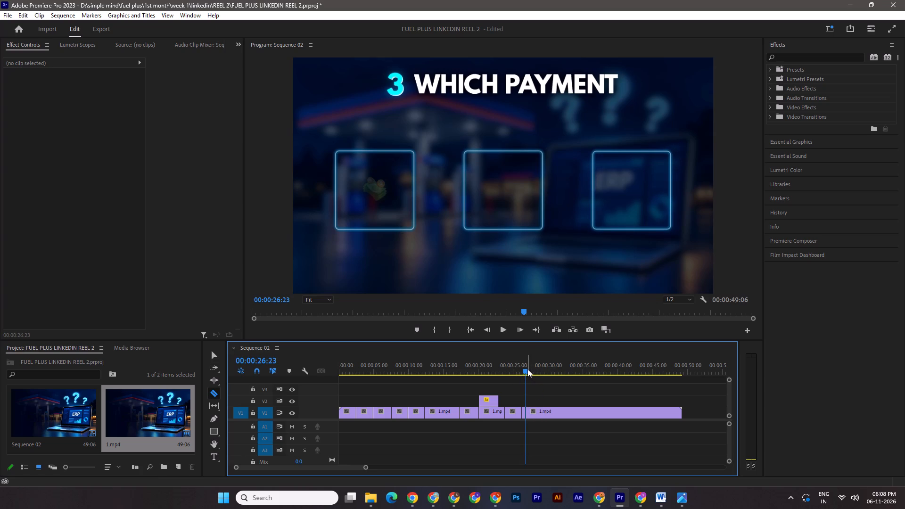
Split the 1.mp4 clip on V1 at 00:00:28:21, where the Card icon starts to appear in the second box.
drag(527, 369, 546, 369)
key(Left)
key(Left)
key(Left)
key(Left)
key(Left)
key(Left)
key(Left)
key(Left)
key(Left)
key(Left)
key(Left)
key(Left)
key(Left)
key(Left)
key(Left)
key(Left)
key(Left)
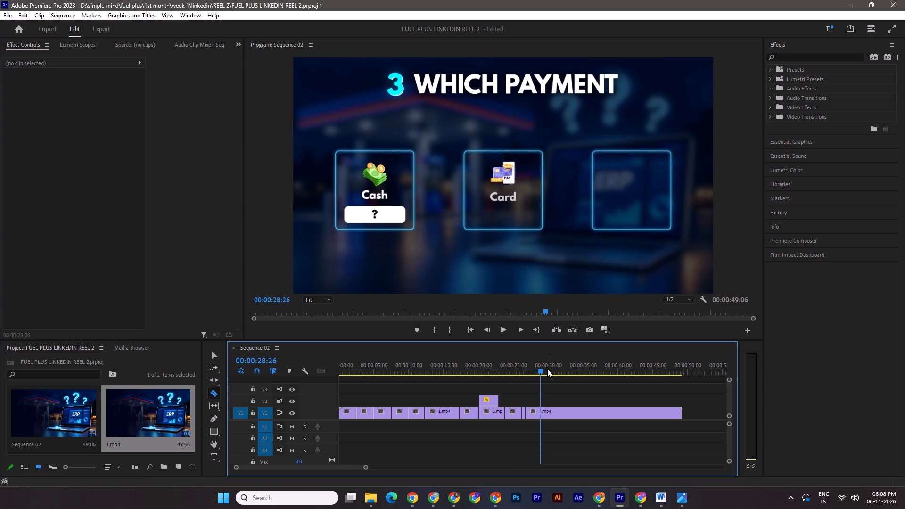
key(Left)
key(Left)
key(Left)
key(Left)
key(Left)
key(Left)
key(Left)
key(Left)
key(Left)
key(Left)
key(Right)
key(Right)
key(Right)
key(Right)
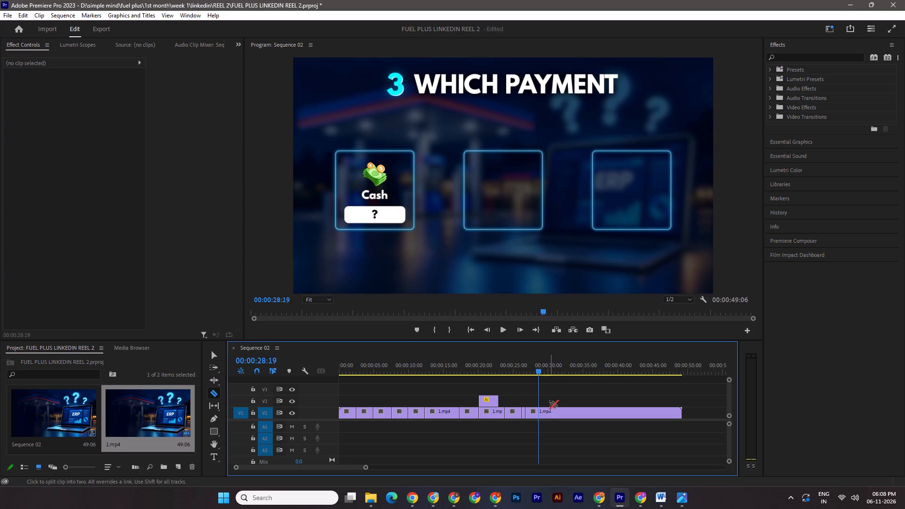
key(Right)
key(Right)
click(540, 410)
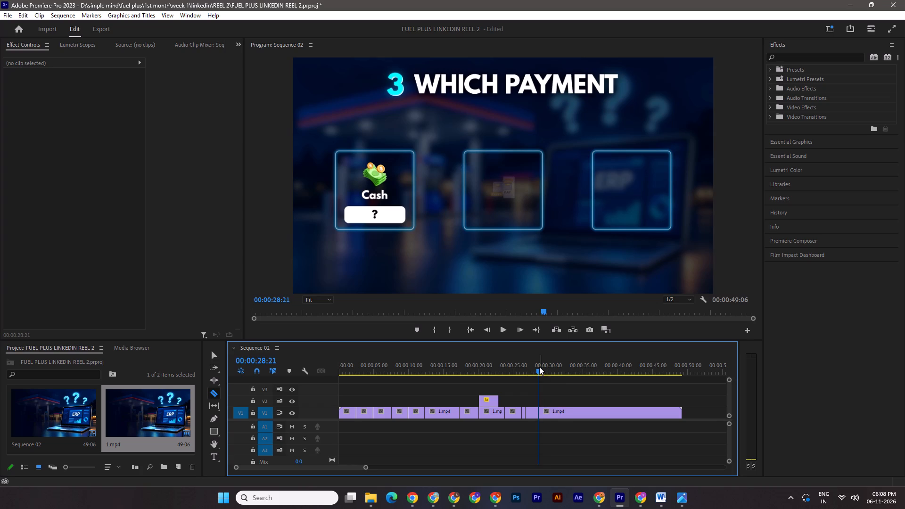
Split the 1.mp4 clip on V1 at 00:00:31:03, where the Fleet icon starts to appear in the third box.
drag(541, 371, 563, 373)
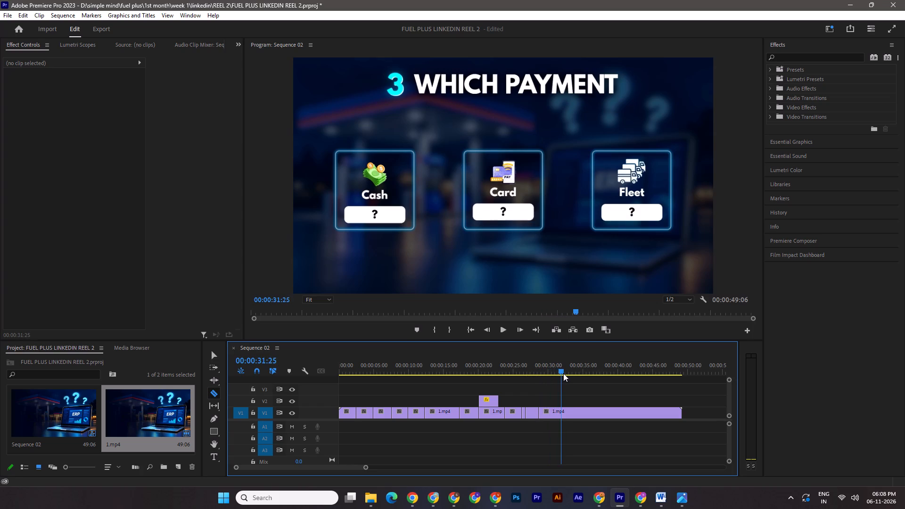
drag(563, 373, 564, 373)
key(Left)
key(Left)
key(Left)
key(Left)
key(Left)
key(Left)
key(Left)
key(Left)
key(Left)
key(Left)
key(Left)
key(Left)
key(Left)
key(Left)
key(Left)
key(Left)
key(Left)
key(Left)
key(Left)
key(Left)
key(Left)
key(Left)
key(Left)
key(Left)
key(Left)
key(Left)
key(Left)
key(Left)
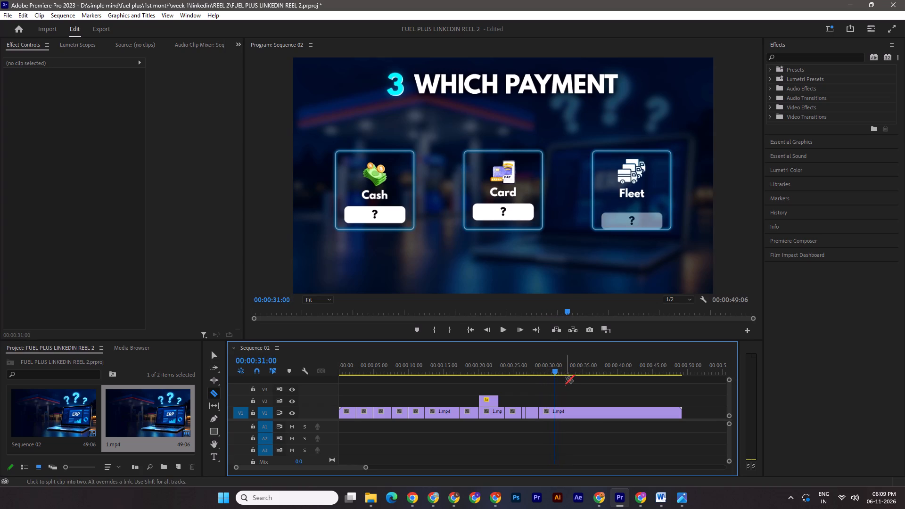
key(Right)
key(Right)
key(Right)
key(Right)
key(Right)
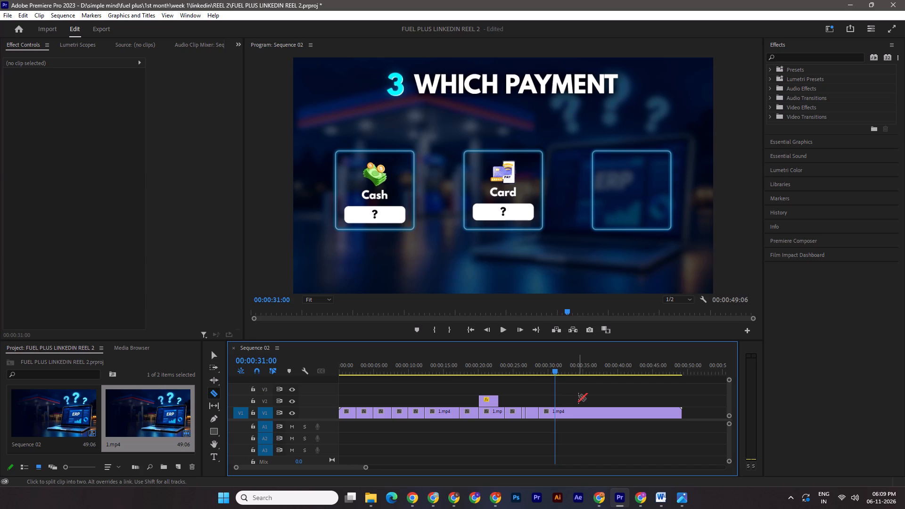
key(Right)
key(Right)
key(Right)
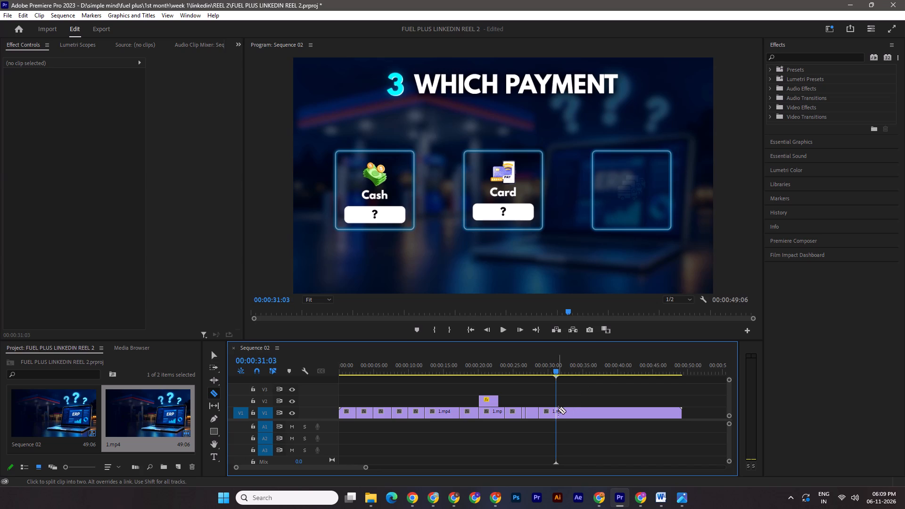
click(558, 409)
Split the 1.mp4 clip on V1 at 00:00:33:16, where the laptop with the Shift, Pump and Payment report starts to appear.
drag(556, 371, 577, 375)
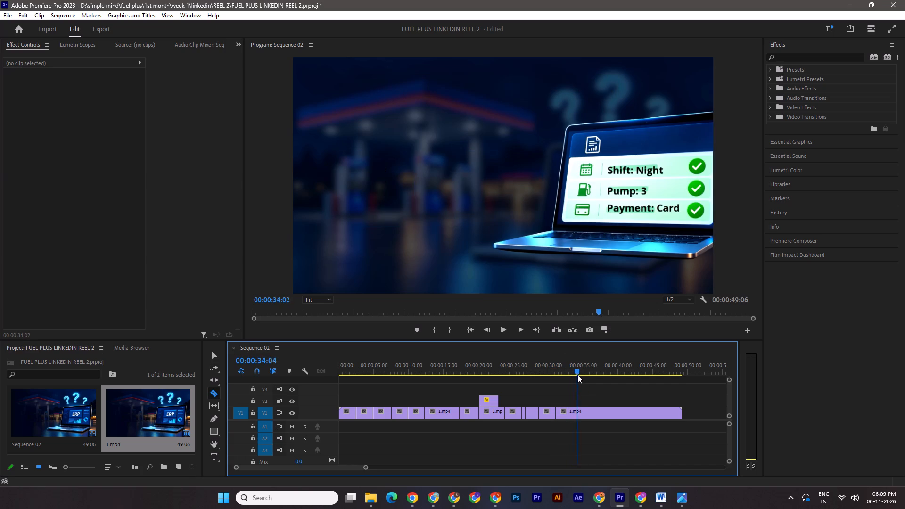
drag(577, 375, 575, 376)
key(Left)
drag(574, 371, 569, 371)
key(Right)
key(Right)
key(Right)
key(Right)
key(Right)
key(Right)
key(Right)
key(Right)
key(Right)
key(Right)
key(Right)
key(Right)
key(Right)
key(Right)
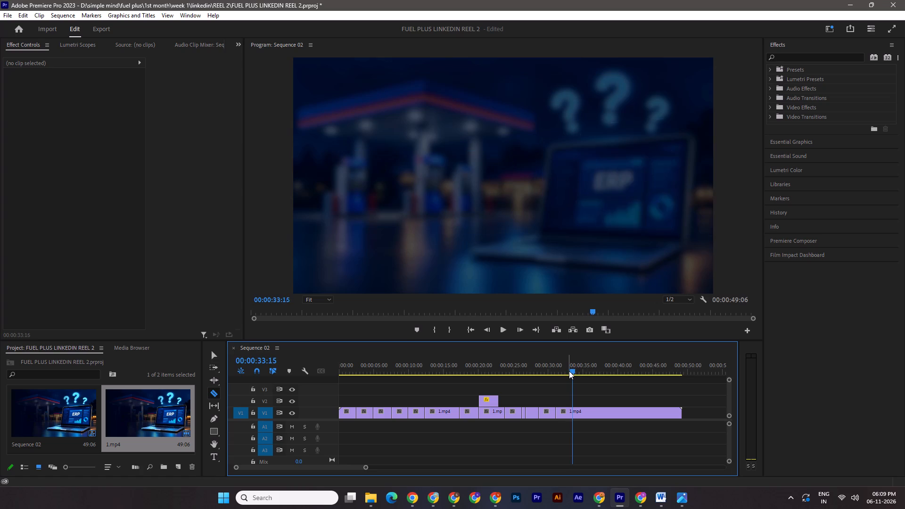
key(Right)
key(Left)
key(Right)
click(574, 416)
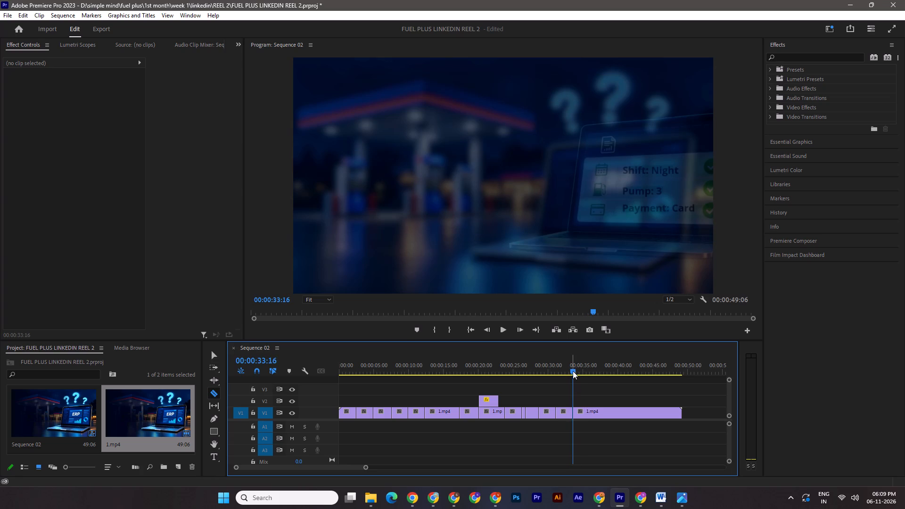
Split the 1.mp4 clip on V1 just after 00:00:36:19, before the ONE REPORT, ALL 3 ANSWERS text appears.
drag(572, 372, 591, 375)
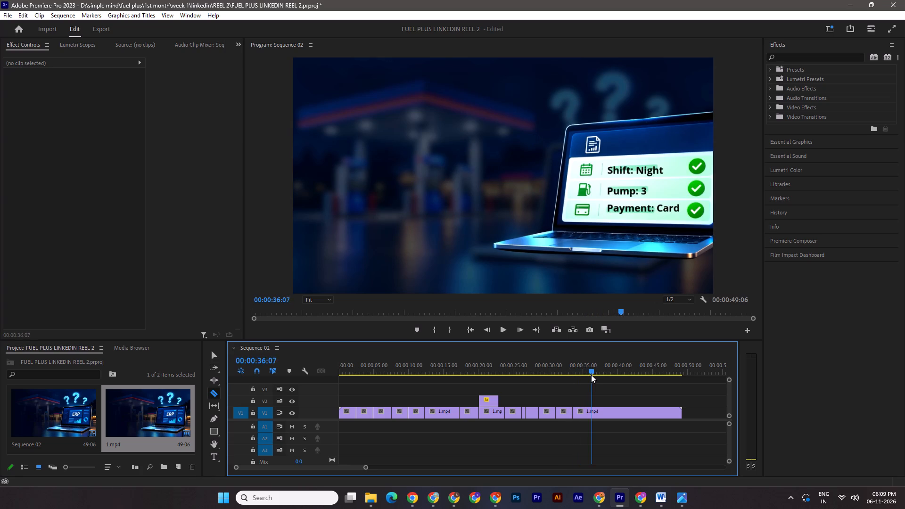
drag(591, 375, 592, 375)
key(Right)
key(Right)
key(Right)
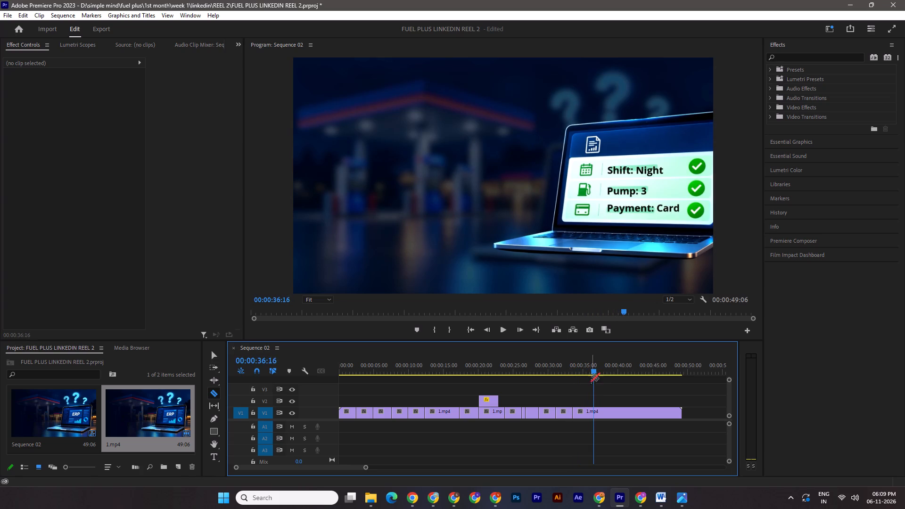
key(Right)
key(Right)
key(Right)
key(Right)
key(Left)
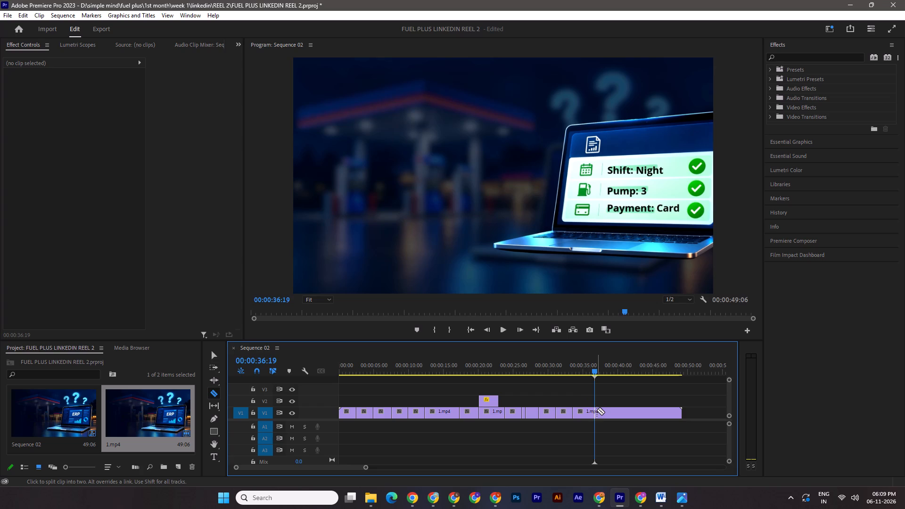
key(Right)
click(597, 411)
Save the project, and split the 1.mp4 clip on V1 at 00:00:41:18, where the FUEL PLUS closing scene begins.
drag(597, 370, 610, 371)
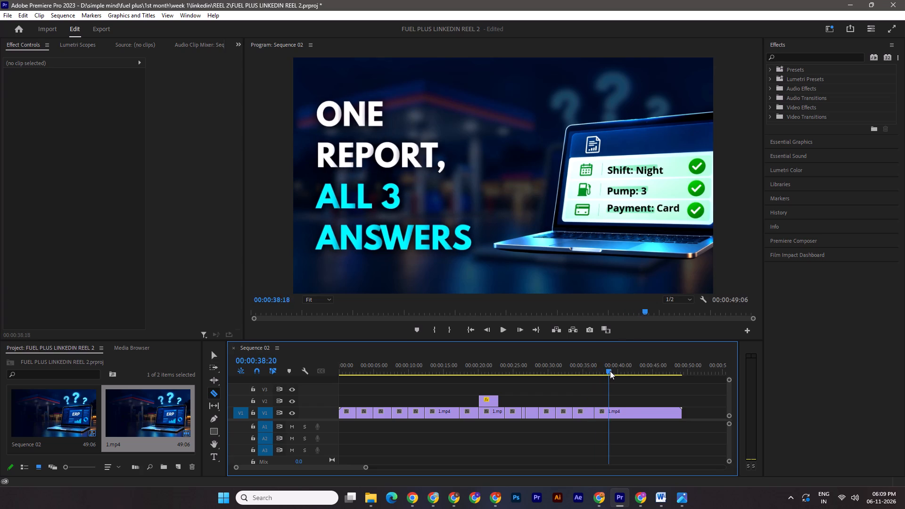
drag(610, 371, 652, 374)
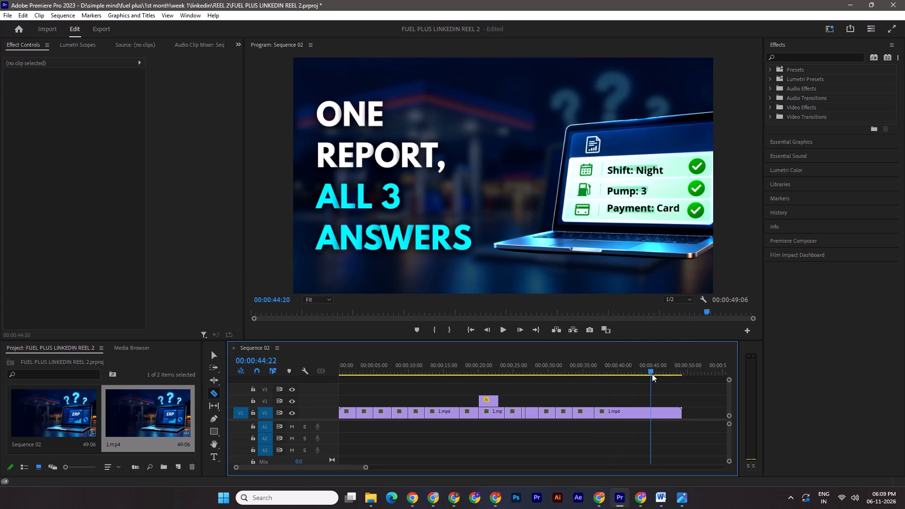
drag(652, 374, 658, 377)
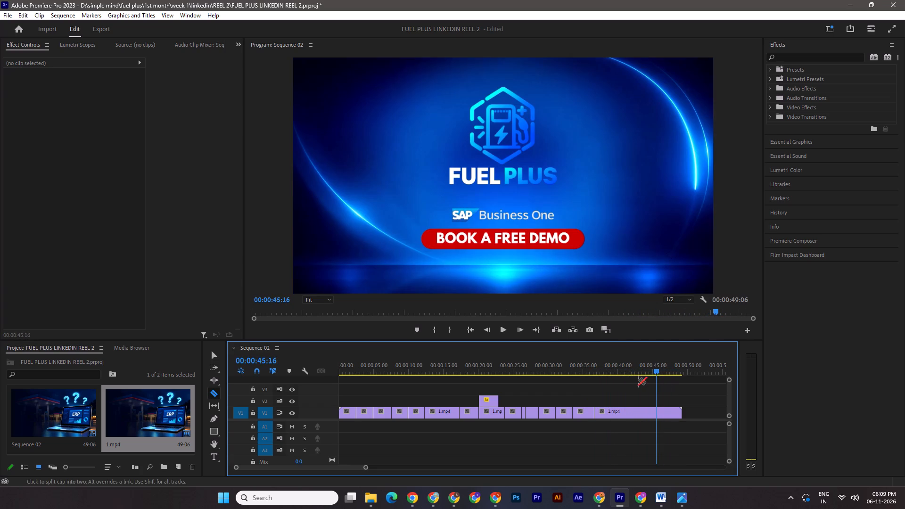
drag(656, 369, 638, 372)
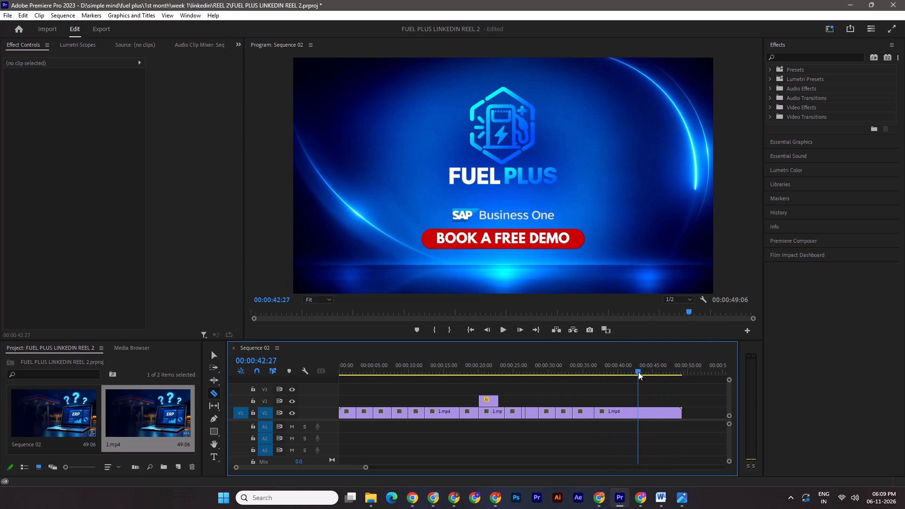
click(638, 372)
key(ctrl+s)
drag(640, 371, 635, 372)
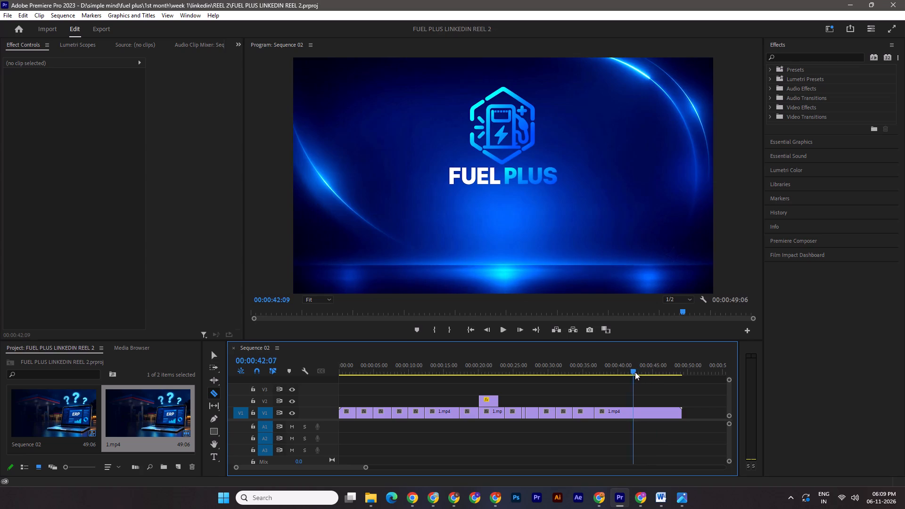
drag(635, 372, 619, 374)
key(Right)
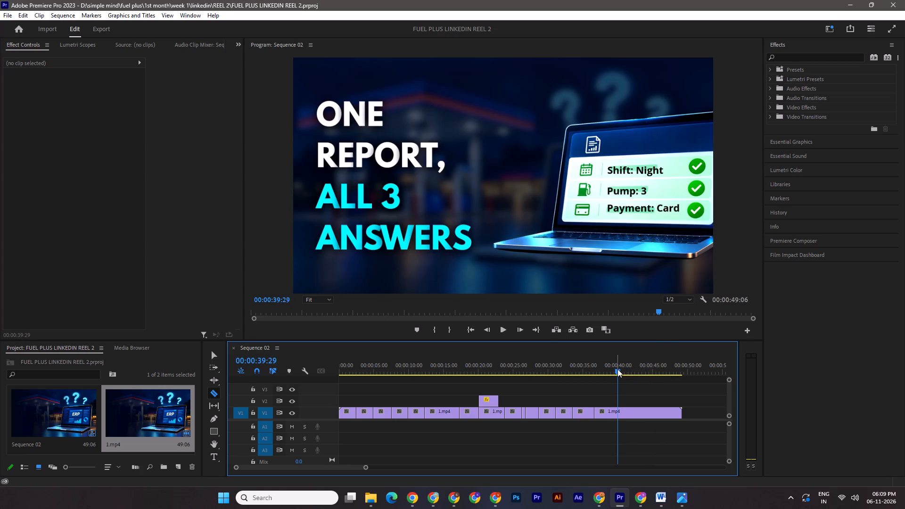
key(Right)
key(Right)
key(Right)
key(space)
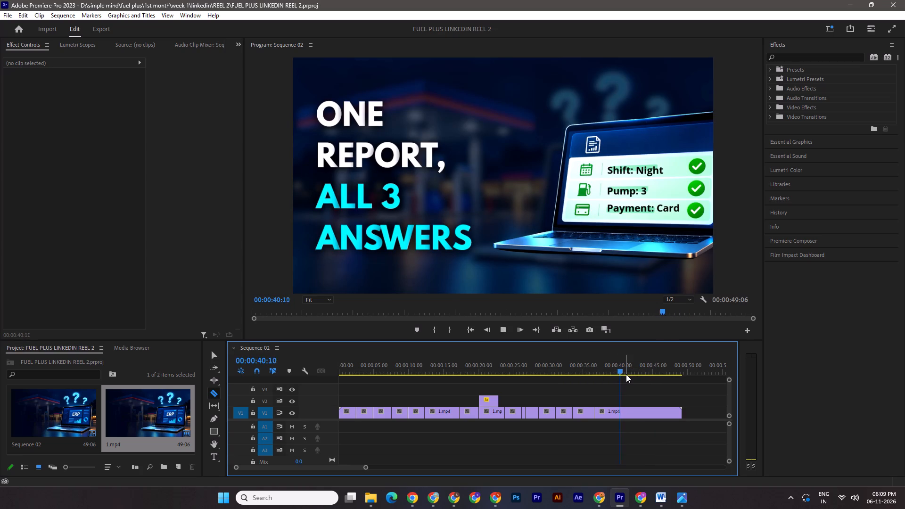
key(space)
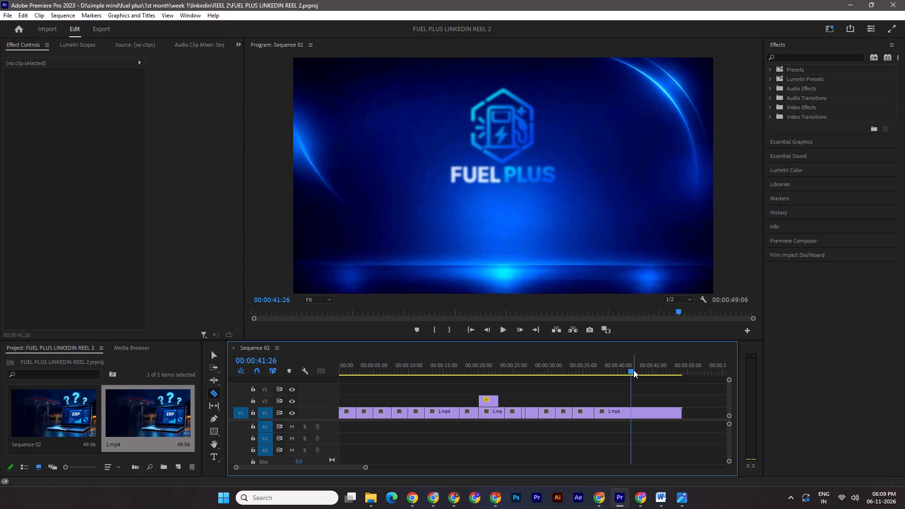
key(Left)
key(Left)
key(Left)
key(Left)
key(Left)
key(Left)
key(Left)
key(Left)
key(Left)
key(Left)
key(Right)
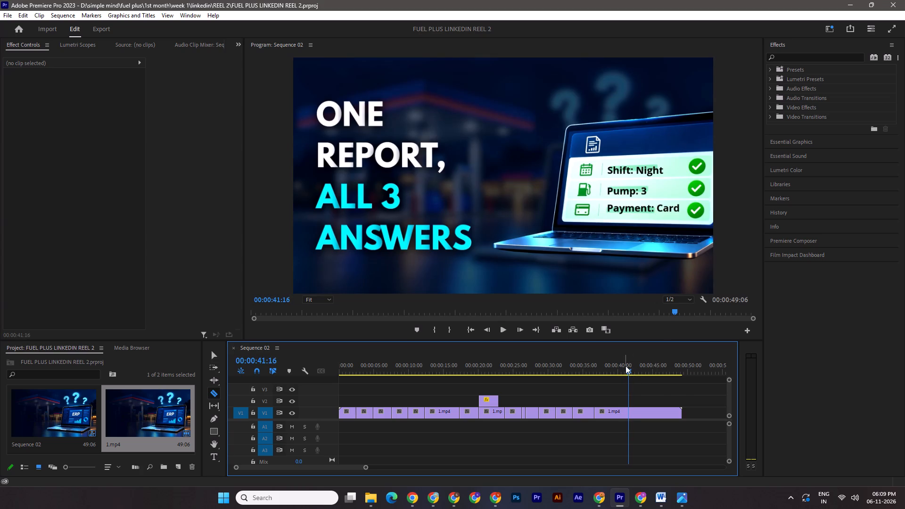
key(Right)
click(628, 415)
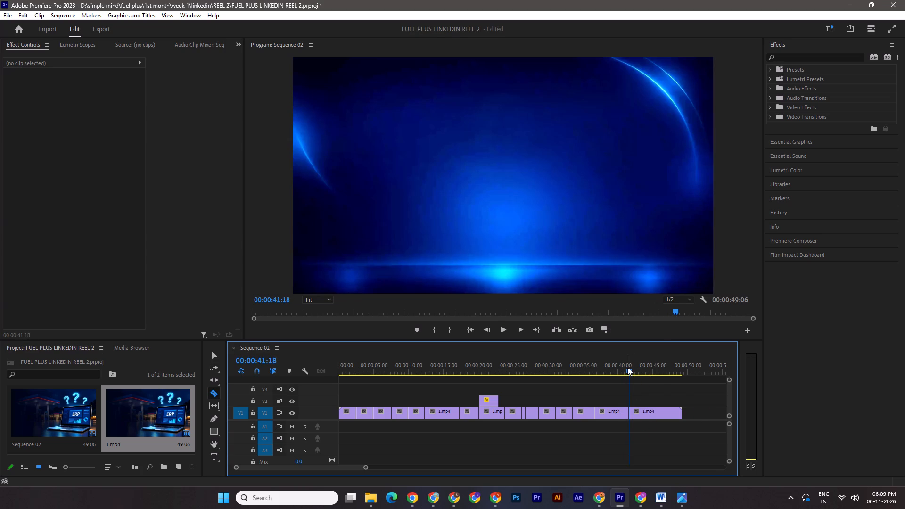
Split the 1.mp4 clip on V1 at 00:00:44:25, where the SAP Business One logo starts to appear.
drag(629, 369, 652, 374)
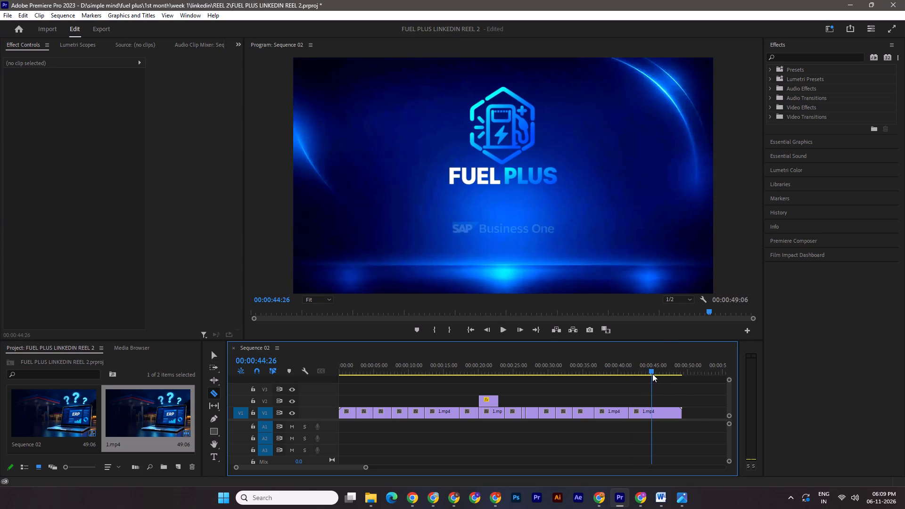
drag(652, 374, 650, 375)
key(Right)
key(Right)
key(Right)
key(Right)
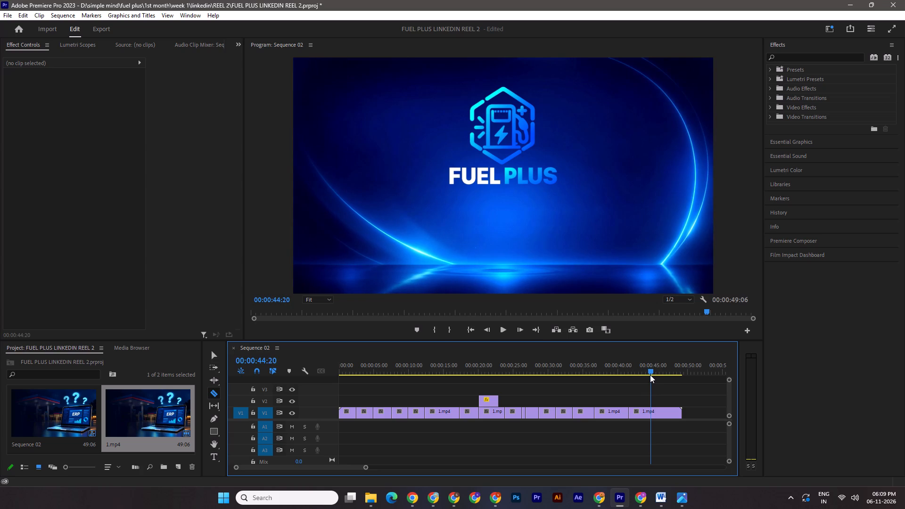
key(Right)
key(Right)
key(Right)
key(Right)
key(Right)
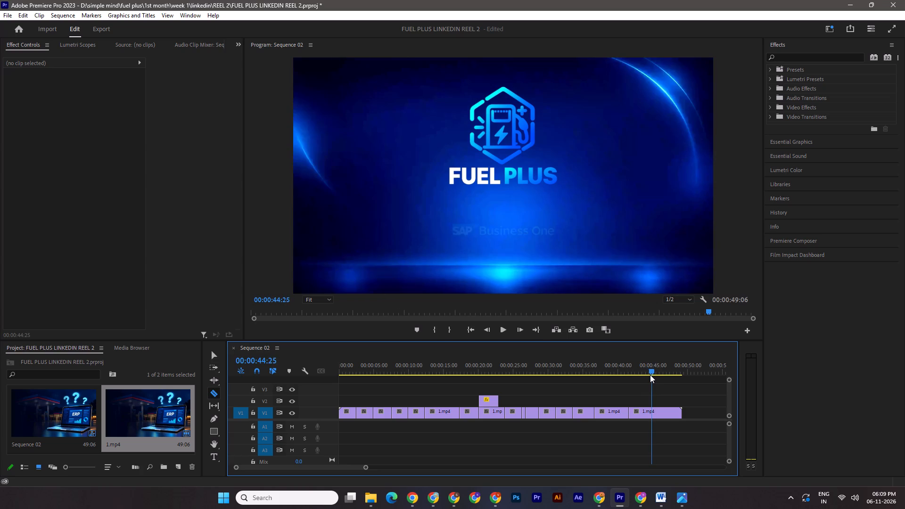
key(Left)
key(Right)
click(653, 410)
Return the playhead to the start of the sequence and save the project.
click(216, 356)
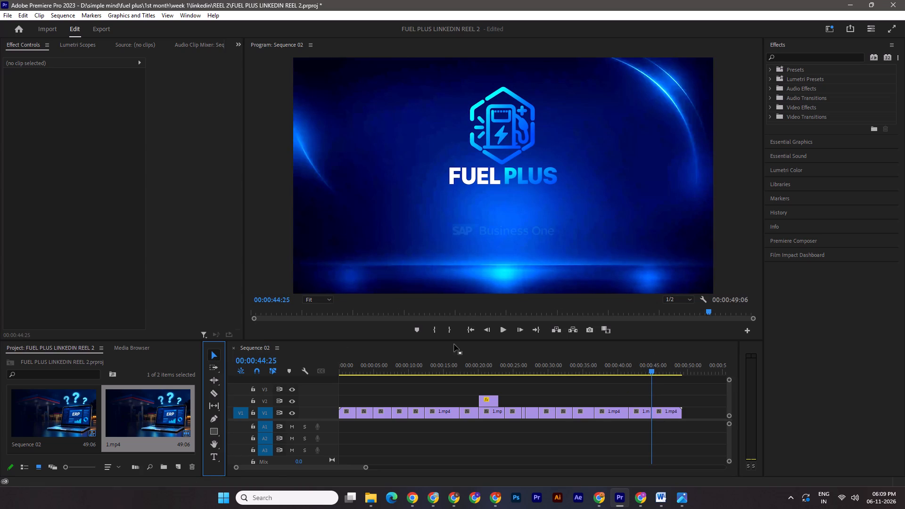
drag(650, 370, 286, 372)
key(ctrl+s)
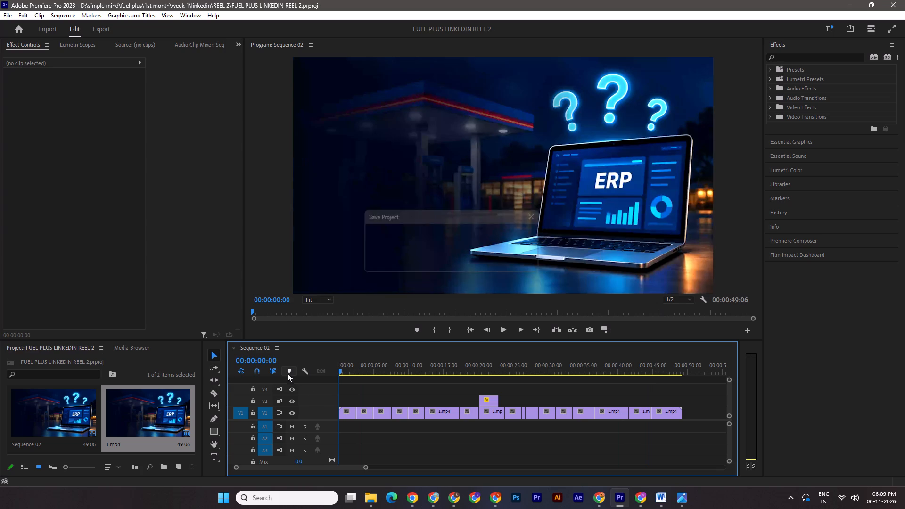
Trim the end of the opening 3 QUESTIONS clip to 00:00:02:02 and ripple delete the gap after it.
key(space)
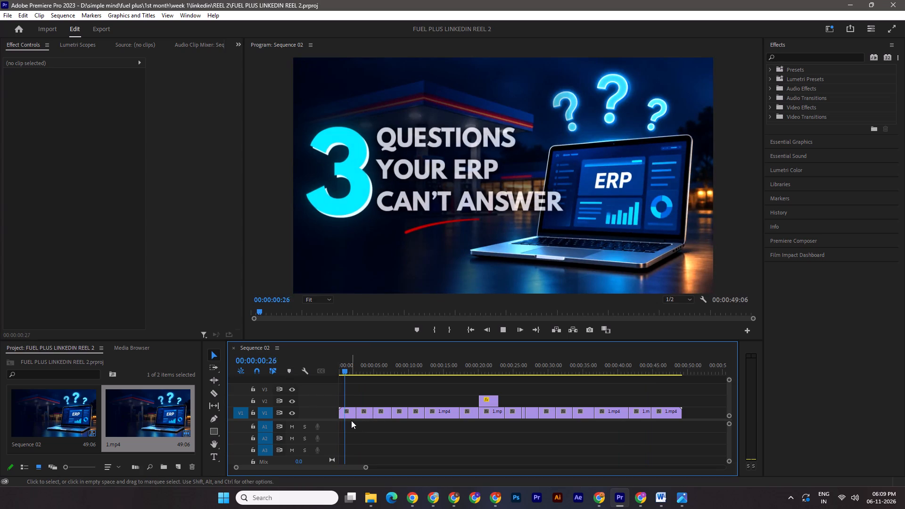
key(space)
key(space)
key(space)
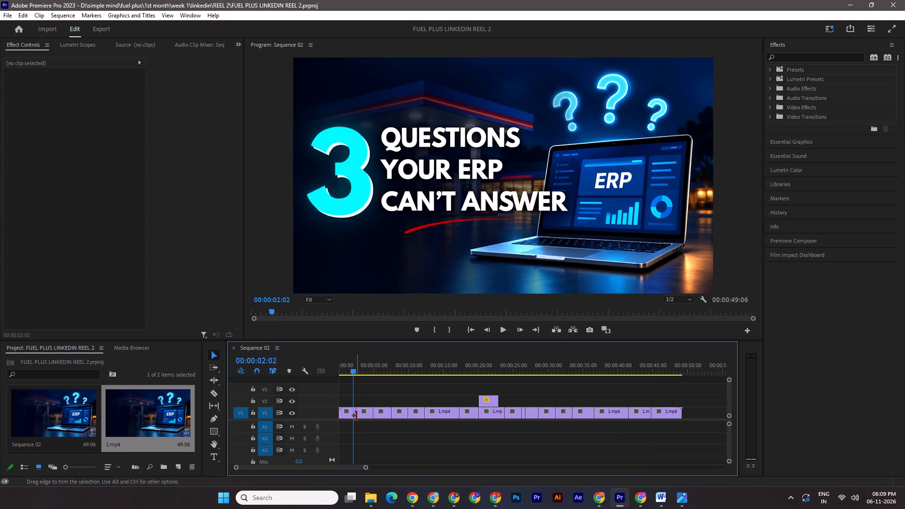
drag(356, 415, 351, 415)
click(356, 415)
right_click(356, 415)
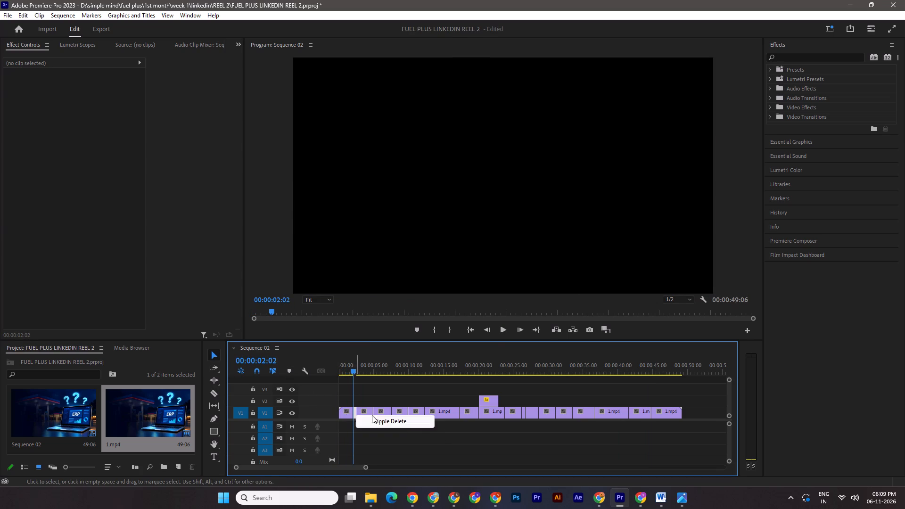
click(377, 419)
Trim the end of the WHICH SHIFT title clip to 00:00:03:01 and ripple delete the gap after it.
key(space)
key(space)
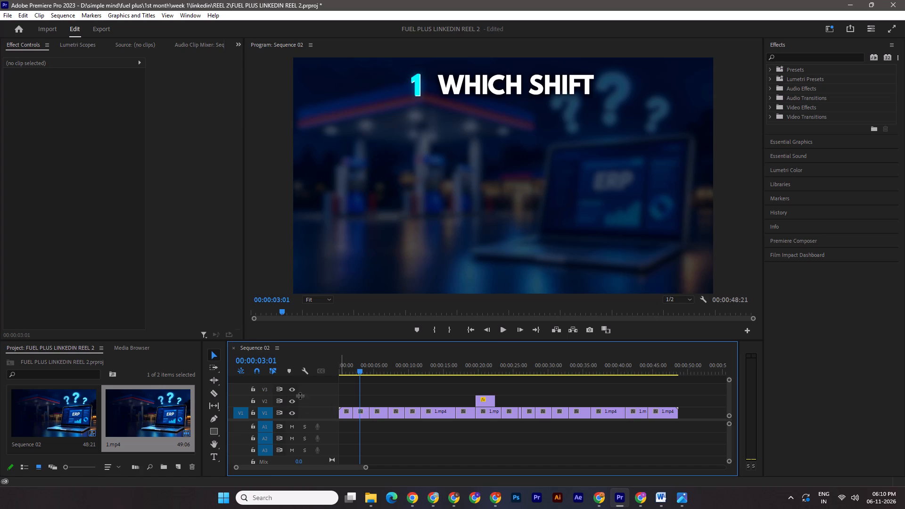
drag(366, 414, 360, 413)
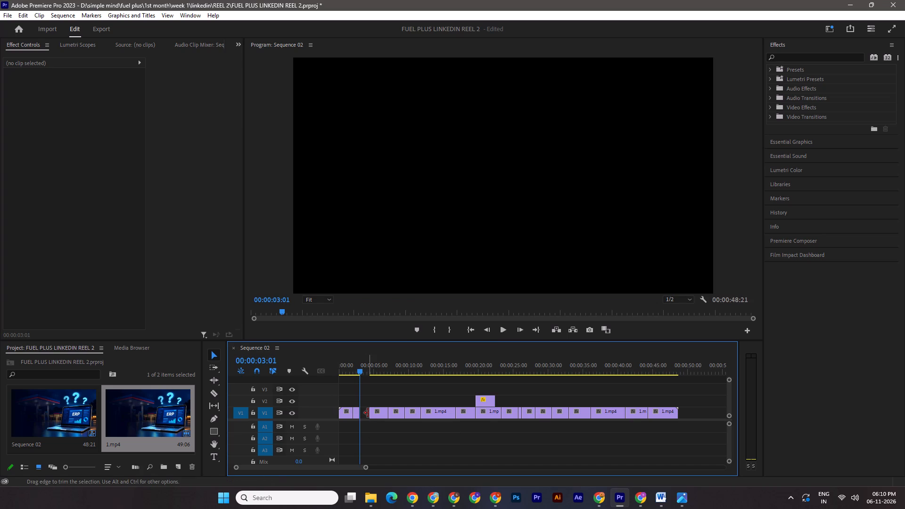
click(368, 413)
click(364, 413)
right_click(363, 412)
click(391, 418)
Trim the end of the WHICH SHIFT empty-boxes clip to 00:00:03:25 and ripple delete the gap after it.
key(space)
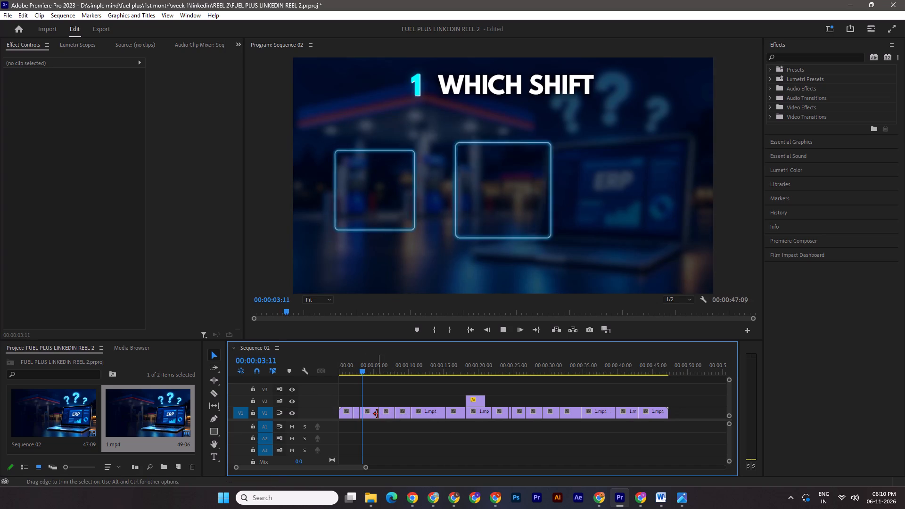
key(space)
drag(376, 414, 364, 413)
click(370, 413)
right_click(370, 413)
click(397, 421)
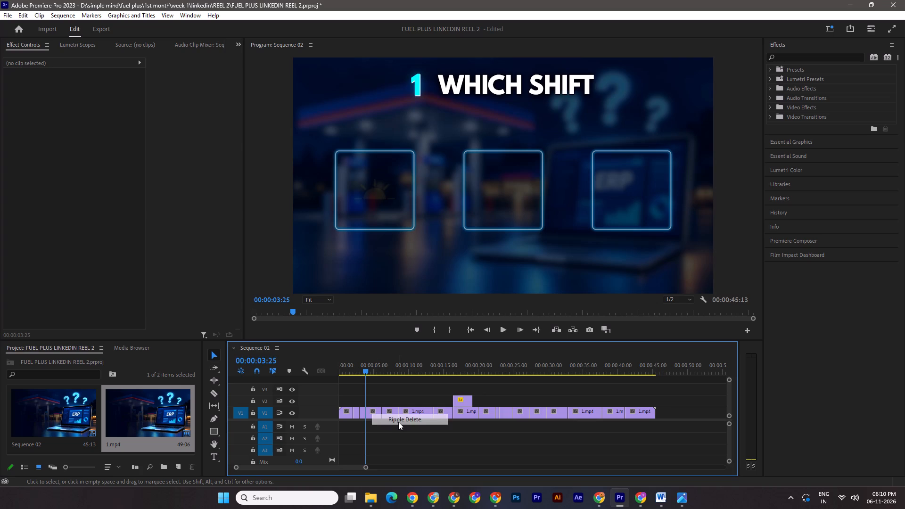
Trim the end of the WHICH SHIFT Morning clip to 00:00:04:24 and ripple delete the gap after it.
key(space)
key(space)
drag(381, 412, 375, 412)
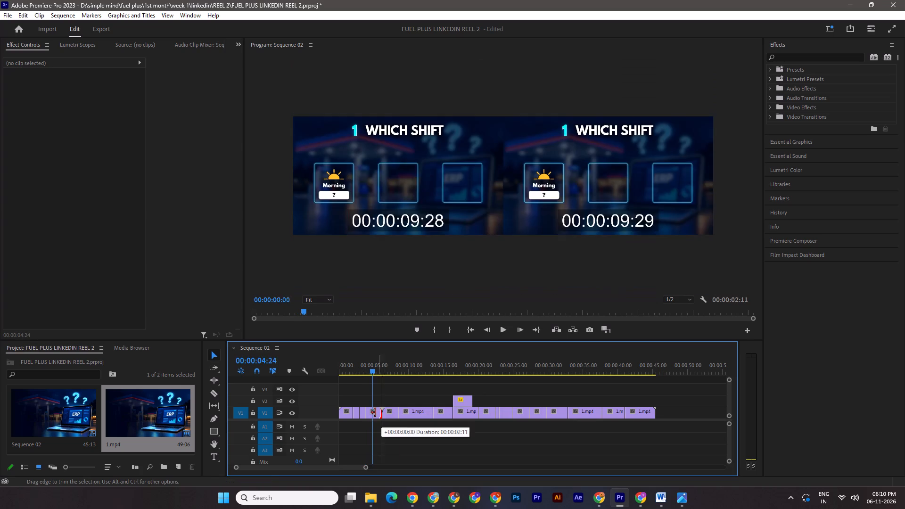
drag(375, 412, 374, 412)
click(377, 412)
right_click(377, 413)
click(401, 421)
Trim the end of the WHICH SHIFT Evening clip to 00:00:05:17, ripple delete the gap after it, and save the project.
key(space)
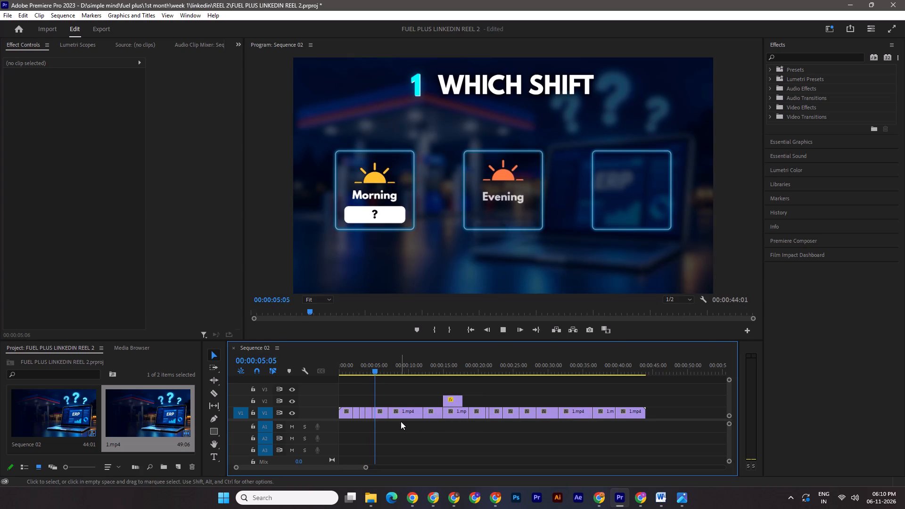
key(space)
drag(386, 417, 379, 417)
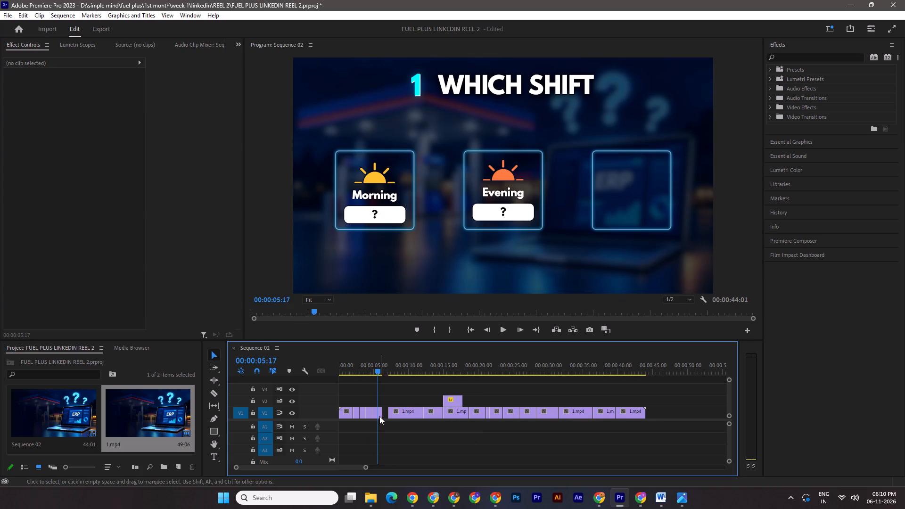
click(381, 414)
click(383, 416)
right_click(383, 416)
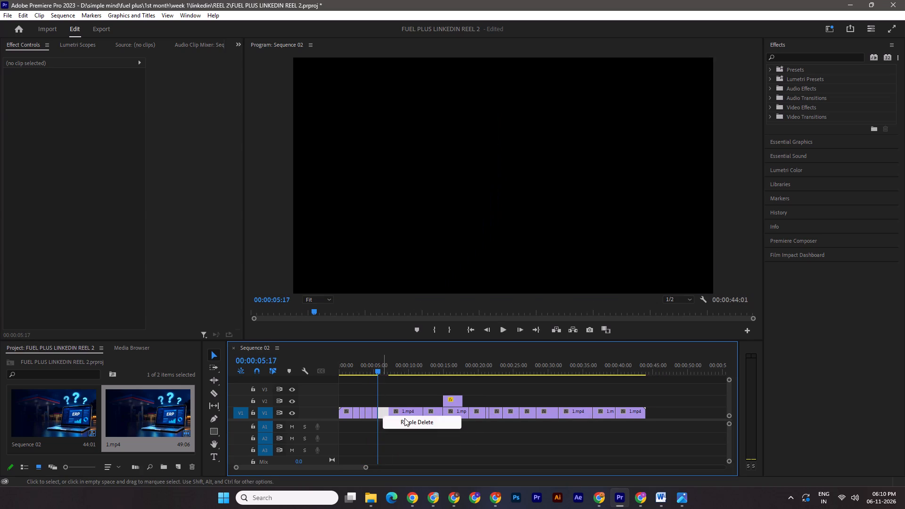
click(405, 422)
key(ctrl+s)
Trim the end of the WHICH SHIFT Night clip to 00:00:06:18, ripple delete the gap after it, and save.
key(space)
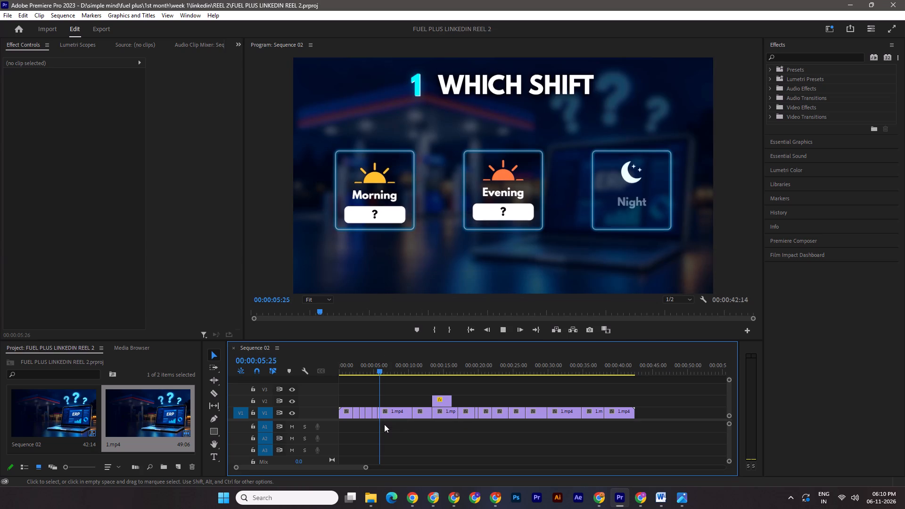
key(space)
drag(410, 413, 401, 413)
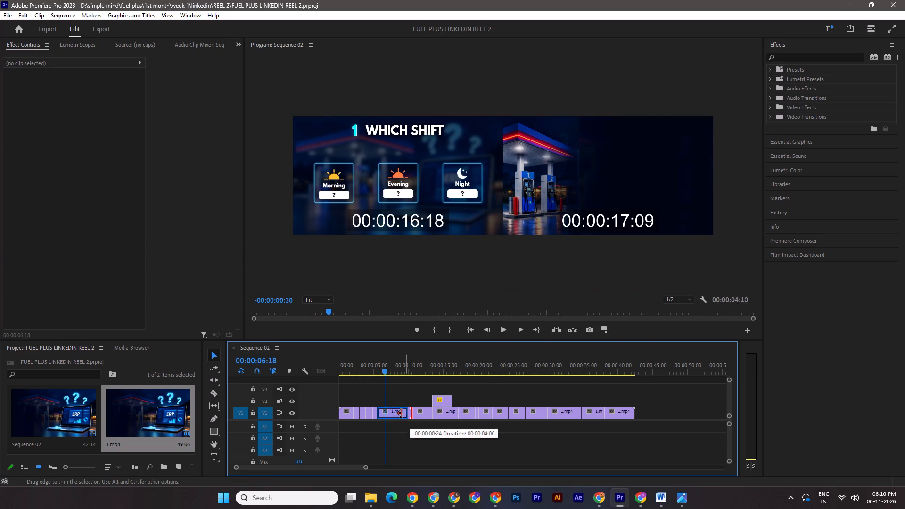
drag(401, 413, 384, 413)
click(393, 414)
right_click(393, 414)
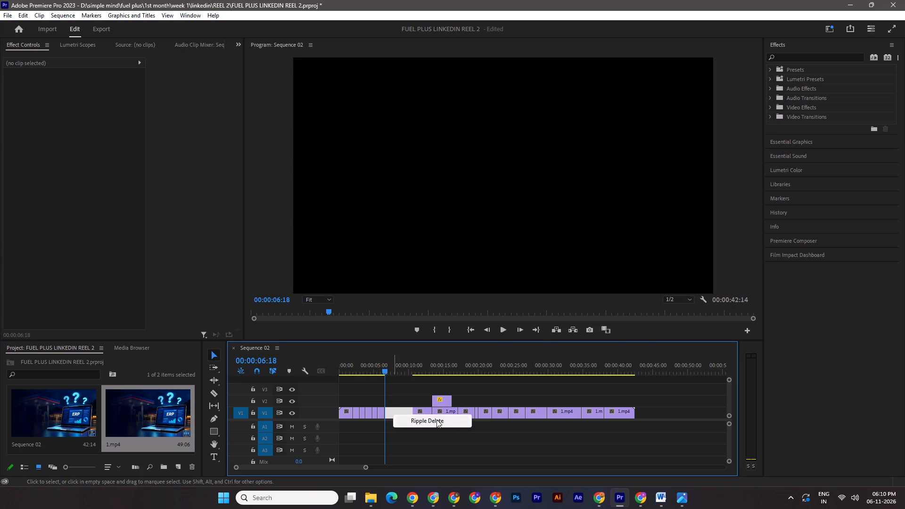
click(436, 419)
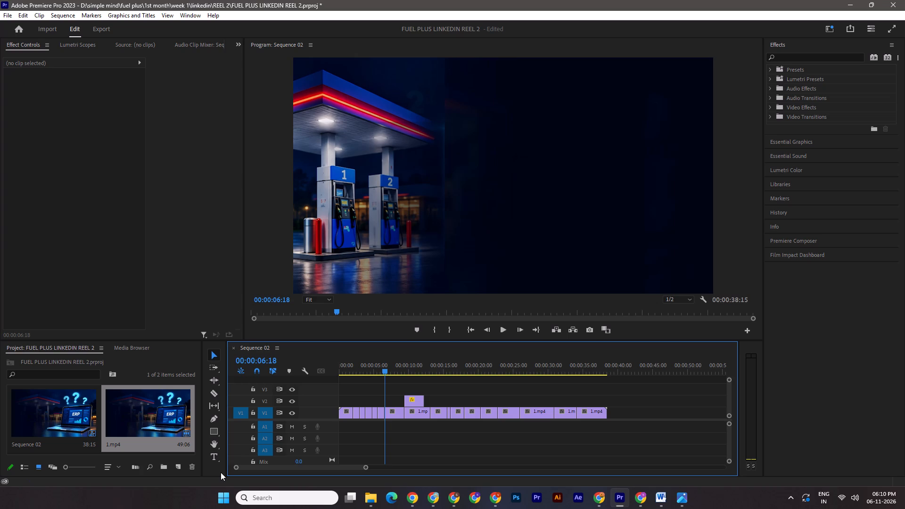
key(ctrl+s)
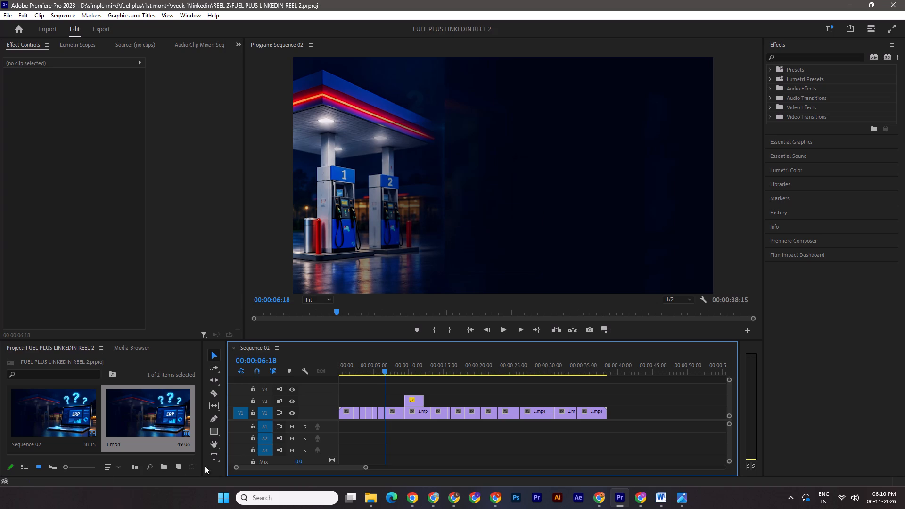
Trim the end of the WHICH PUMP title clip to 00:00:07:11, ripple delete the gap after it, and save.
key(space)
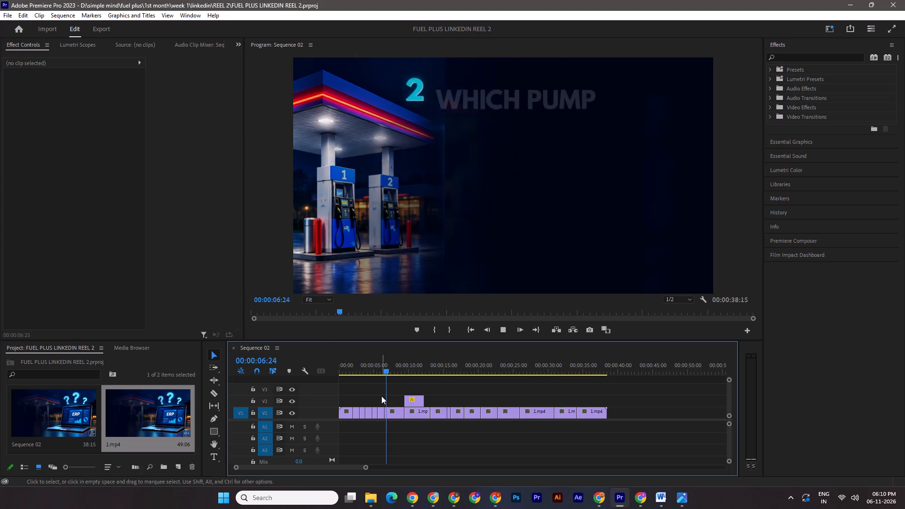
key(space)
drag(402, 414, 388, 415)
click(396, 414)
right_click(396, 414)
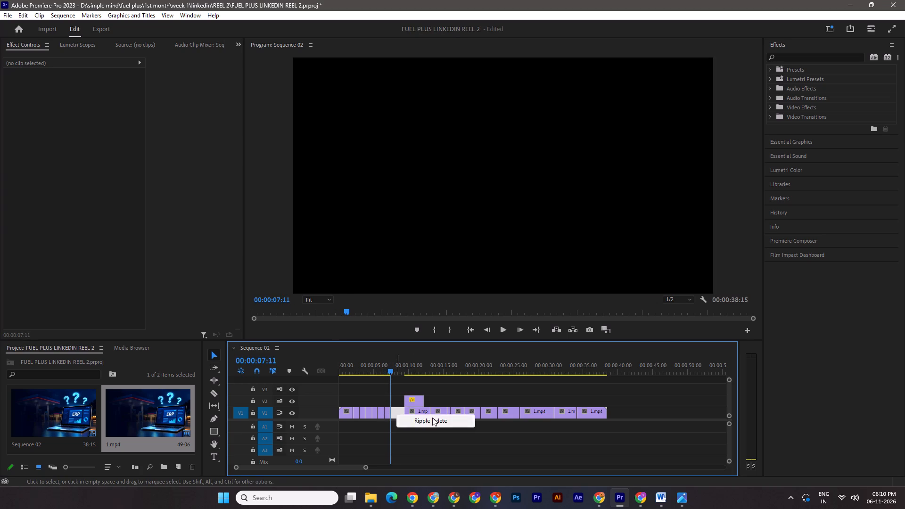
click(432, 418)
key(ctrl+s)
Trim the ends of the four-pump list clip and its V2 overlay to 00:00:09:21, ripple delete the gap, and save.
key(space)
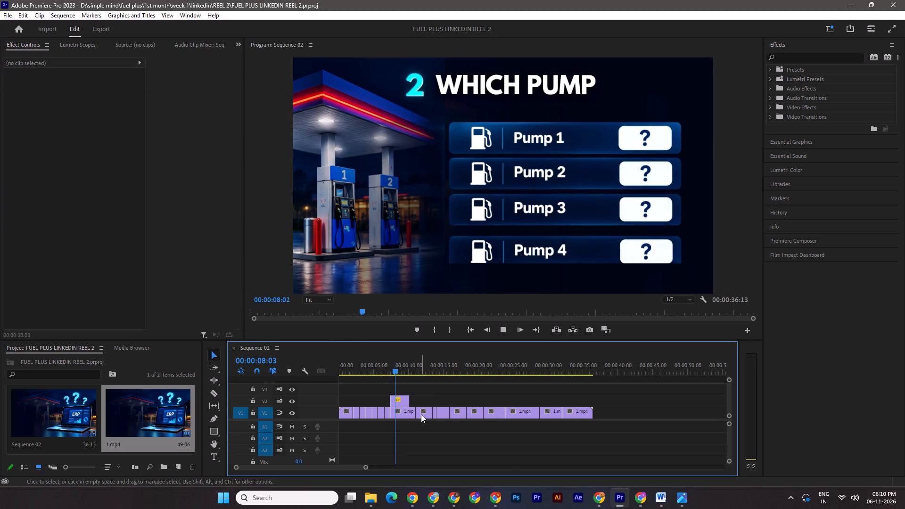
key(space)
key(space)
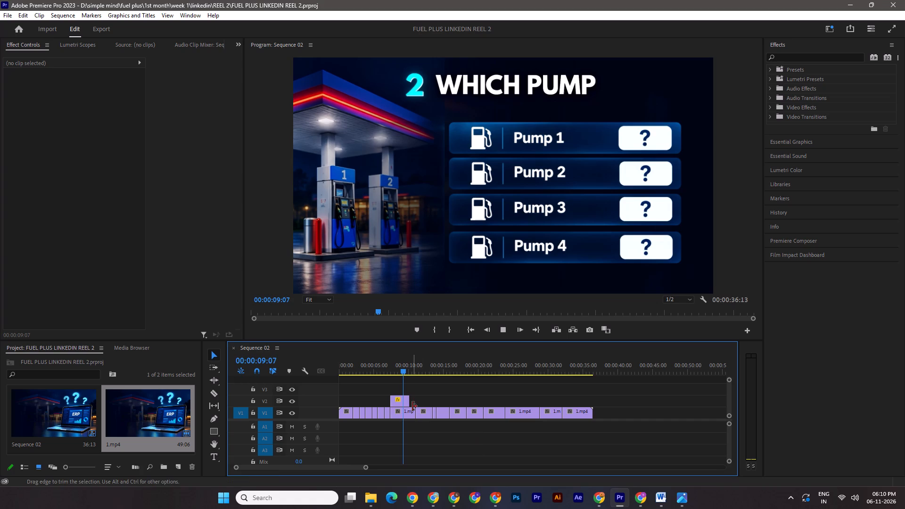
key(space)
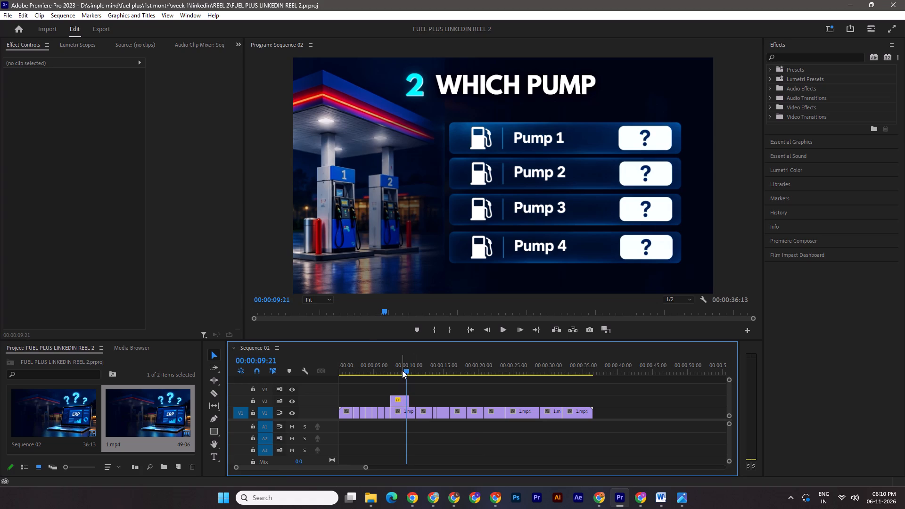
click(410, 403)
drag(412, 414, 406, 414)
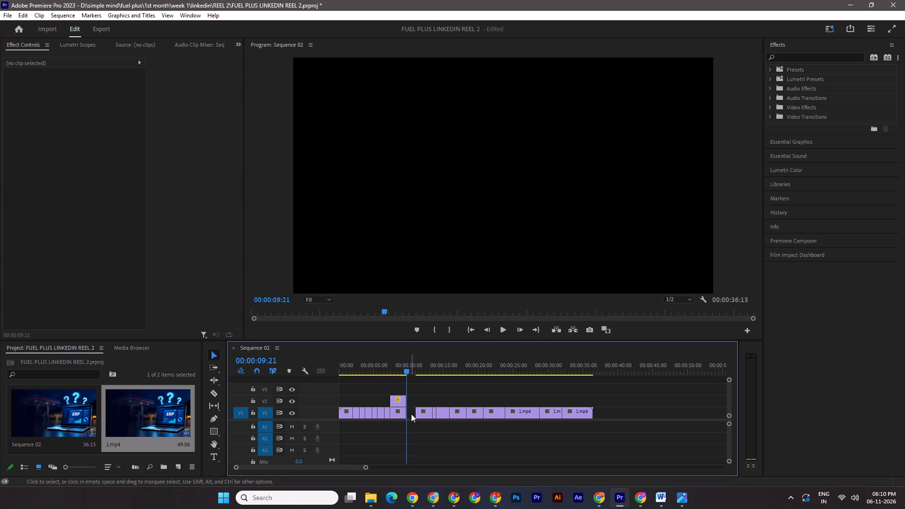
click(411, 414)
right_click(411, 414)
click(432, 418)
key(ctrl+s)
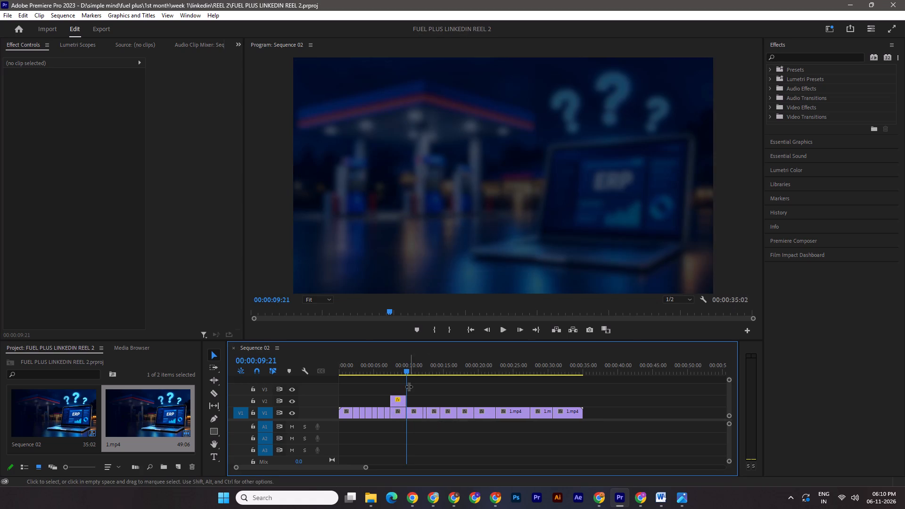
Trim the end of the WHICH PAYMENT title clip to 00:00:10:18, ripple delete the gap after it, and save.
key(space)
key(space)
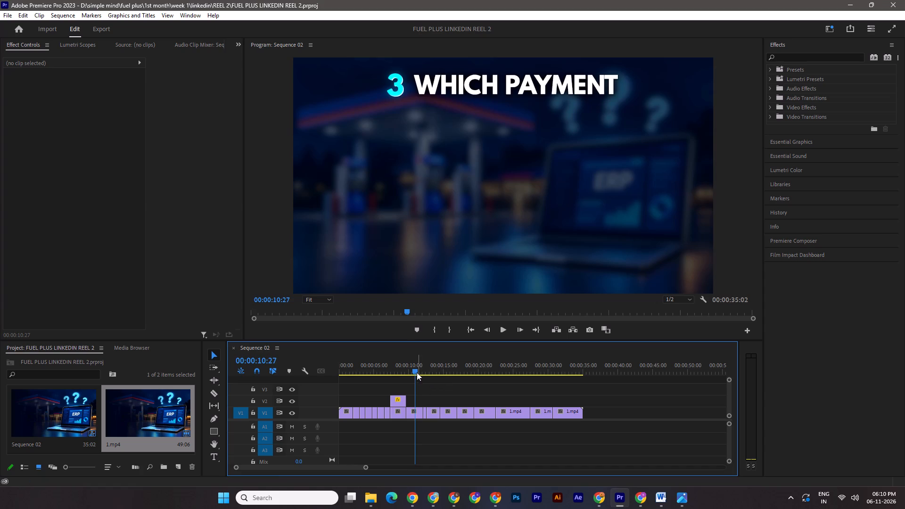
click(415, 372)
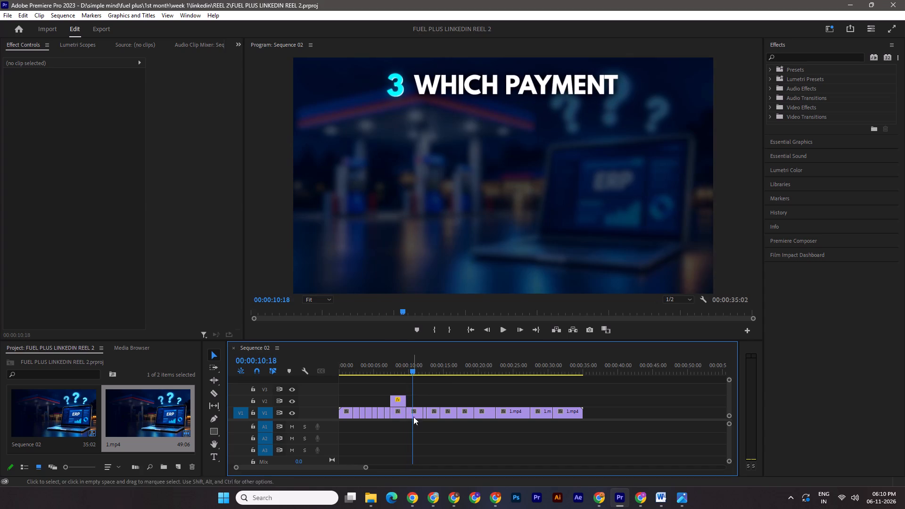
drag(421, 414, 412, 414)
click(417, 415)
right_click(417, 415)
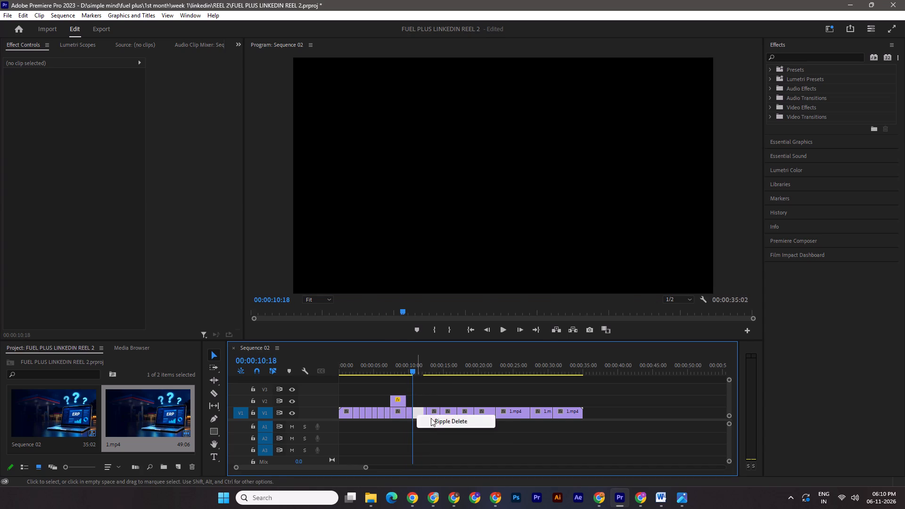
click(435, 421)
key(ctrl+s)
Trim the end of the WHICH PAYMENT Cash clip to 00:00:11:29, ripple delete the gap after it, and save.
drag(412, 369, 414, 370)
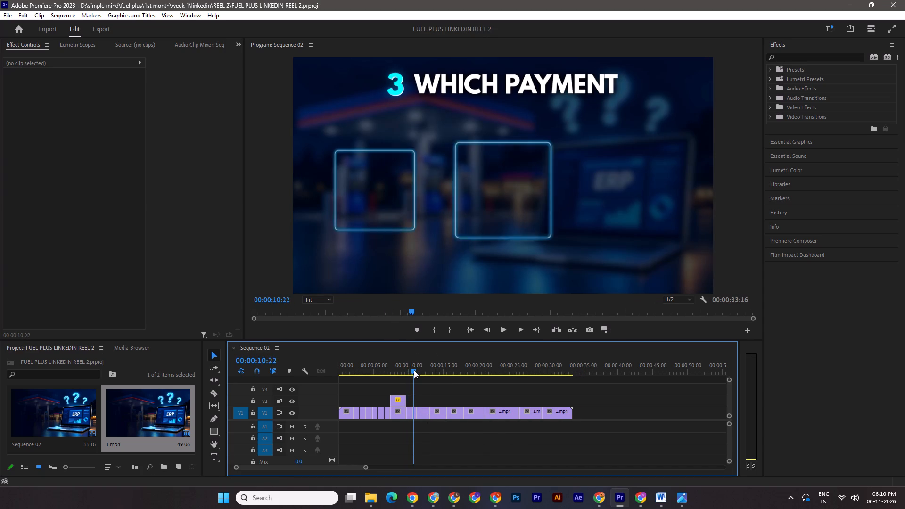
drag(414, 370, 421, 371)
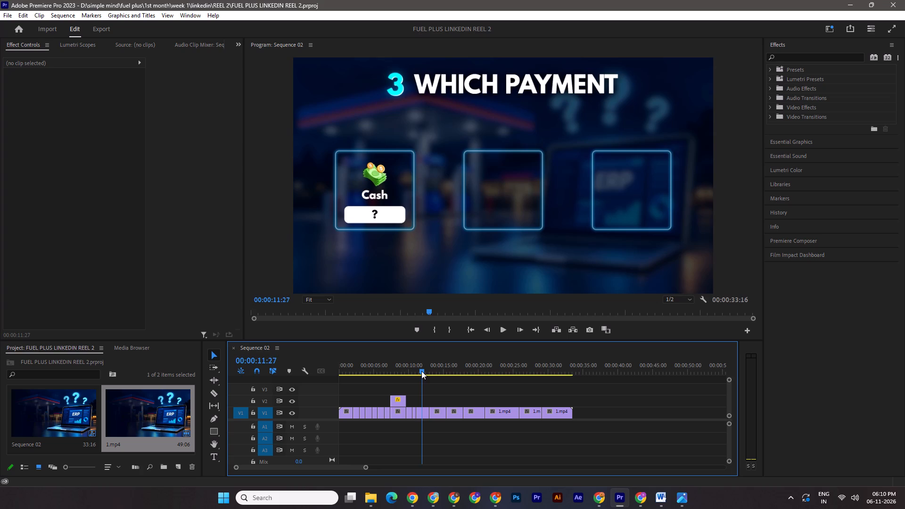
drag(421, 371, 422, 371)
drag(429, 412, 423, 412)
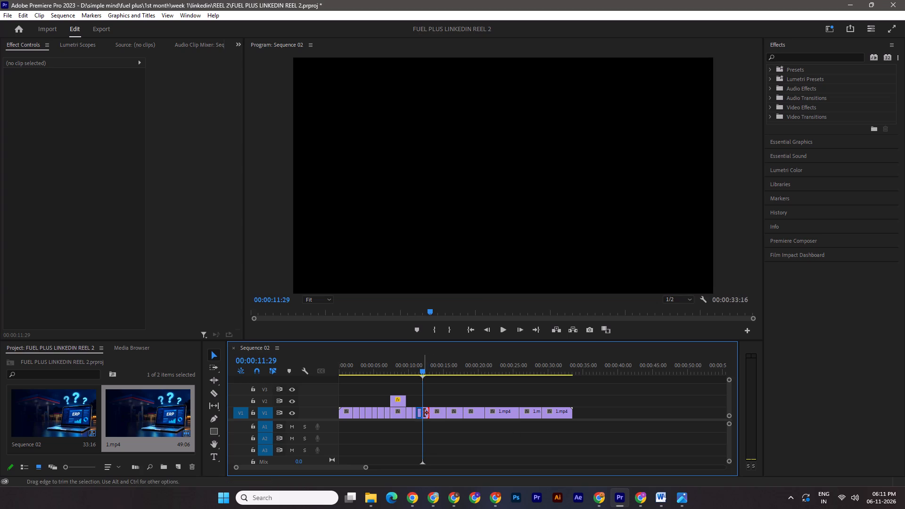
click(425, 414)
click(426, 415)
right_click(426, 415)
click(448, 420)
key(ctrl+s)
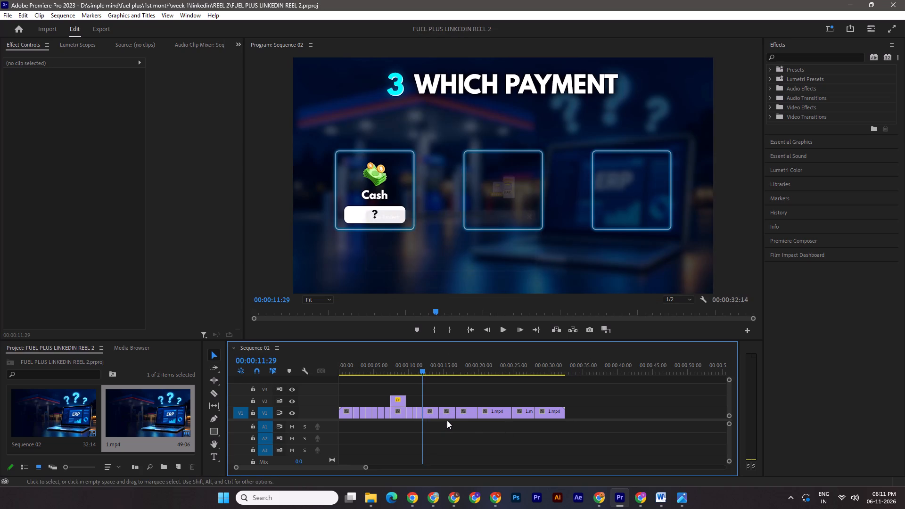
Trim the end of the WHICH PAYMENT Card clip to 00:00:13:00 and ripple delete the gap after it.
key(space)
key(space)
drag(438, 413, 437, 414)
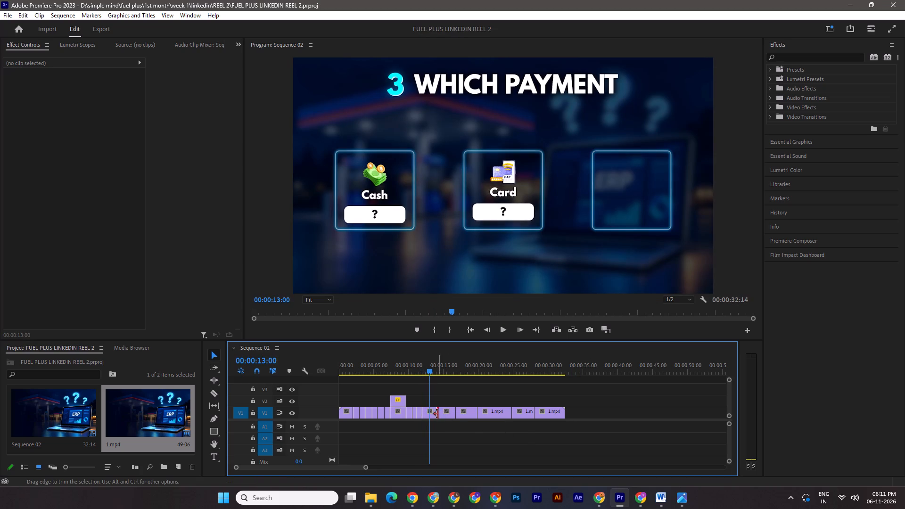
drag(437, 414, 431, 414)
click(433, 414)
right_click(433, 414)
click(444, 420)
Trim the end of the WHICH PAYMENT Fleet clip to 00:00:14:16, ripple delete the gap after it, and save.
key(space)
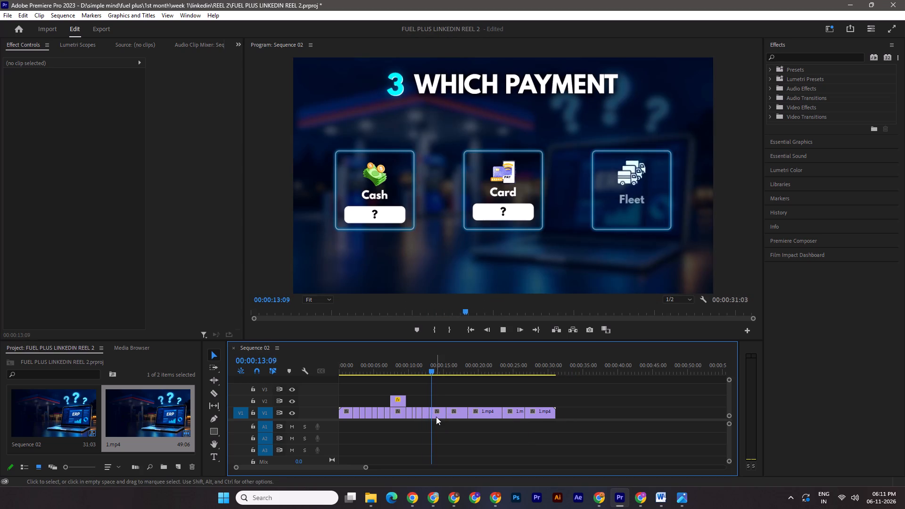
key(space)
key(space)
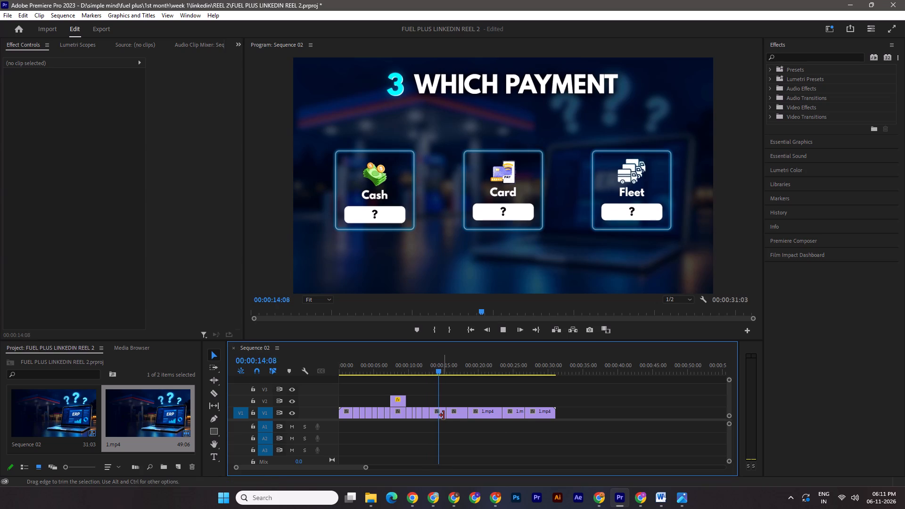
key(space)
click(444, 415)
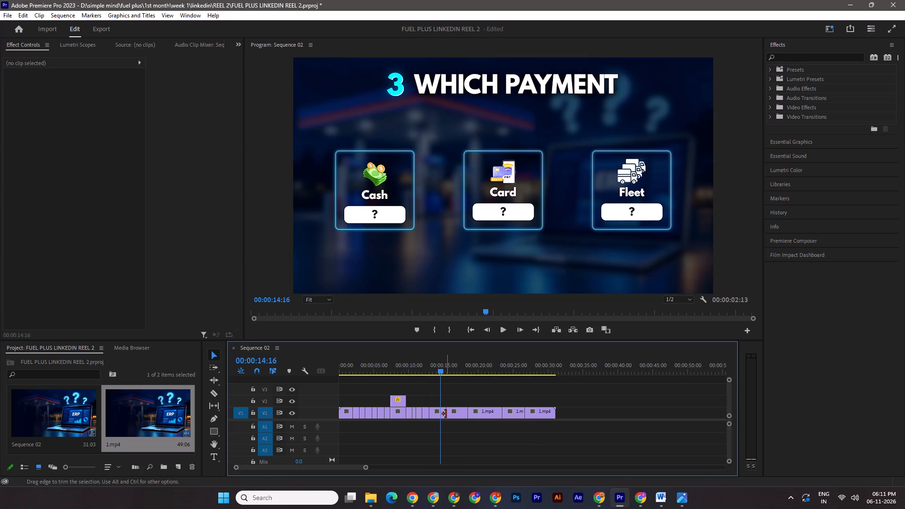
drag(446, 414, 439, 413)
click(441, 414)
click(444, 414)
right_click(444, 414)
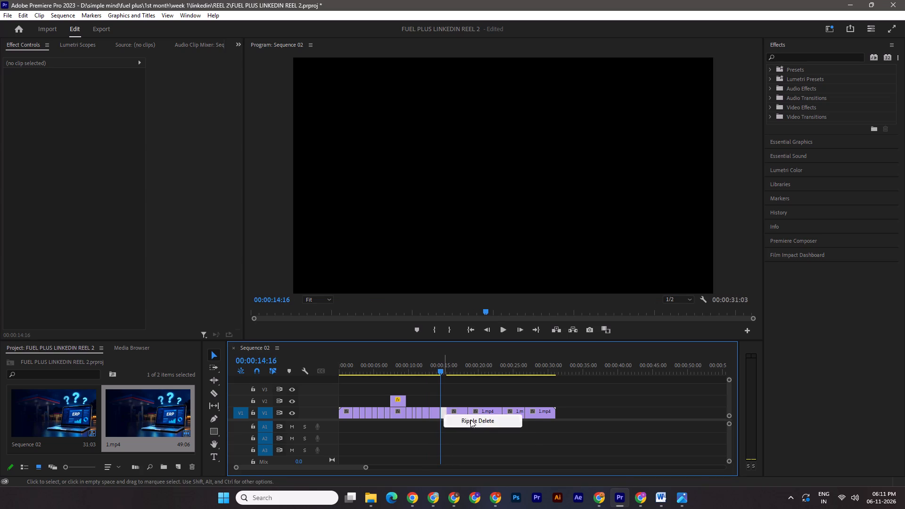
click(470, 420)
key(ctrl+s)
Trim the end of the laptop report clip to 00:00:15:20 and ripple delete the gap after it.
key(space)
key(space)
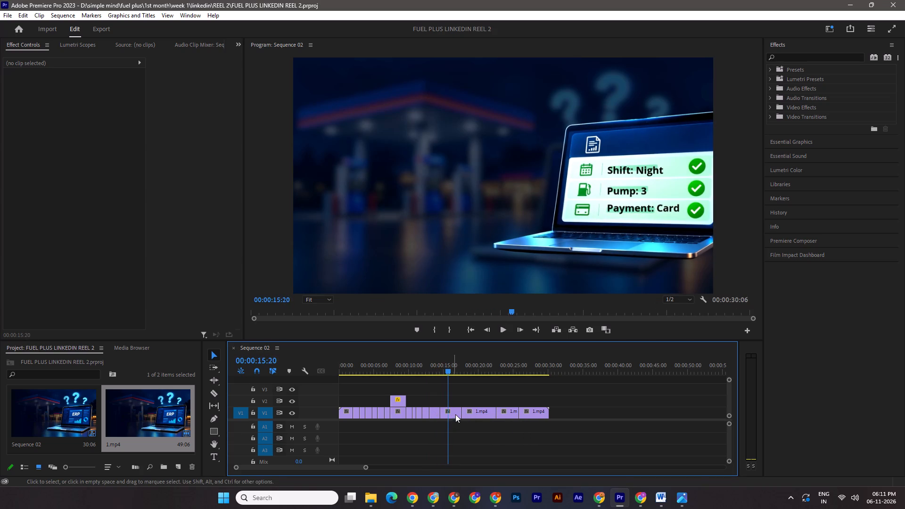
drag(461, 414, 449, 413)
click(454, 415)
right_click(454, 415)
click(467, 418)
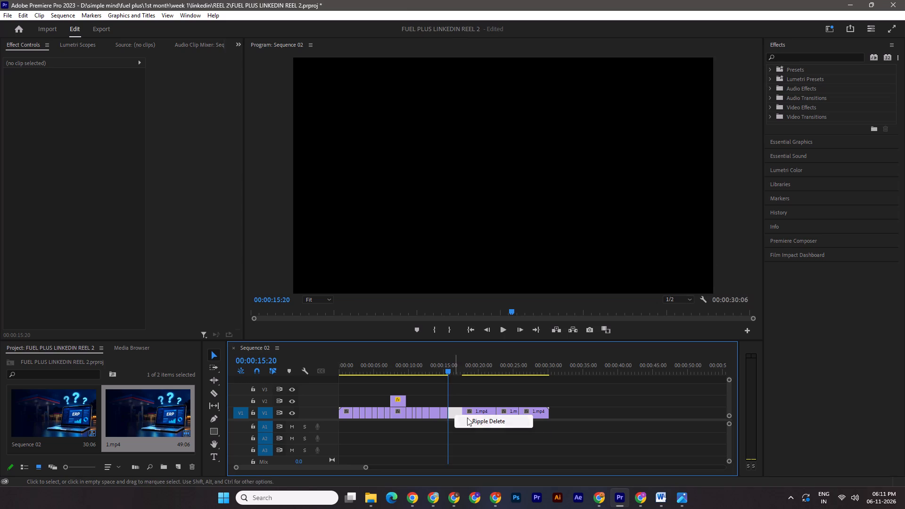
Trim the end of the ONE REPORT, ALL 3 ANSWERS clip to 00:00:18:02 and ripple delete the gap after it.
key(space)
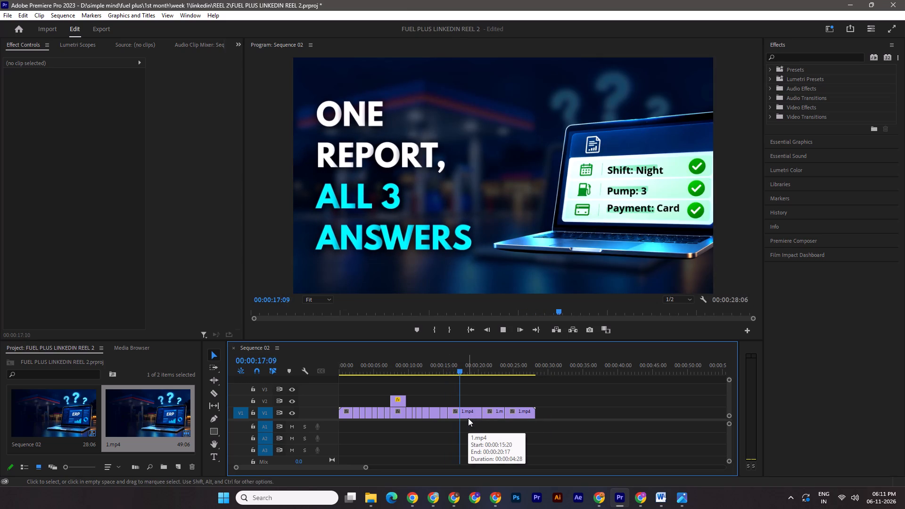
key(space)
key(space)
key(space)
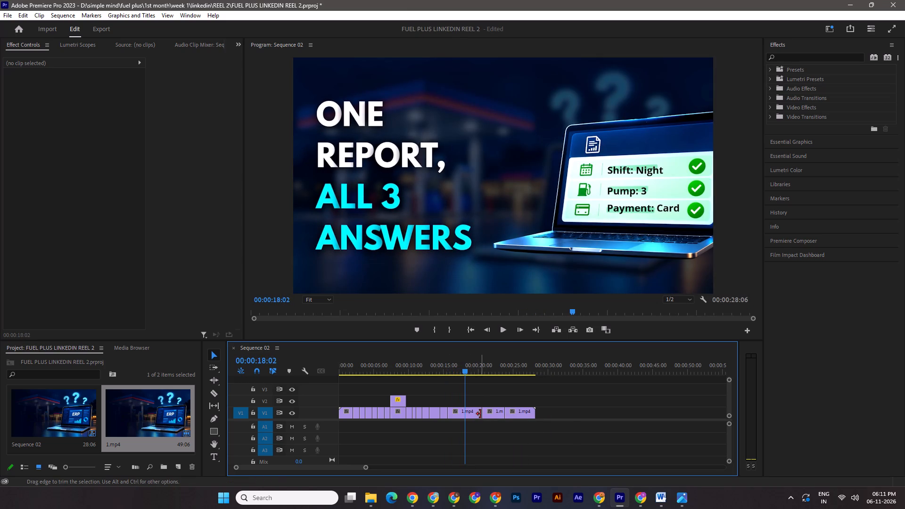
drag(480, 414, 461, 412)
click(471, 414)
right_click(471, 414)
click(492, 420)
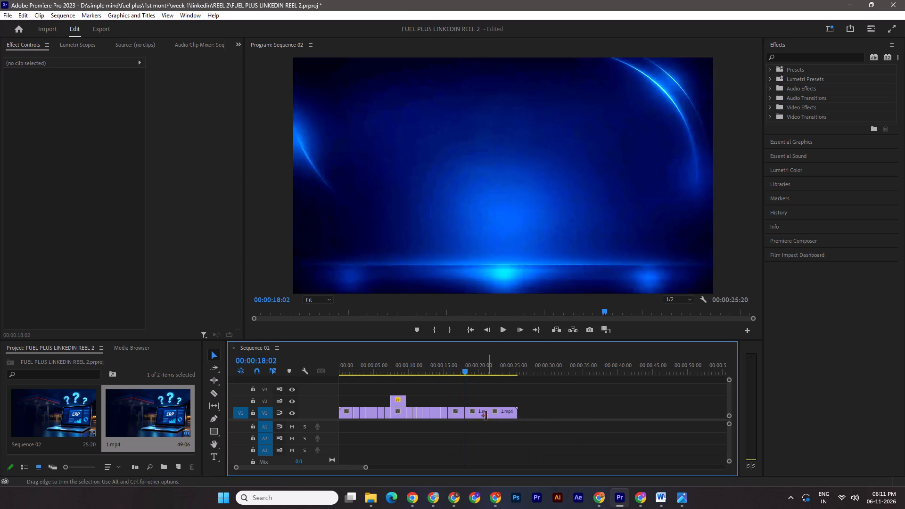
Trim the end of the FUEL PLUS logo clip to 00:00:18:28 and ripple delete the gap after it.
key(space)
key(space)
drag(486, 415, 485, 415)
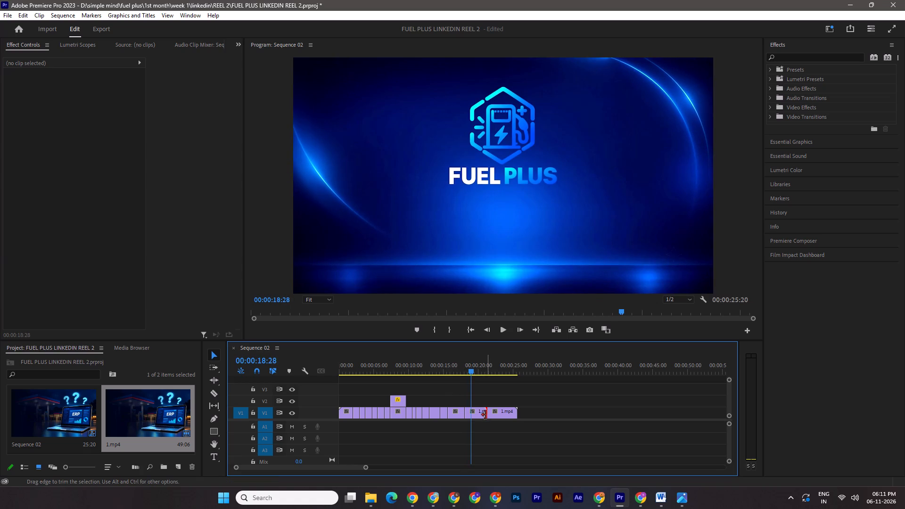
drag(485, 415, 474, 414)
click(477, 414)
right_click(477, 414)
click(492, 422)
Play back the end card, trim the end of the BOOK A FREE DEMO clip to 00:00:21:05, and save the project.
key(space)
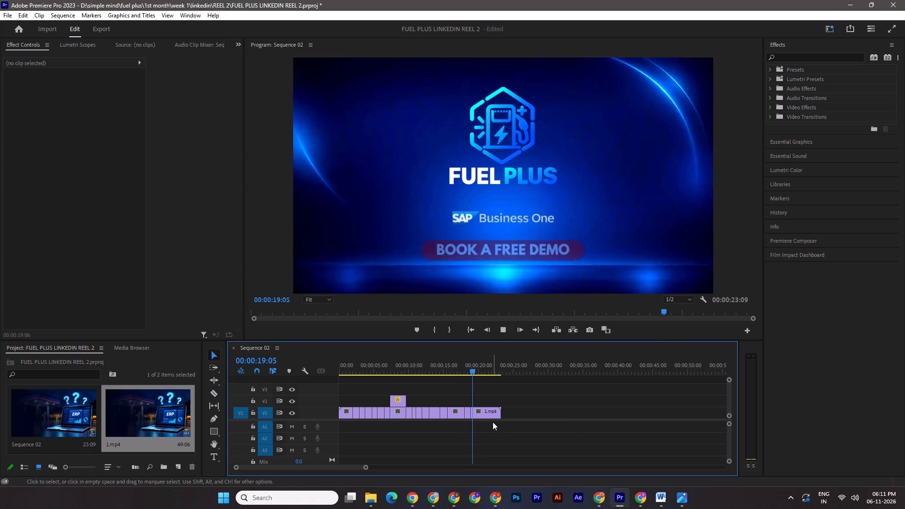
key(space)
drag(478, 373, 465, 372)
key(space)
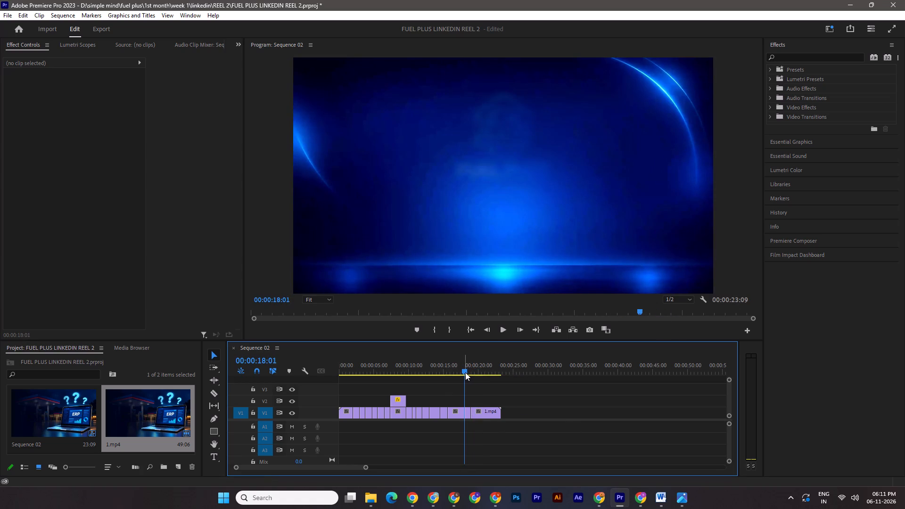
key(space)
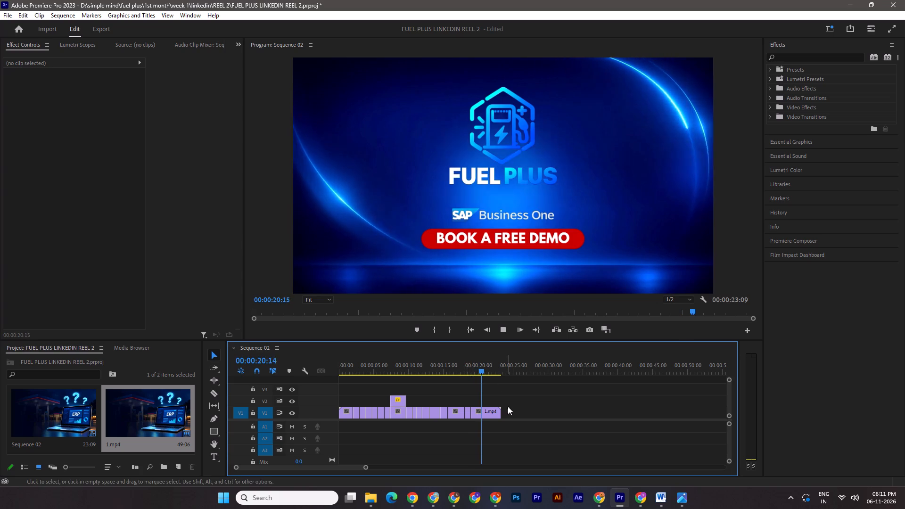
key(space)
drag(502, 415, 489, 414)
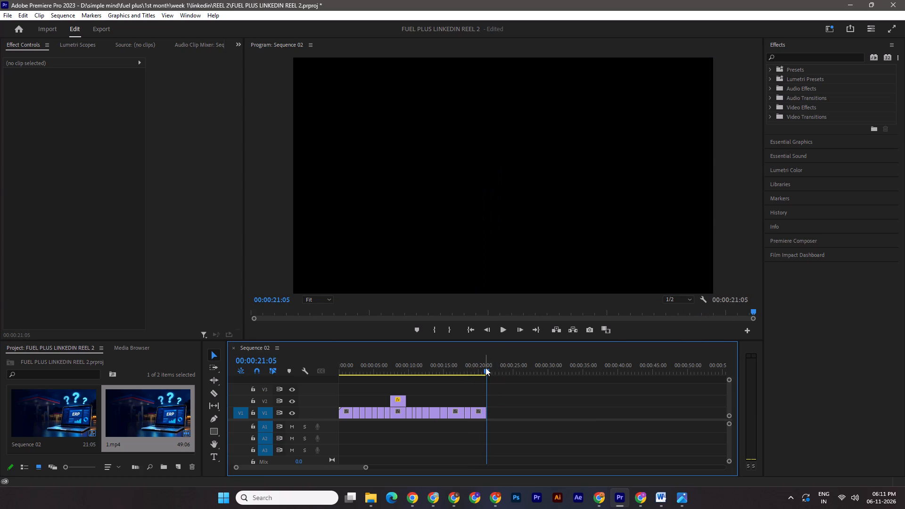
key(ctrl+s)
In Chrome, preview Pixabay's cinematic corporate music tracks and download "Corporate - Corporate Music" by GR0ZA.
drag(486, 368, 308, 386)
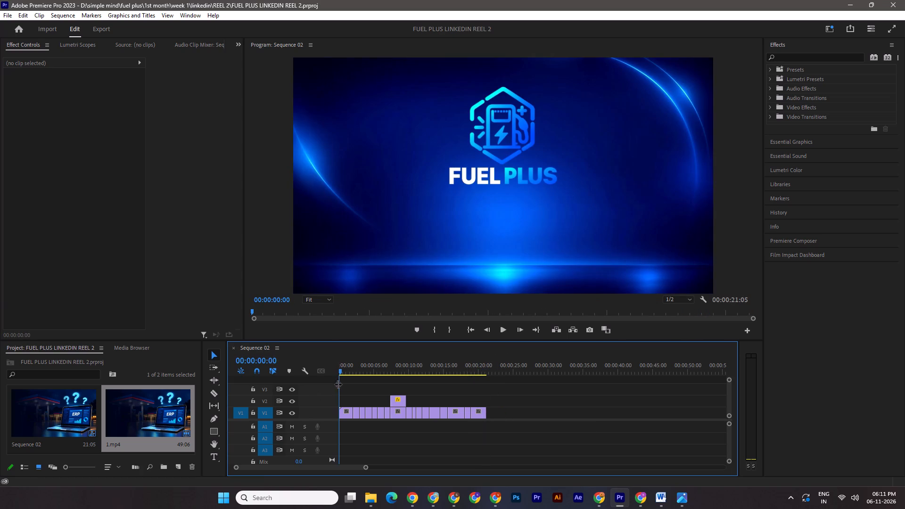
drag(339, 372, 347, 371)
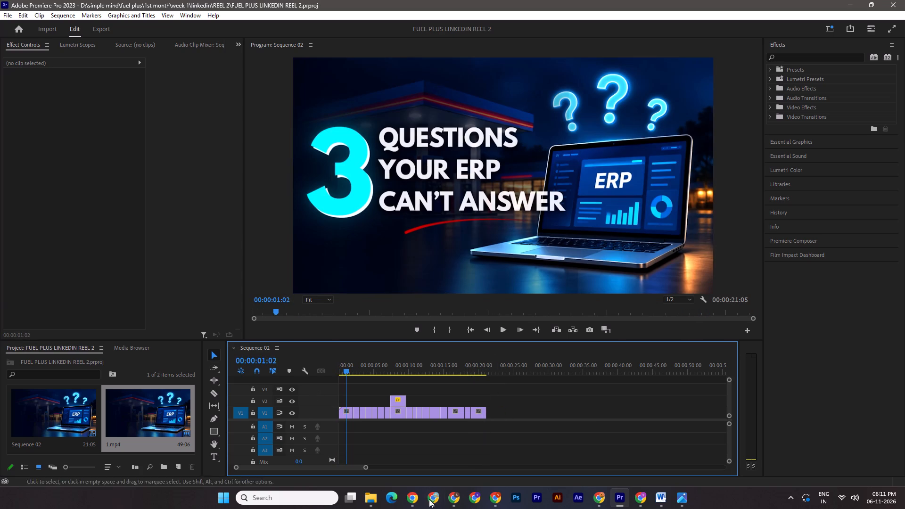
click(457, 499)
click(279, 0)
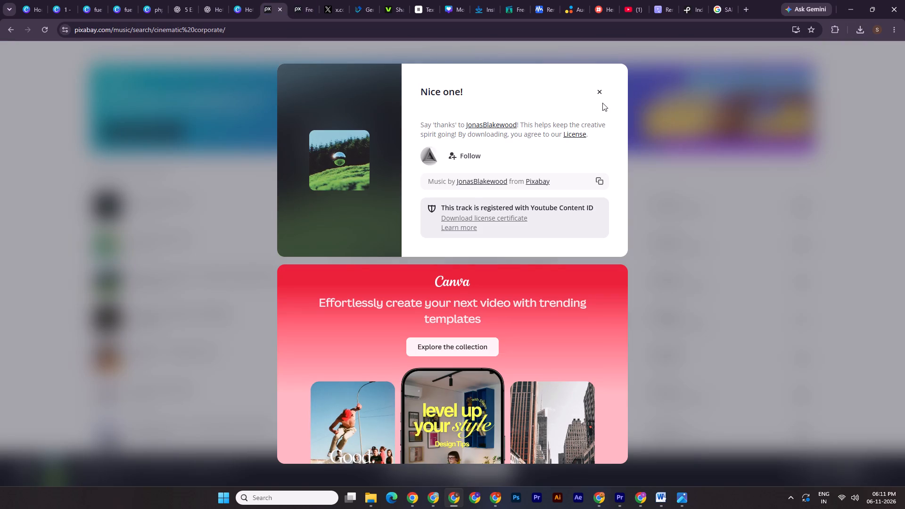
click(600, 92)
click(106, 317)
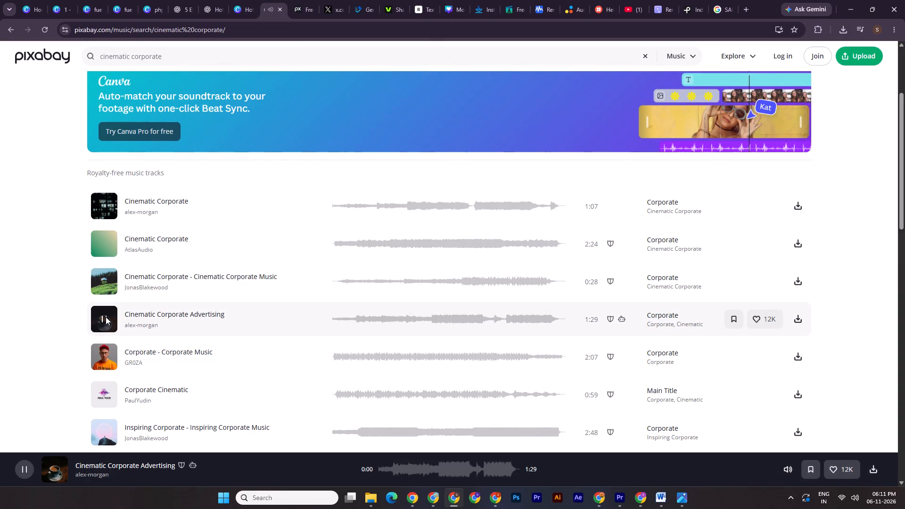
click(100, 358)
scroll(100, 358, down, 1)
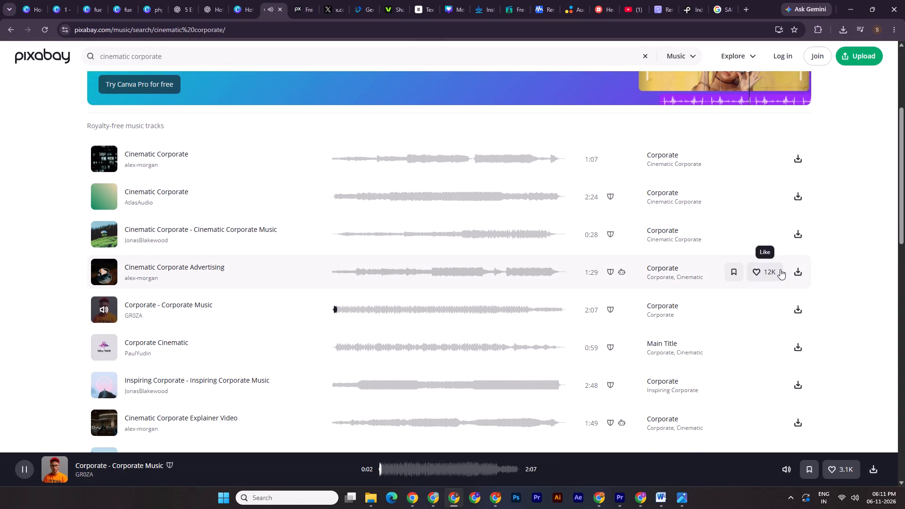
click(799, 313)
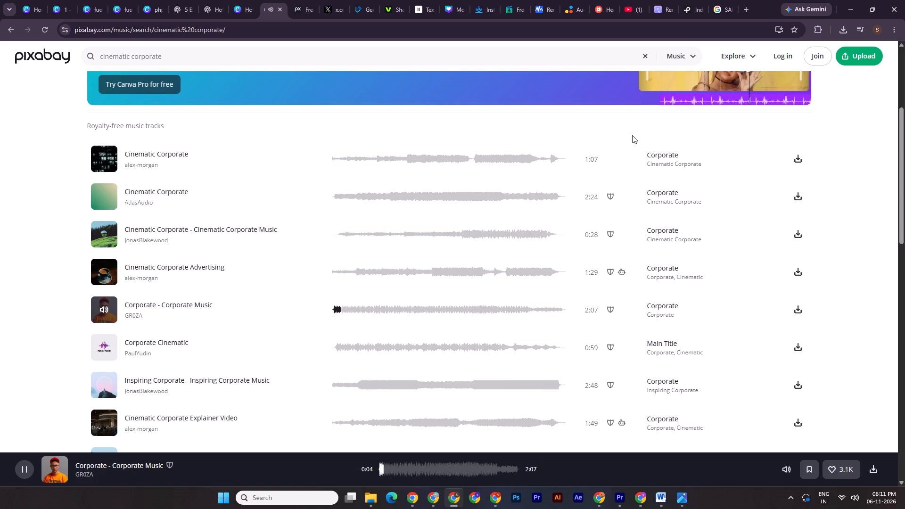
click(601, 92)
click(109, 345)
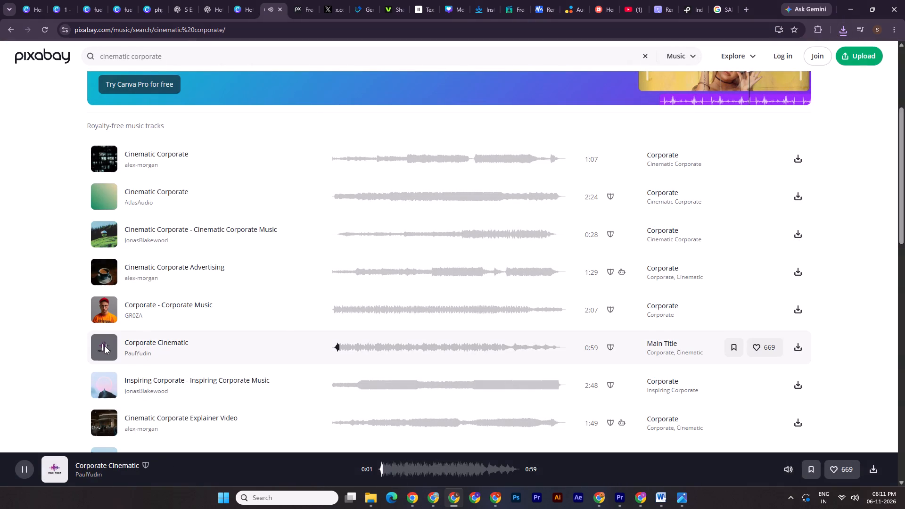
click(104, 385)
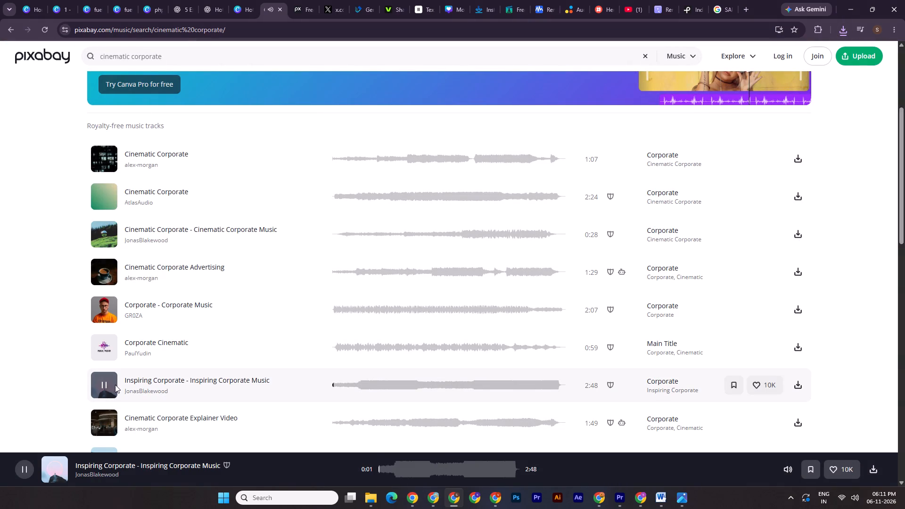
click(107, 383)
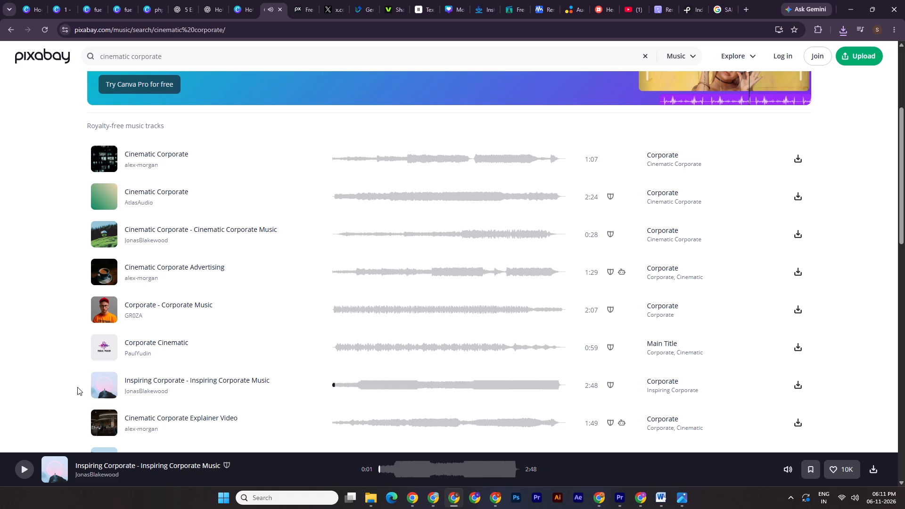
In File Explorer, move the downloaded gr0za corporate music MP3 from Downloads into the REEL 2 project folder.
click(367, 493)
click(256, 457)
click(46, 152)
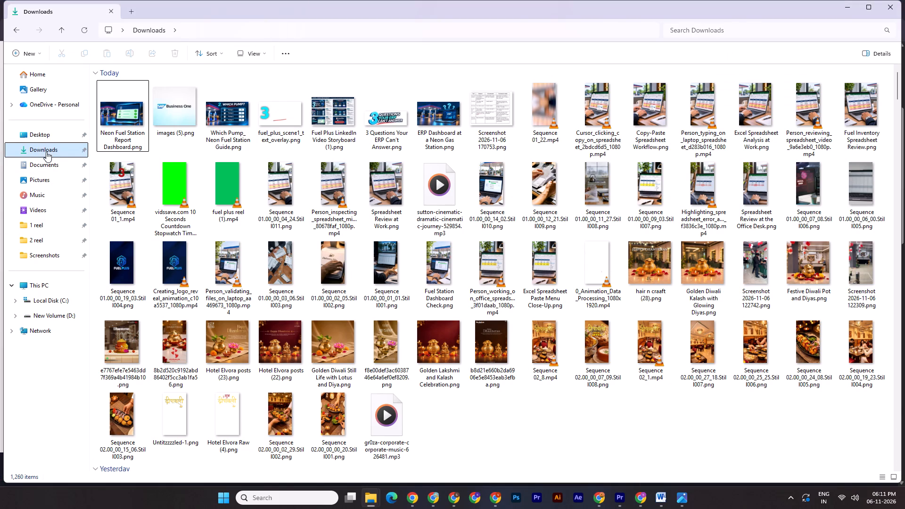
click(120, 123)
key(ctrl+x)
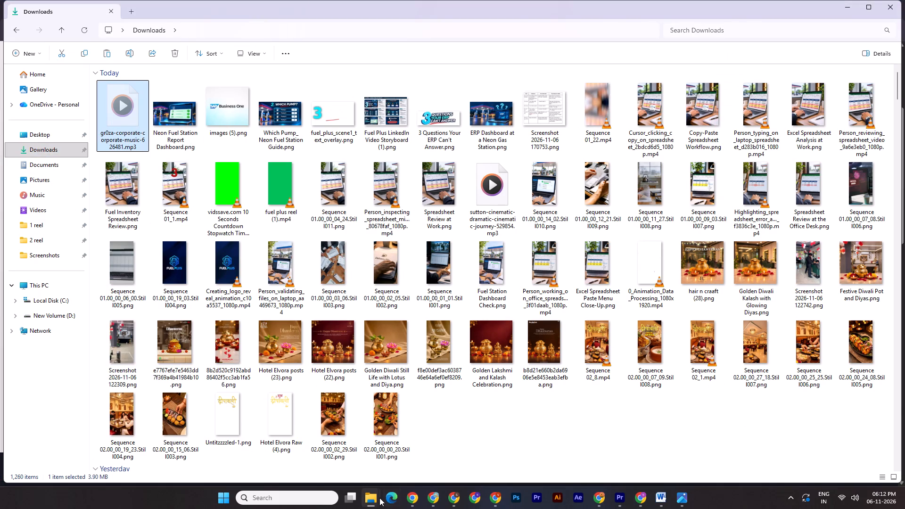
click(379, 498)
click(395, 468)
key(ctrl+v)
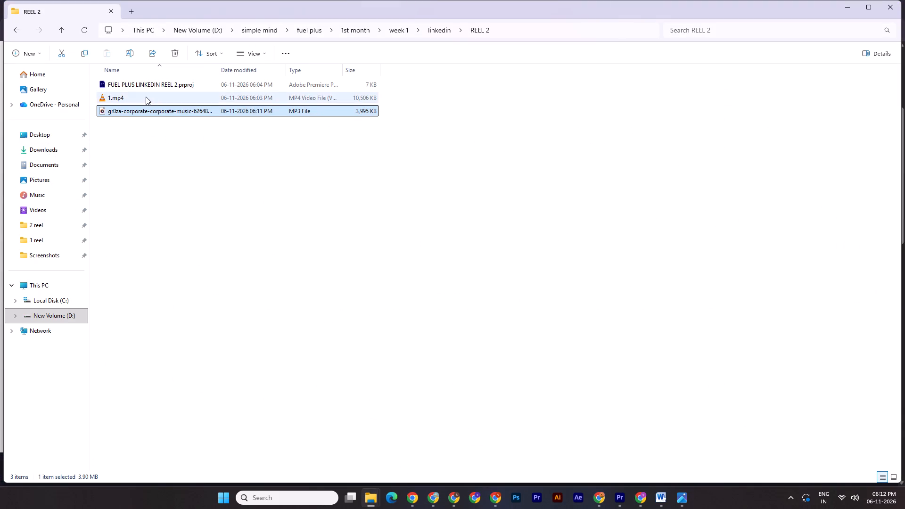
Add the gr0za corporate music MP3 to track A1 in Premiere Pro, aligned with the sequence start, play it back, and save.
drag(150, 109, 337, 428)
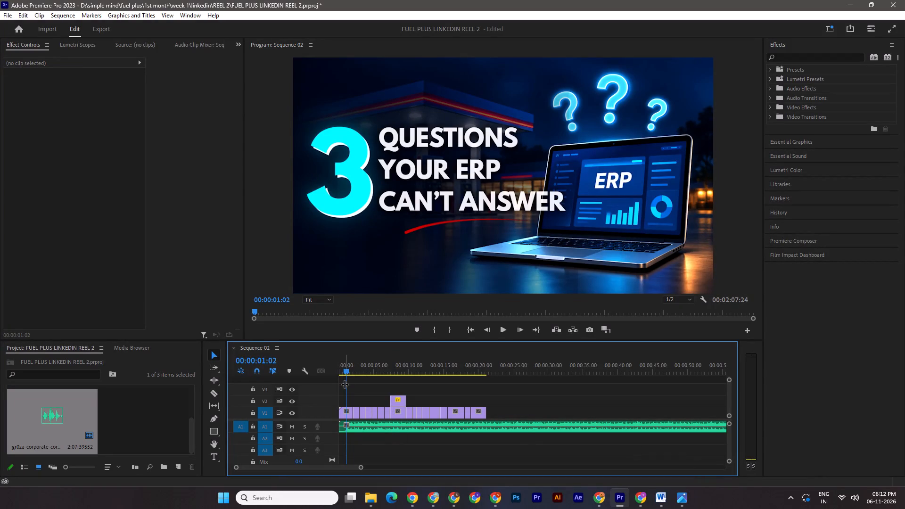
click(341, 425)
drag(368, 428, 352, 428)
drag(345, 370, 321, 372)
key(space)
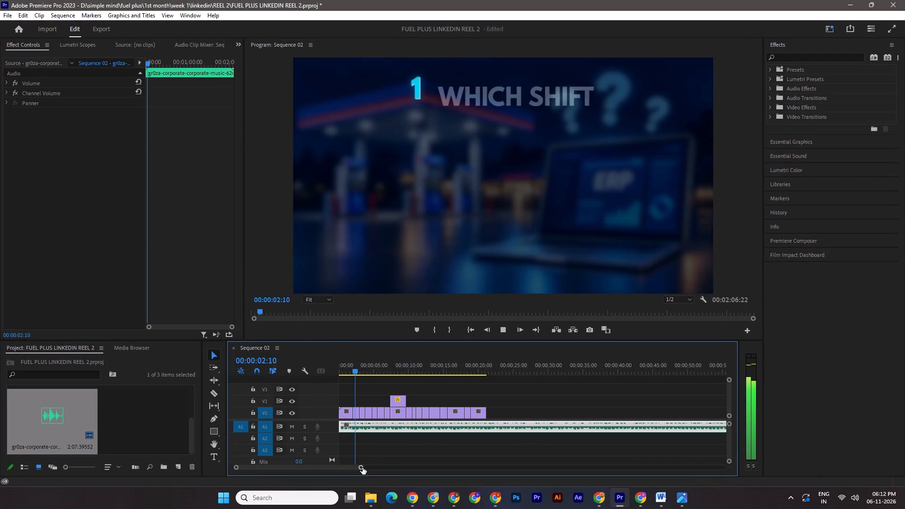
key(space)
key(ctrl+s)
In Chrome, search Pixabay sound effects for "swipe", preview Quick Swipe and Swoosh 015, and download Swoosh 015.
click(450, 504)
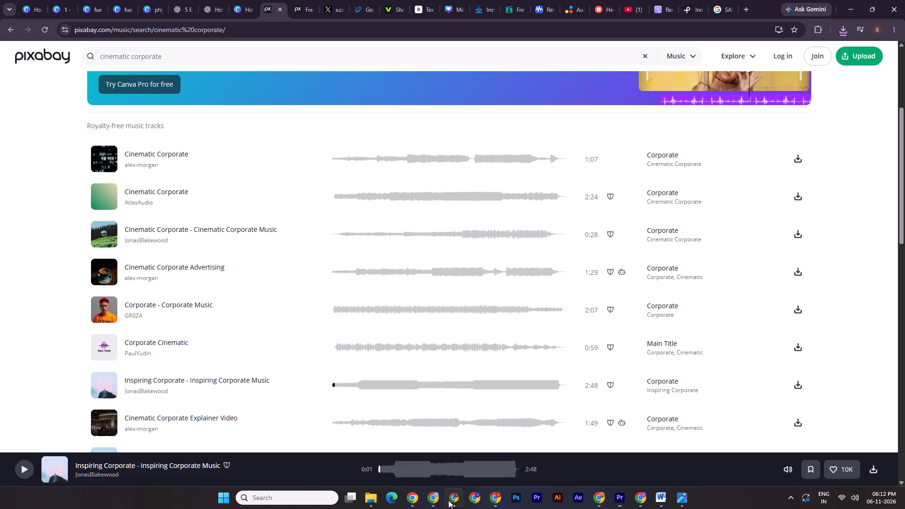
click(301, 0)
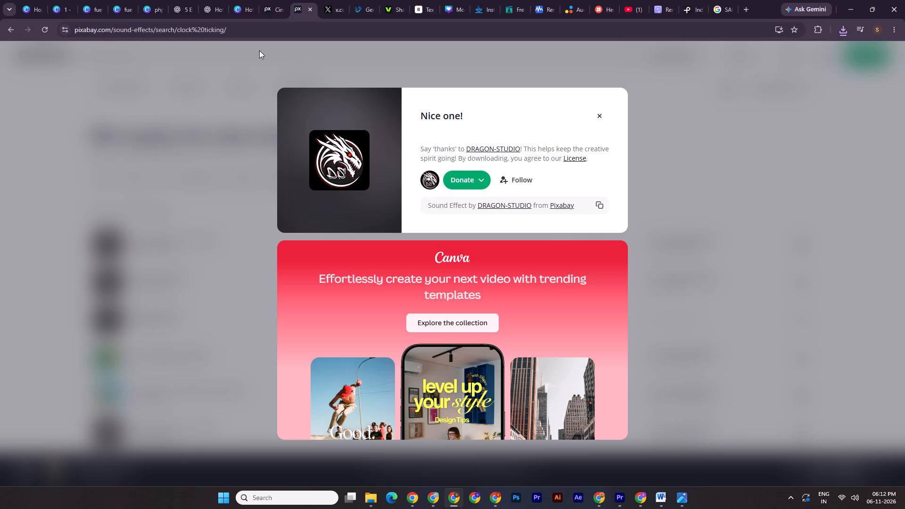
click(594, 109)
triple_click(290, 61)
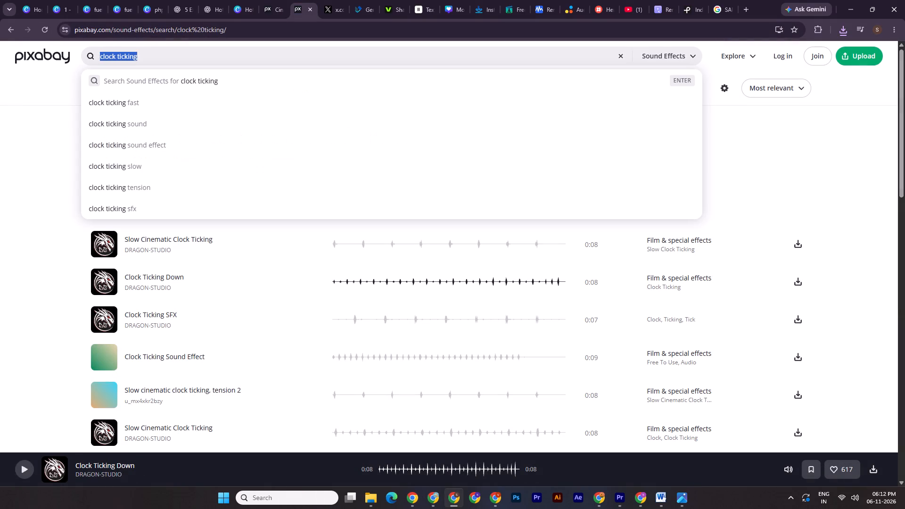
text(swipe)
key(Return)
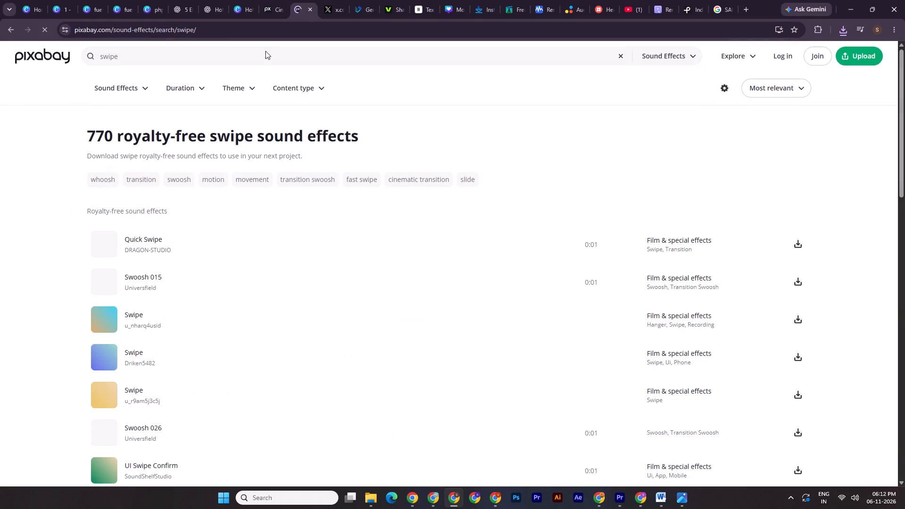
click(103, 244)
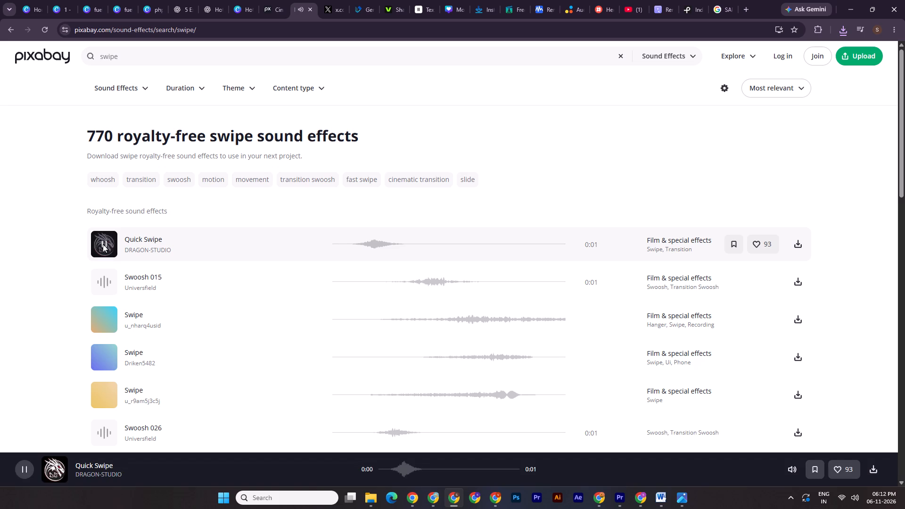
click(104, 279)
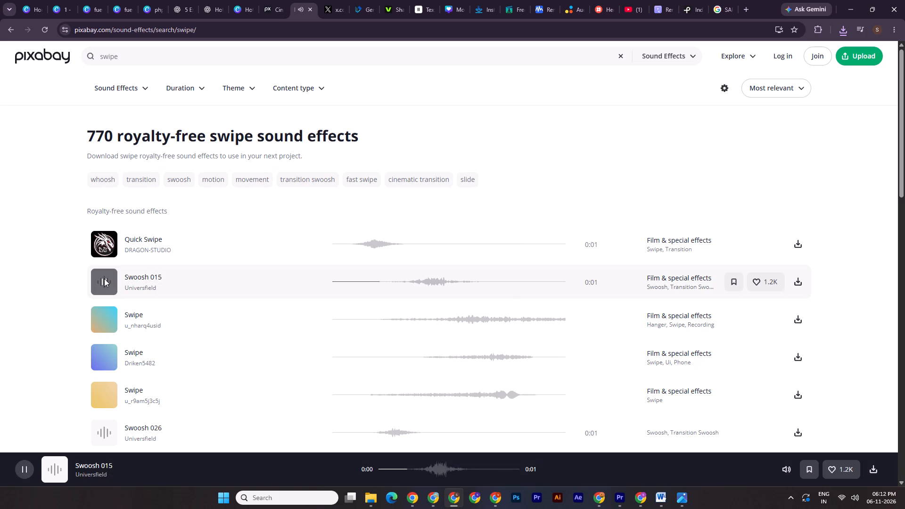
click(799, 280)
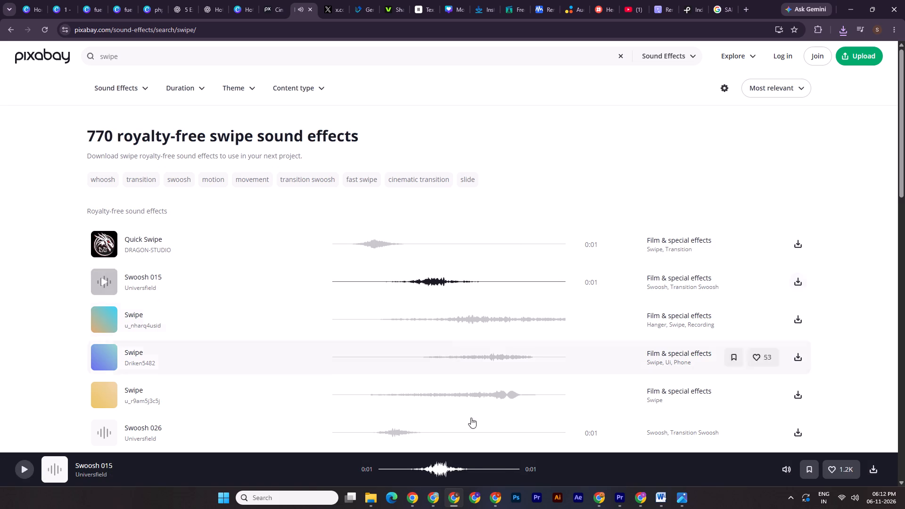
In File Explorer, move the downloaded universfield-swoosh-015 MP3 from Downloads into the REEL 2 project folder.
click(374, 491)
click(267, 452)
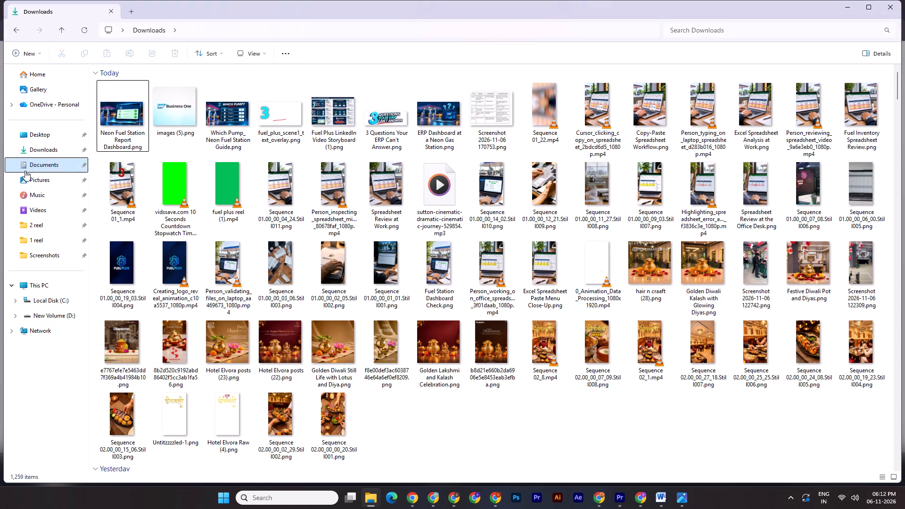
click(35, 147)
click(116, 117)
key(ctrl+x)
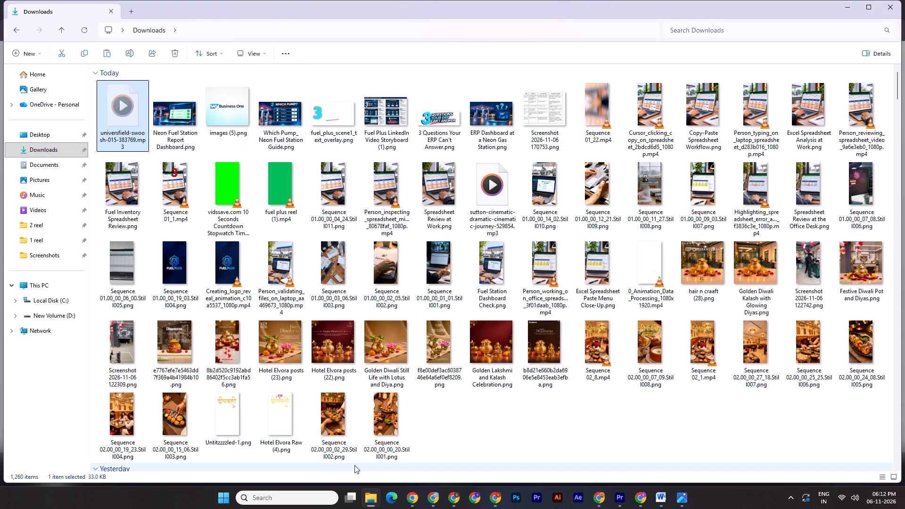
click(376, 504)
click(418, 451)
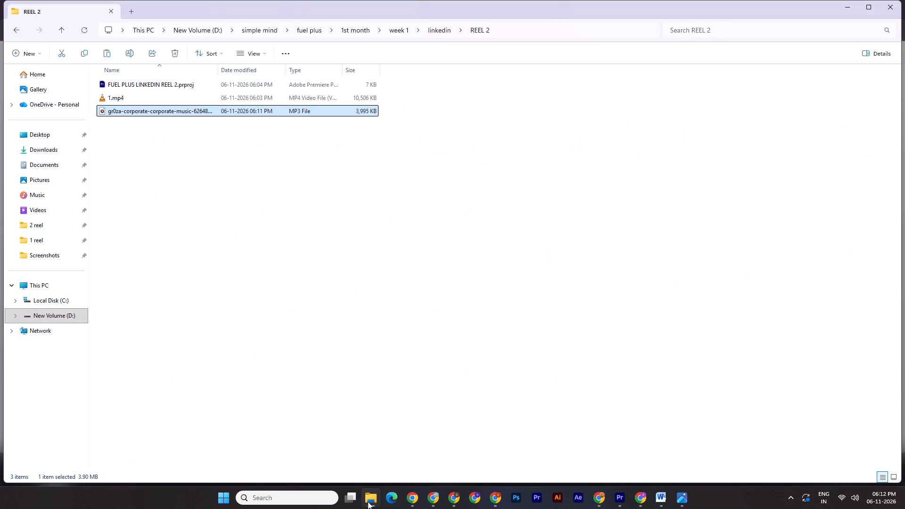
click(394, 418)
key(ctrl+v)
Place the swoosh-015 MP3 on track A2 in Premiere Pro at about 00:00:01:15, spanning the first cut, save, and play it back.
drag(153, 121, 172, 140)
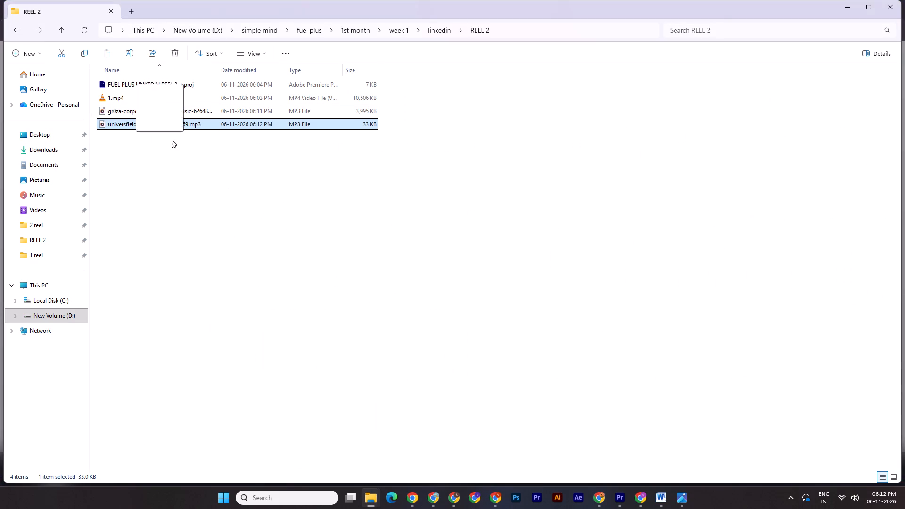
drag(172, 140, 356, 442)
drag(360, 468, 331, 466)
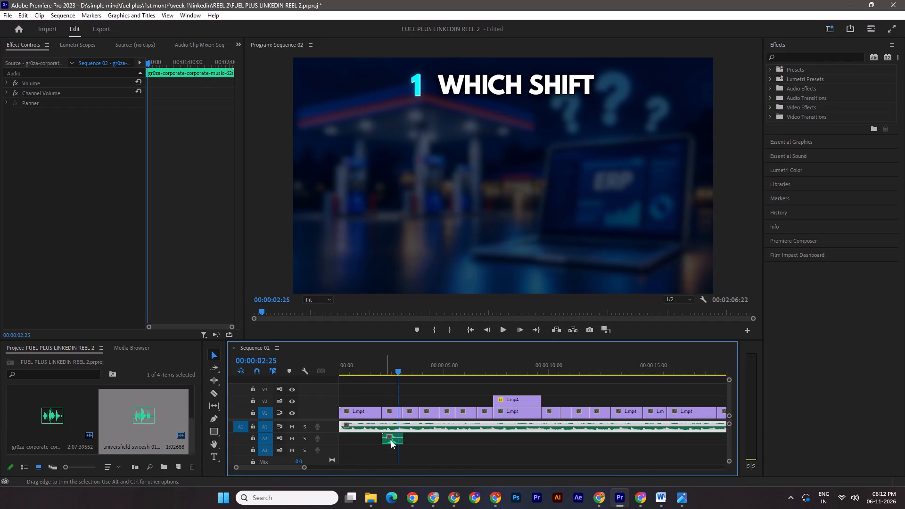
drag(389, 441, 378, 441)
drag(354, 369, 318, 369)
key(ctrl+s)
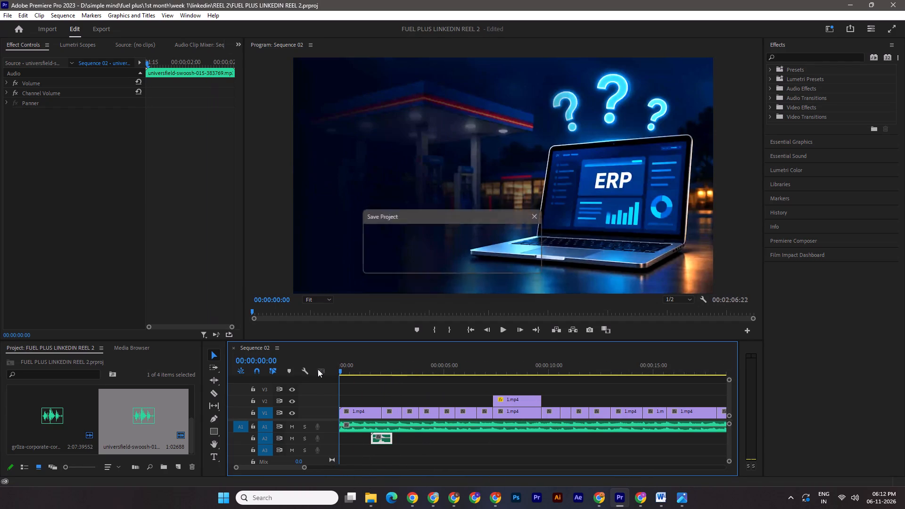
key(space)
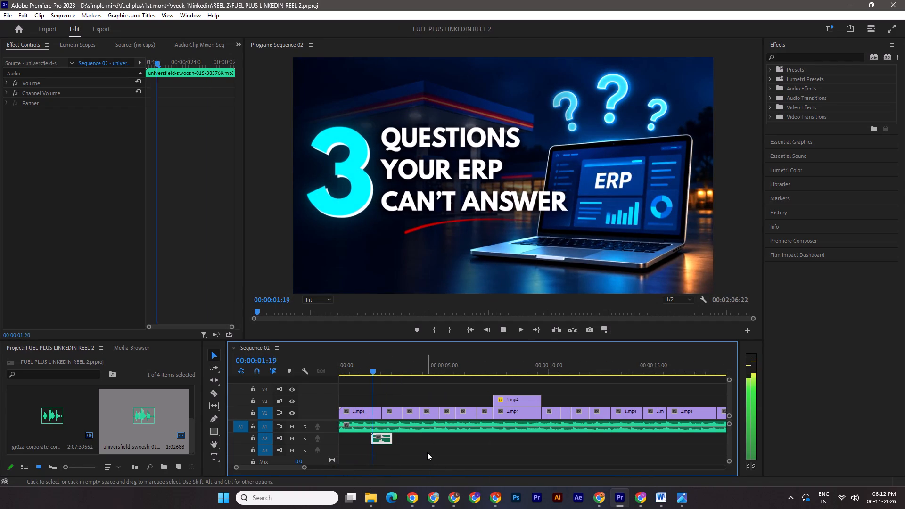
key(space)
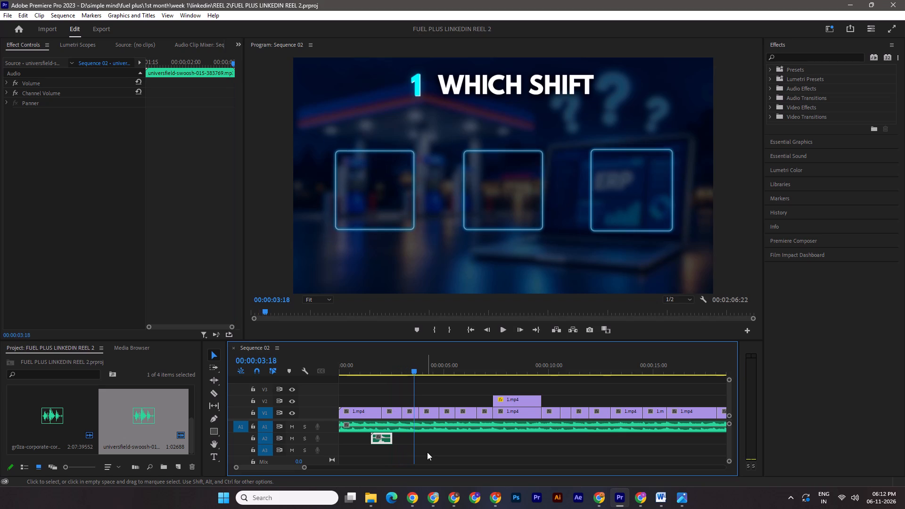
Return to Pixabay's swipe sound effects in Chrome and dismiss the download thank-you dialog.
click(453, 501)
click(595, 113)
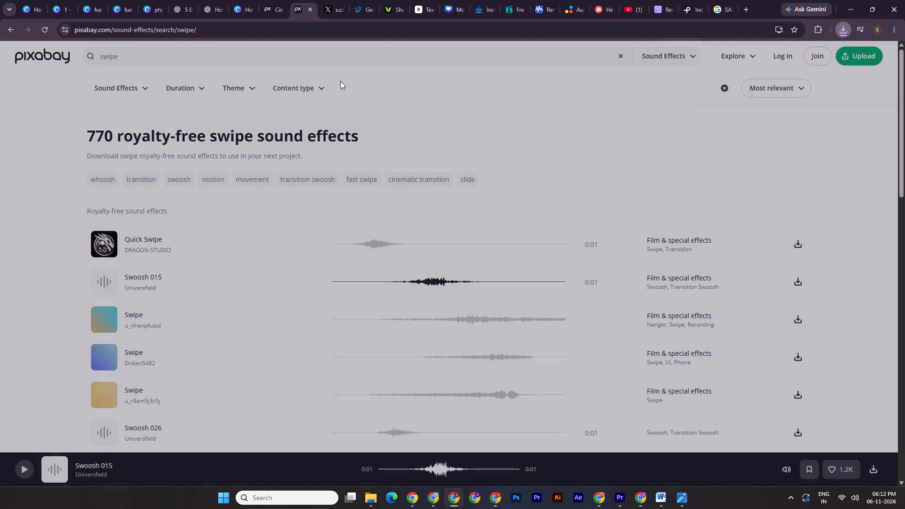
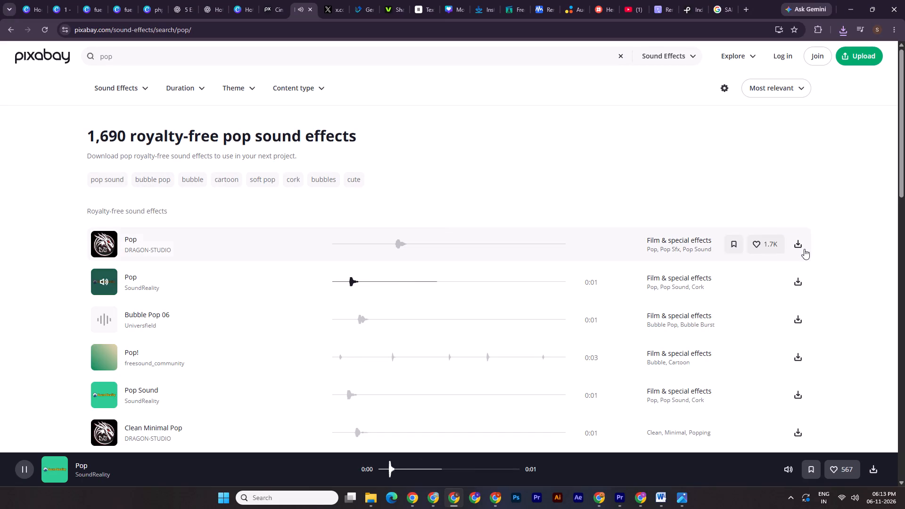
Download DRAGON-STUDIO's Pop sound effect and move the dragon-studio-pop MP3 from Downloads into the REEL 2 project folder.
click(802, 247)
click(382, 492)
click(372, 492)
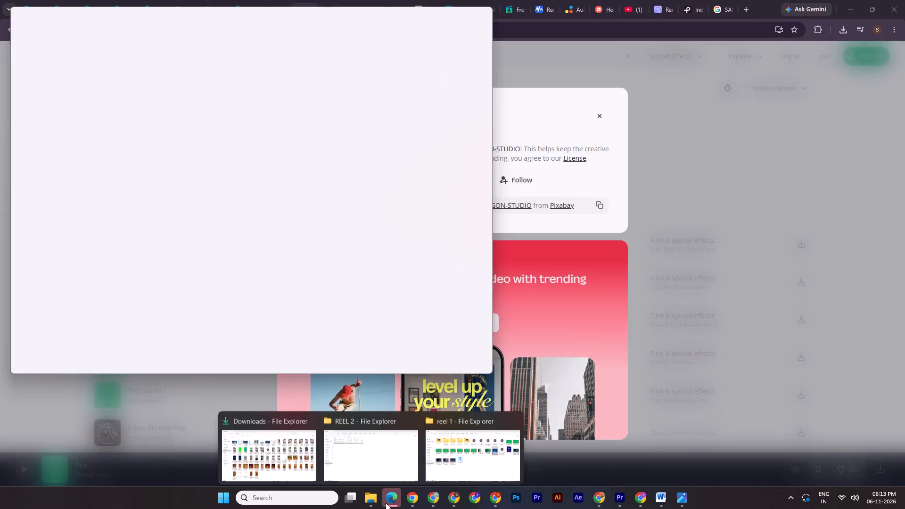
click(486, 9)
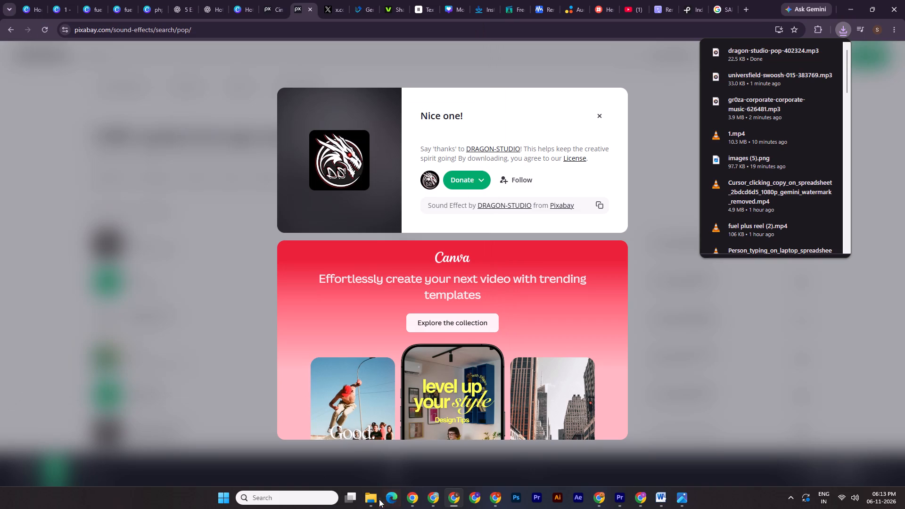
click(374, 498)
click(289, 461)
click(40, 156)
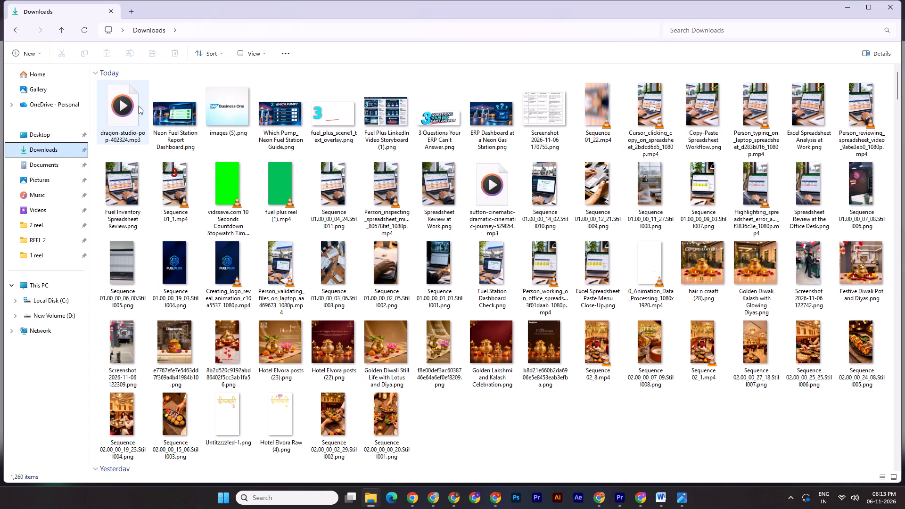
click(138, 106)
key(ctrl+x)
click(370, 502)
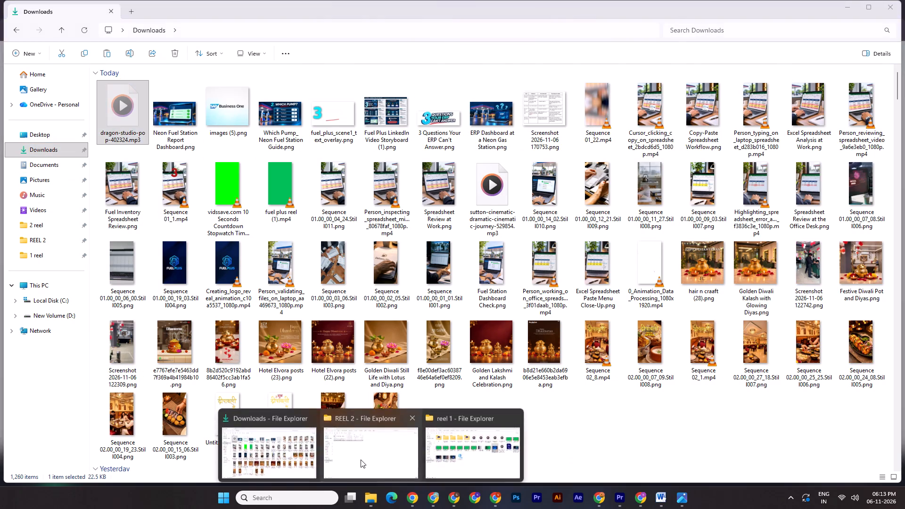
click(361, 460)
key(ctrl+v)
Place the dragon-studio-pop MP3 on track A2 in Premiere Pro, trim its start, position it at about 00:00:03:00, and play it back.
drag(112, 132, 601, 480)
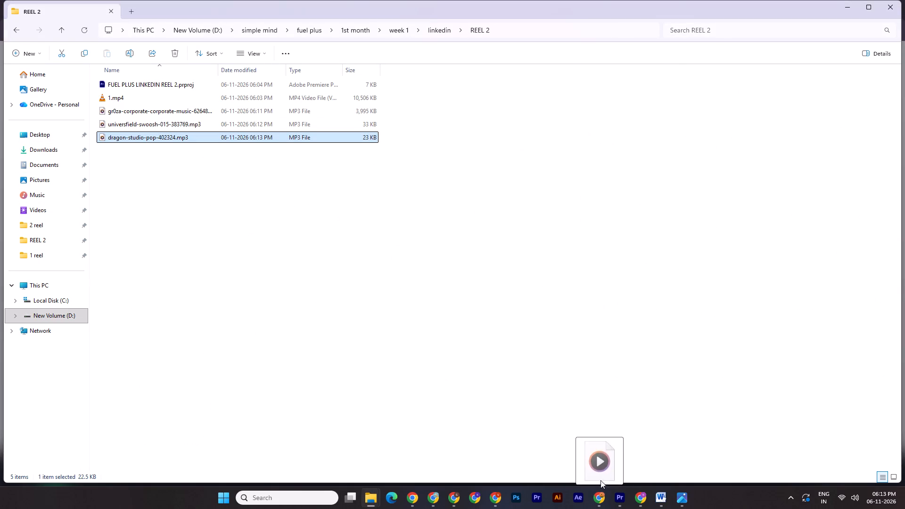
drag(601, 480, 420, 451)
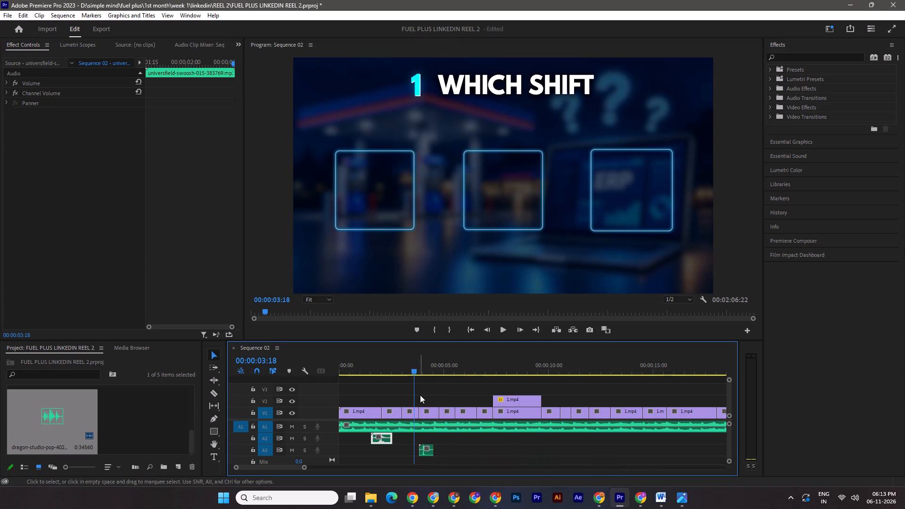
drag(412, 368, 402, 369)
drag(425, 453, 403, 443)
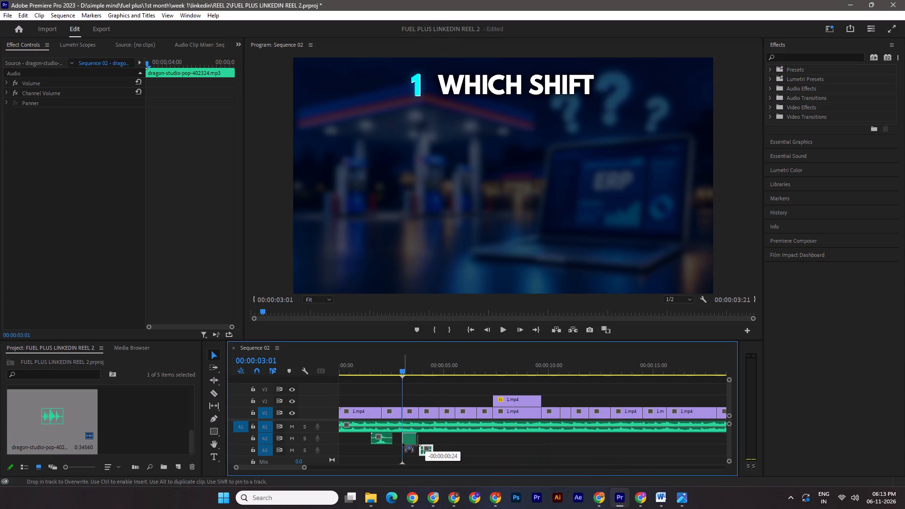
drag(403, 443, 406, 442)
drag(303, 468, 296, 468)
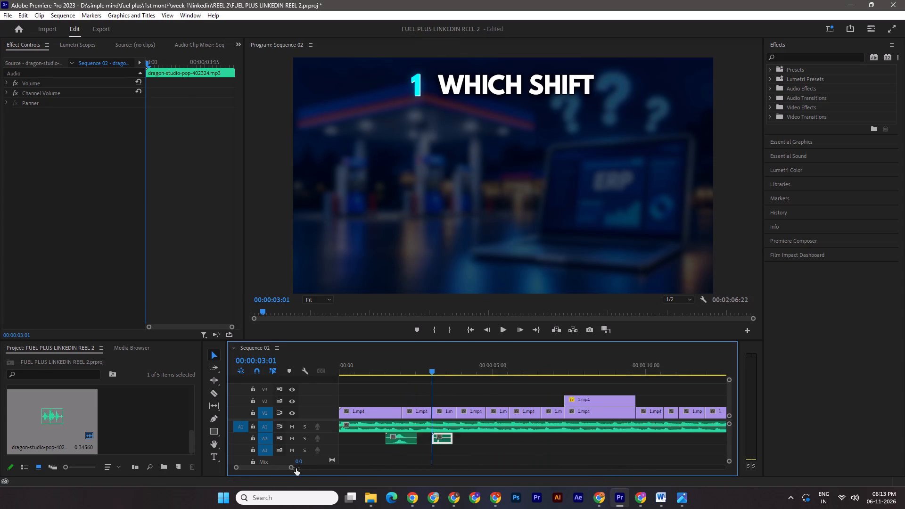
drag(296, 468, 287, 468)
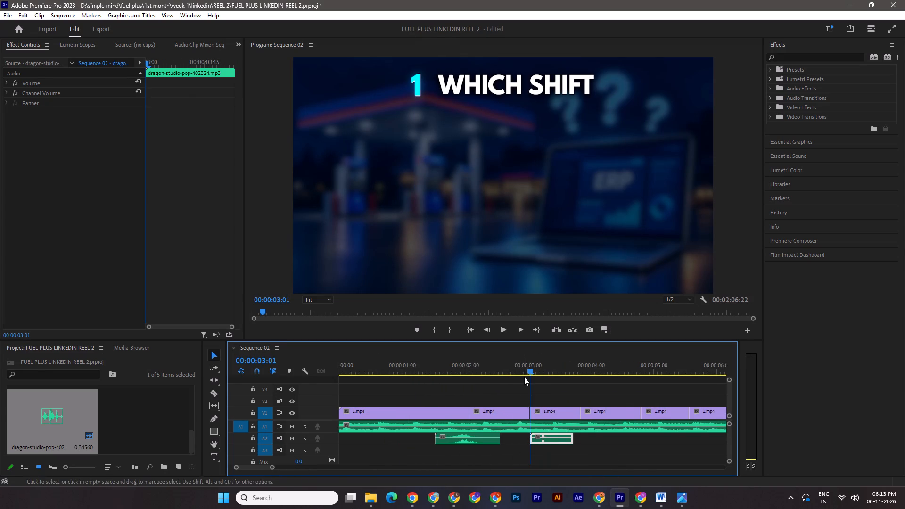
drag(532, 370, 541, 371)
drag(532, 436, 536, 437)
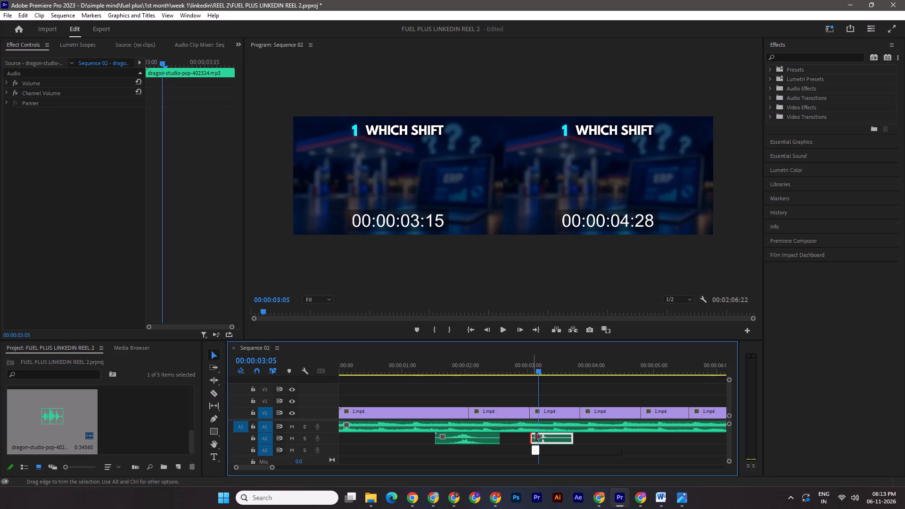
drag(536, 437, 538, 437)
drag(537, 368, 528, 369)
drag(555, 439, 539, 438)
drag(525, 367, 521, 369)
key(space)
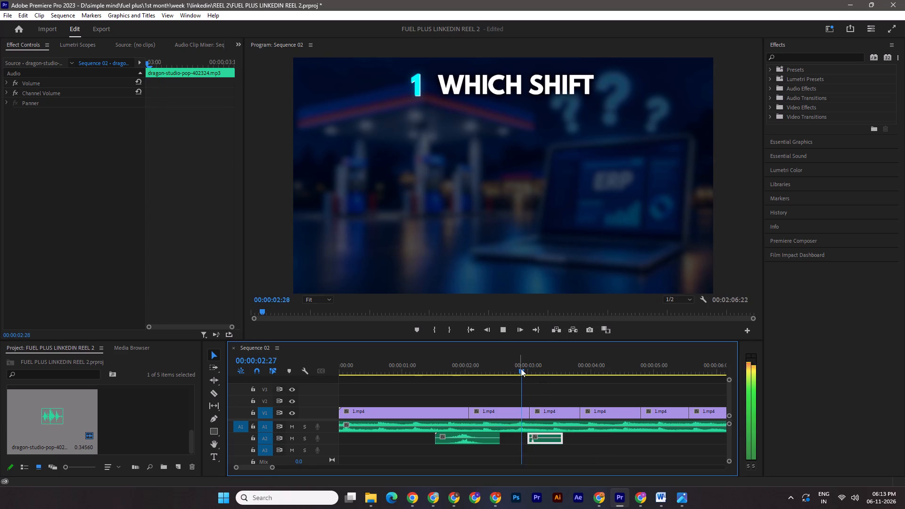
key(space)
Duplicate the pop clip on A2 at about 00:00:03:08 and 00:00:03:14 for the second and third boxes, save, and play back.
drag(554, 369, 547, 370)
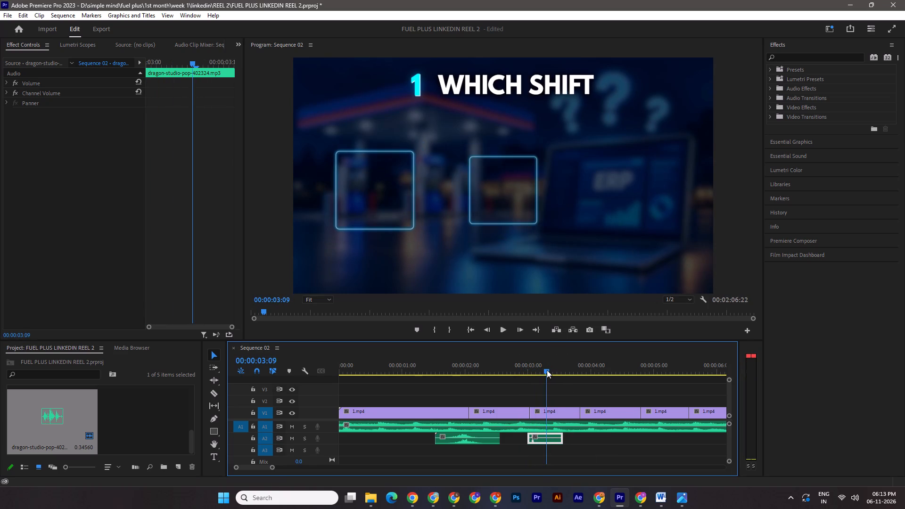
drag(547, 370, 545, 370)
alt+drag(542, 436, 551, 436)
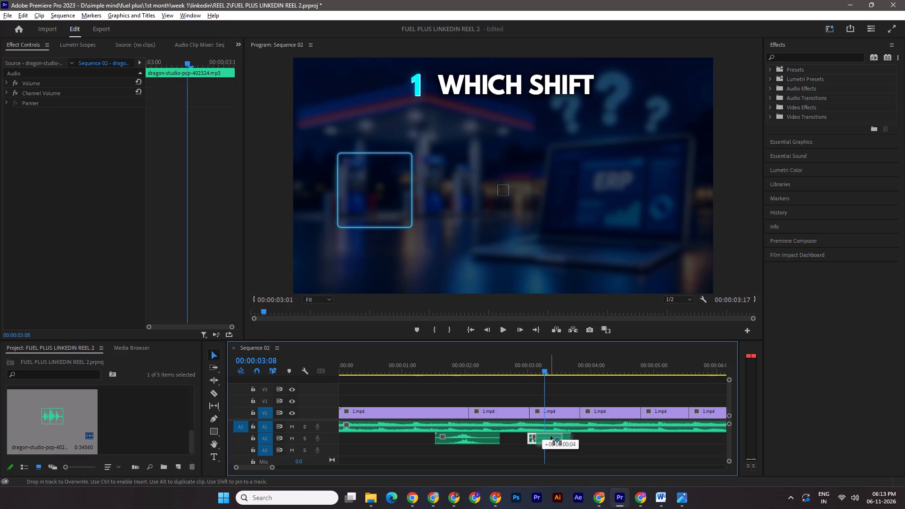
alt+drag(551, 436, 553, 436)
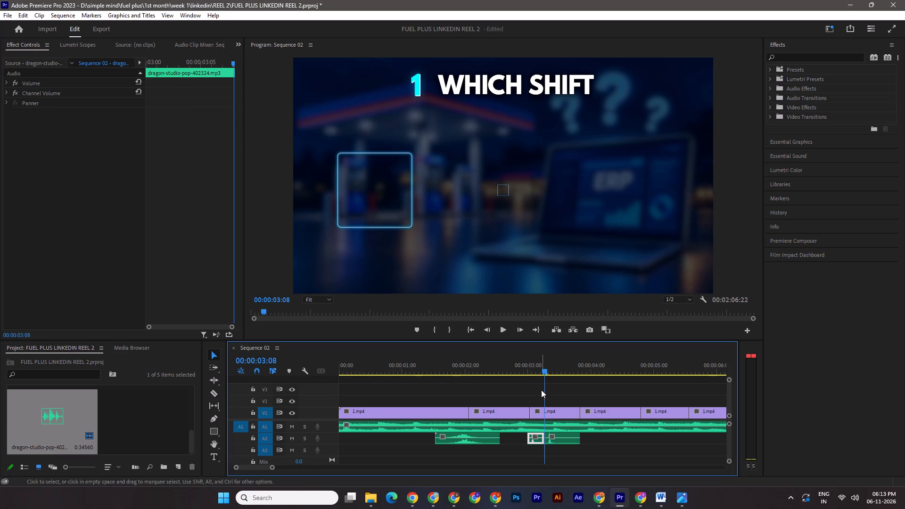
drag(543, 372, 552, 372)
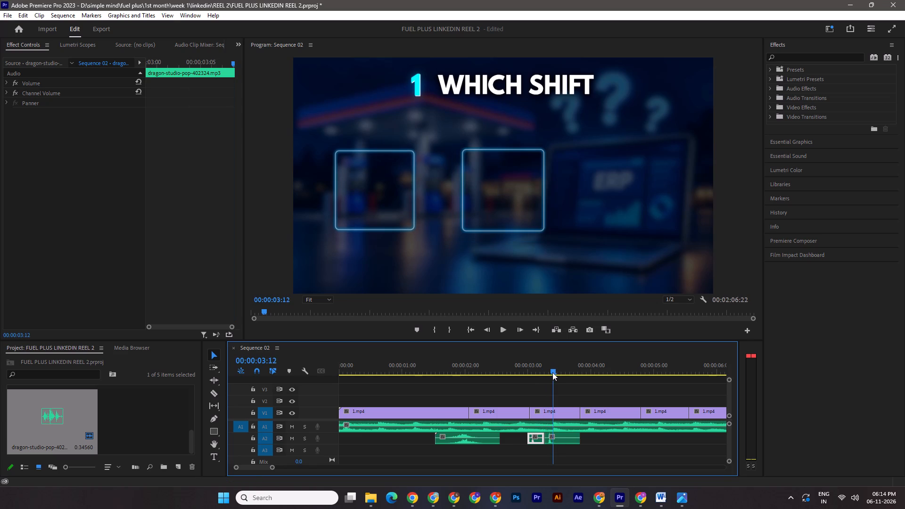
drag(552, 372, 555, 372)
alt+drag(562, 439, 570, 438)
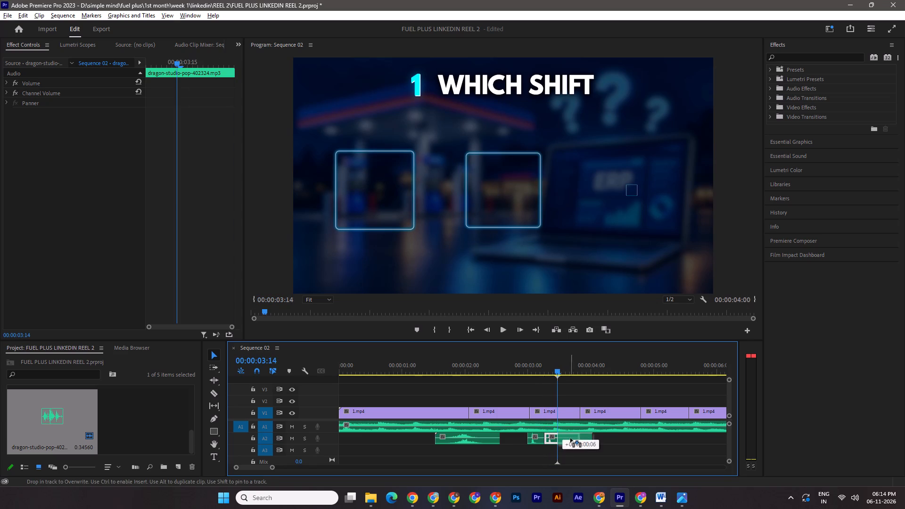
alt+drag(570, 438, 571, 438)
key(ctrl+s)
drag(559, 369, 520, 369)
key(space)
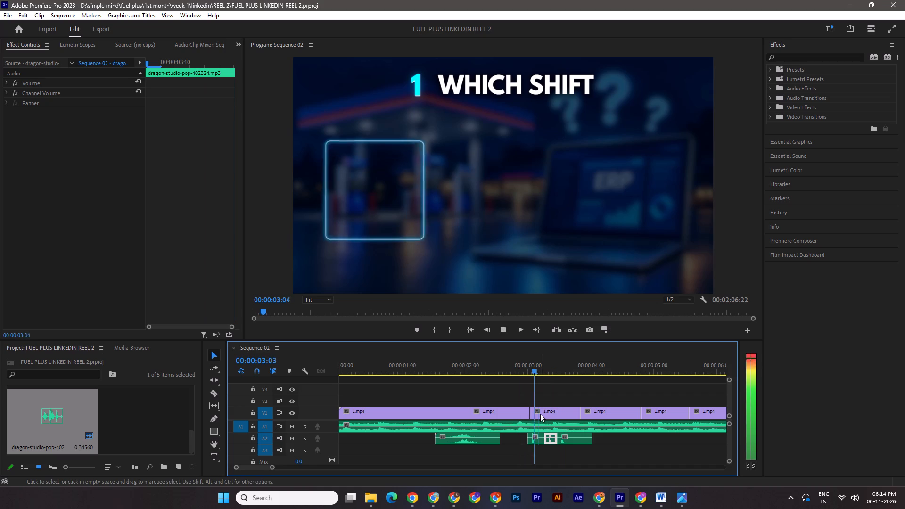
key(space)
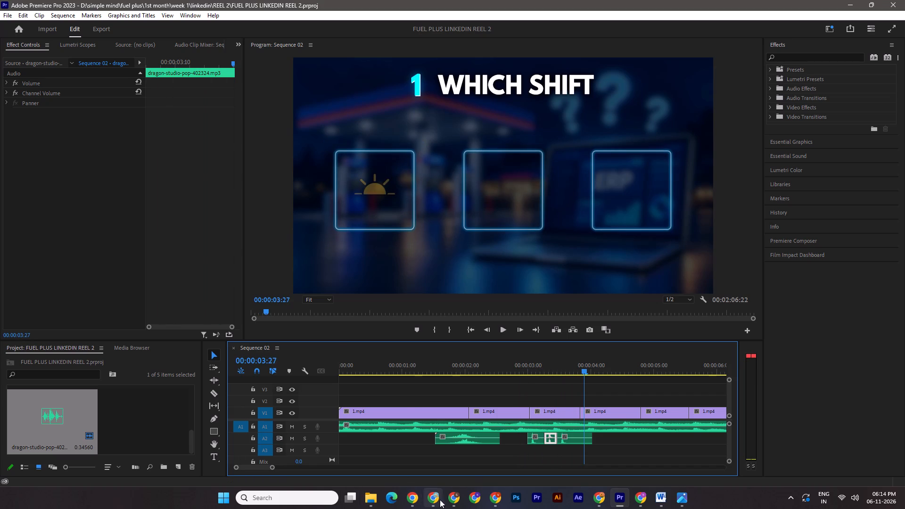
In Chrome, search Pixabay sound effects for "movement", preview Movement and Movement Swipe Whoosh 3, and download Movement Swipe Whoosh 3.
click(443, 499)
click(453, 500)
click(596, 115)
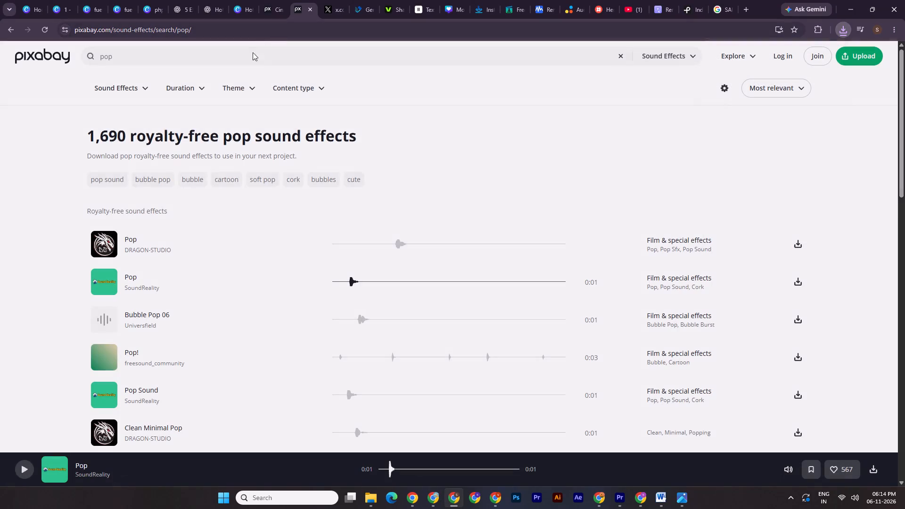
double_click(246, 54)
text(movement)
key(Return)
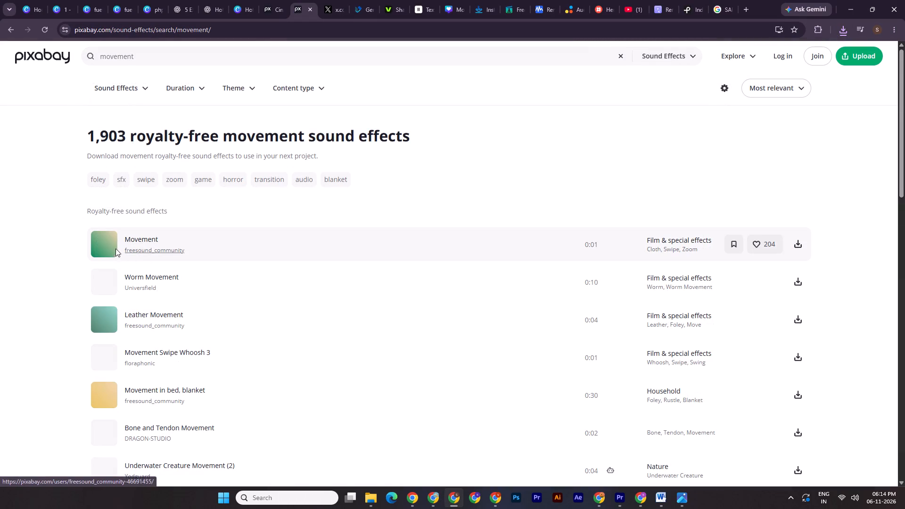
click(105, 244)
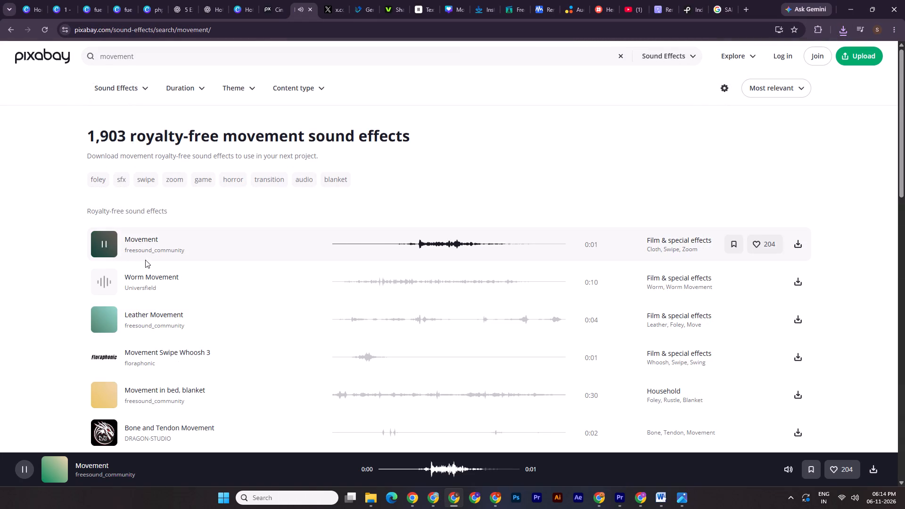
click(105, 354)
click(795, 357)
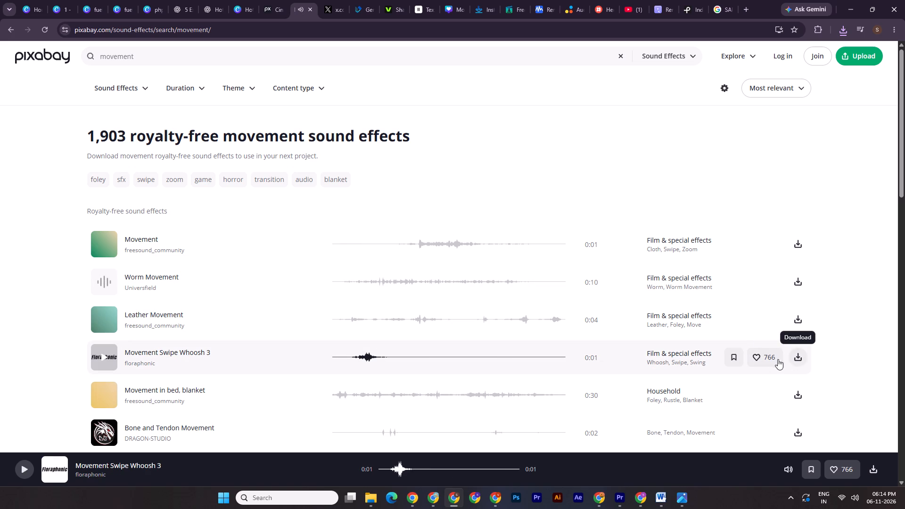
In File Explorer, move the downloaded floraphonic-movement-swipe-whoosh-3 MP3 from Downloads into the REEL 2 project folder.
click(371, 493)
click(257, 443)
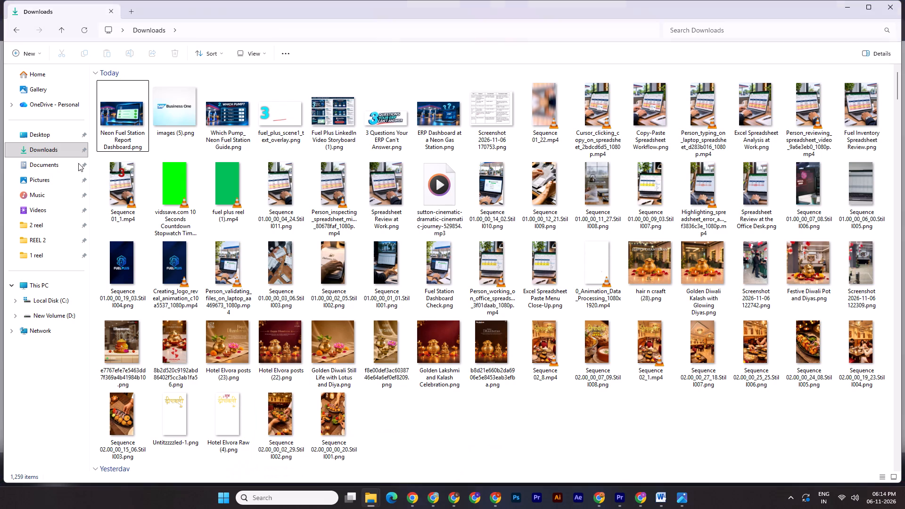
click(54, 156)
click(106, 119)
key(ctrl+x)
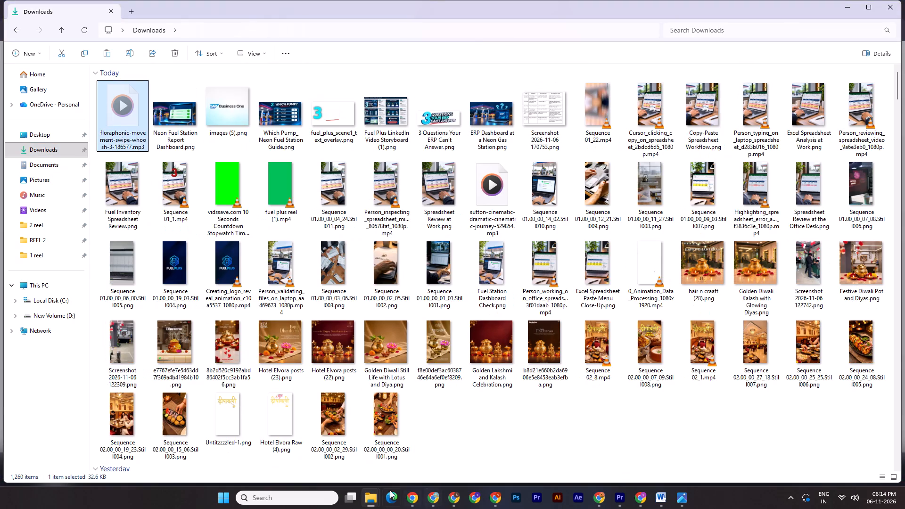
click(360, 497)
click(376, 497)
click(387, 452)
key(ctrl+v)
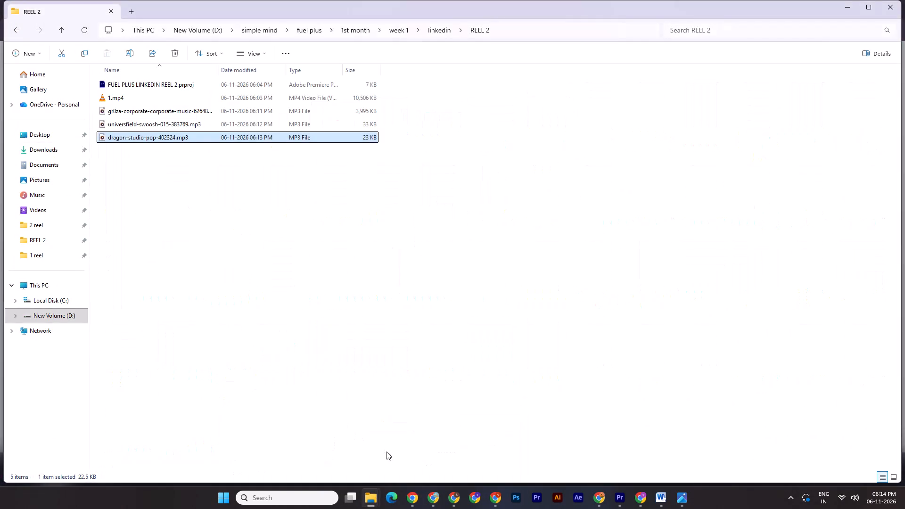
Place the movement-swipe-whoosh-3 MP3 on track A3 in Premiere Pro starting at 00:00:03:22, save, and play it back.
drag(146, 149, 586, 481)
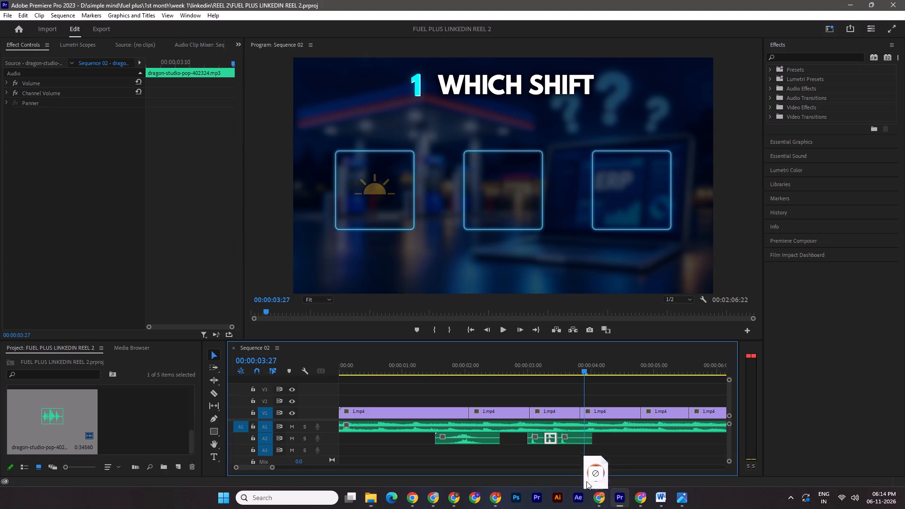
drag(586, 481, 604, 455)
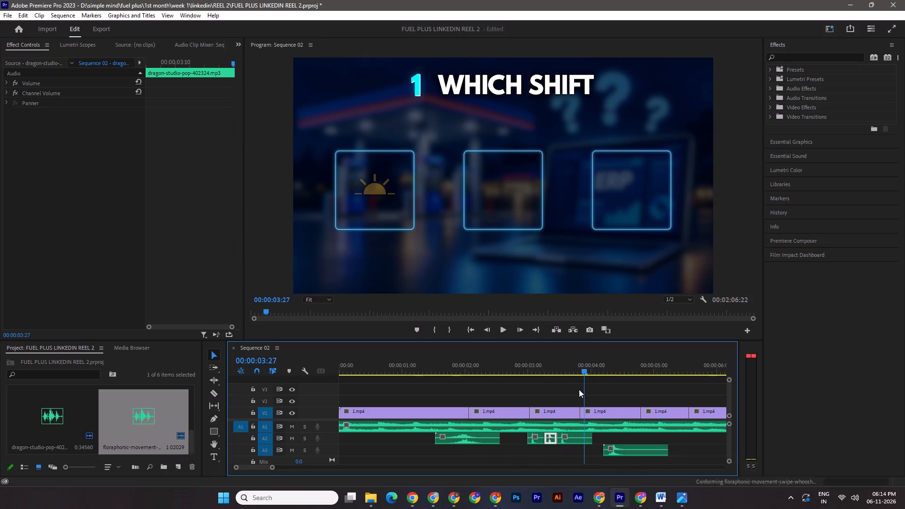
key(ctrl+s)
click(581, 370)
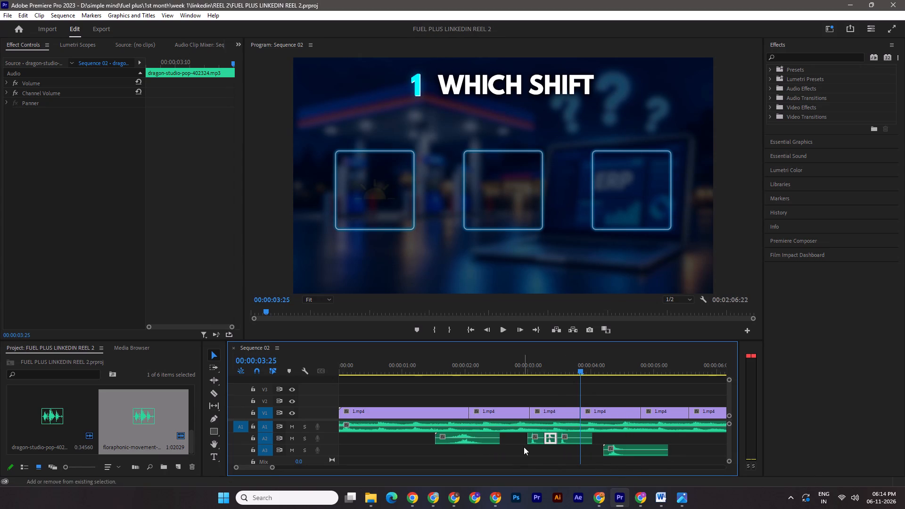
key(Left)
key(Left)
key(Left)
drag(627, 452, 613, 452)
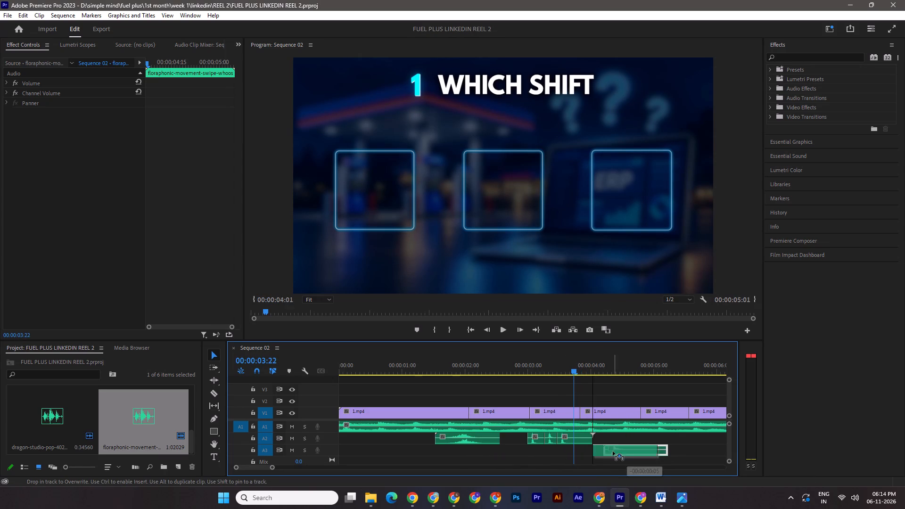
drag(613, 452, 598, 454)
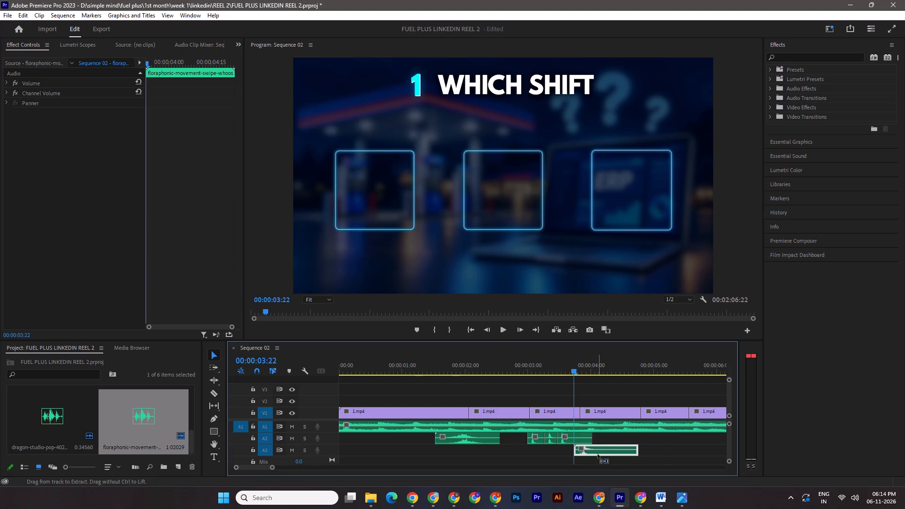
key(ctrl+s)
drag(573, 368, 566, 369)
key(space)
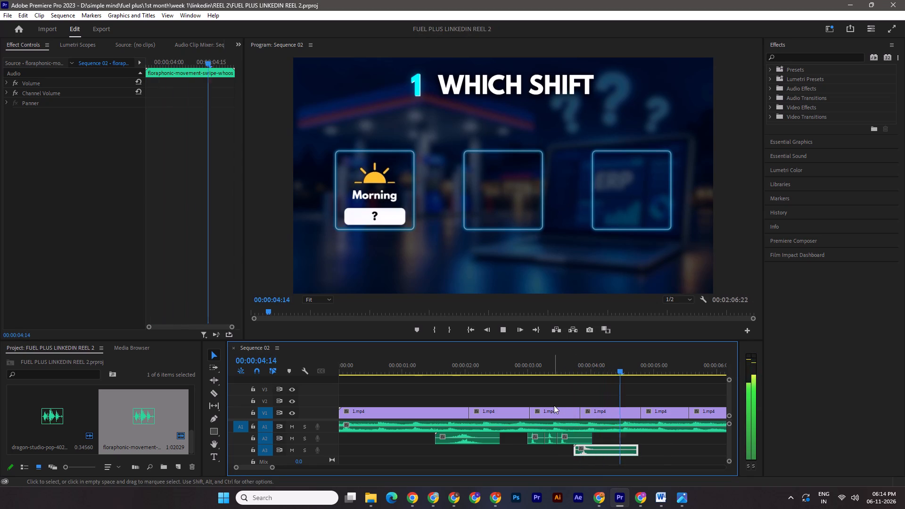
key(space)
Trim the end of the whoosh clip on A3 back to about 00:00:04:16.
click(634, 451)
drag(635, 451, 631, 451)
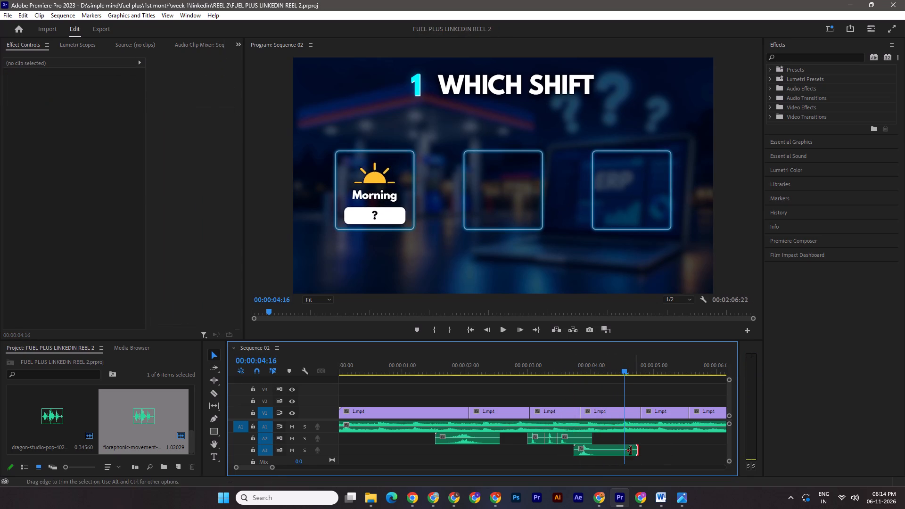
drag(631, 451, 619, 450)
Duplicate the trimmed whoosh clip on A3 at about 00:00:04:22, where the Evening icon comes in, and play it back.
drag(626, 376, 637, 377)
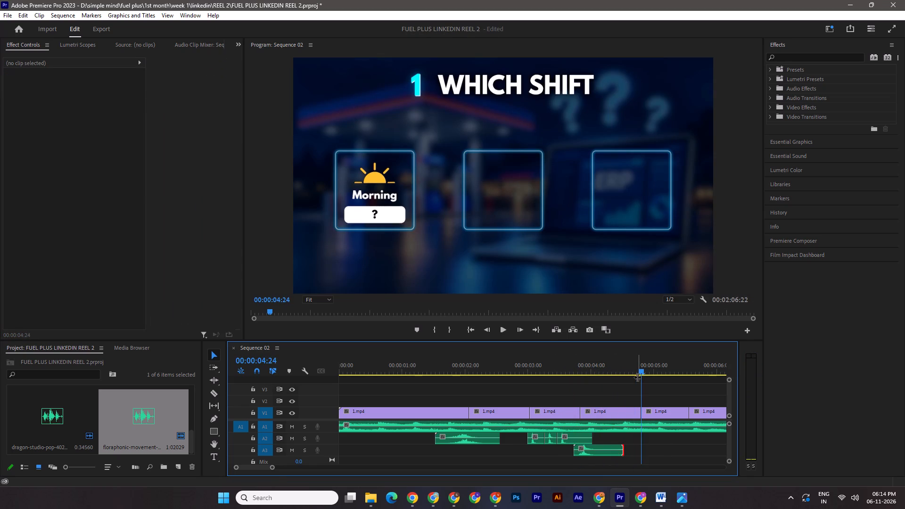
drag(637, 377, 636, 378)
key(Right)
drag(591, 452, 652, 451)
key(space)
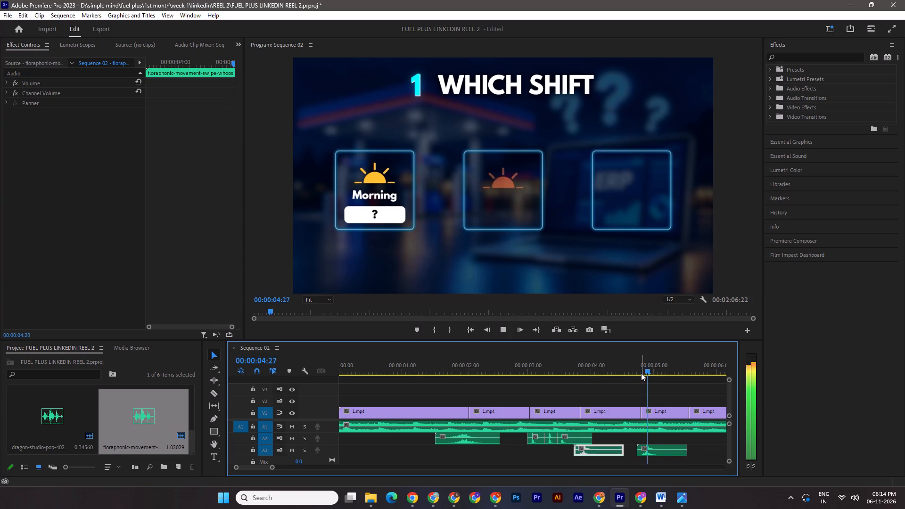
key(space)
drag(696, 369, 685, 369)
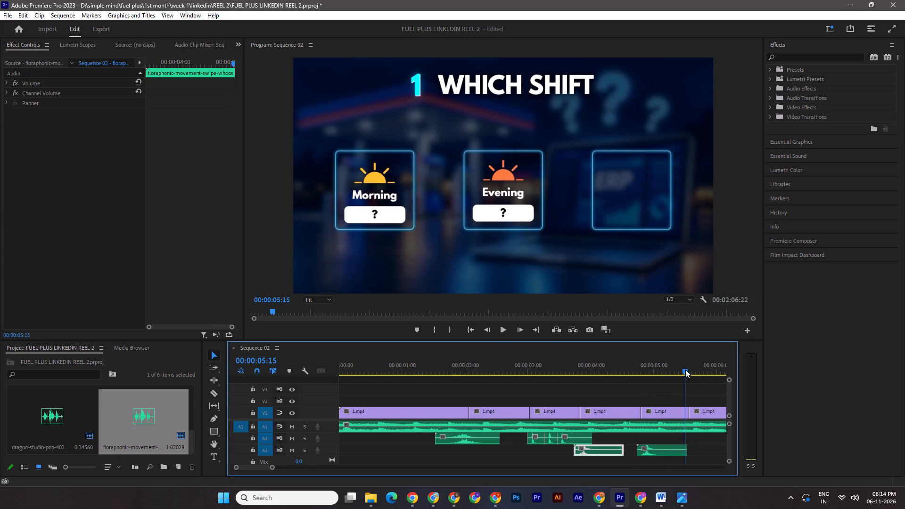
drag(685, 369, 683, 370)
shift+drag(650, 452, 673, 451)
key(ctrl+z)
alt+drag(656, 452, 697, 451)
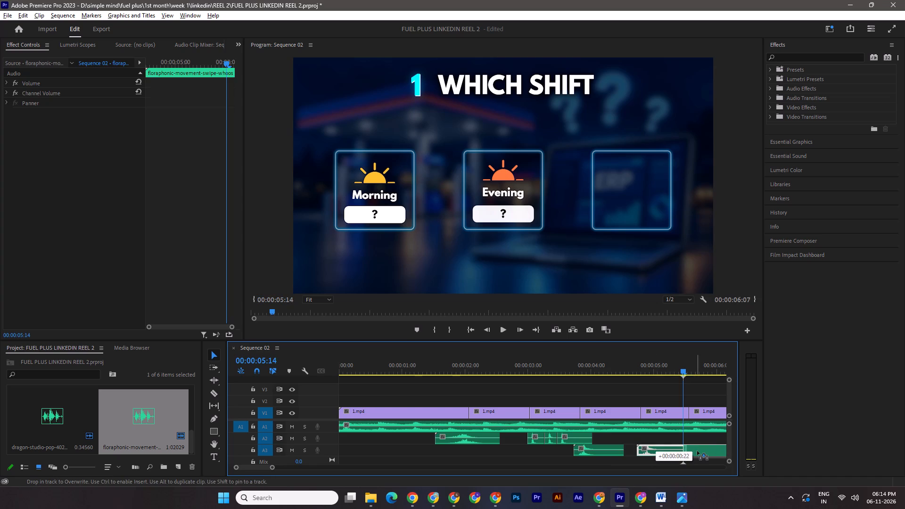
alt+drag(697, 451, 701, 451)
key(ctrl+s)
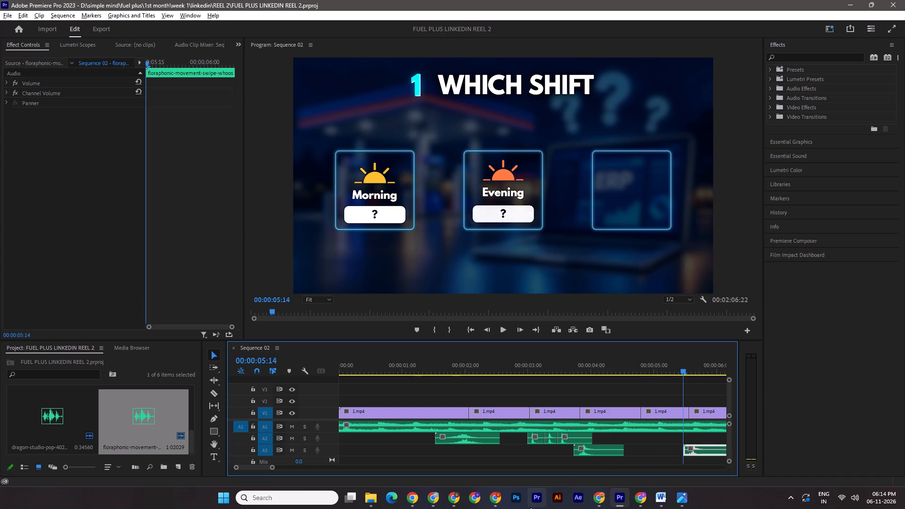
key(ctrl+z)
Duplicate the second whoosh clip on A3 at 00:00:05:14, where the Night icon comes in, save, and play it back.
click(659, 448)
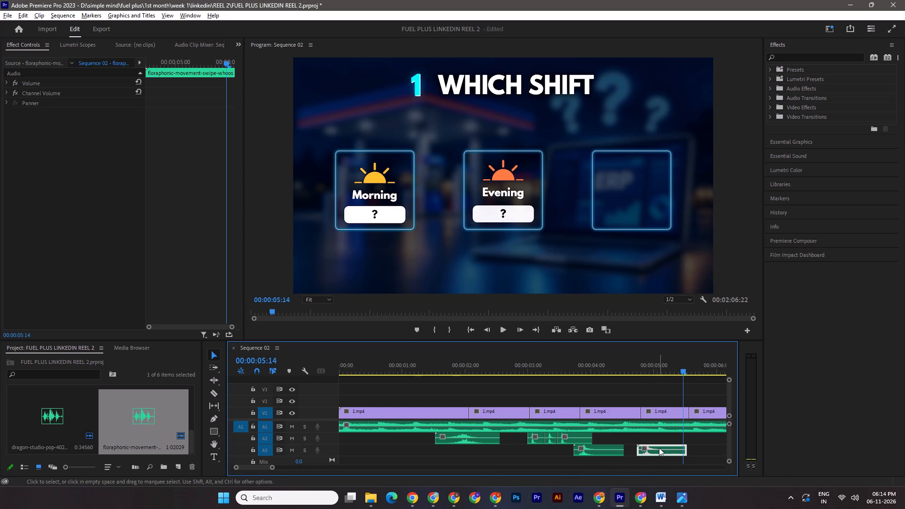
alt+drag(646, 452, 695, 452)
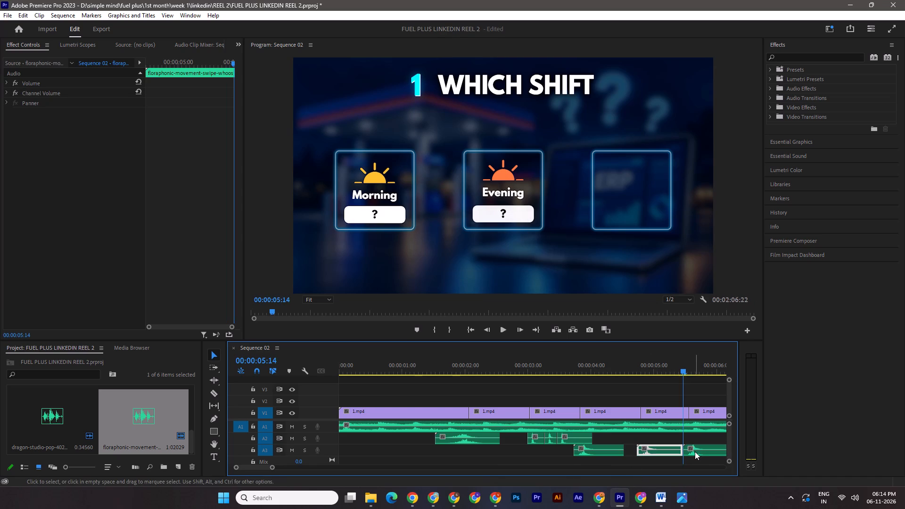
key(ctrl+s)
drag(271, 468, 291, 467)
key(space)
key(space)
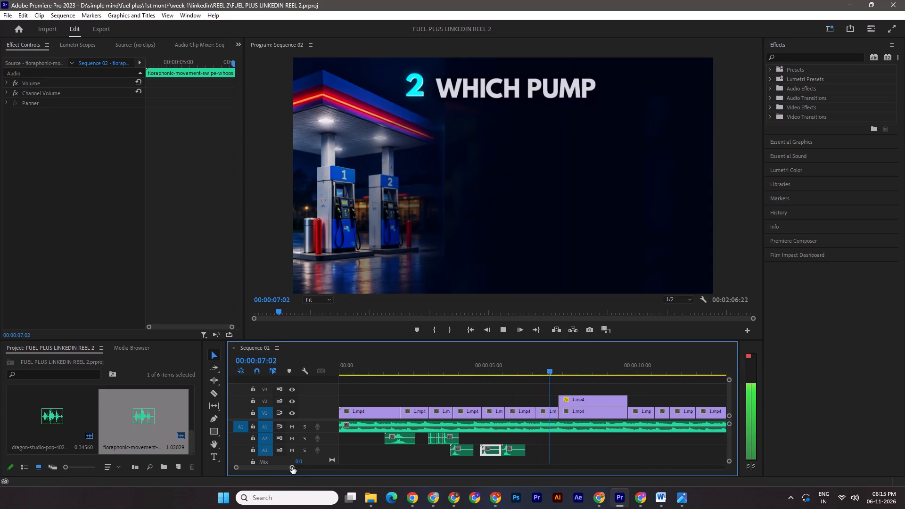
key(ctrl+s)
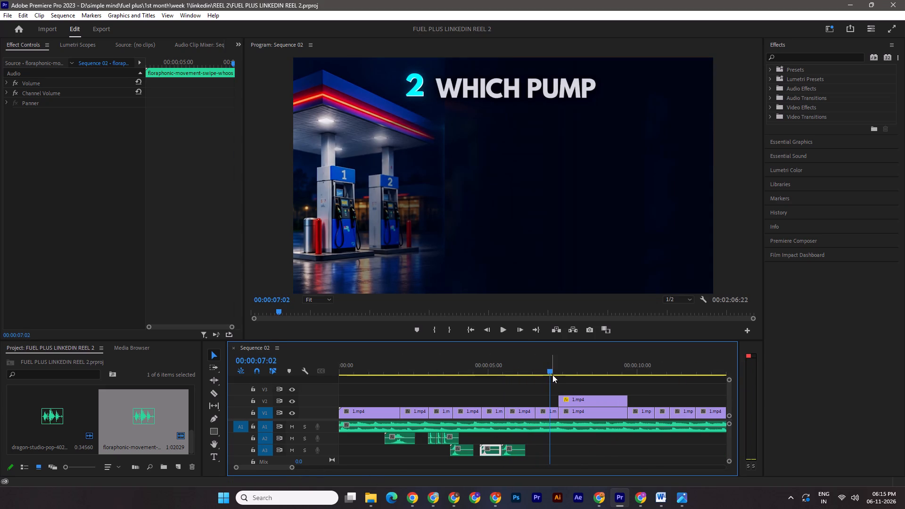
Copy the universfield-swoosh-015 clip from A2 to A3 at 00:00:06:07 for the scene change, save, and play it back.
drag(552, 375, 531, 375)
drag(554, 365, 532, 368)
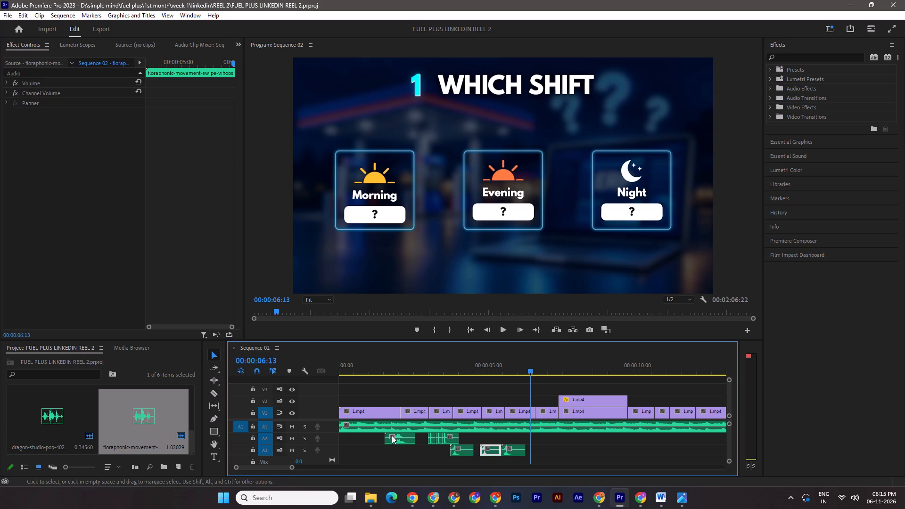
drag(528, 372, 522, 372)
alt+drag(397, 437, 533, 448)
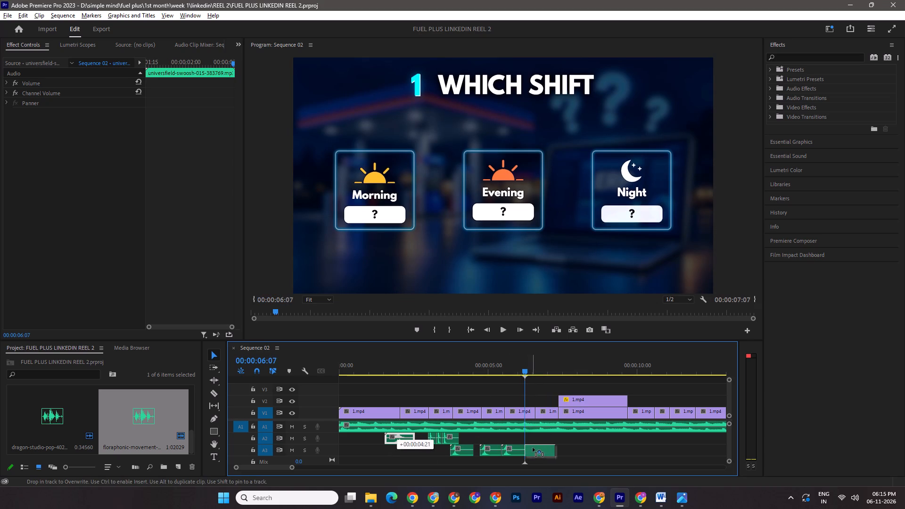
alt+drag(533, 448, 533, 448)
key(ctrl+s)
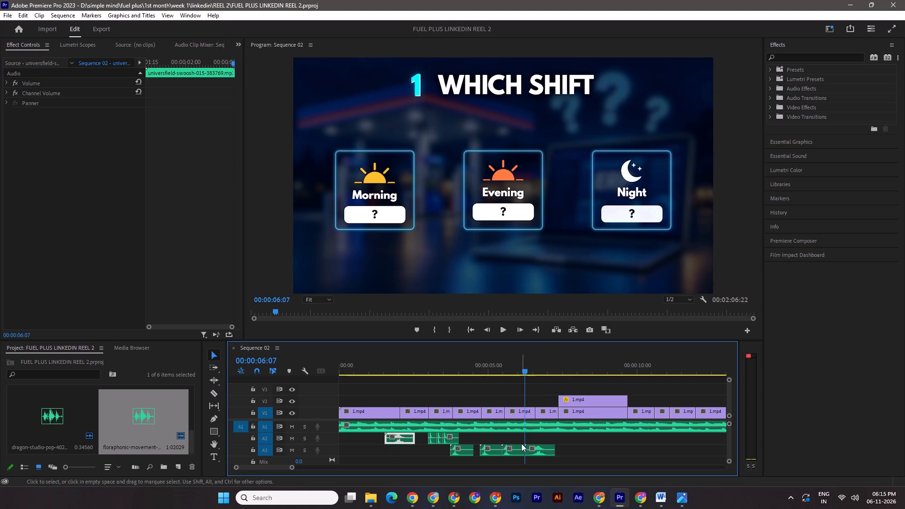
key(space)
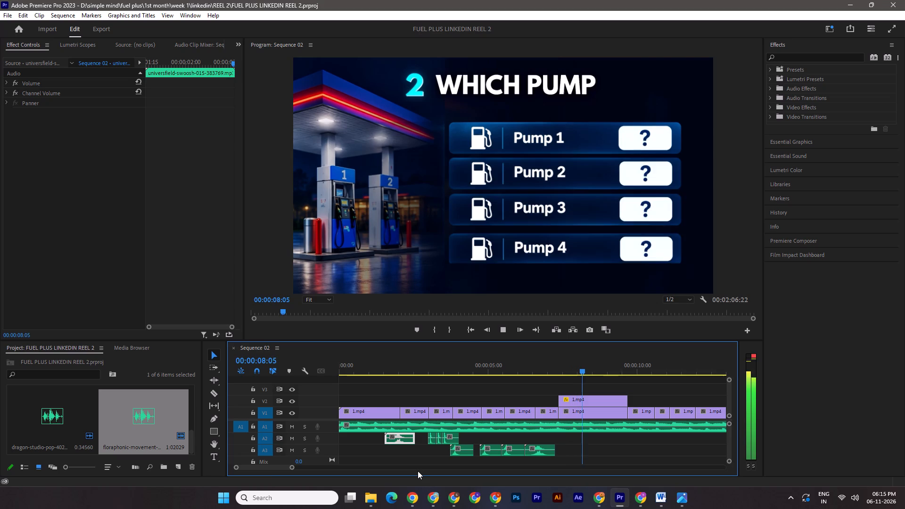
key(space)
Review the WHICH PUMP scene, then switch to the reel's Canva design in Chrome and select its heading-only WHICH PUMP page.
drag(570, 371, 571, 371)
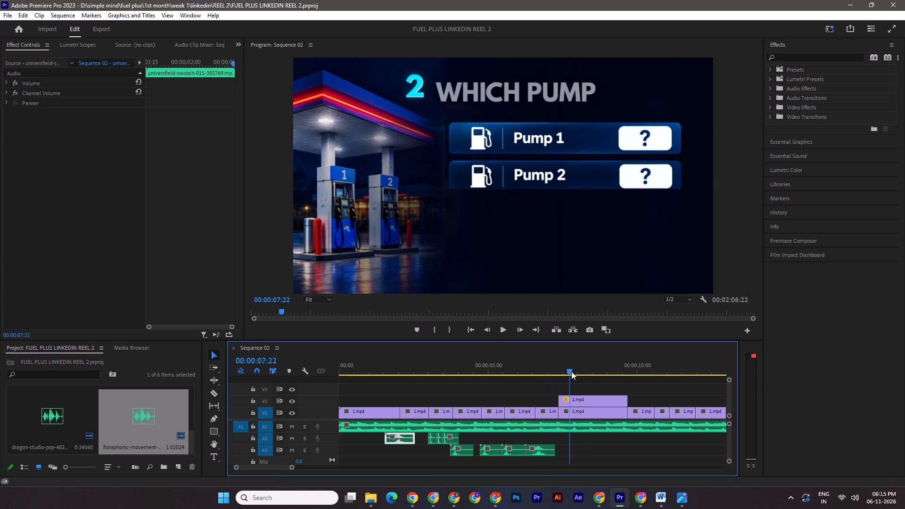
drag(571, 371, 602, 373)
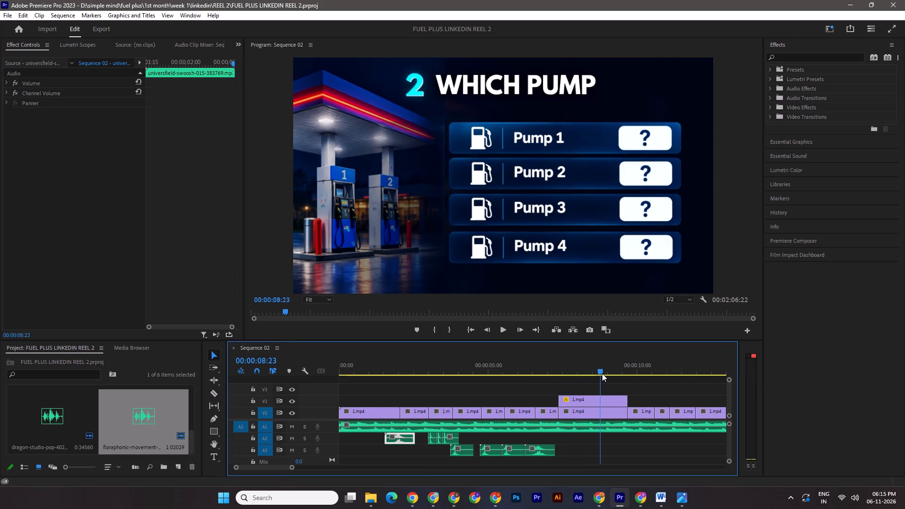
drag(602, 373, 605, 374)
click(607, 398)
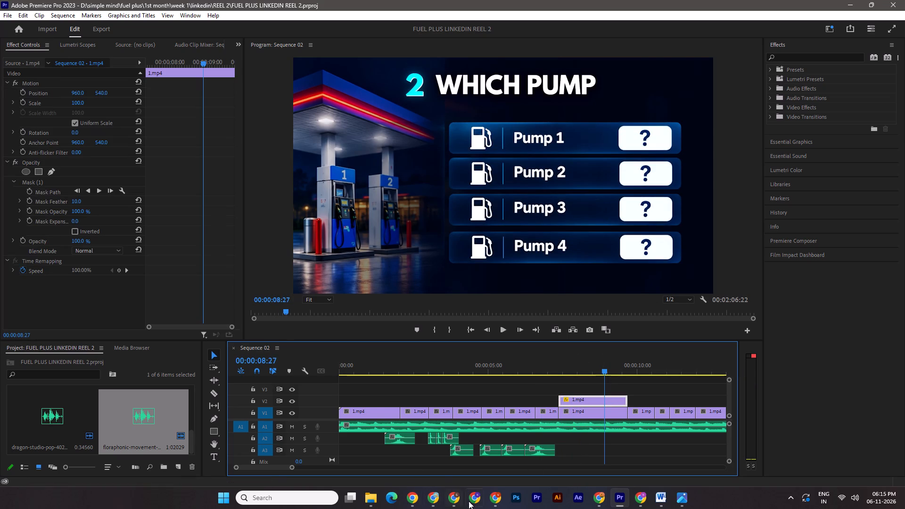
click(448, 499)
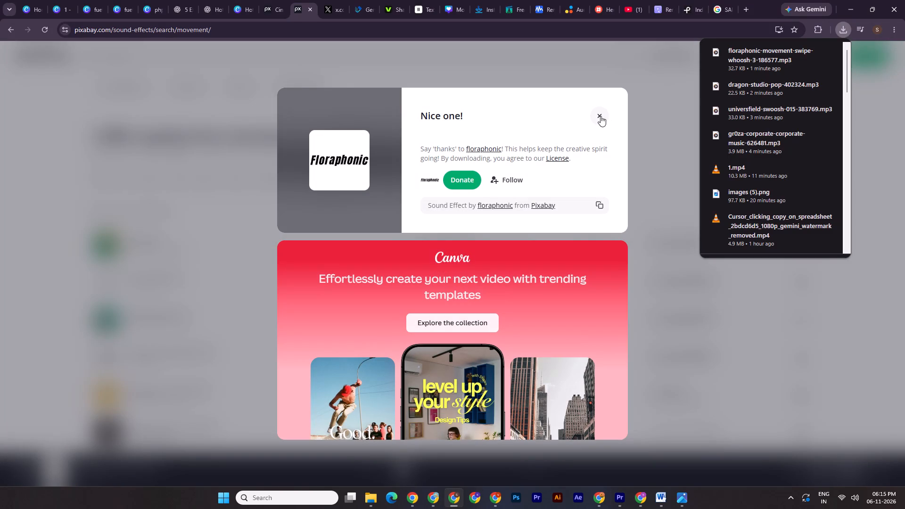
click(601, 116)
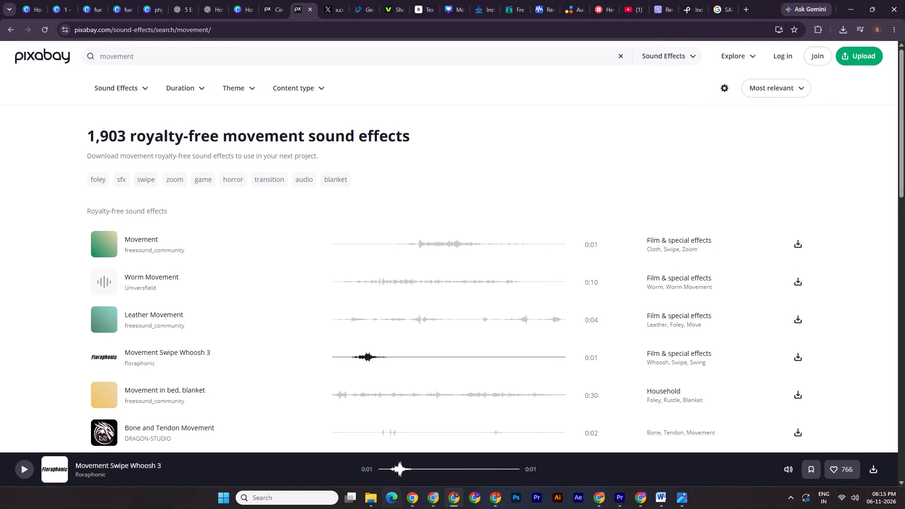
click(89, 0)
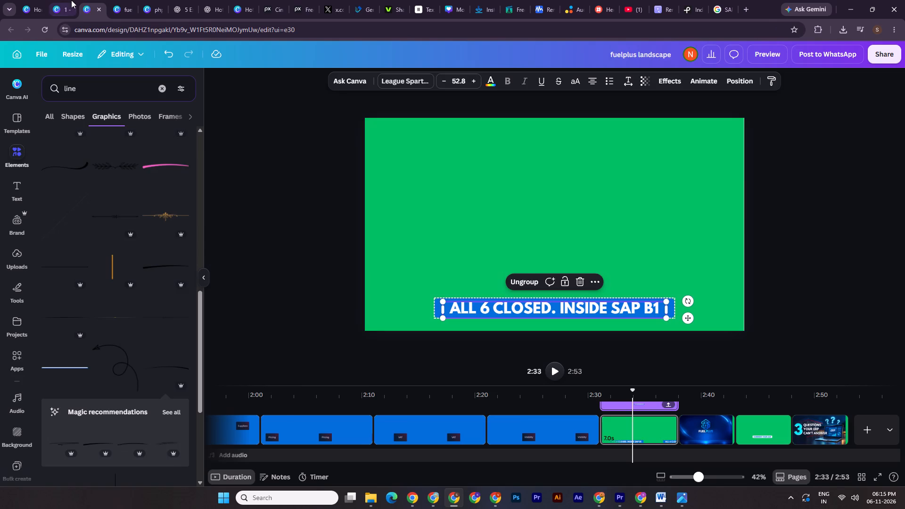
click(71, 0)
click(801, 212)
click(503, 423)
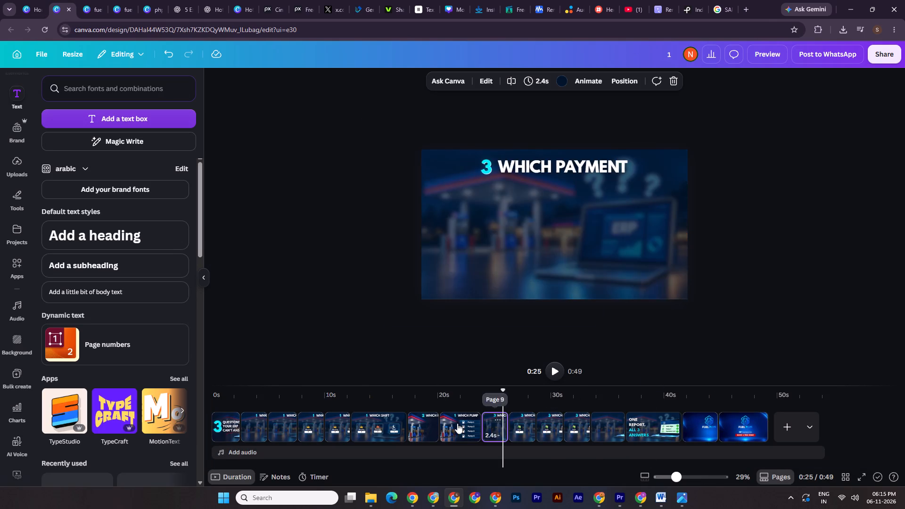
click(453, 423)
click(430, 423)
Duplicate the WHICH PUMP page that has only the heading and the fuel pump image.
shift+click(504, 171)
shift+click(543, 171)
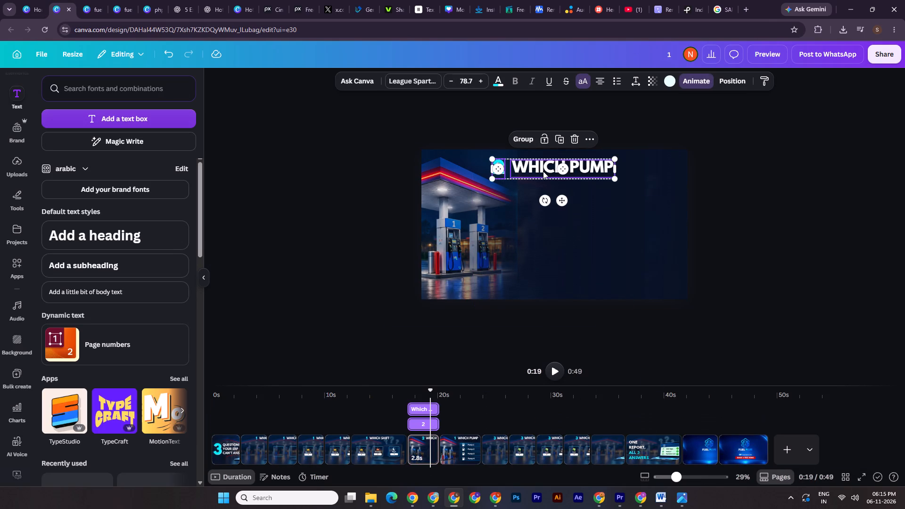
key(ctrl+c)
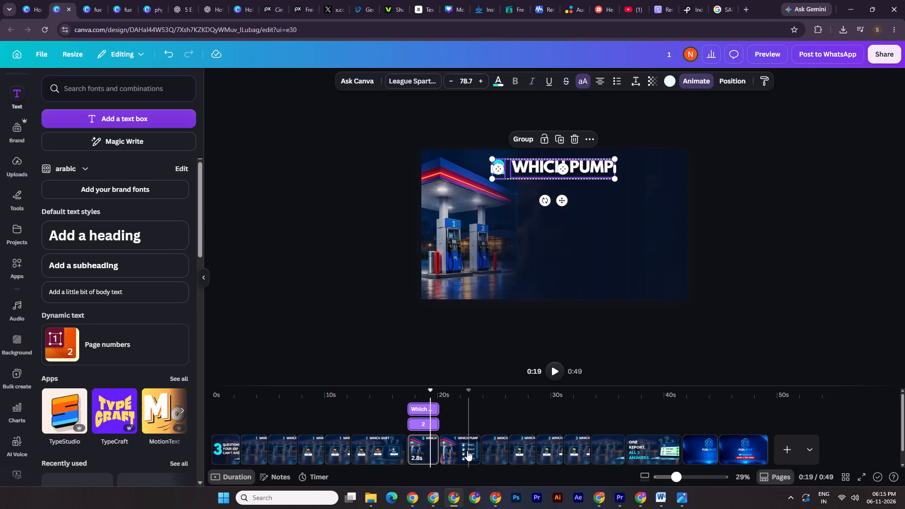
right_click(418, 453)
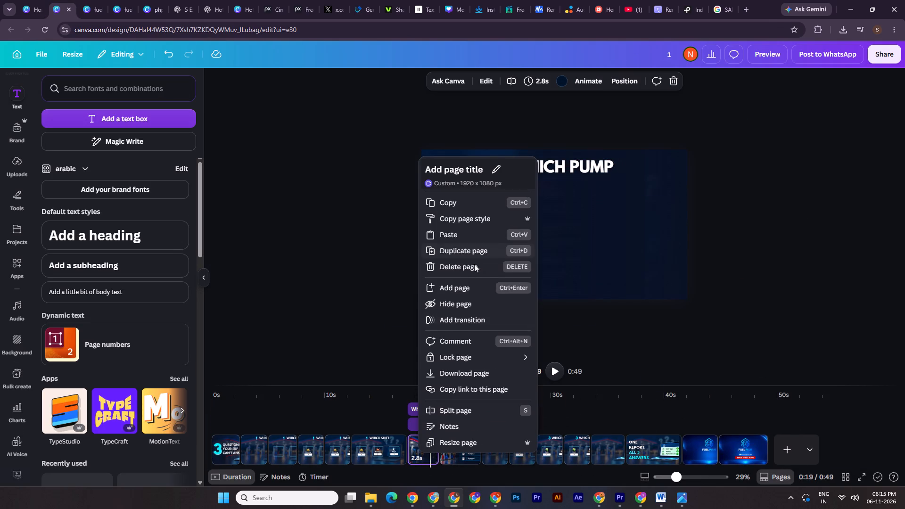
click(460, 247)
Remove all animations from the duplicated WHICH PUMP page.
click(504, 171)
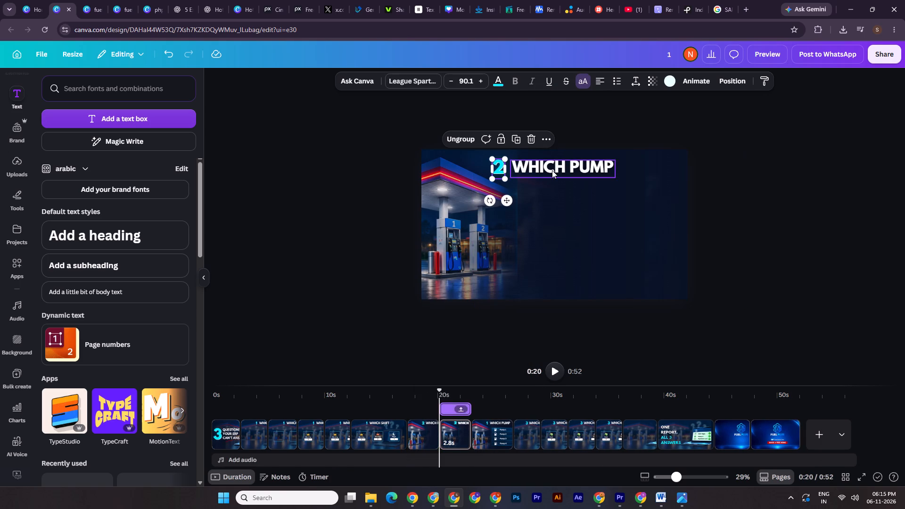
shift+click(552, 170)
click(704, 79)
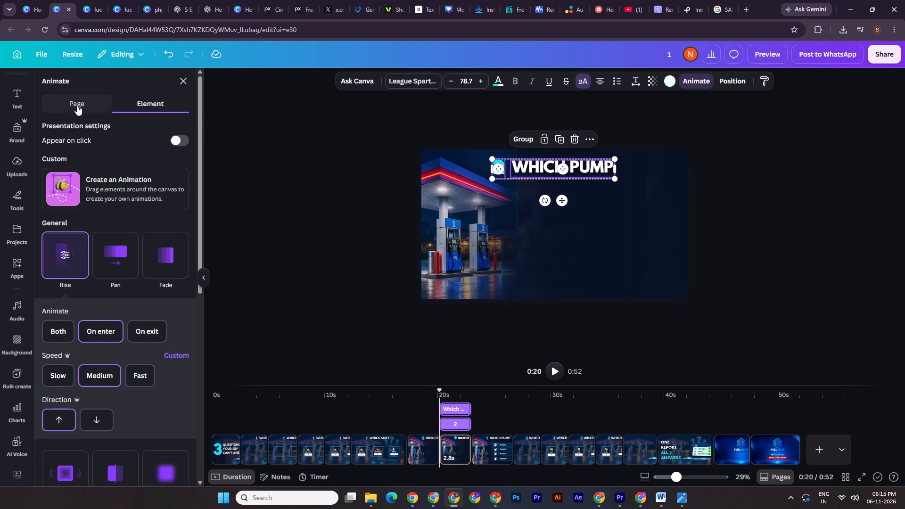
click(77, 105)
click(118, 474)
click(865, 146)
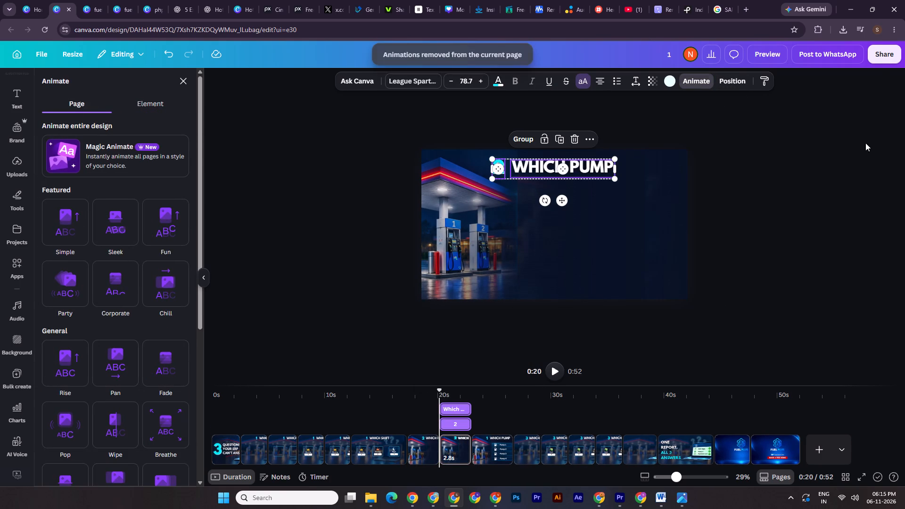
Download only the duplicated page as a 1080p MP4 video.
click(877, 59)
click(725, 283)
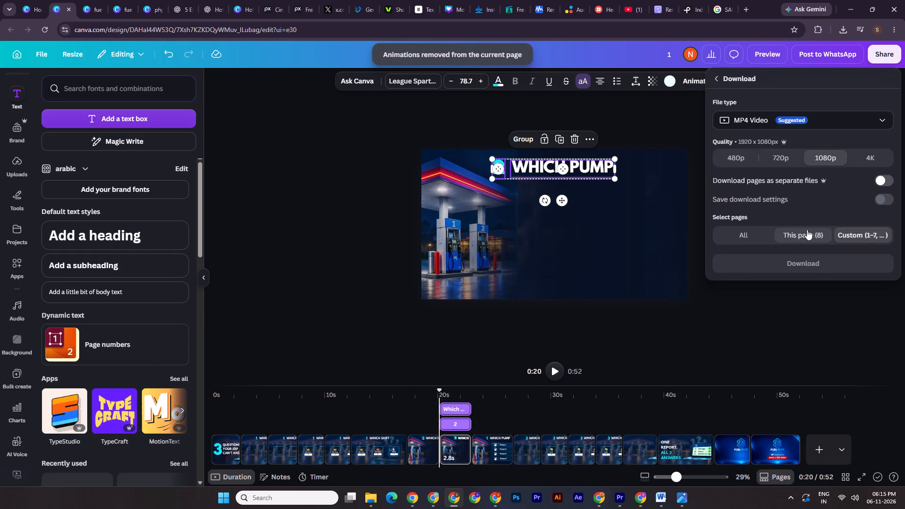
click(807, 230)
click(806, 246)
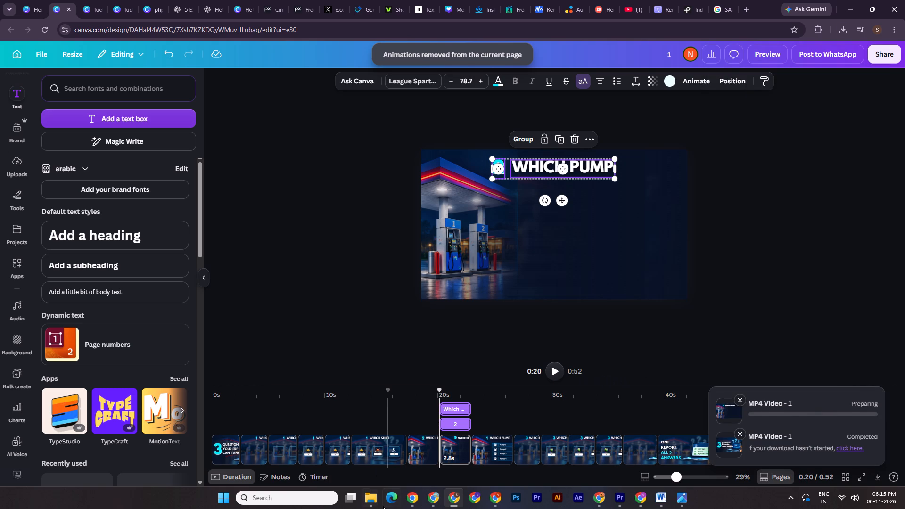
In File Explorer's Downloads folder, rename the newly downloaded WHICH PUMP video as xx.
click(377, 501)
click(258, 472)
click(38, 154)
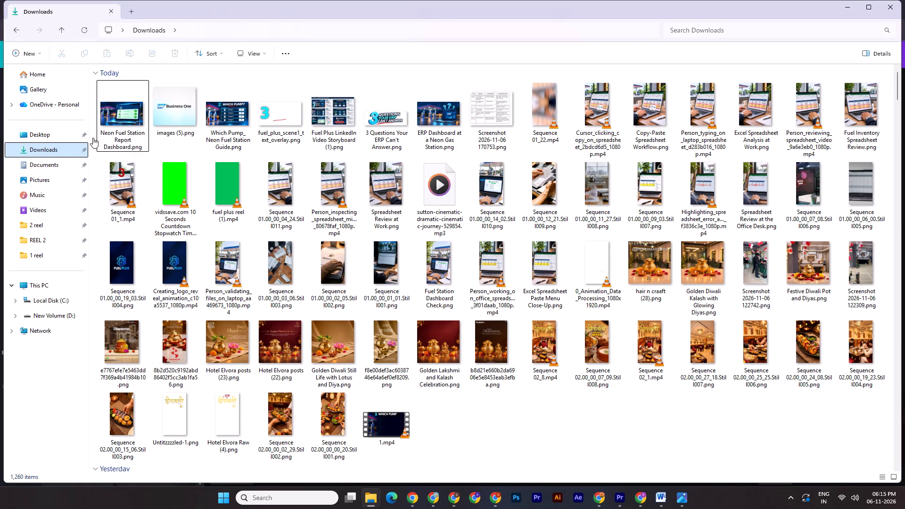
click(119, 131)
click(116, 133)
key(x)
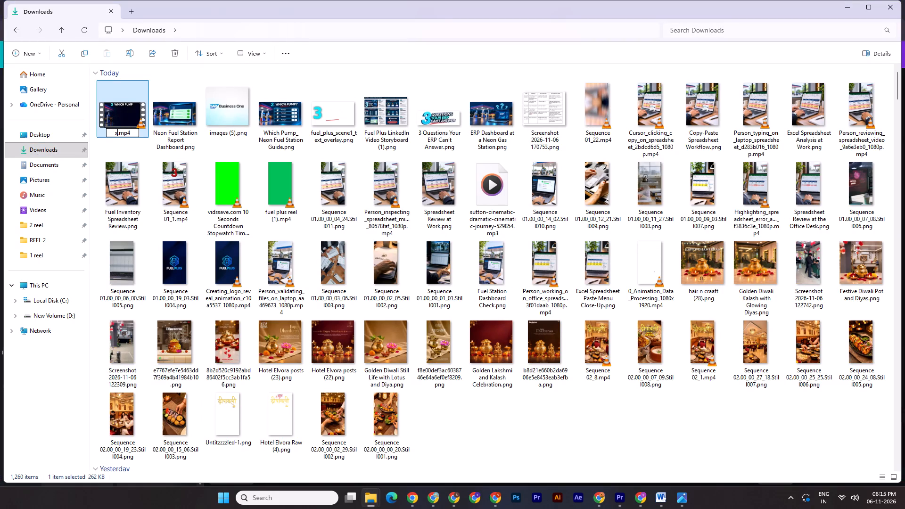
key(x)
key(Return)
Move xx.mp4 from Downloads into the REEL 2 project folder.
key(ctrl+x)
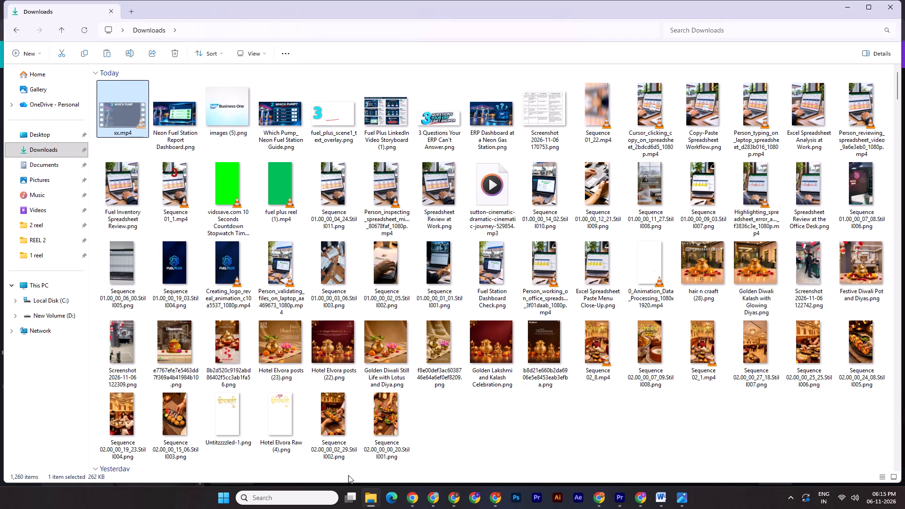
click(379, 497)
click(366, 462)
key(ctrl+v)
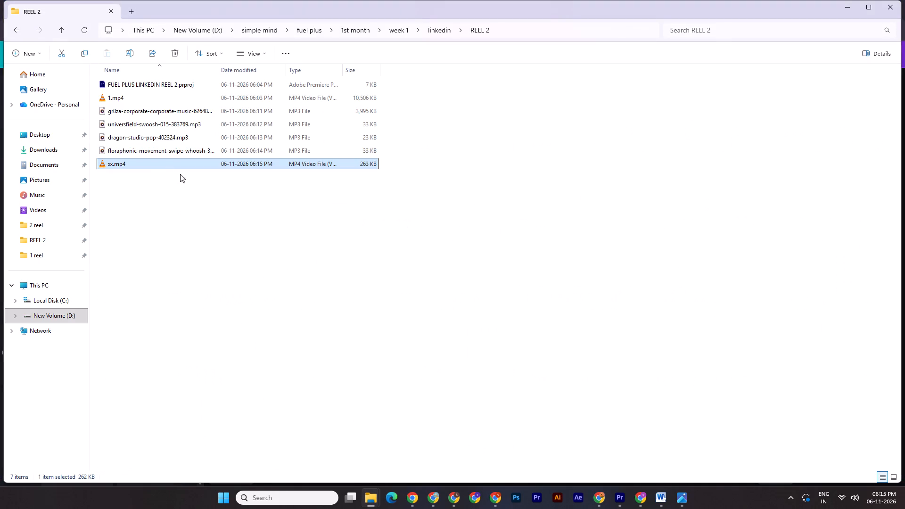
Place xx.mp4 on track V3 in Premiere Pro, aligned with the start of the 1.mp4 clip on V2.
drag(147, 164, 610, 381)
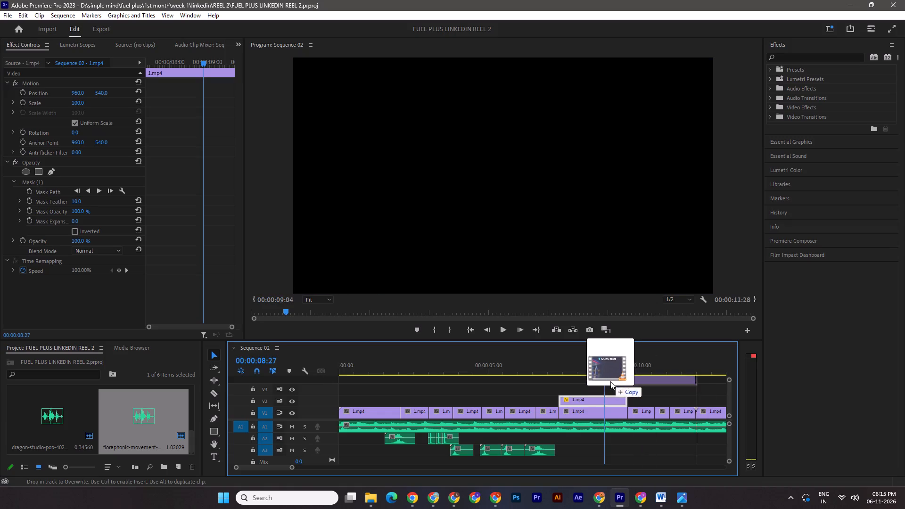
drag(610, 381, 589, 388)
drag(617, 389, 593, 392)
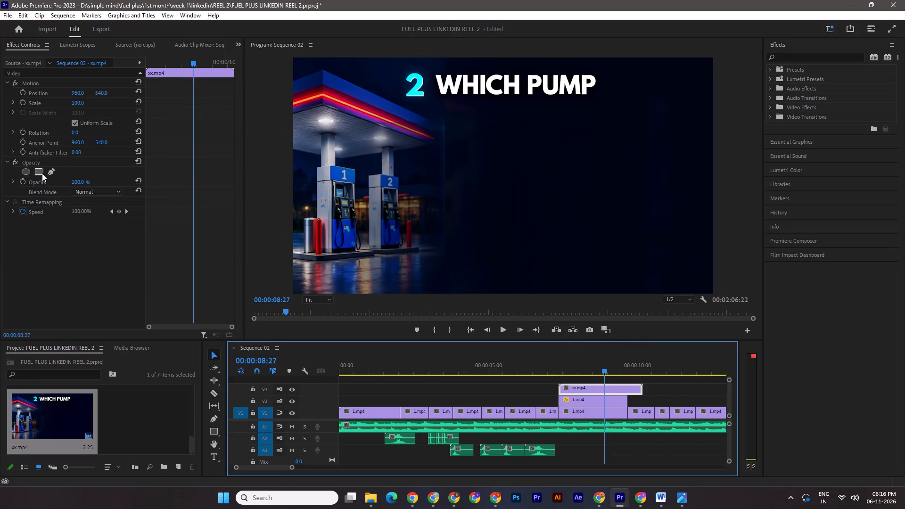
Add a rectangular opacity mask to xx.mp4 that encloses the whole "2 WHICH PUMP" heading.
click(42, 173)
drag(502, 172, 453, 82)
click(508, 115)
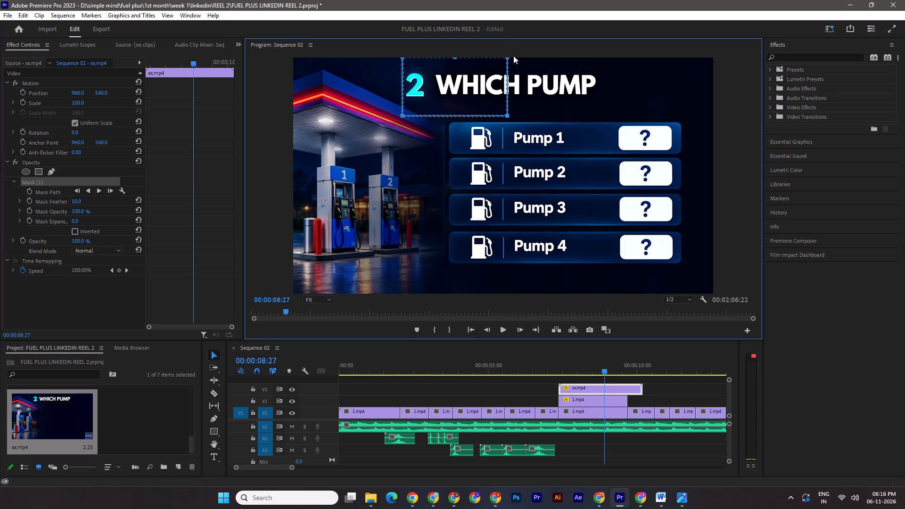
shift+drag(507, 57, 613, 61)
click(732, 140)
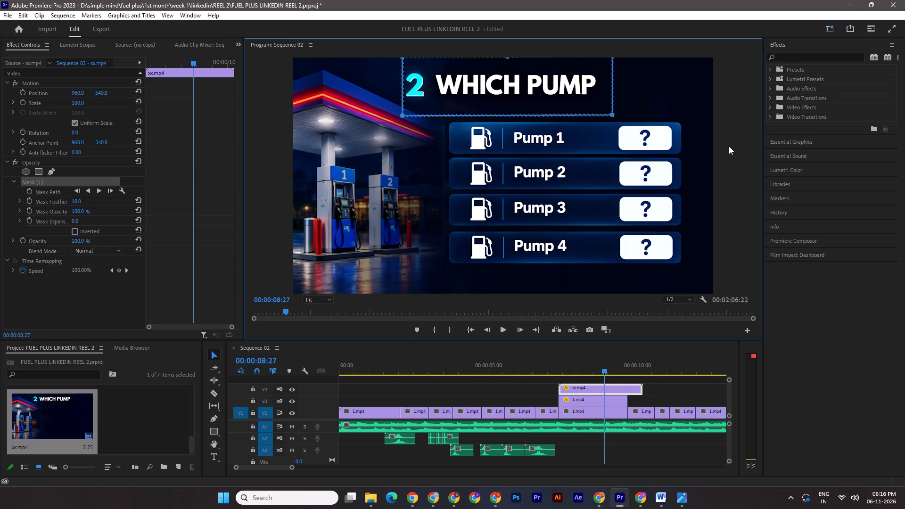
Trim the end of xx.mp4 on V3 to match the end of the V2 clip below, and play the scene back.
click(661, 375)
drag(640, 392, 627, 390)
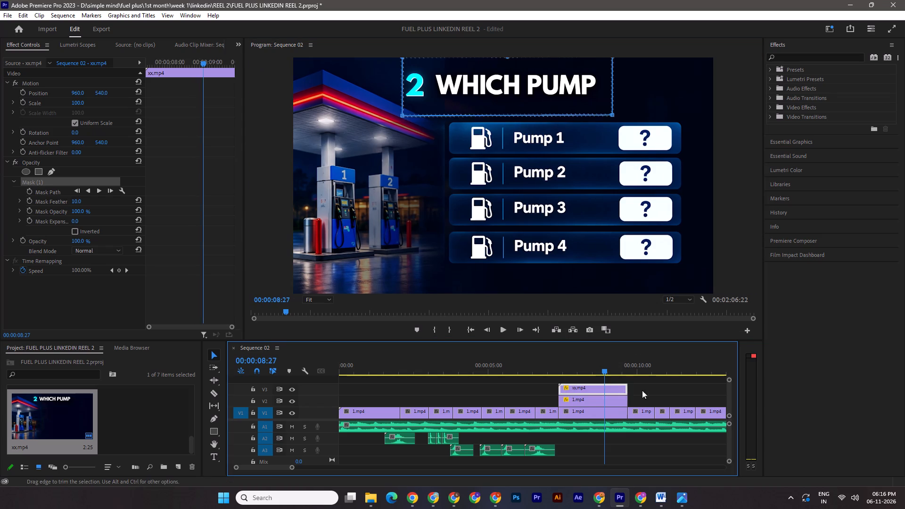
drag(669, 390, 657, 390)
drag(602, 370, 528, 370)
key(space)
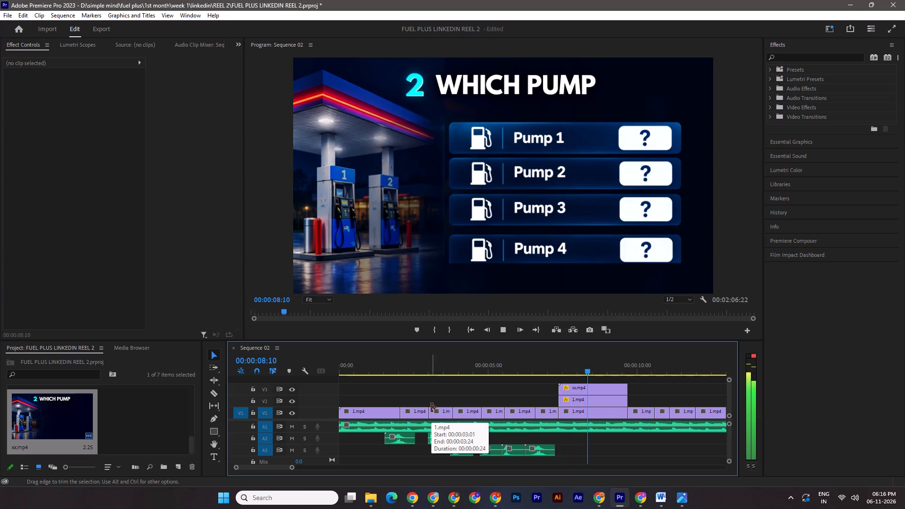
Switch to Pixabay in Chrome, search the sound effects for "slide", and audition several of the results.
key(space)
key(space)
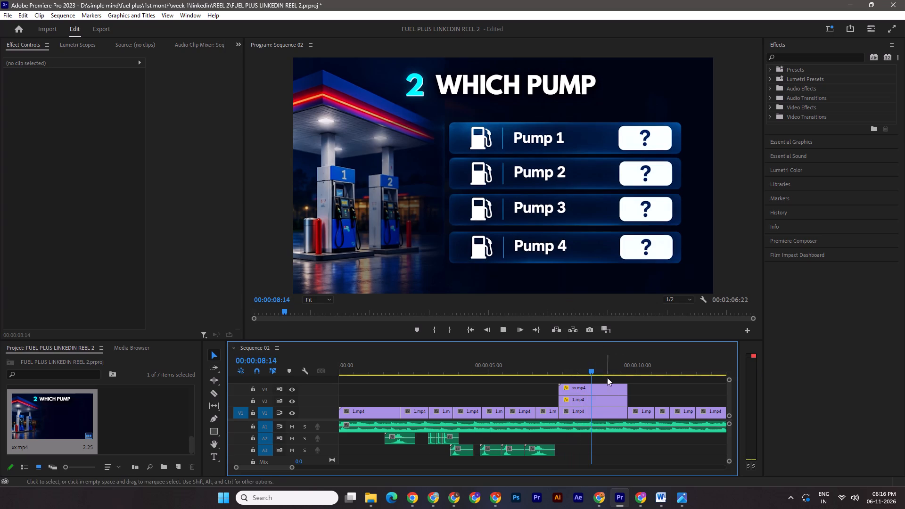
key(space)
click(461, 500)
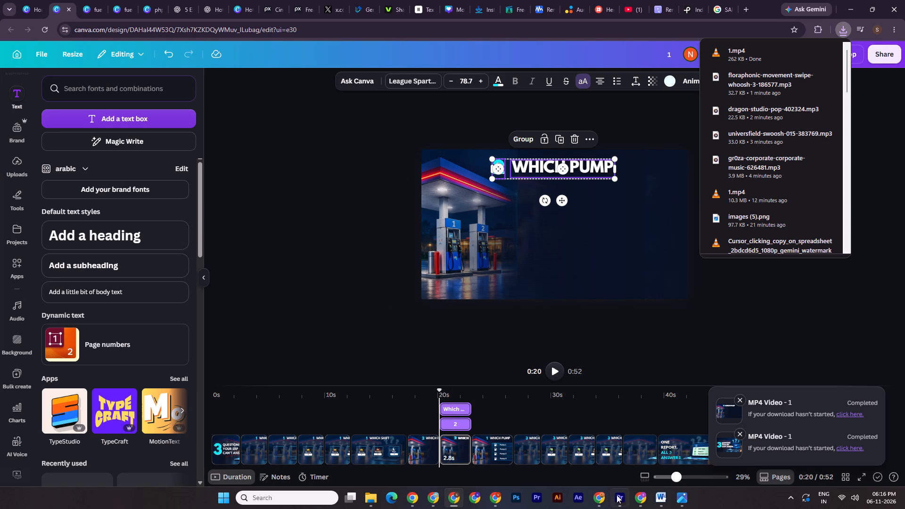
click(307, 0)
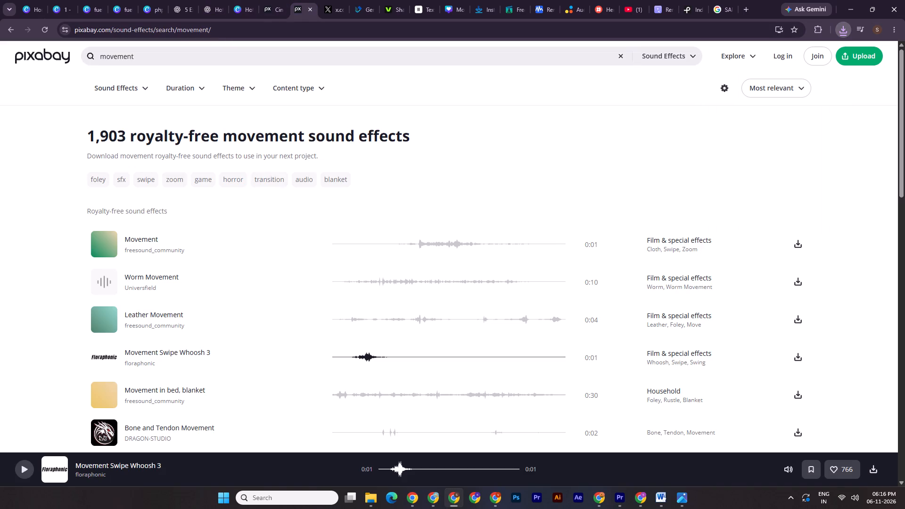
drag(190, 55, 0, 89)
text(slide)
key(Return)
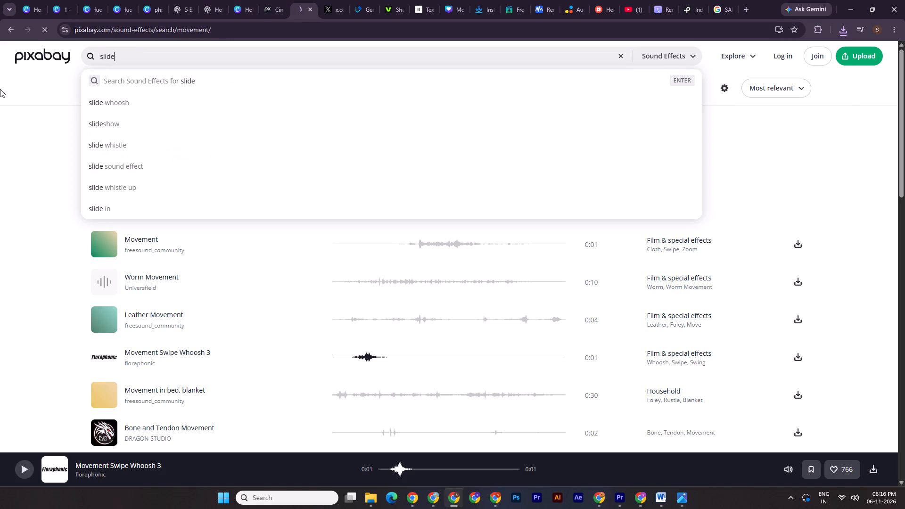
click(101, 244)
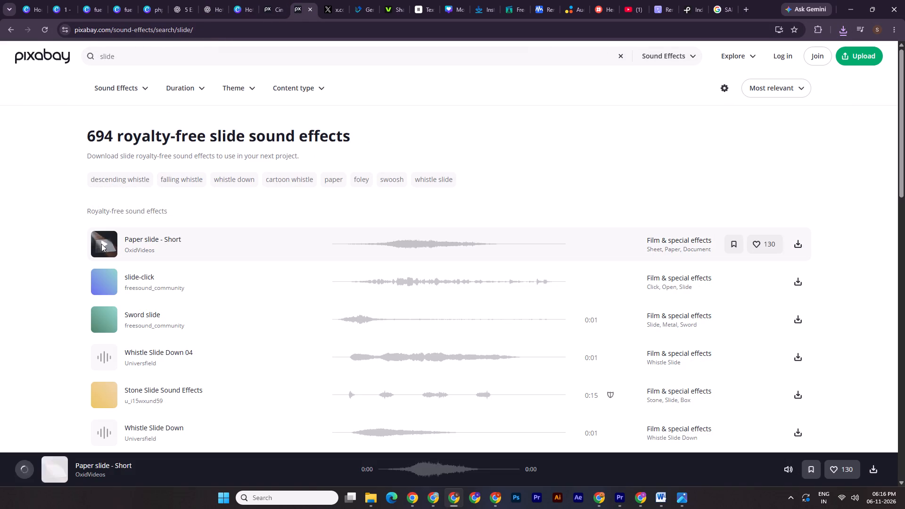
click(104, 321)
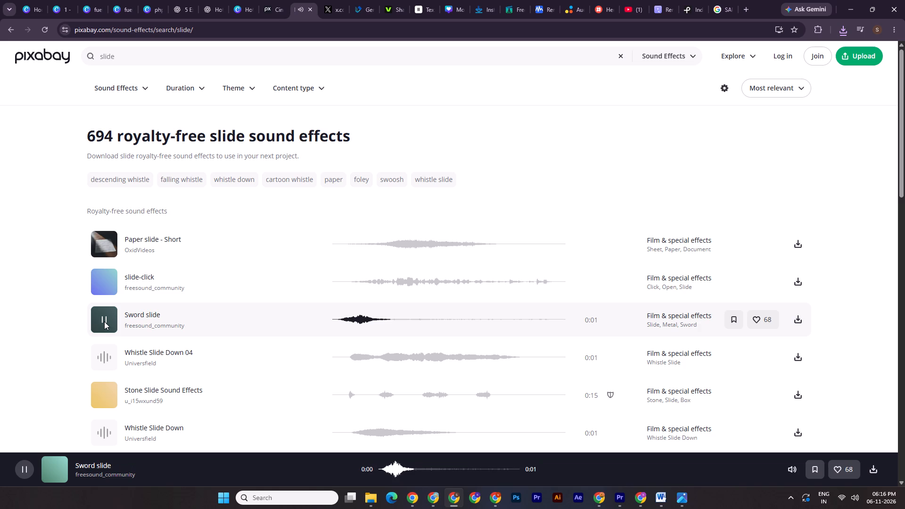
click(99, 401)
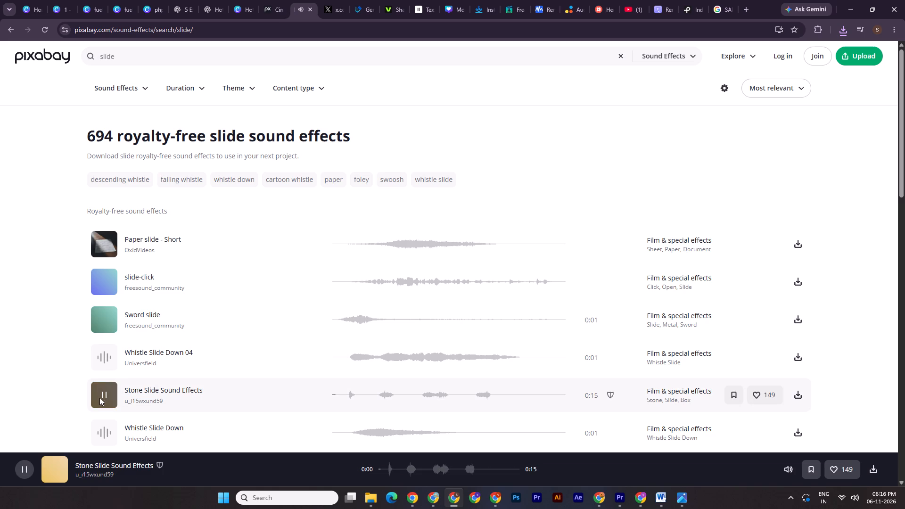
click(106, 393)
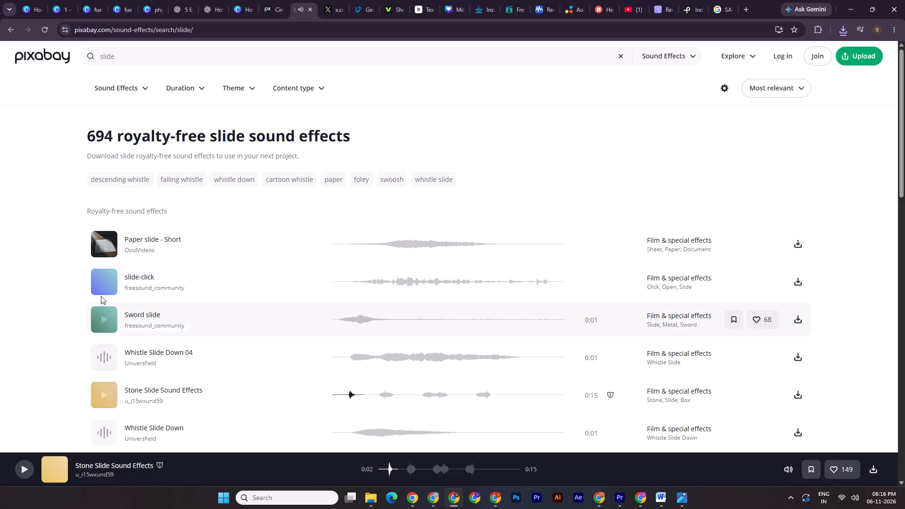
scroll(132, 396, down, 3)
click(98, 289)
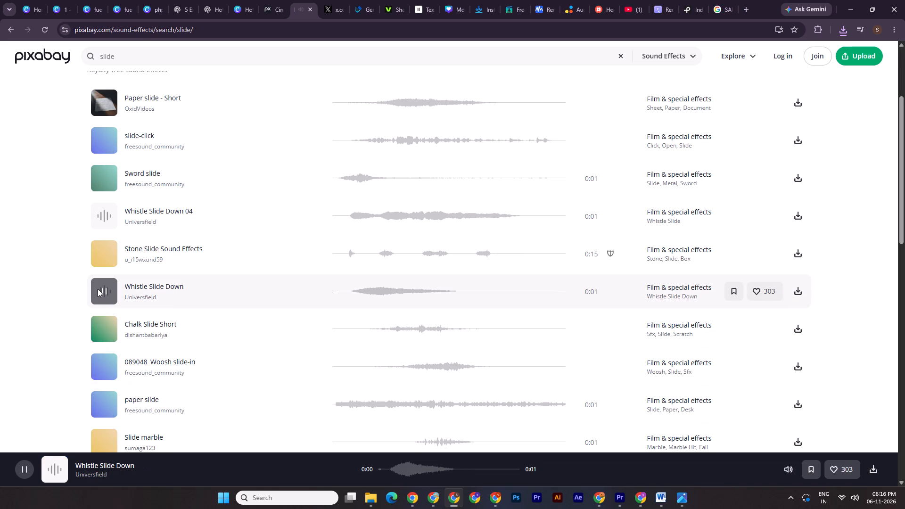
Search Pixabay sound effects for "whosh" and "whoosh", auditioning results such as Deep whosh, Whoosh Cinematic and Whoosh End.
drag(127, 55, 42, 69)
text(whosd)
key(BackSpace)
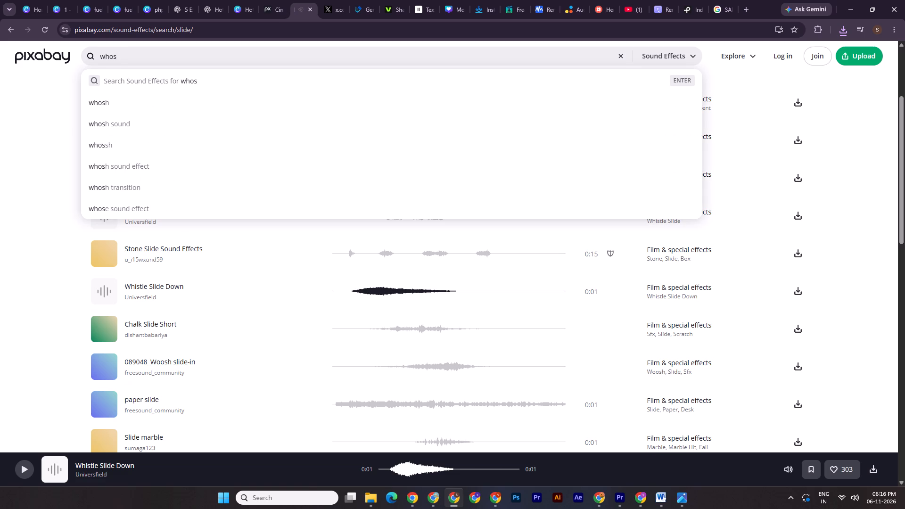
key(h)
key(Return)
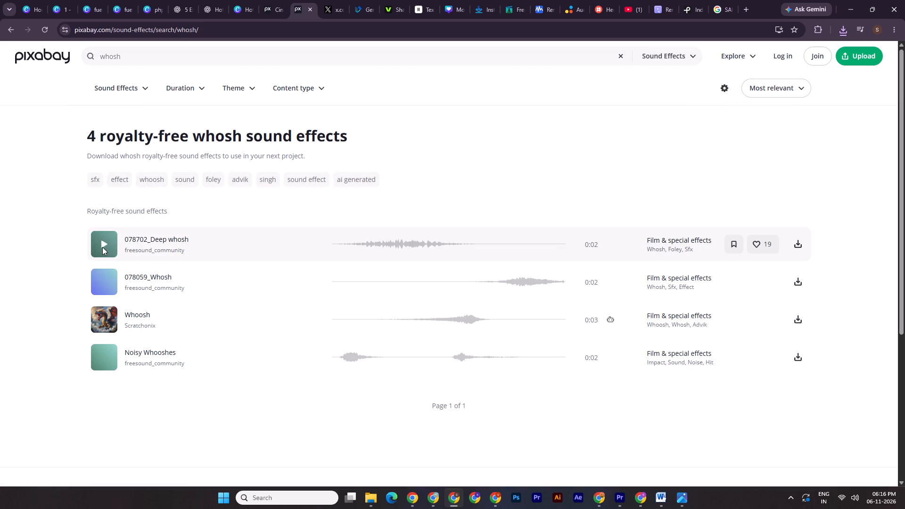
click(102, 247)
click(109, 57)
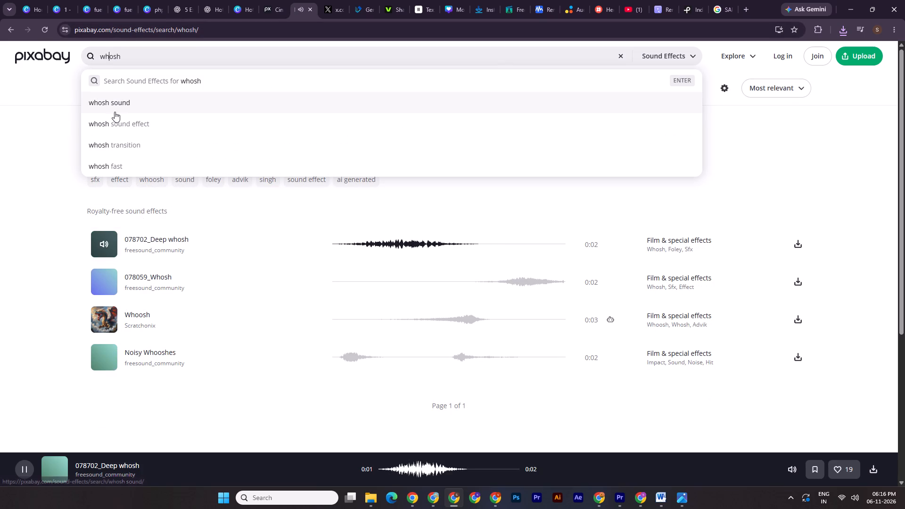
key(o)
key(Return)
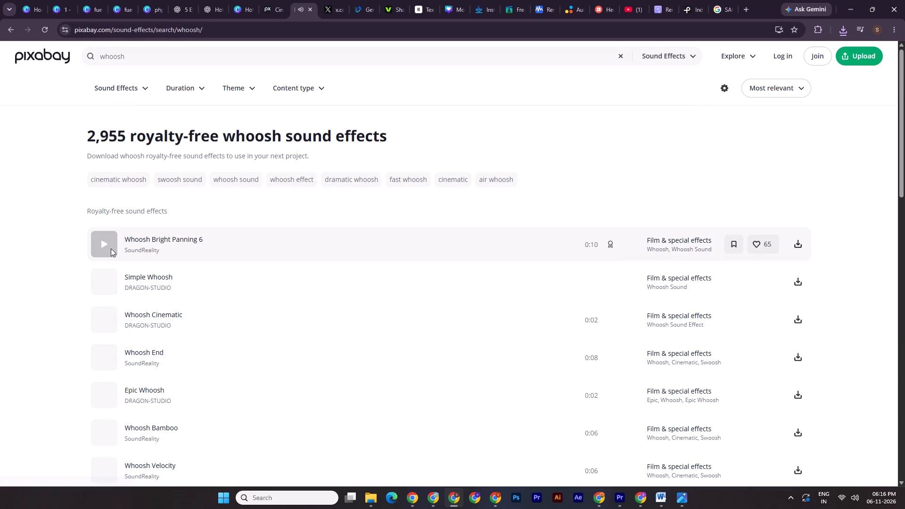
click(105, 242)
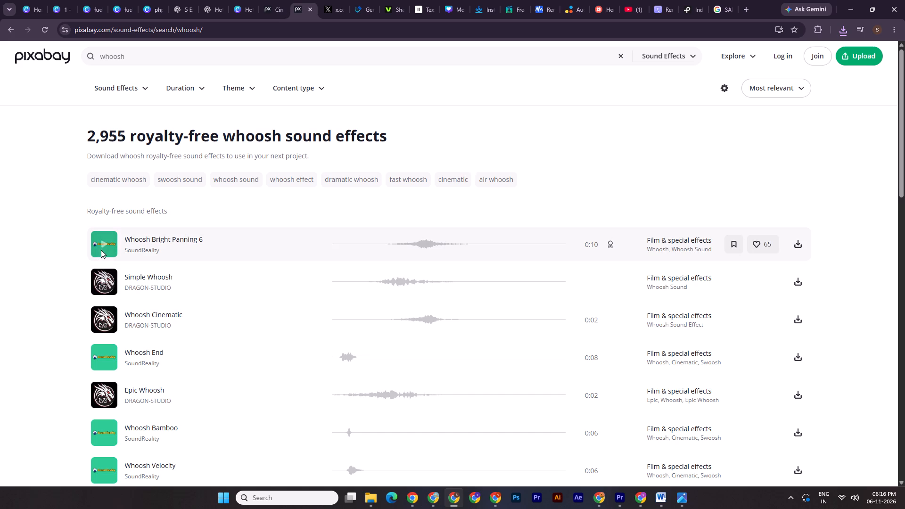
click(100, 246)
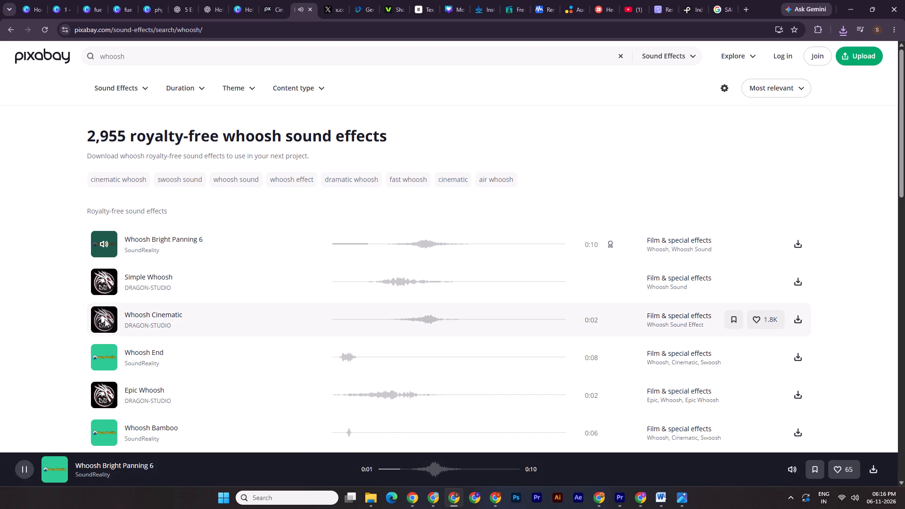
click(104, 319)
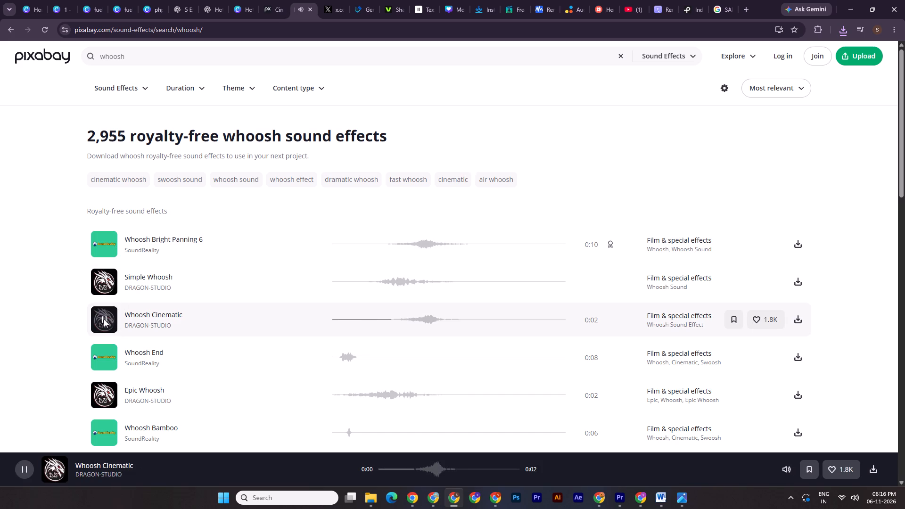
click(100, 358)
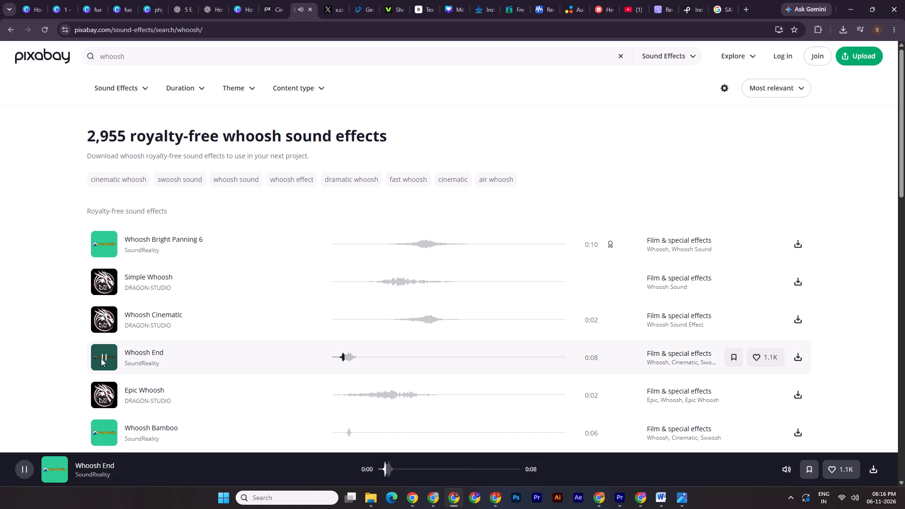
Search Pixabay for "fast whoosh", audition the first few results, and download the Simple Whoosh sound effect.
click(99, 56)
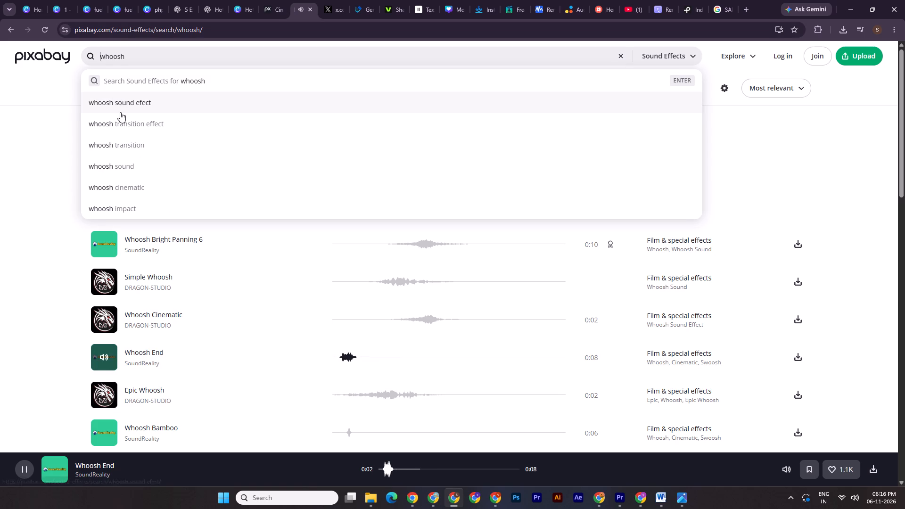
text(fast)
key(space)
key(Return)
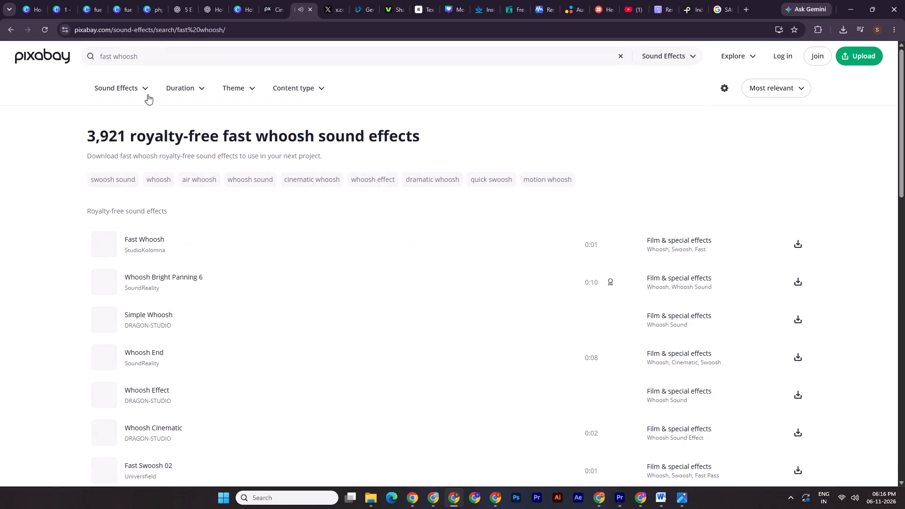
click(105, 241)
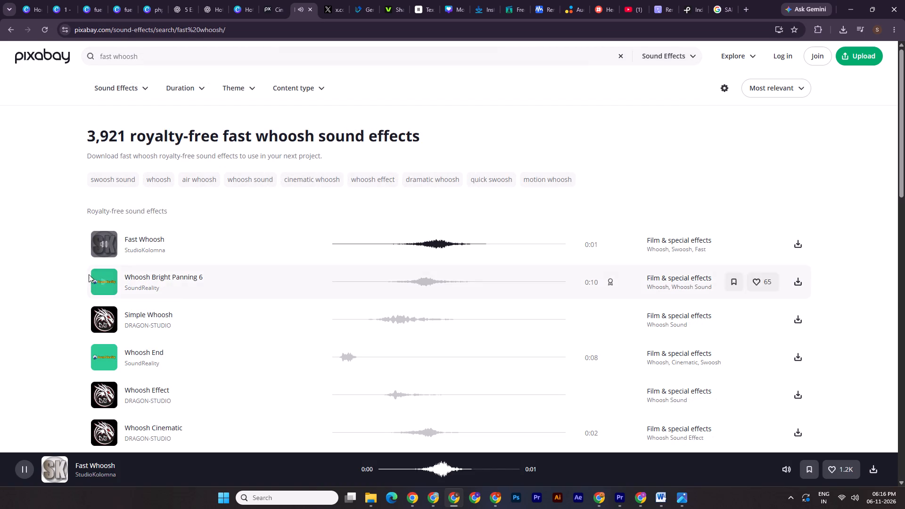
click(99, 284)
click(103, 313)
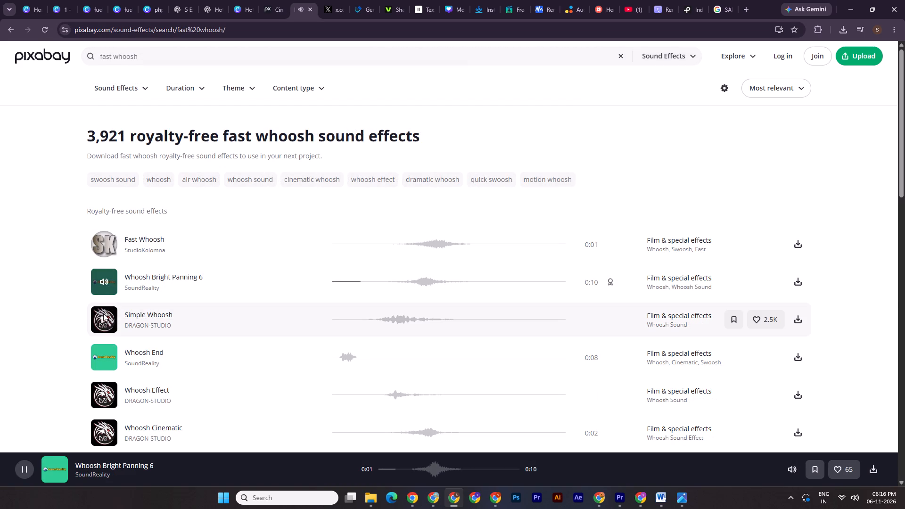
click(795, 317)
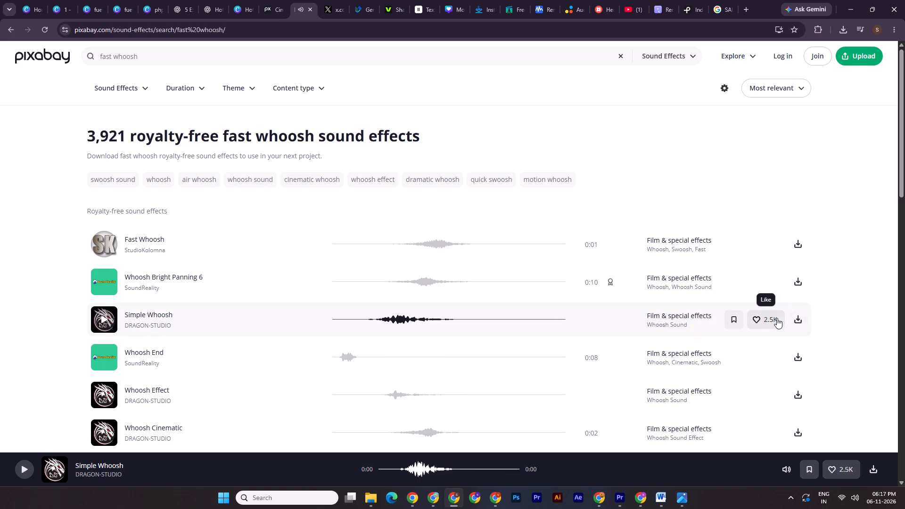
Search Pixabay sound effects for "ping" and download the one-second Ping by freesound_community.
click(151, 55)
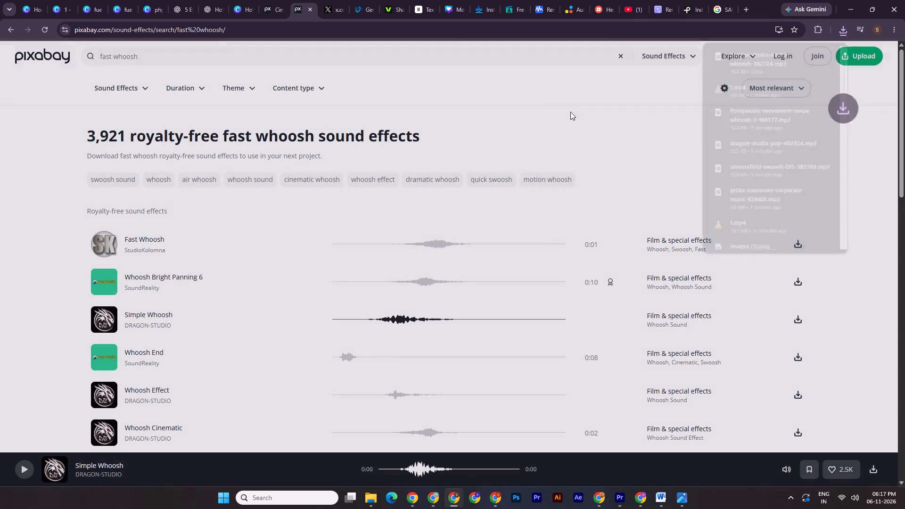
triple_click(164, 59)
key(p)
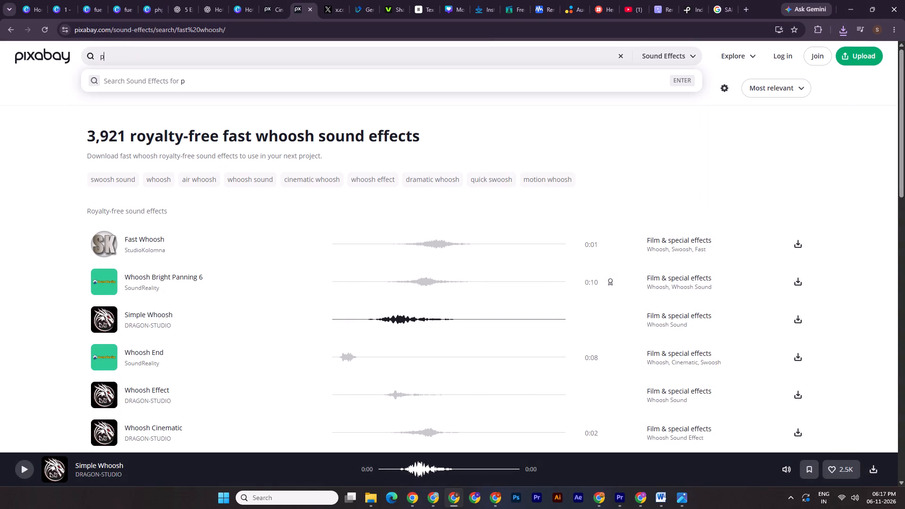
text(ing)
key(Return)
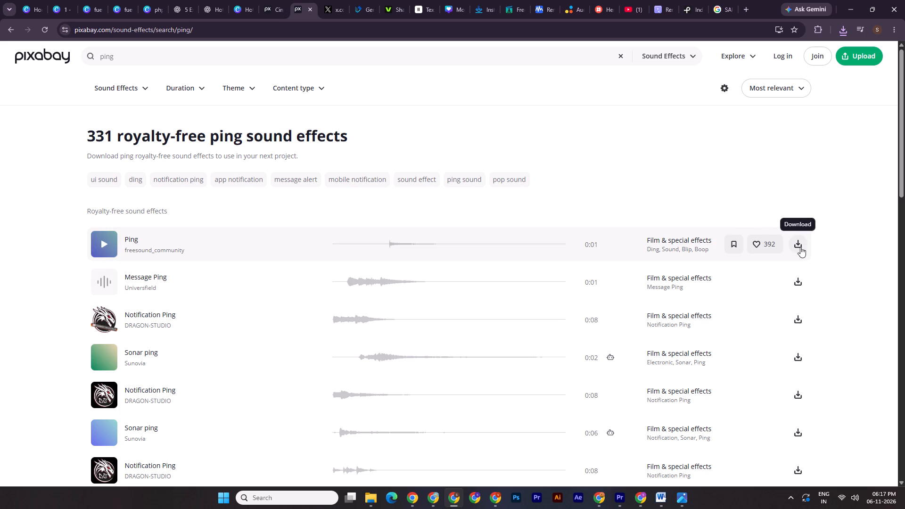
click(800, 247)
Move freesound_community-ping-82822.mp3 from Downloads into the REEL 2 project folder.
click(374, 496)
click(260, 455)
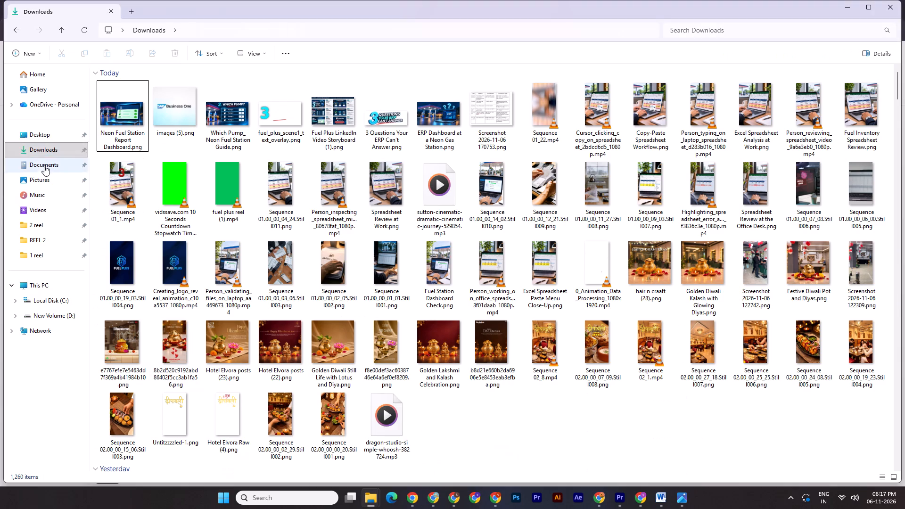
click(39, 151)
click(134, 111)
key(ctrl+x)
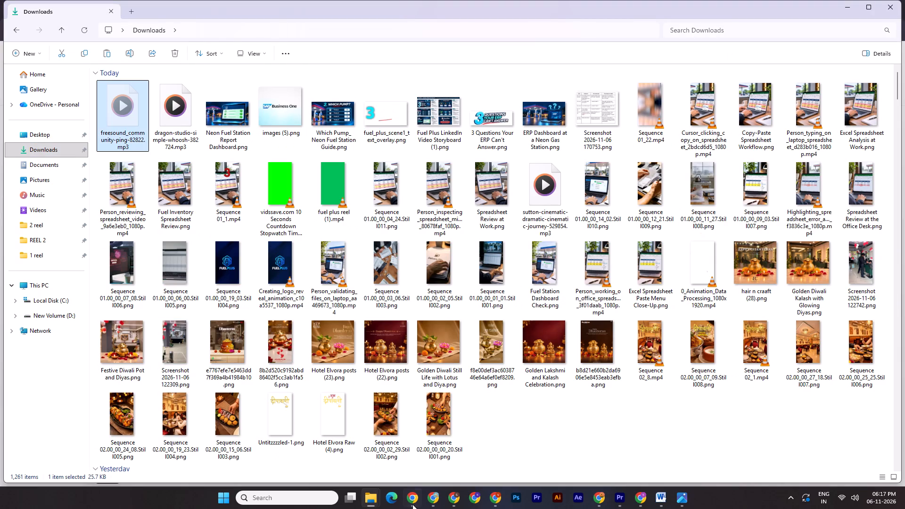
click(376, 497)
click(403, 459)
key(ctrl+v)
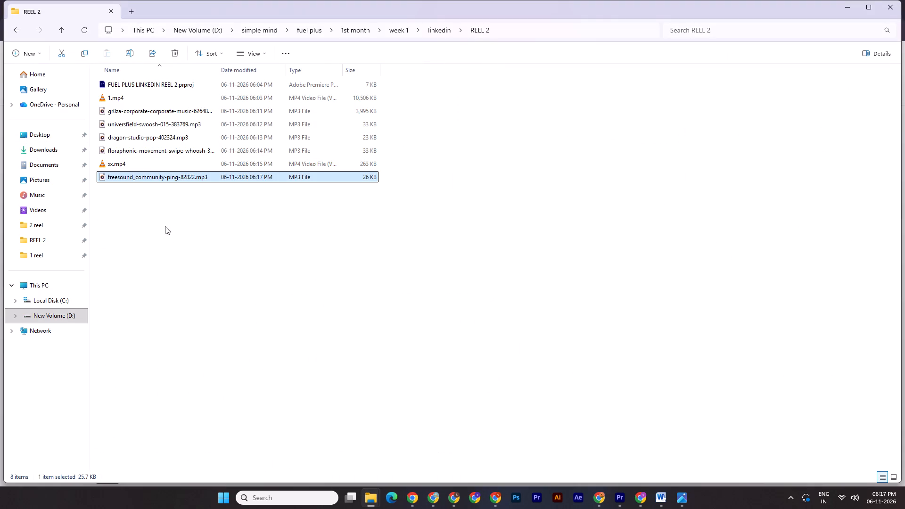
Place the ping sound from the REEL 2 folder on track A2 in Premiere Pro, near the start of the xx.mp4 overlay.
drag(133, 178, 592, 456)
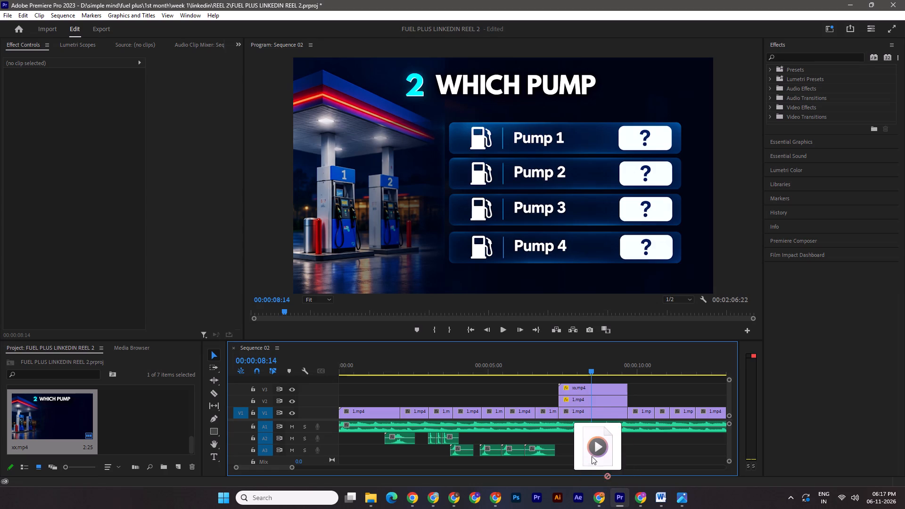
drag(592, 456, 577, 437)
drag(589, 370, 573, 370)
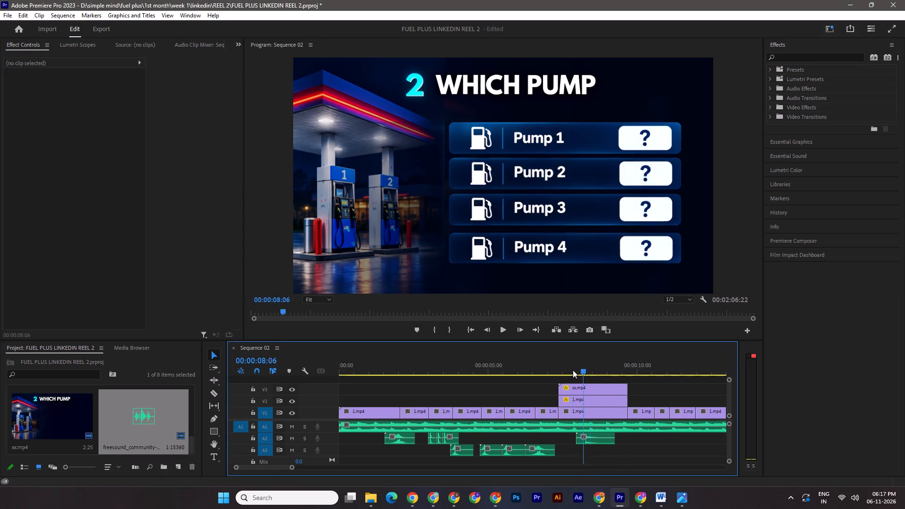
drag(573, 370, 558, 372)
drag(591, 441, 568, 438)
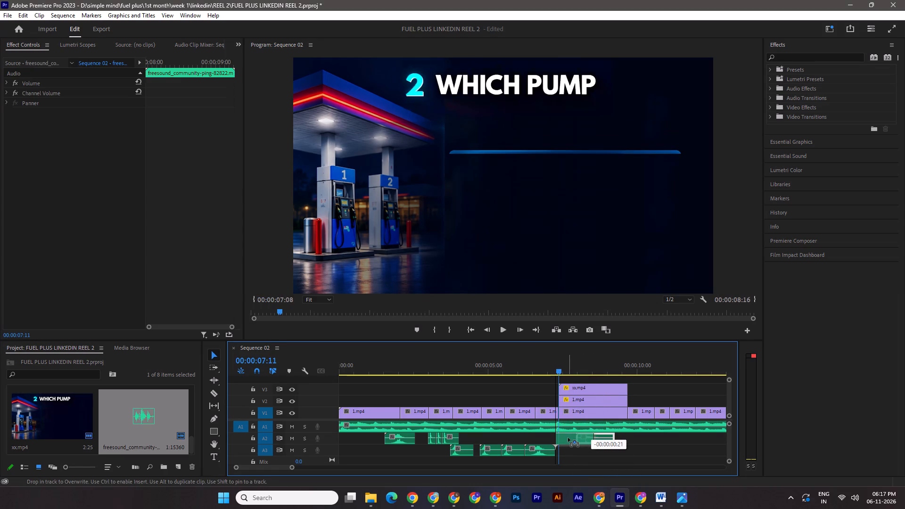
drag(568, 438, 566, 437)
Trim the beginning of the ping clip on A2 and realign it with the start of the xx.mp4 clip.
drag(560, 369, 565, 371)
drag(556, 441, 565, 440)
drag(581, 439, 573, 438)
drag(562, 375, 551, 375)
click(559, 370)
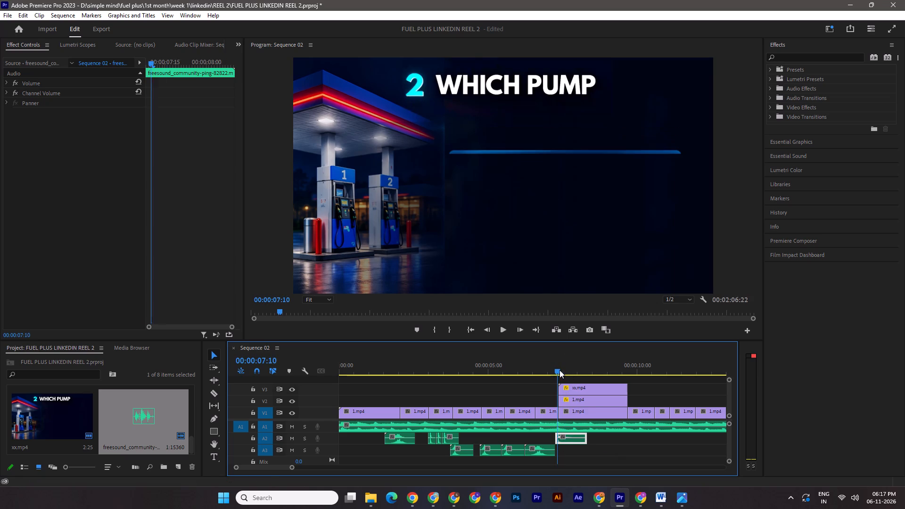
click(567, 438)
Duplicate the ping clip onto track A3 and align the copy's start at 00:00:07:16.
drag(558, 367, 567, 370)
key(Left)
key(Left)
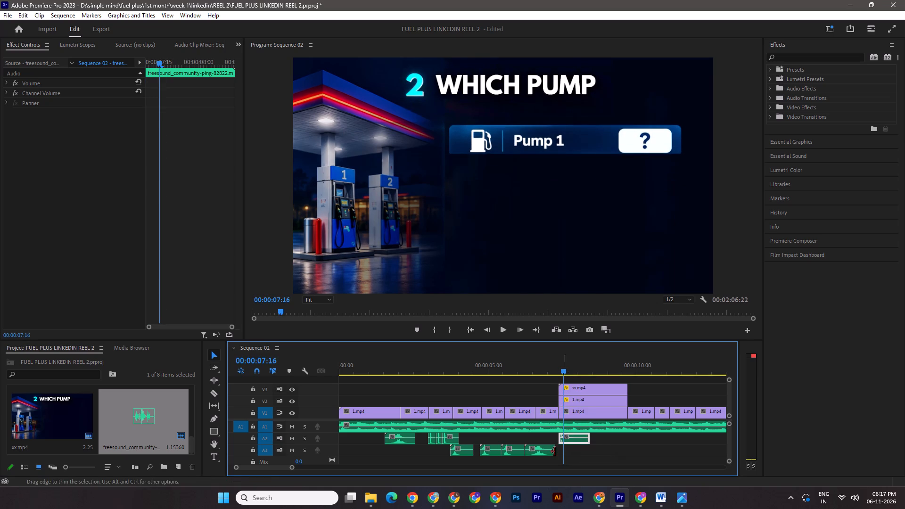
alt+drag(576, 439, 578, 450)
drag(573, 448, 577, 448)
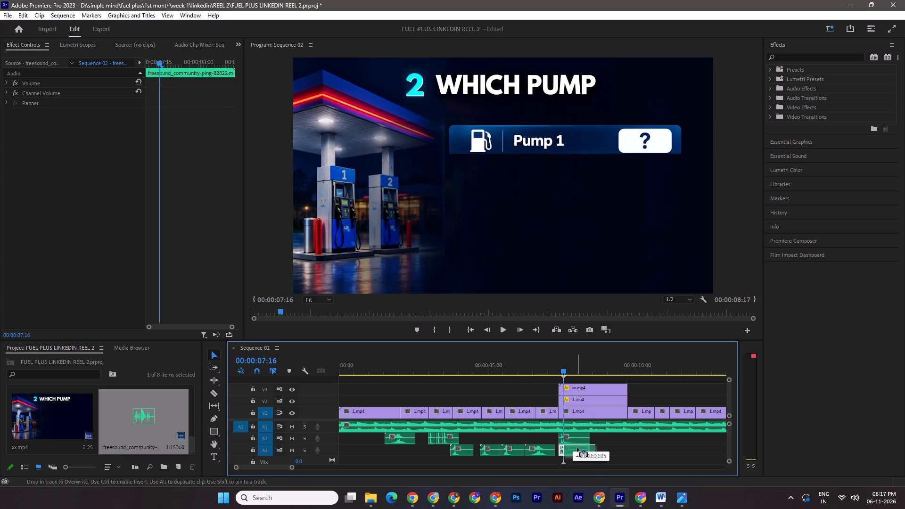
drag(577, 448, 577, 448)
Duplicate the ping clip on A2 and start the copy at 00:00:07:23, where the Pump 3 row begins to appear.
drag(562, 369, 572, 369)
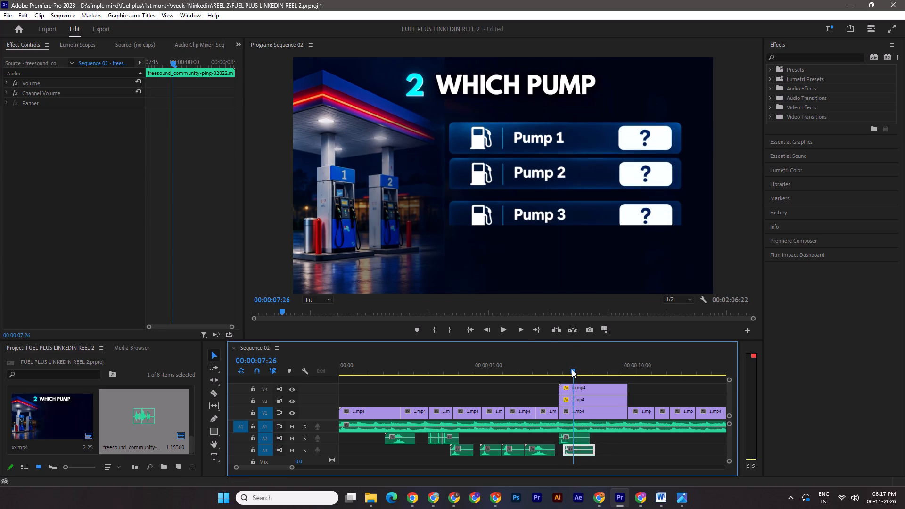
drag(572, 369, 570, 369)
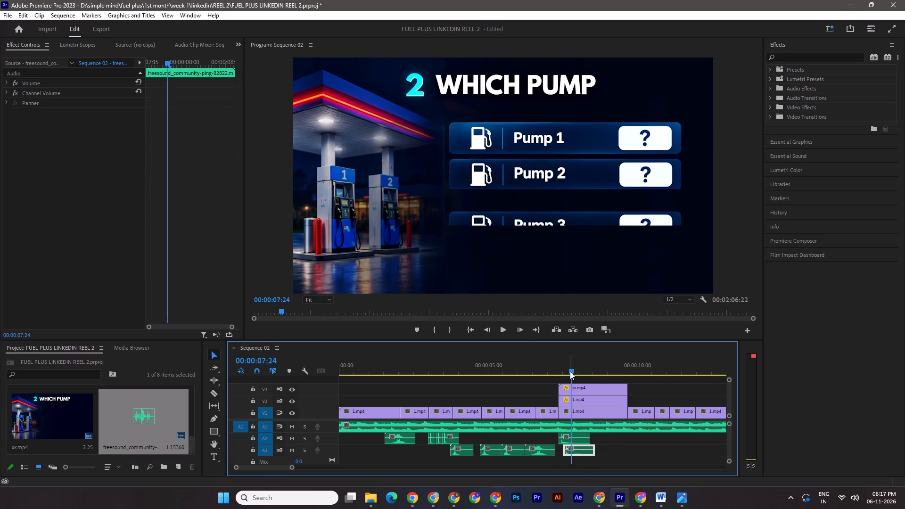
key(Left)
key(Left)
key(Right)
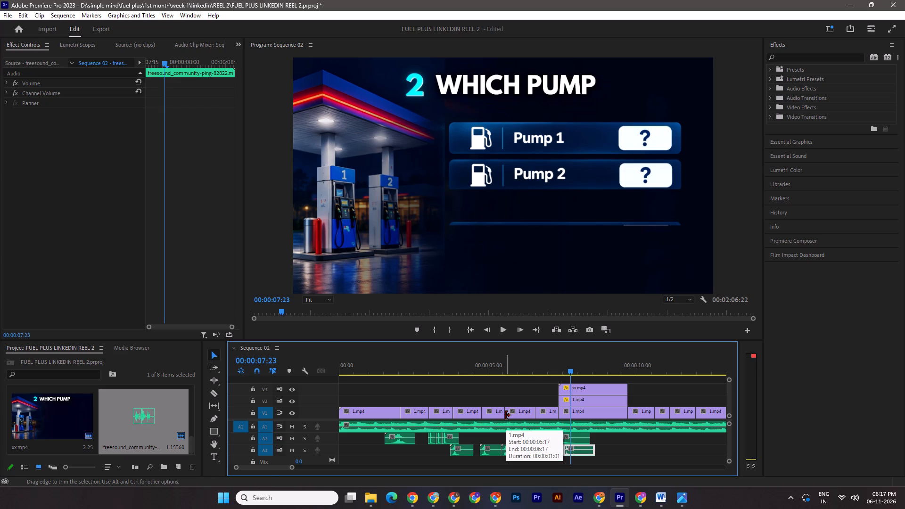
alt+drag(576, 438, 594, 437)
Duplicate the ping clip on A3, starting the copy at 00:00:07:29 for the Pump 4 row, and save the project.
drag(570, 367, 575, 368)
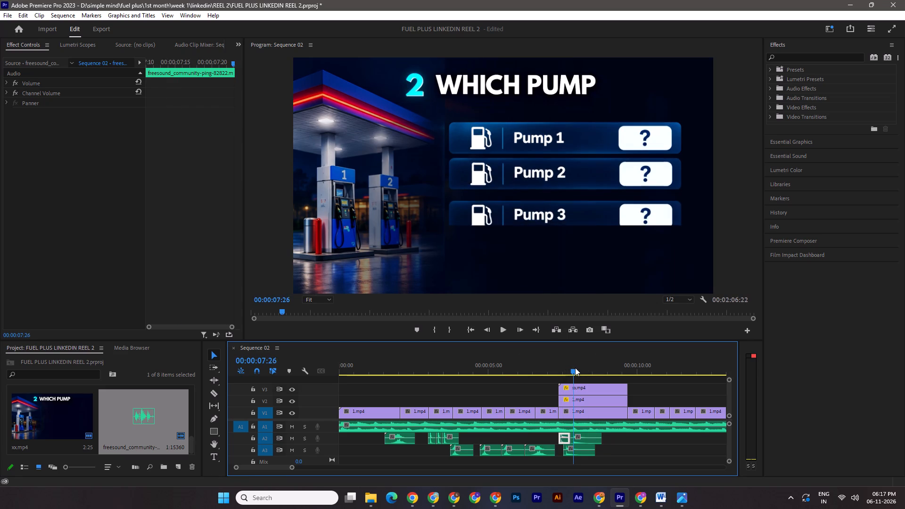
drag(575, 368, 577, 368)
alt+drag(579, 451, 580, 451)
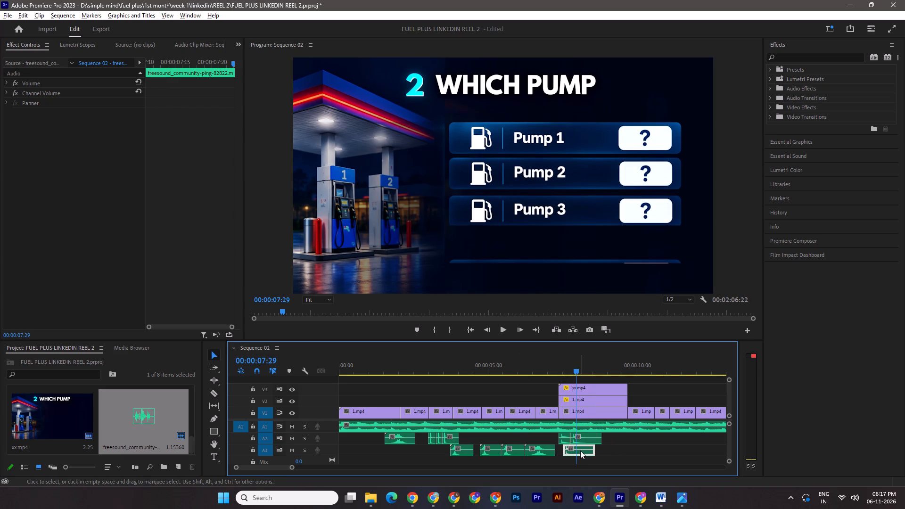
alt+drag(580, 451, 595, 450)
key(ctrl+s)
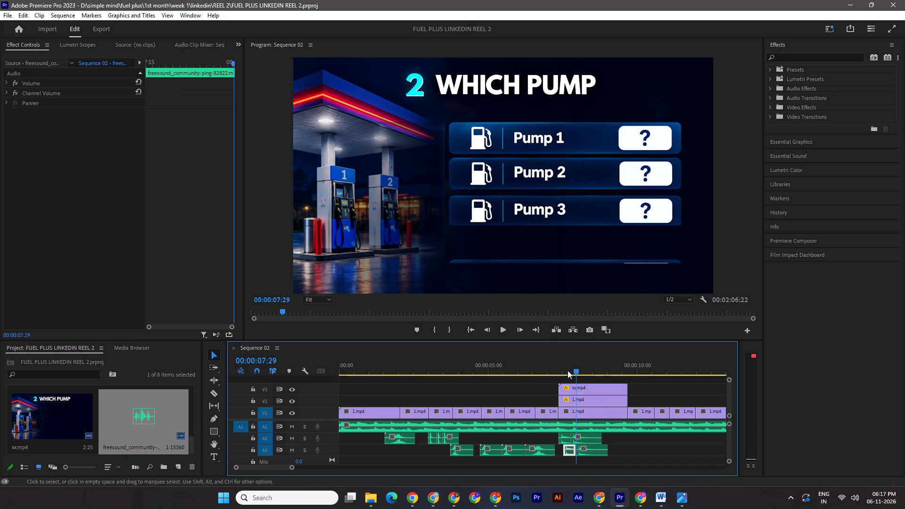
drag(576, 363, 551, 365)
key(space)
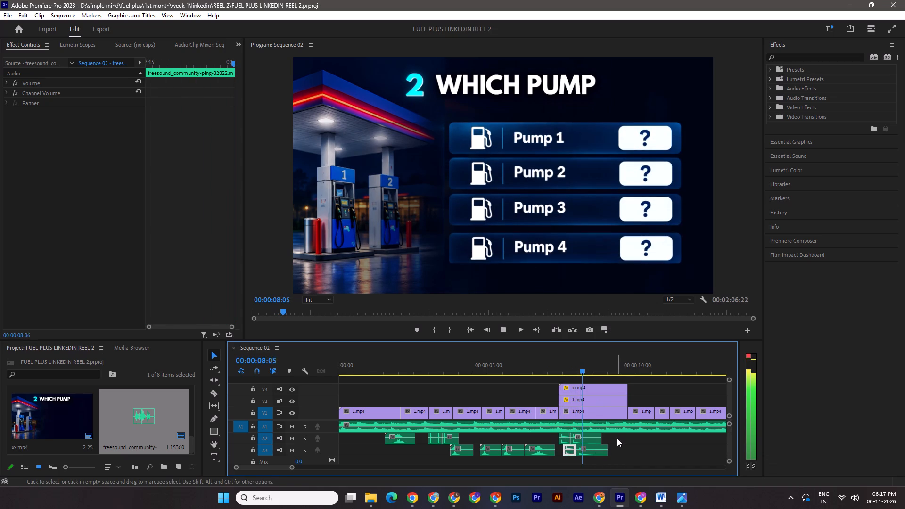
drag(294, 467, 305, 468)
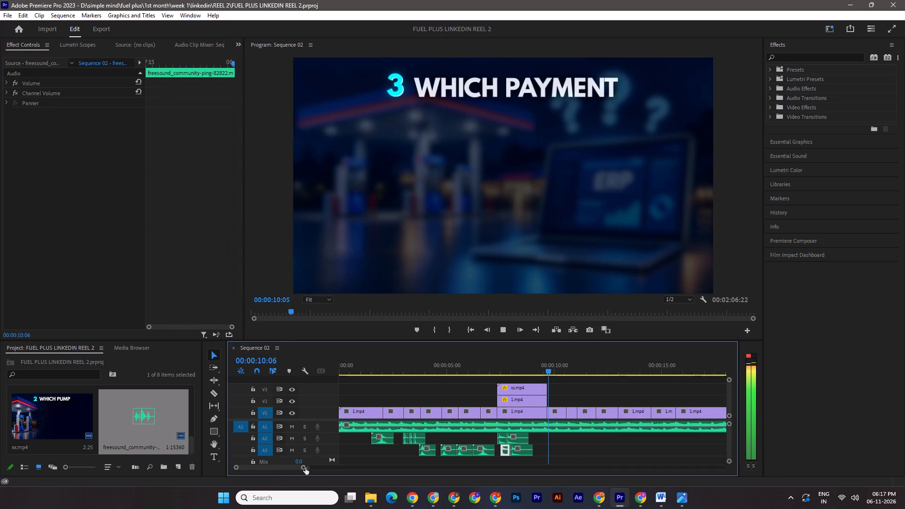
drag(305, 468, 309, 468)
key(space)
key(ctrl+s)
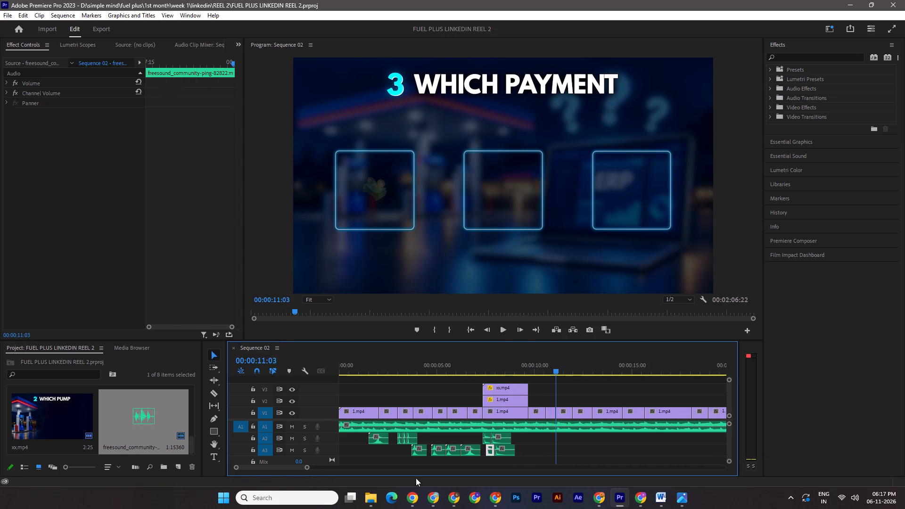
Duplicate the opening sound clip and the three pop clips from A2 onto A3, starting the set at about 00:00:09:08.
drag(425, 437, 399, 440)
shift+click(376, 438)
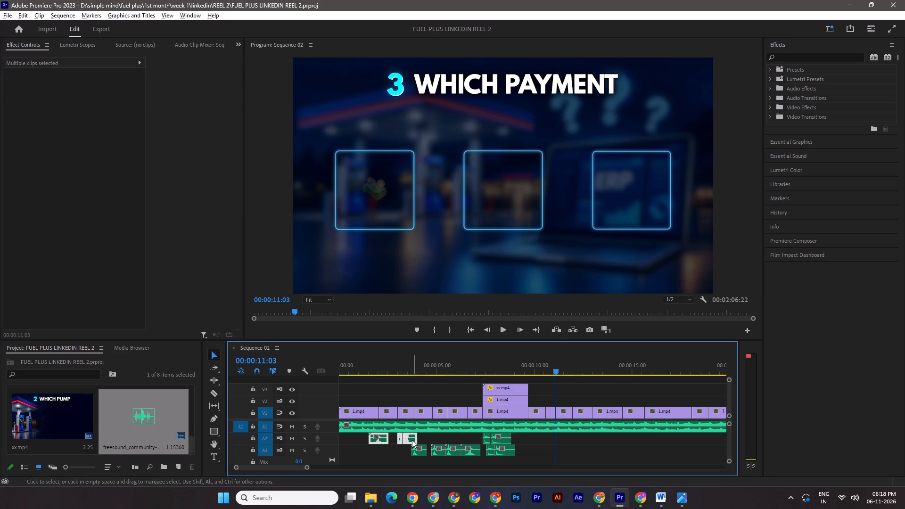
alt+drag(412, 440, 566, 449)
drag(568, 451, 564, 451)
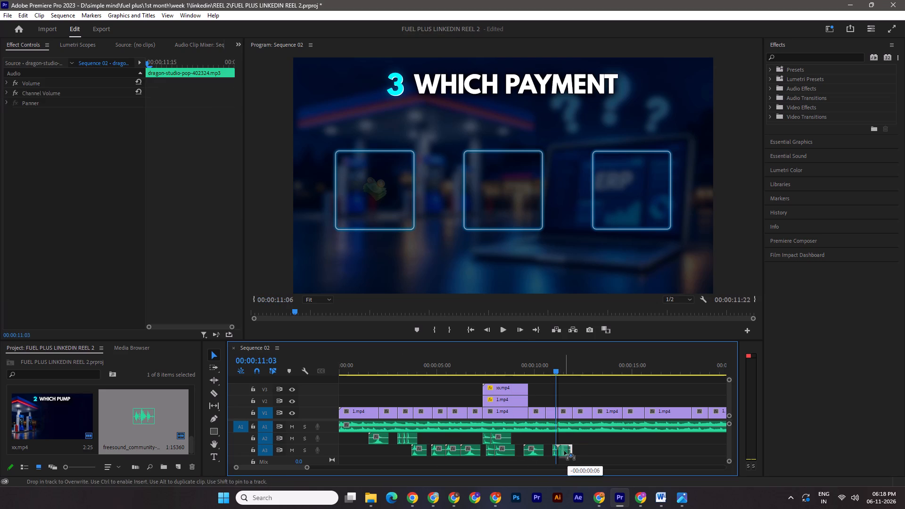
drag(564, 451, 563, 451)
key(ctrl+z)
drag(600, 450, 527, 453)
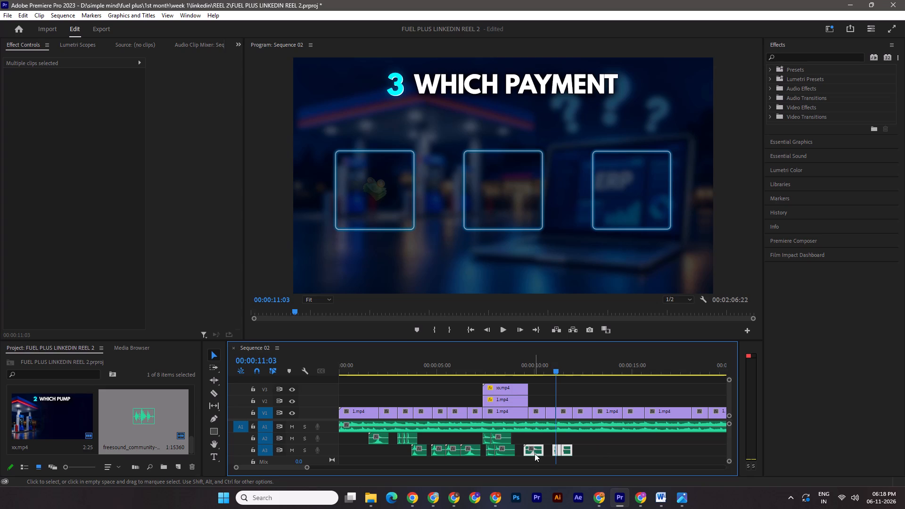
click(536, 451)
Move the three copied pop clips on A3 together so the first starts at 00:00:10:18, as the first WHICH PAYMENT box appears.
drag(555, 371, 518, 373)
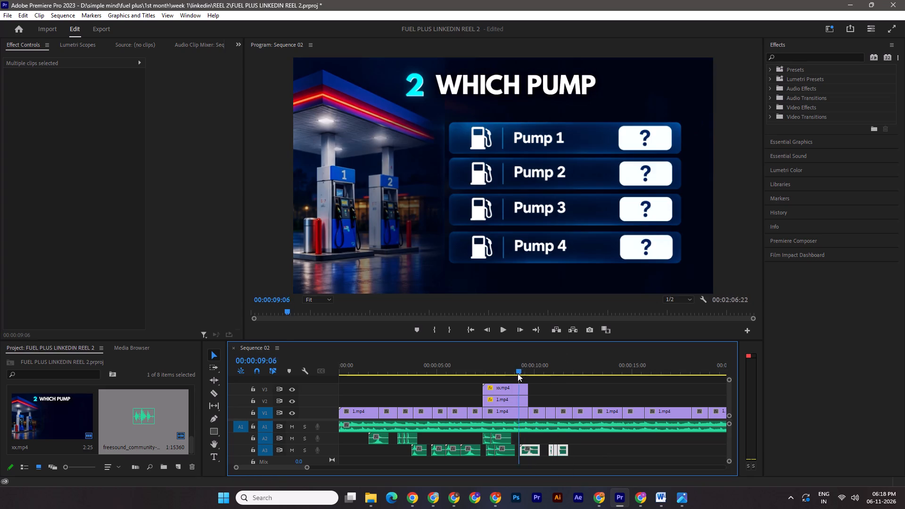
drag(518, 373, 516, 373)
key(space)
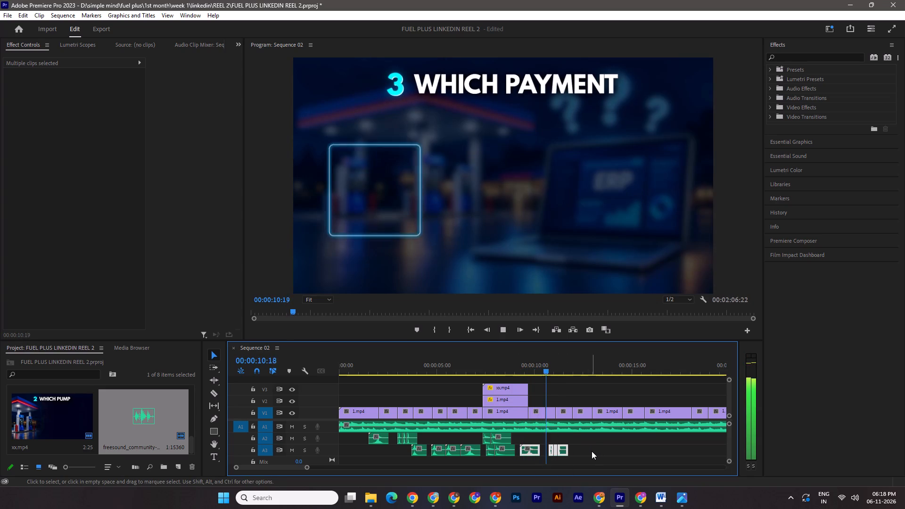
key(space)
shift+drag(569, 365, 543, 368)
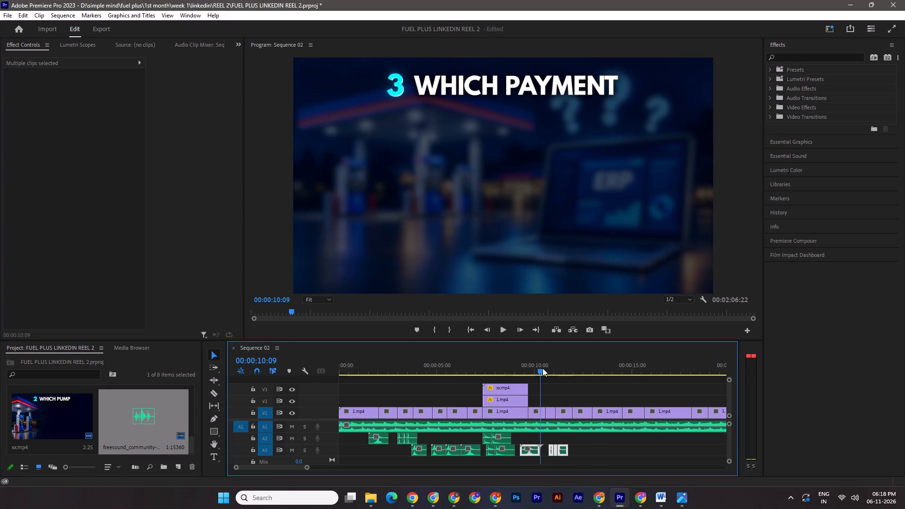
shift+drag(543, 368, 547, 369)
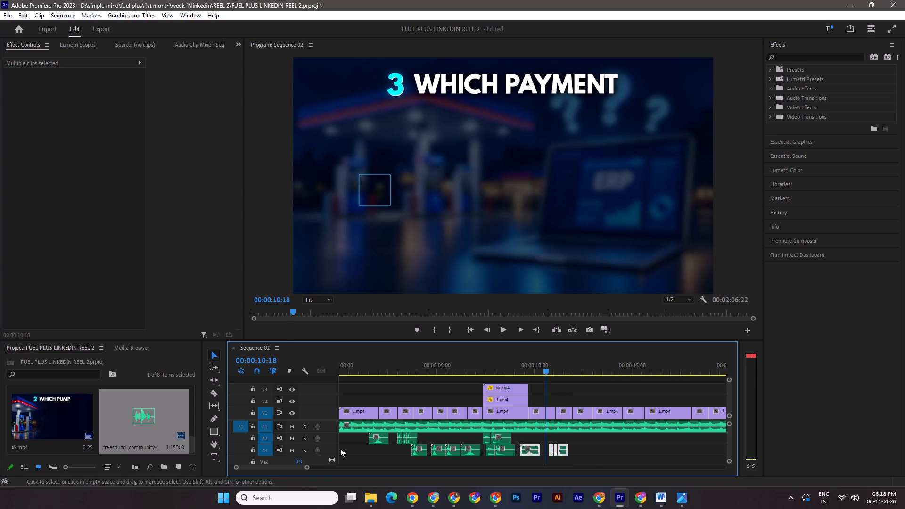
drag(307, 467, 299, 467)
drag(588, 451, 559, 452)
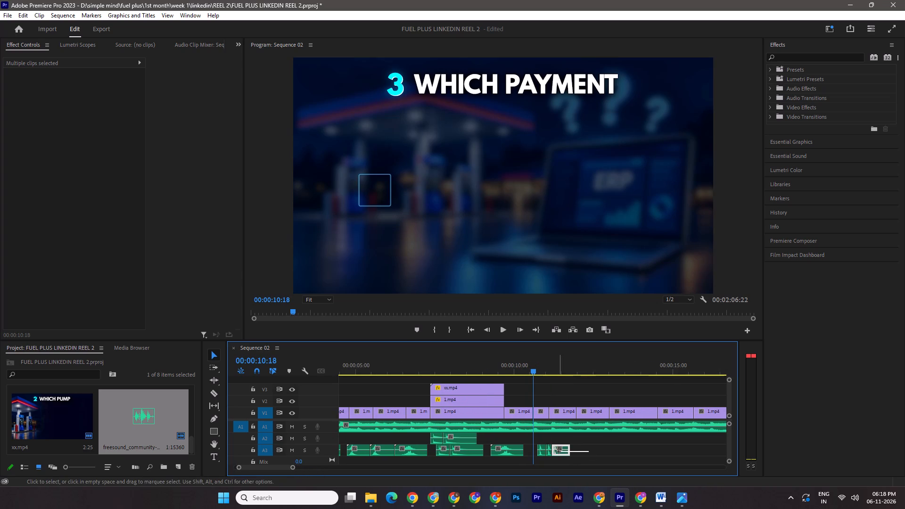
drag(559, 452, 543, 452)
click(562, 452)
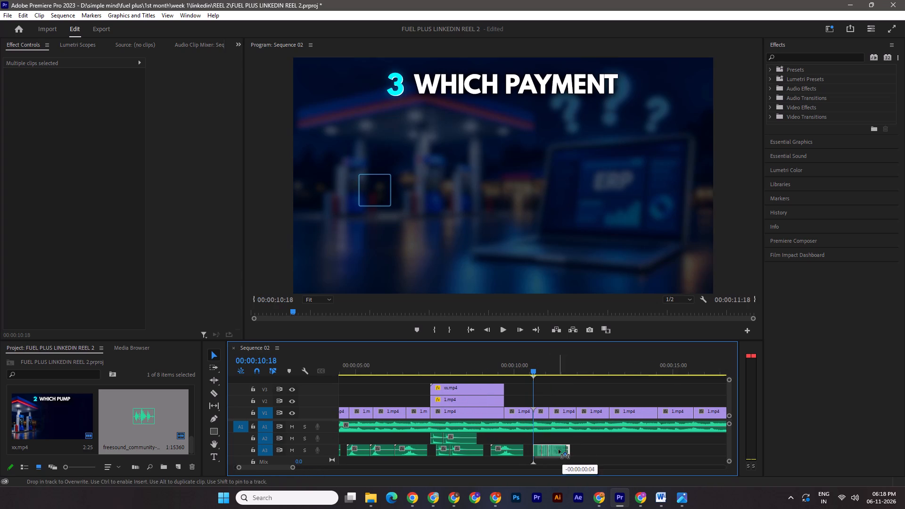
Move the second copied pop clip on A3 to start at 00:00:10:23, matching the second WHICH PAYMENT box.
drag(536, 366, 531, 367)
key(space)
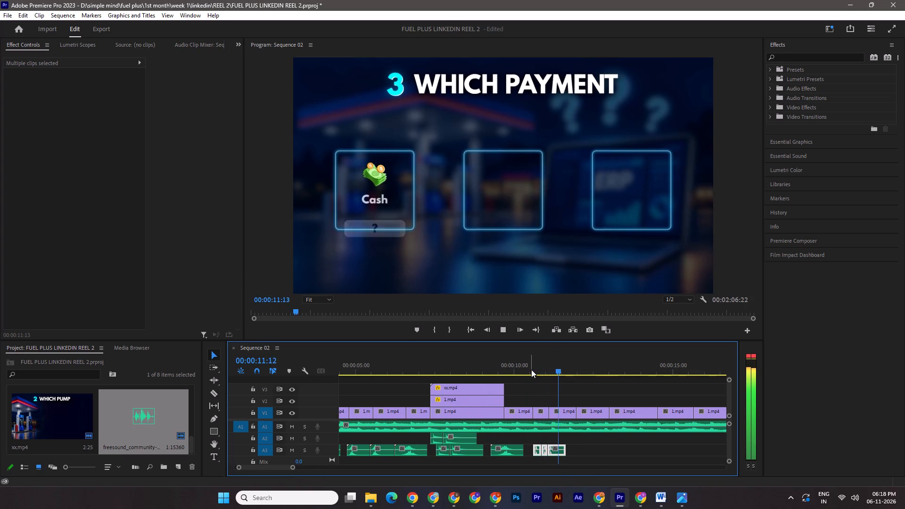
key(space)
drag(575, 365, 549, 369)
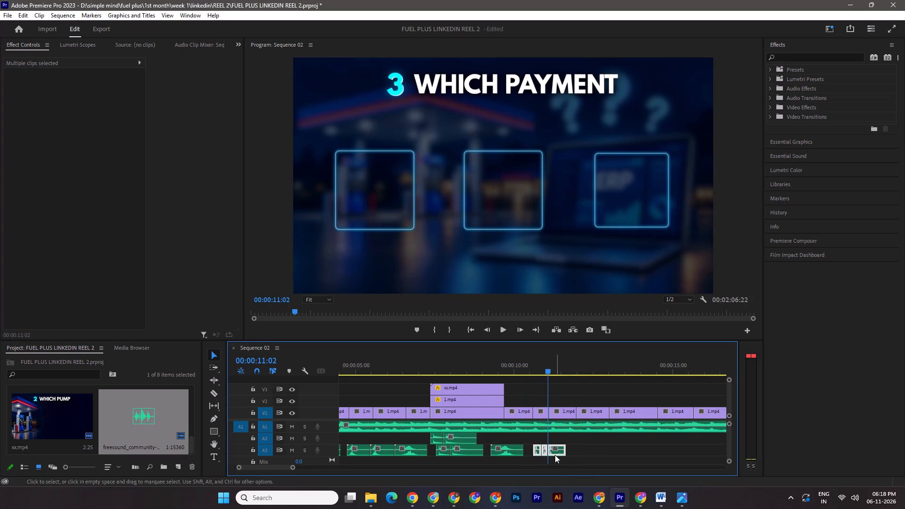
drag(558, 450, 555, 460)
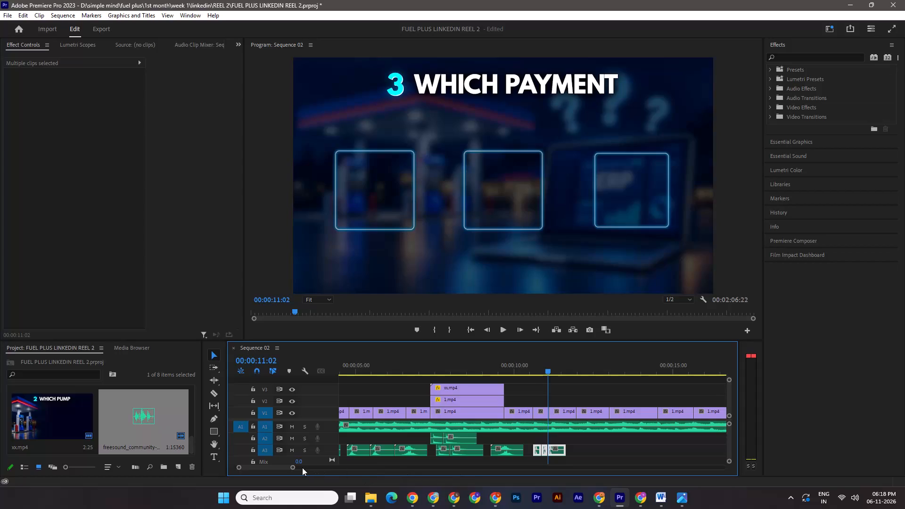
drag(292, 468, 281, 468)
drag(537, 371, 501, 371)
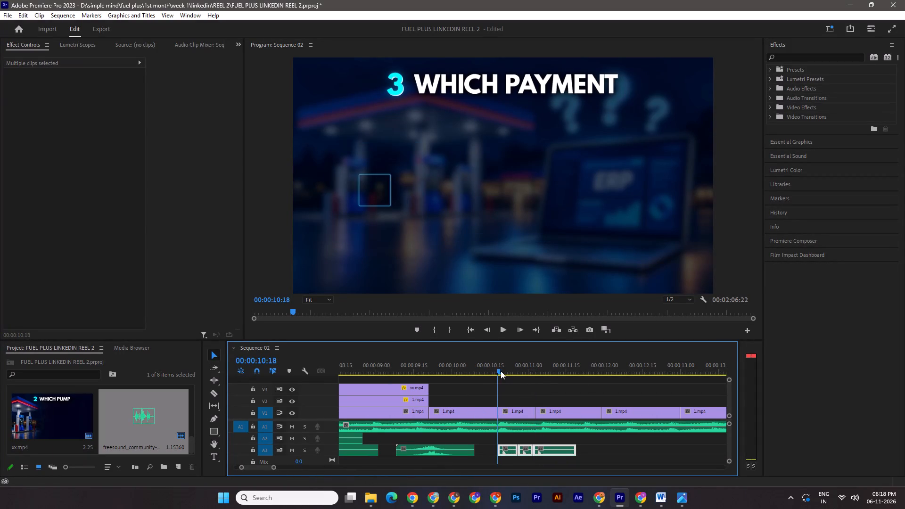
drag(501, 371, 512, 370)
click(526, 438)
drag(525, 450, 518, 450)
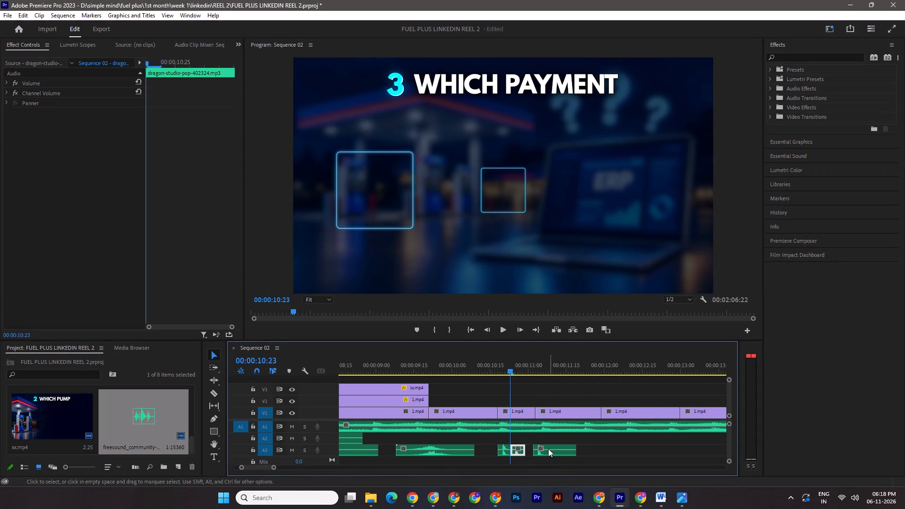
Move the third copied pop clip on A3 to start at 00:00:10:28 for the third payment box, and save the project.
drag(509, 374, 521, 376)
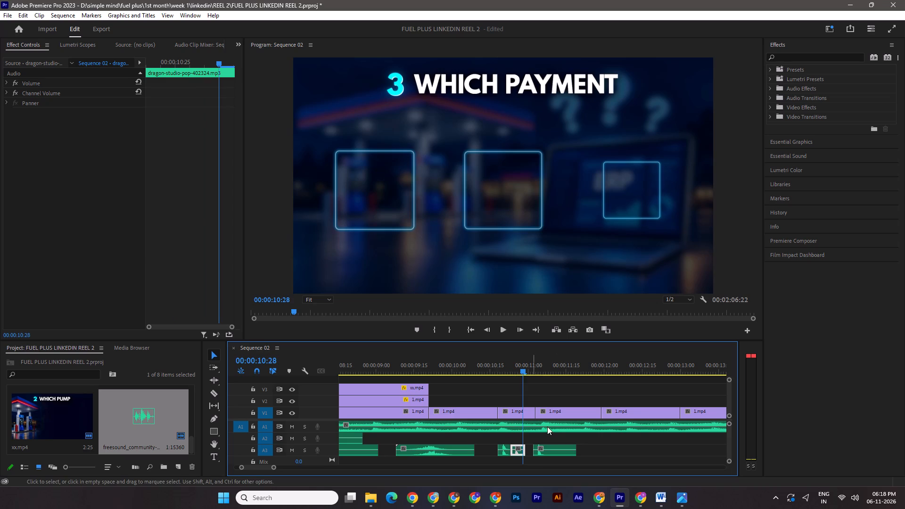
drag(546, 451, 534, 451)
key(ctrl+s)
drag(524, 367, 497, 367)
key(space)
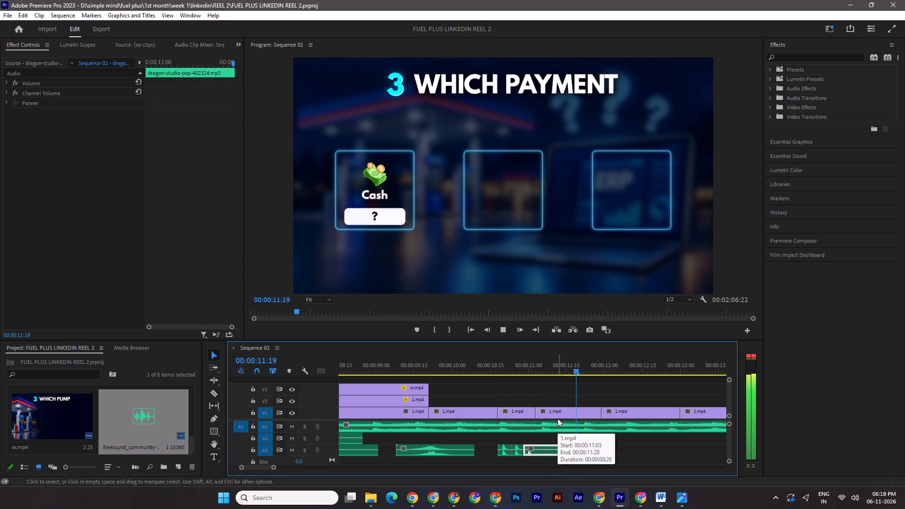
key(space)
Duplicate the swipe-whoosh clip from the WHICH SHIFT Morning card on A3 and align the copy's start at 00:00:11:04.
drag(276, 466, 296, 466)
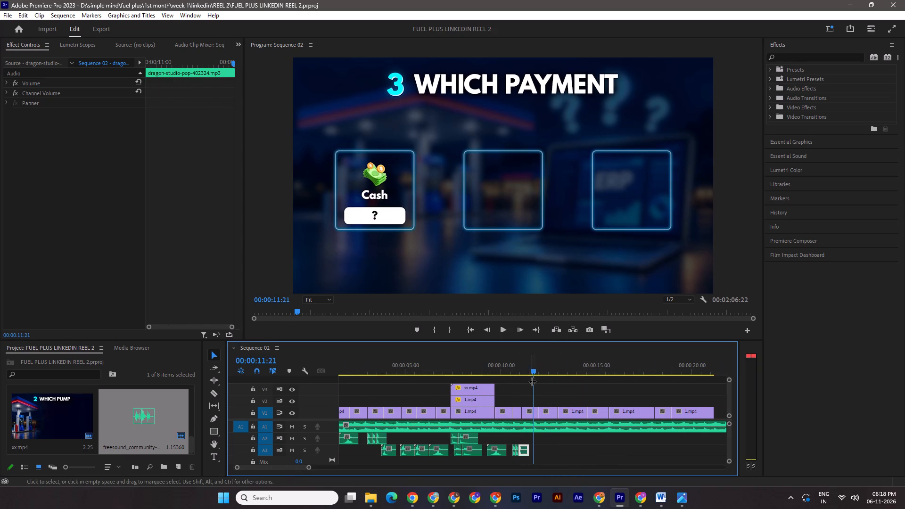
drag(532, 370, 387, 397)
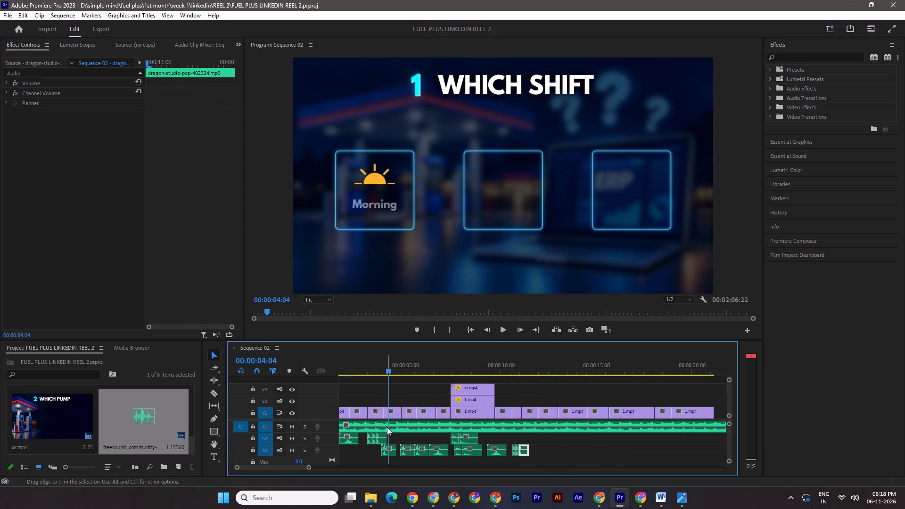
click(388, 452)
alt+drag(386, 450, 547, 455)
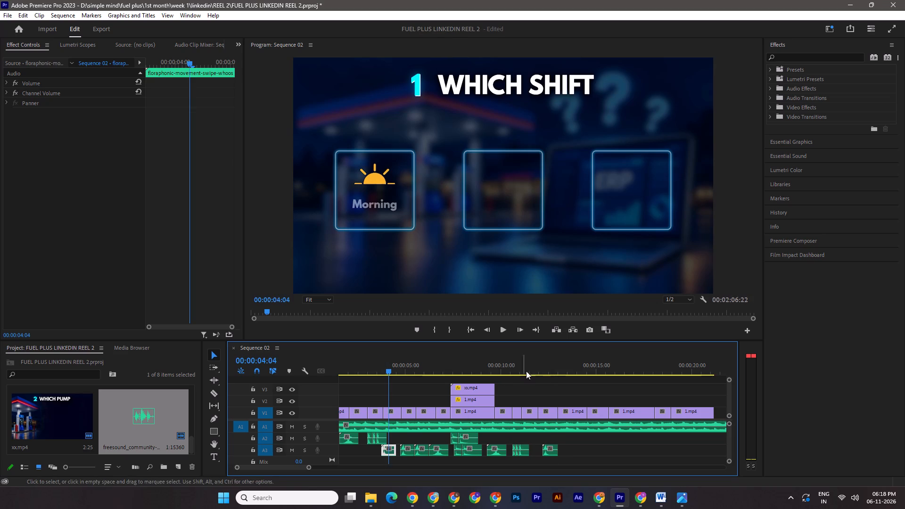
click(530, 369)
drag(310, 468, 288, 466)
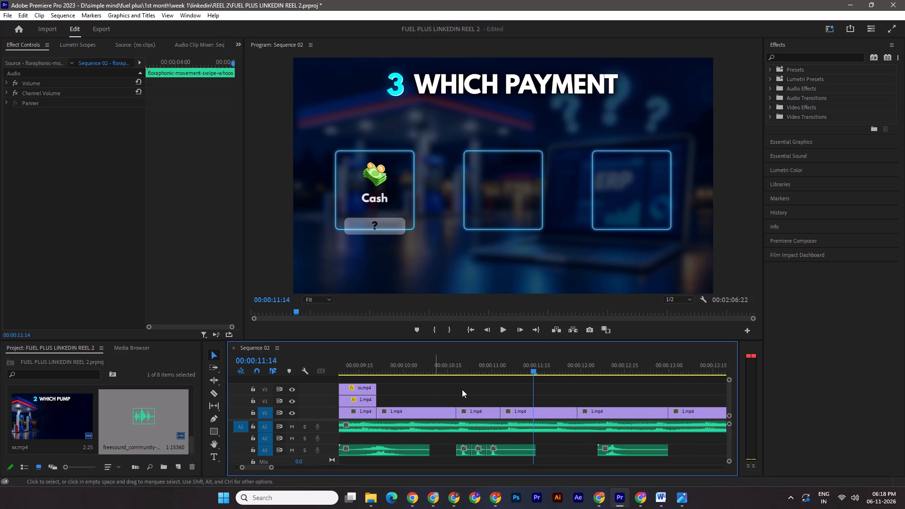
drag(533, 371, 502, 368)
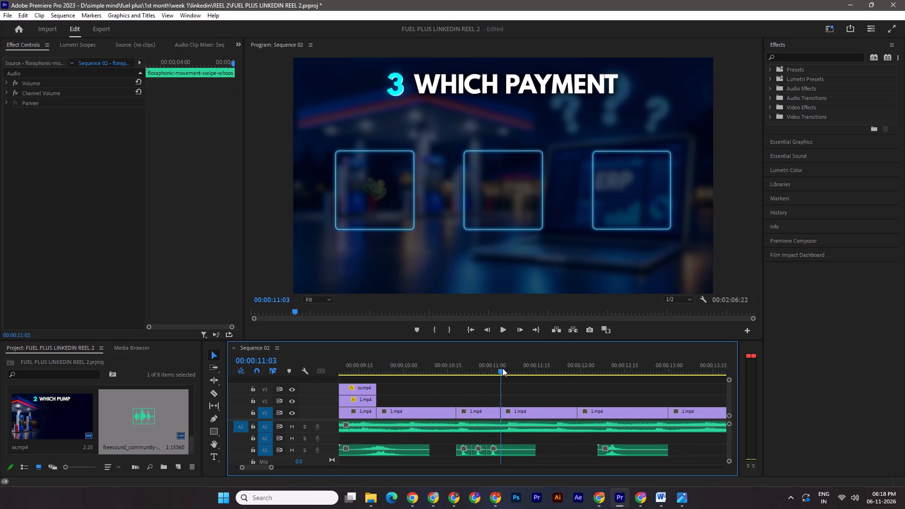
drag(502, 368, 504, 368)
drag(617, 452, 539, 451)
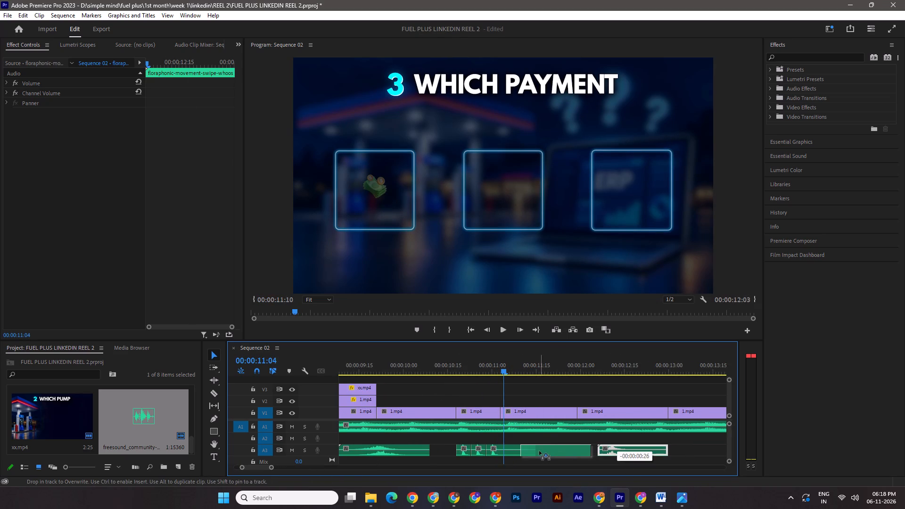
drag(539, 451, 522, 450)
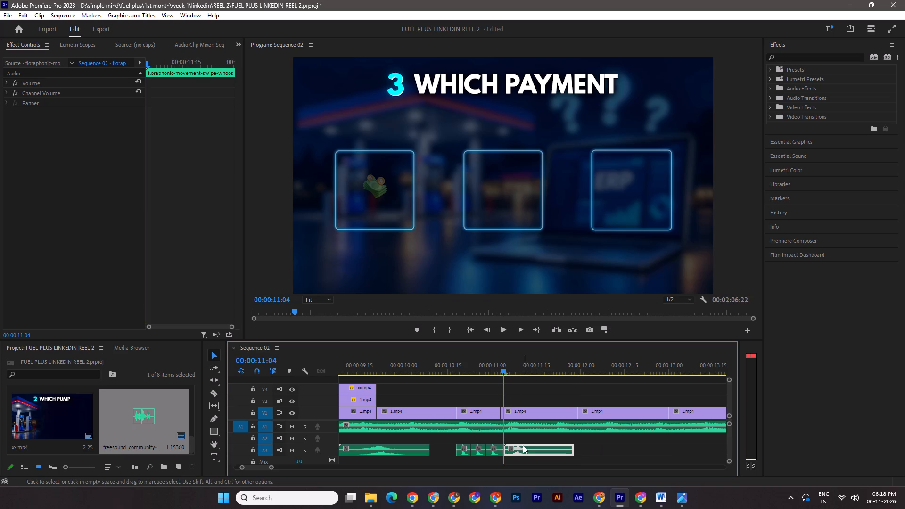
Move the copied swipe-whoosh clip up to A2 and shift its start to about 00:00:10:28 to match the Cash card animation.
drag(502, 368, 508, 369)
drag(528, 451, 526, 443)
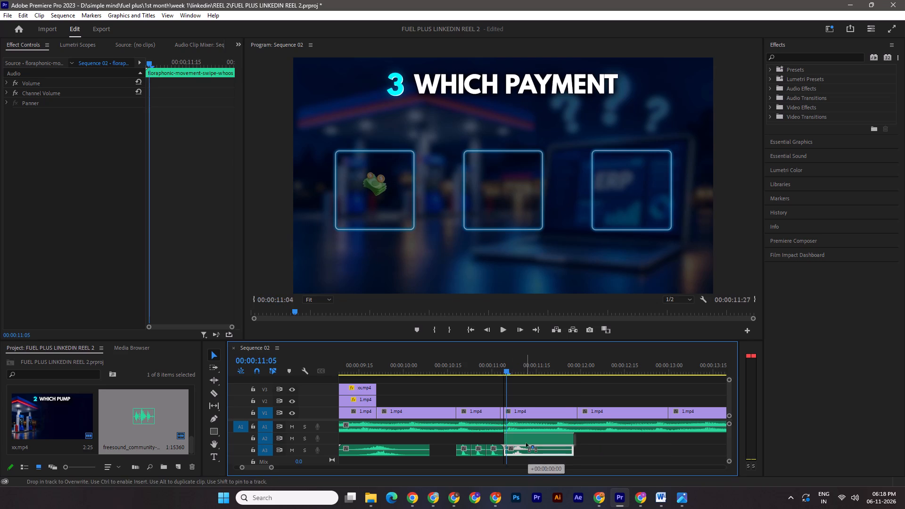
drag(526, 443, 518, 443)
drag(525, 438, 510, 437)
drag(506, 363, 486, 362)
key(space)
key(space)
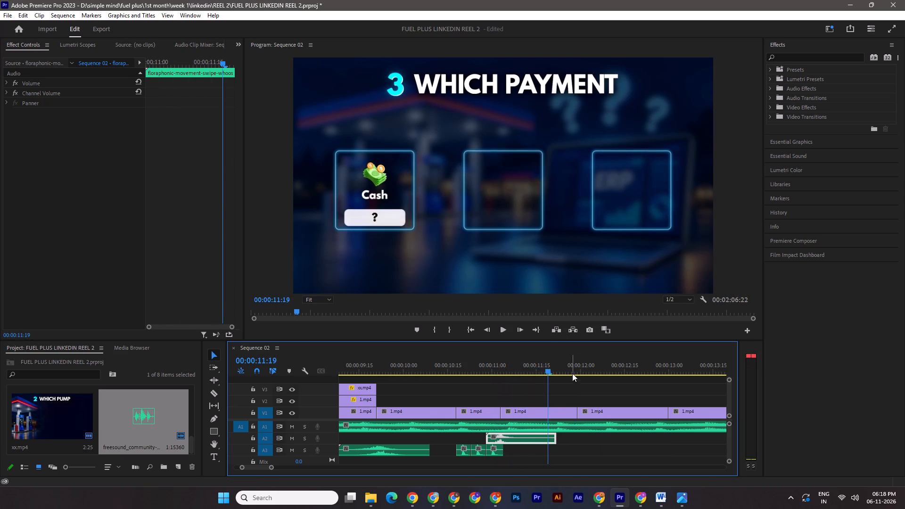
shift+drag(544, 368, 554, 380)
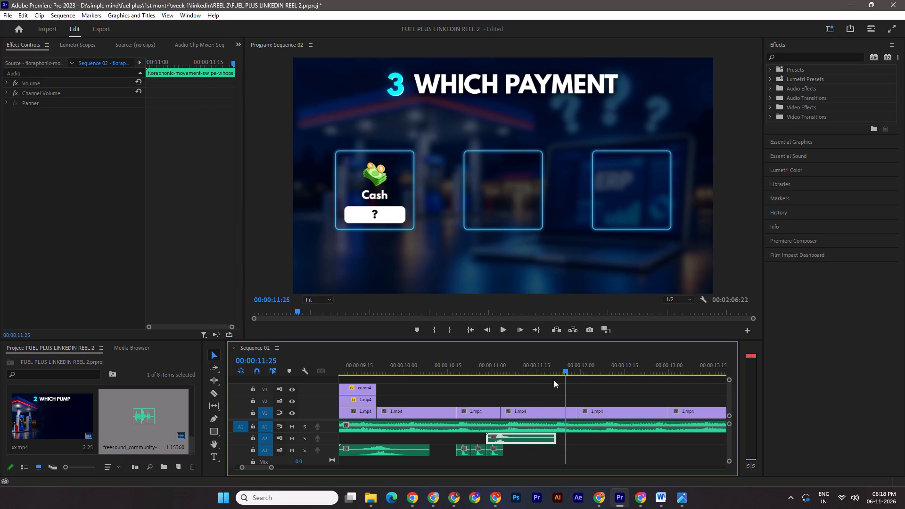
Duplicate the Cash card's swipe-whoosh clip on A2 and align the copy's start at 00:00:11:24 for the Card card.
shift+drag(554, 380, 563, 373)
drag(518, 439, 586, 439)
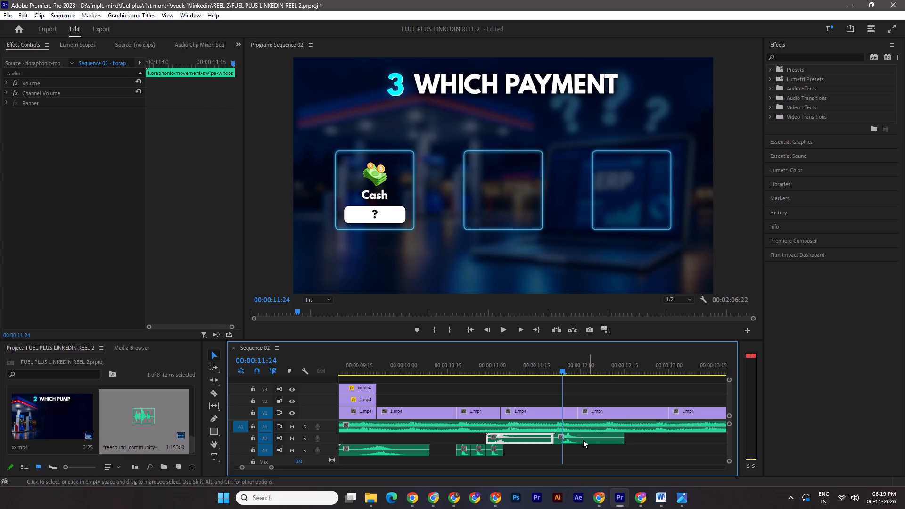
drag(583, 440, 592, 438)
Duplicate the second swipe-whoosh clip on A2 to start at about 00:00:12:24 for the Fleet card, and save the project.
alt+drag(581, 440, 670, 441)
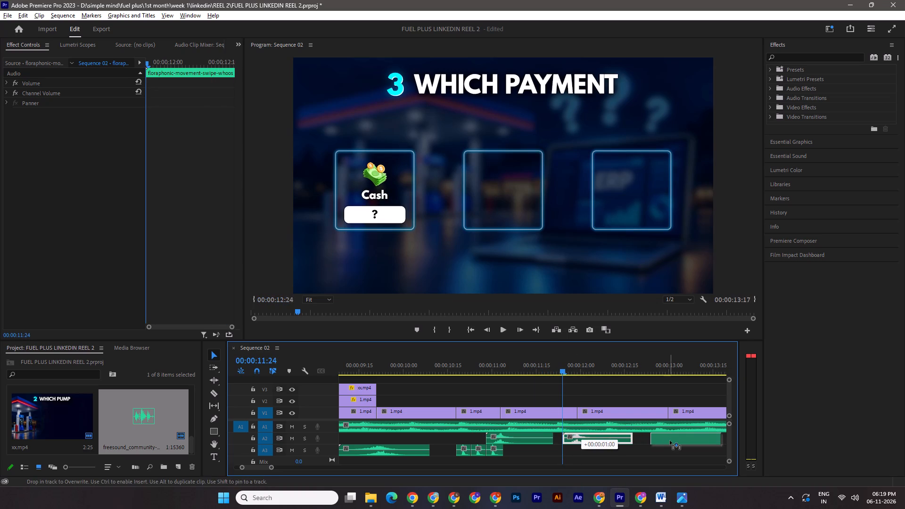
alt+drag(670, 441, 663, 441)
drag(674, 440, 680, 440)
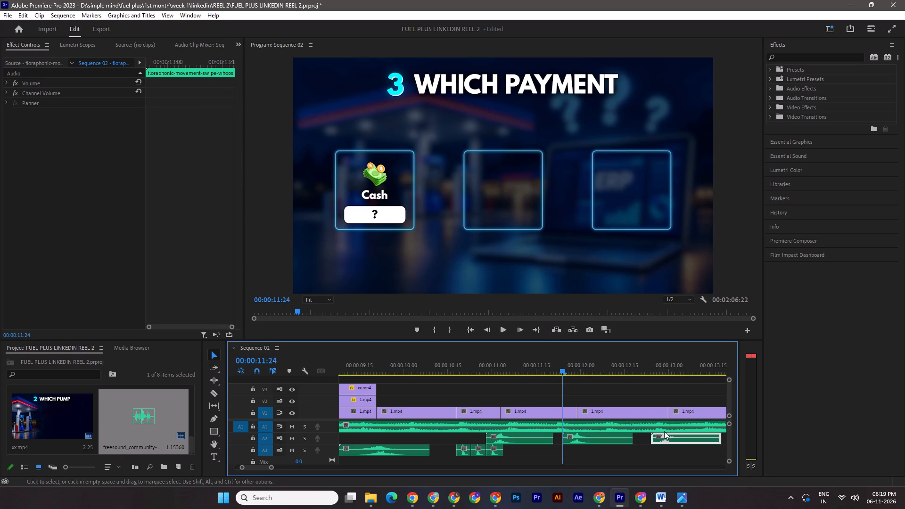
key(ctrl+s)
Play back the WHICH PAYMENT section through to the laptop scene to check the sound sync.
click(481, 362)
key(space)
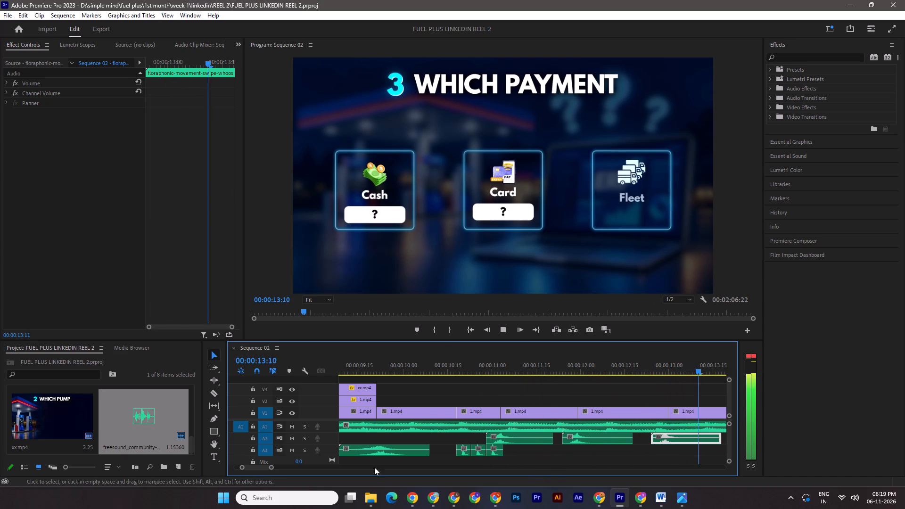
drag(274, 466, 306, 468)
key(space)
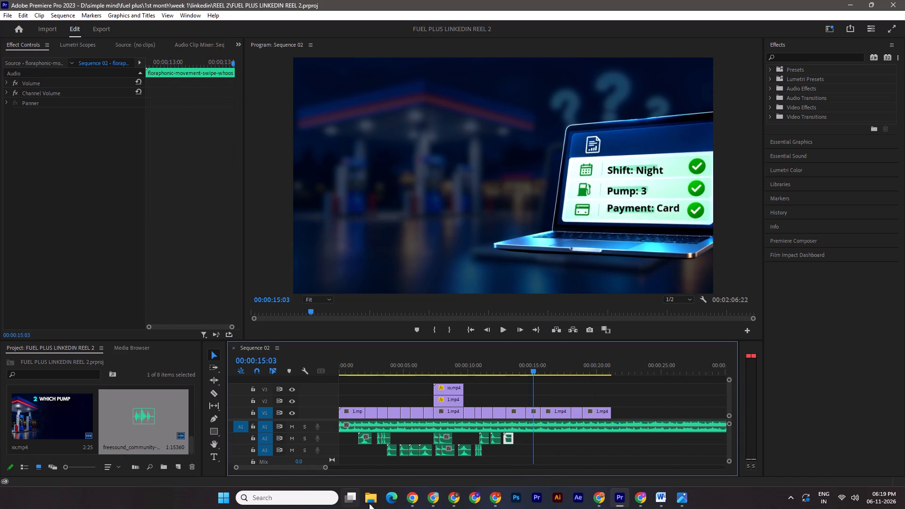
Switch to Chrome, search Pixabay sound effects for "slide", and audition the results from Paper slide - Short through Chalk Slide Short.
click(461, 493)
click(601, 106)
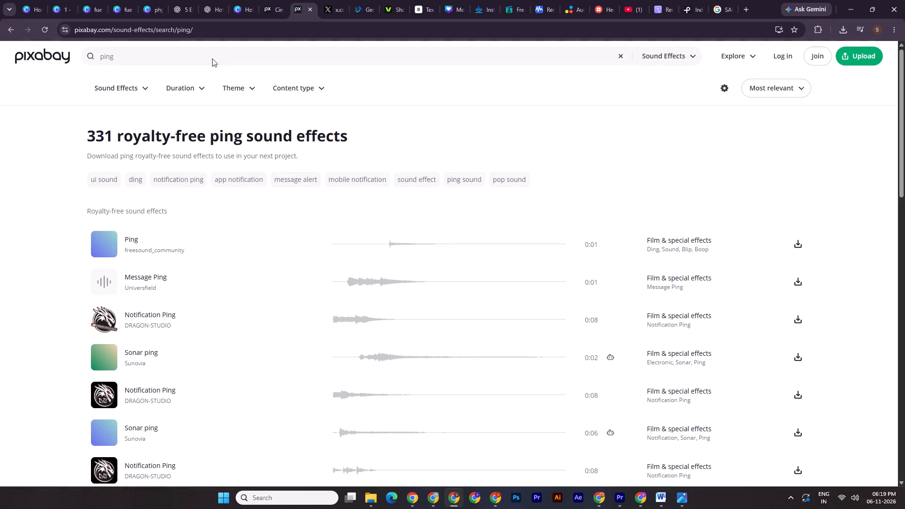
triple_click(212, 58)
text(slide)
key(Return)
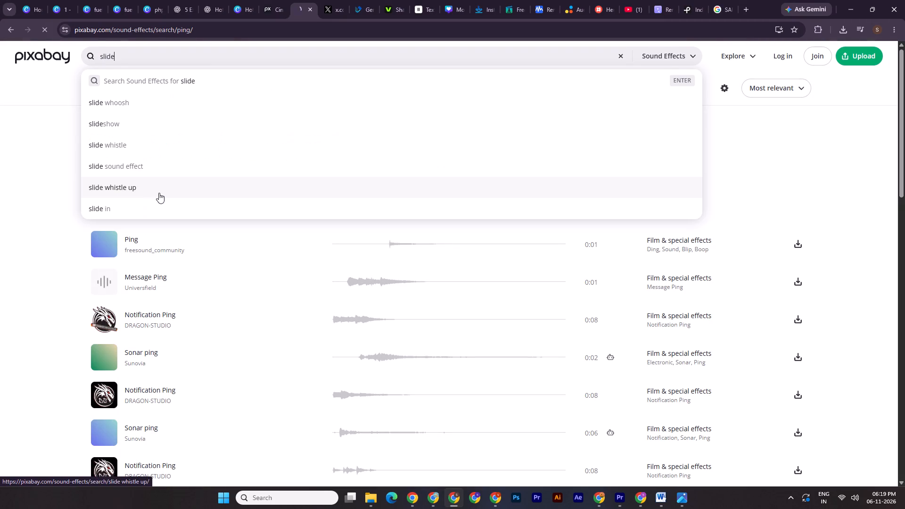
click(104, 243)
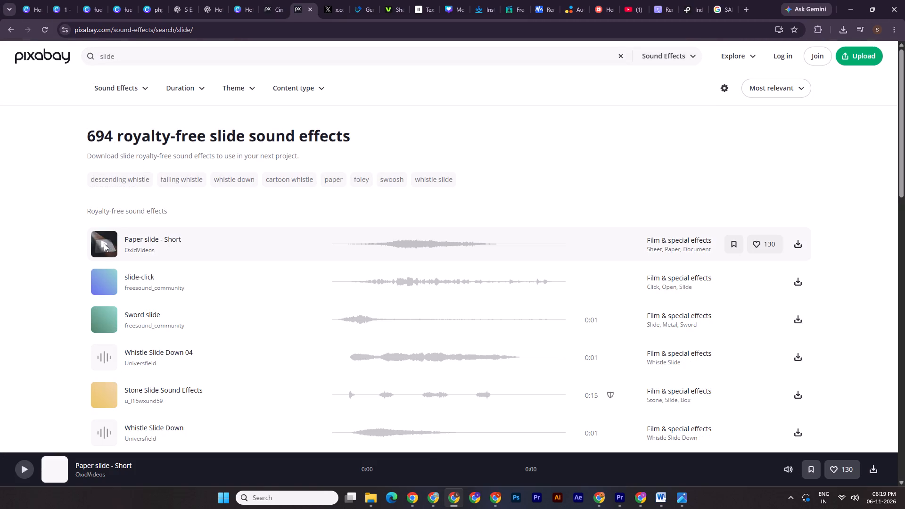
click(99, 281)
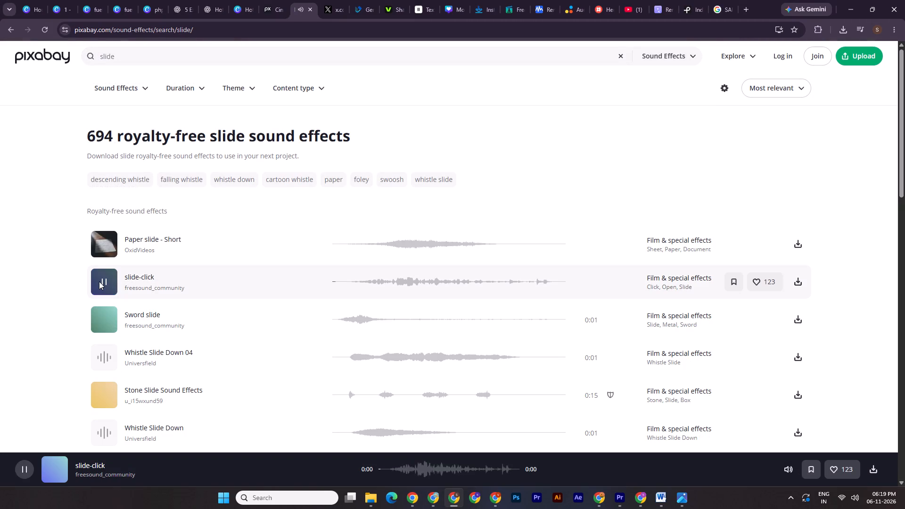
click(100, 310)
click(100, 362)
scroll(136, 378, down, 2)
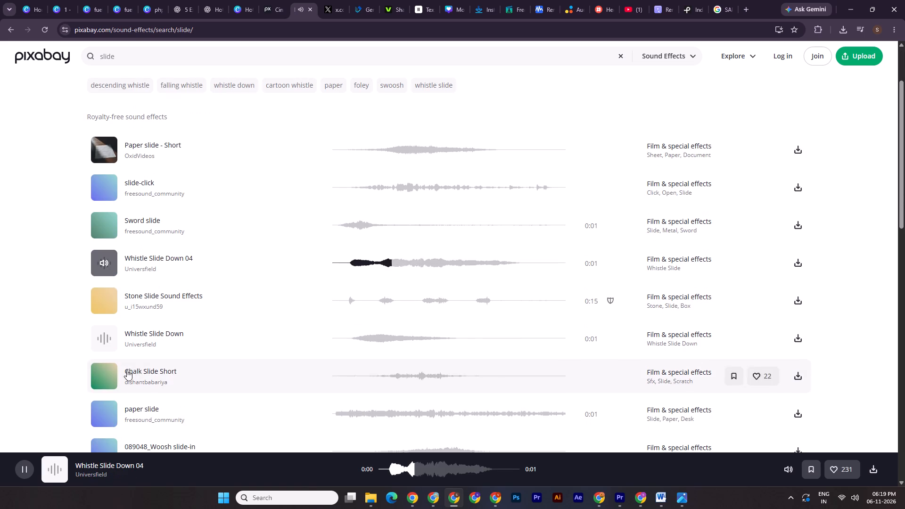
click(106, 305)
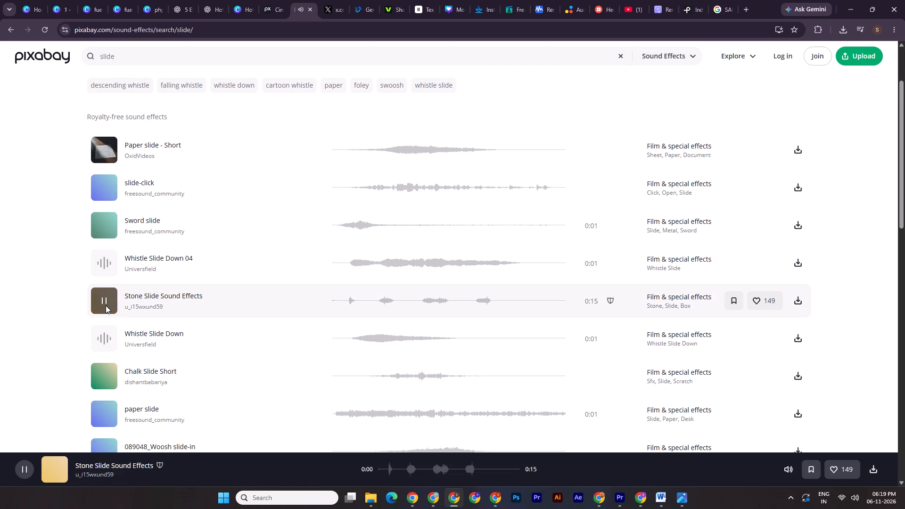
click(109, 336)
click(107, 374)
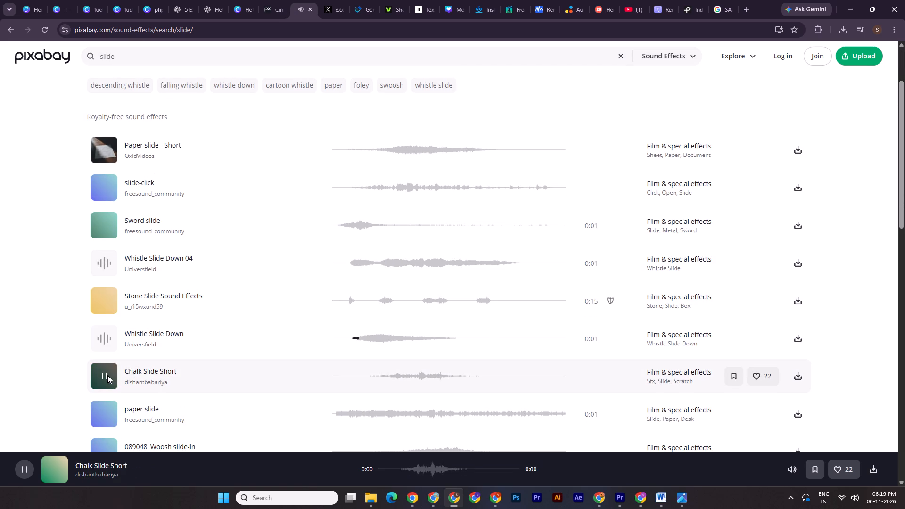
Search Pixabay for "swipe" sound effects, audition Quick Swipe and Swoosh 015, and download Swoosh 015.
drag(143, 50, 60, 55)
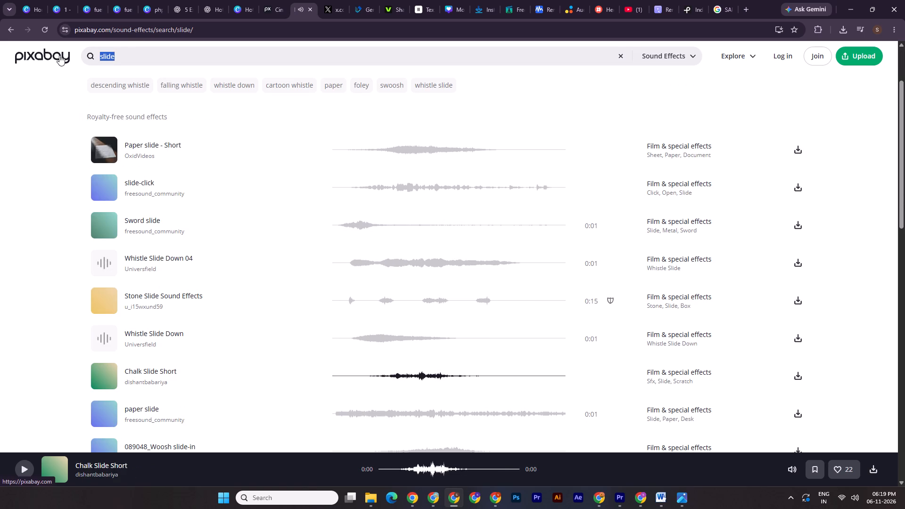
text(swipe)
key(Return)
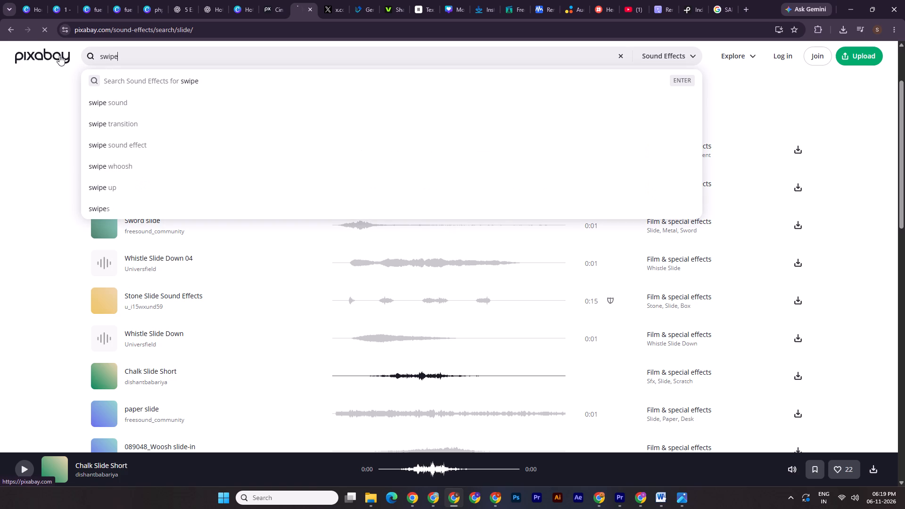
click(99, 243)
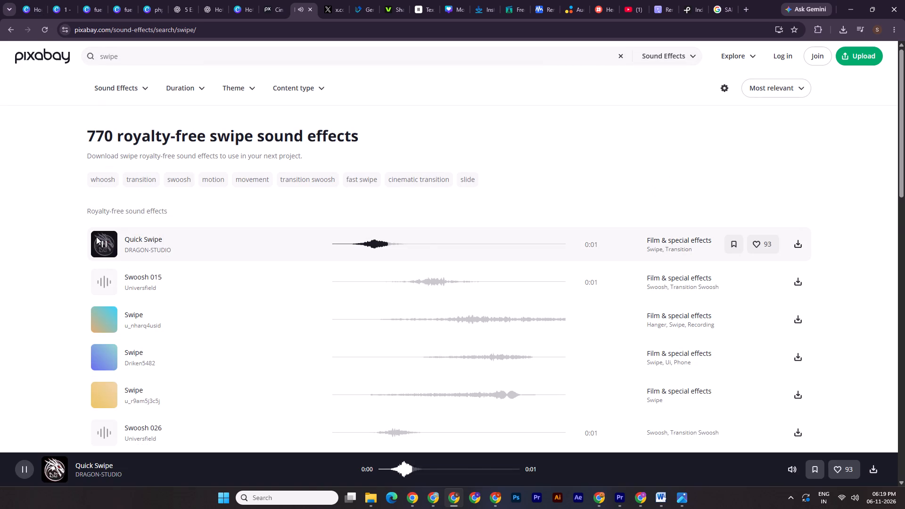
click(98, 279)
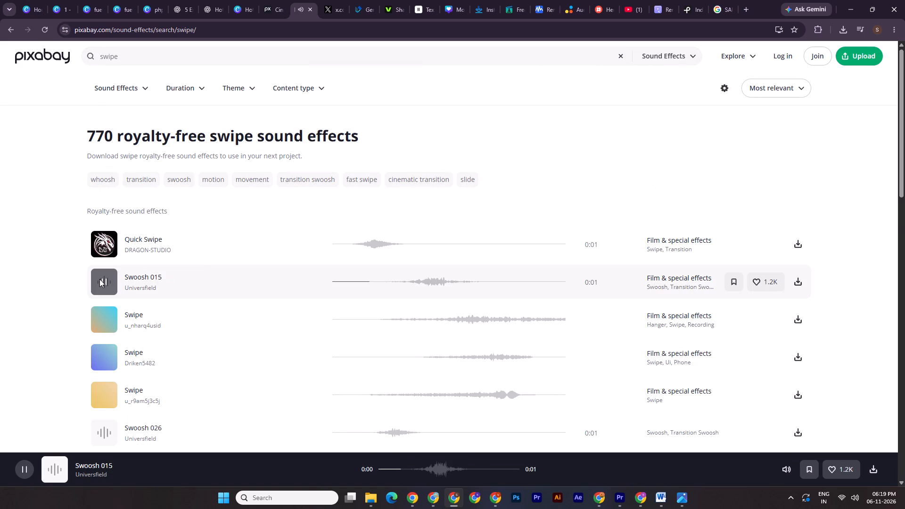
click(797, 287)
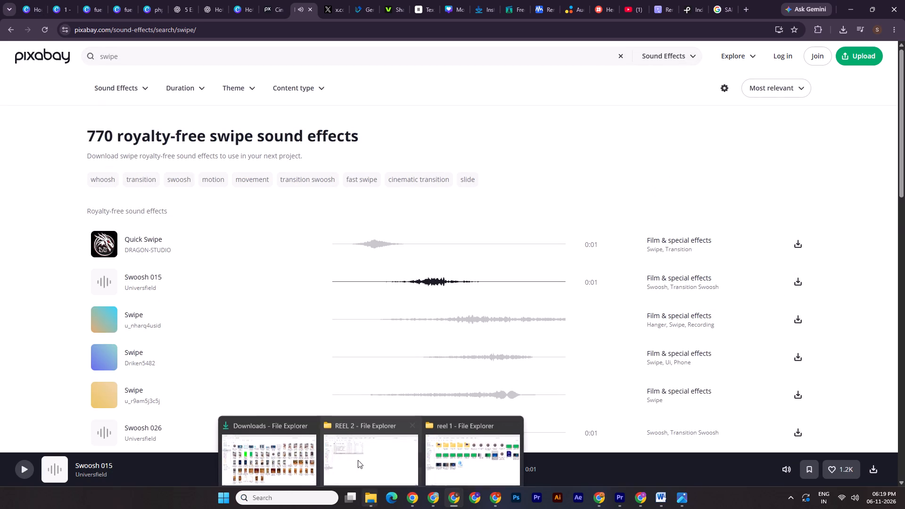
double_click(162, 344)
Audition the three Swipe sounds and Swoosh 026 in the swipe results.
click(107, 317)
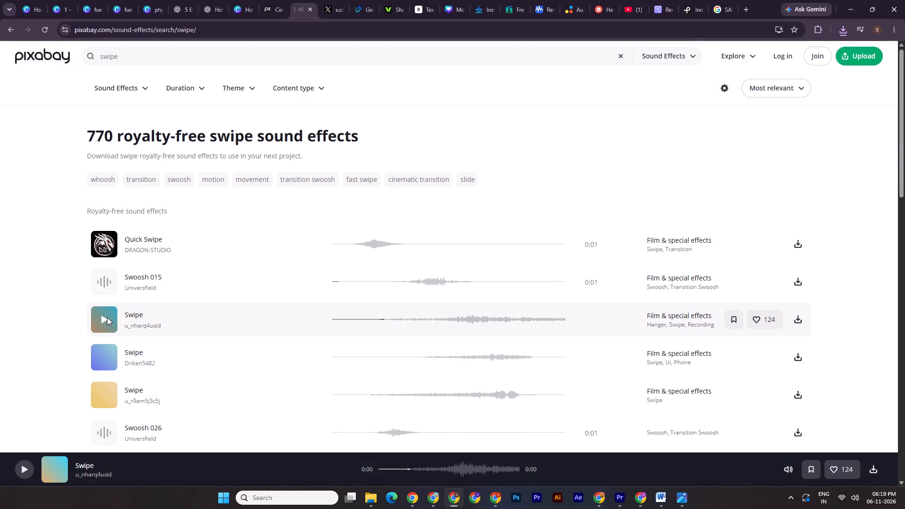
click(102, 360)
click(104, 396)
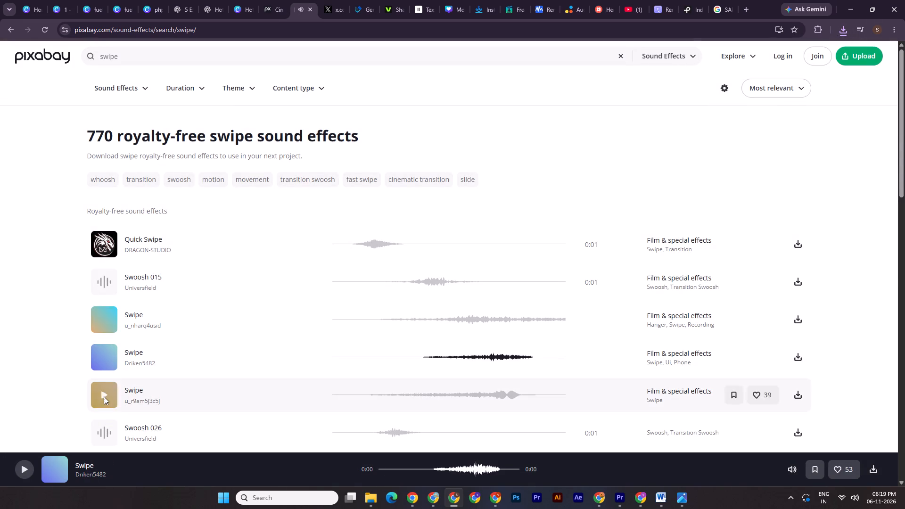
click(103, 434)
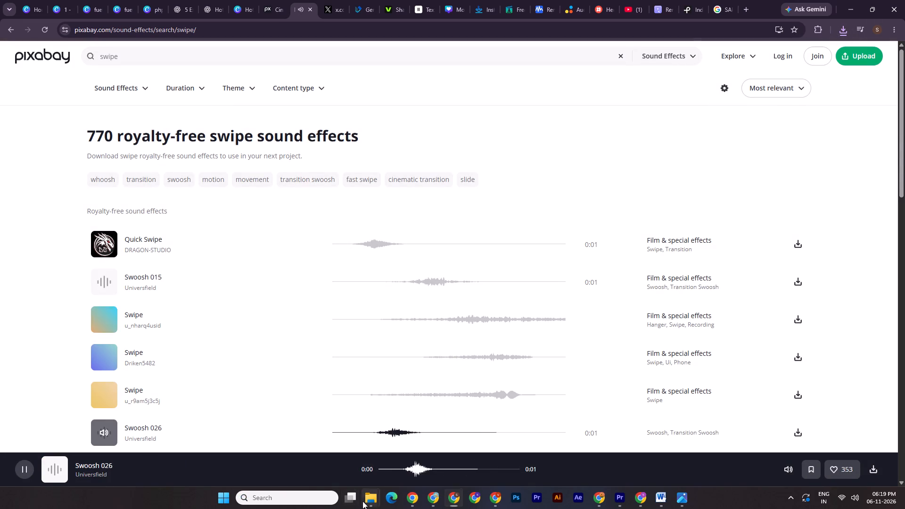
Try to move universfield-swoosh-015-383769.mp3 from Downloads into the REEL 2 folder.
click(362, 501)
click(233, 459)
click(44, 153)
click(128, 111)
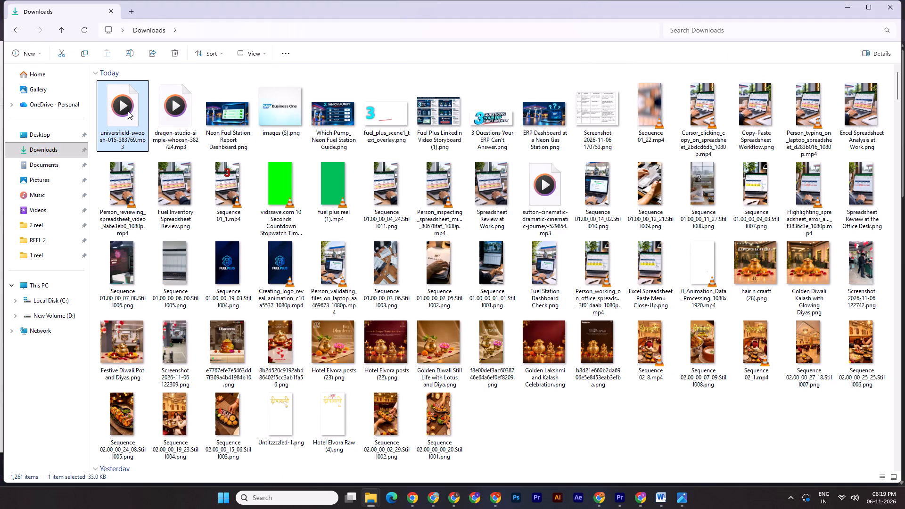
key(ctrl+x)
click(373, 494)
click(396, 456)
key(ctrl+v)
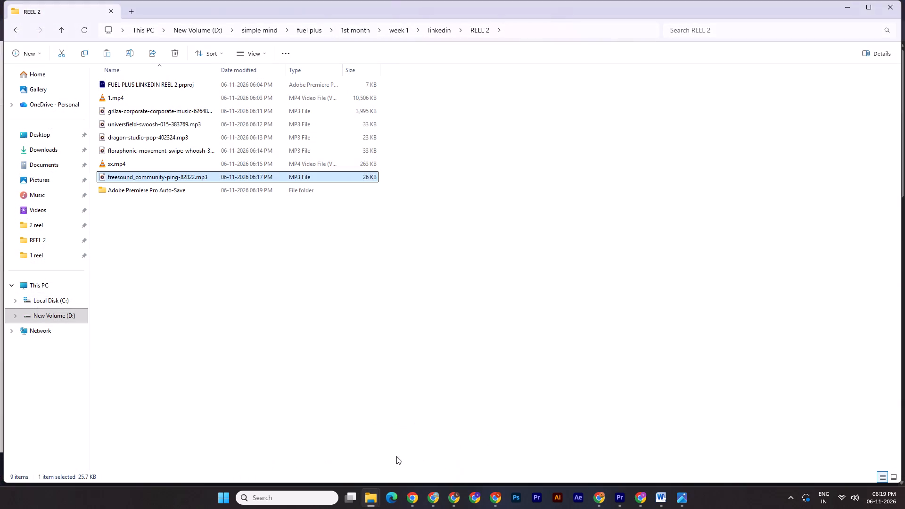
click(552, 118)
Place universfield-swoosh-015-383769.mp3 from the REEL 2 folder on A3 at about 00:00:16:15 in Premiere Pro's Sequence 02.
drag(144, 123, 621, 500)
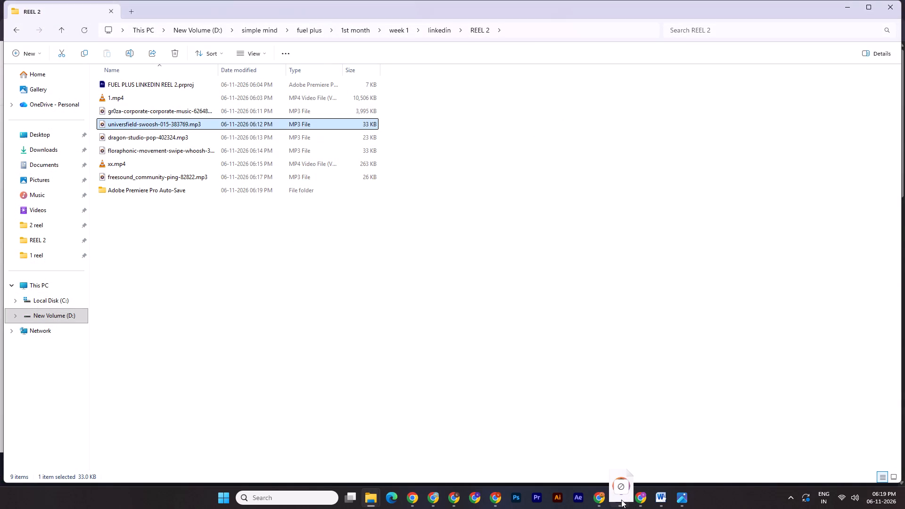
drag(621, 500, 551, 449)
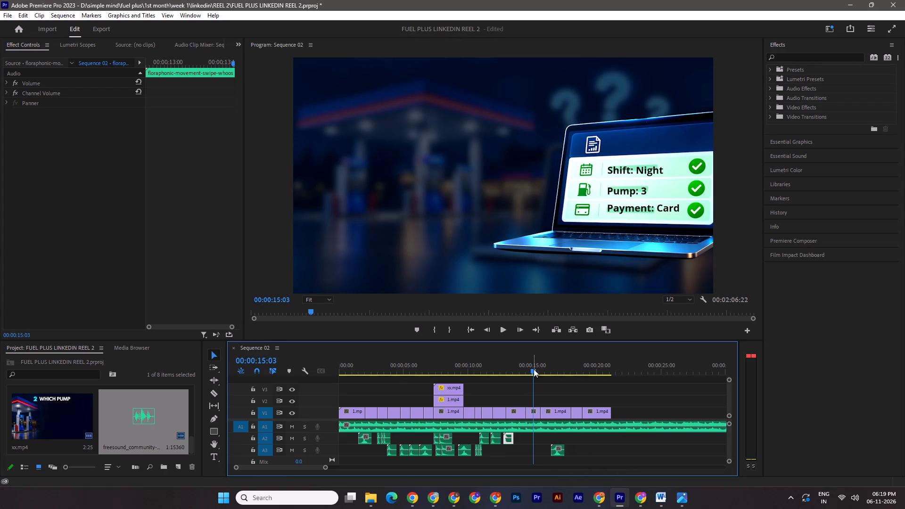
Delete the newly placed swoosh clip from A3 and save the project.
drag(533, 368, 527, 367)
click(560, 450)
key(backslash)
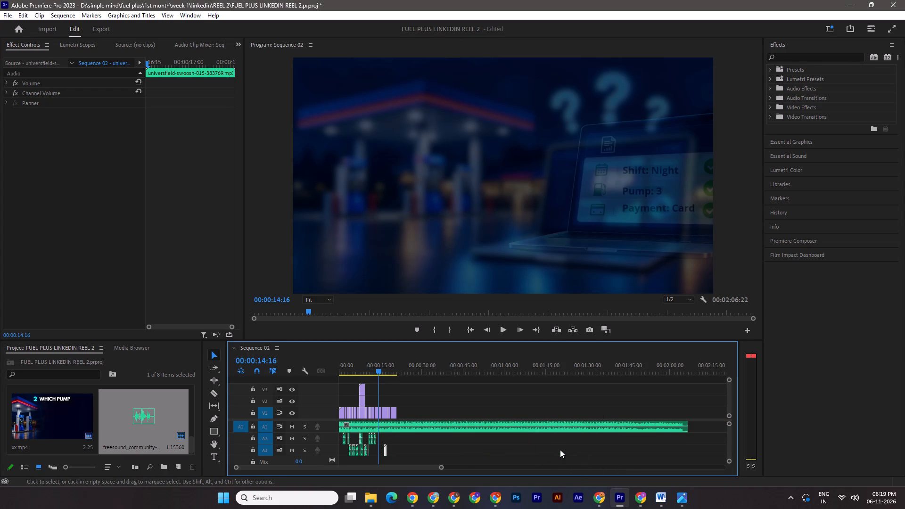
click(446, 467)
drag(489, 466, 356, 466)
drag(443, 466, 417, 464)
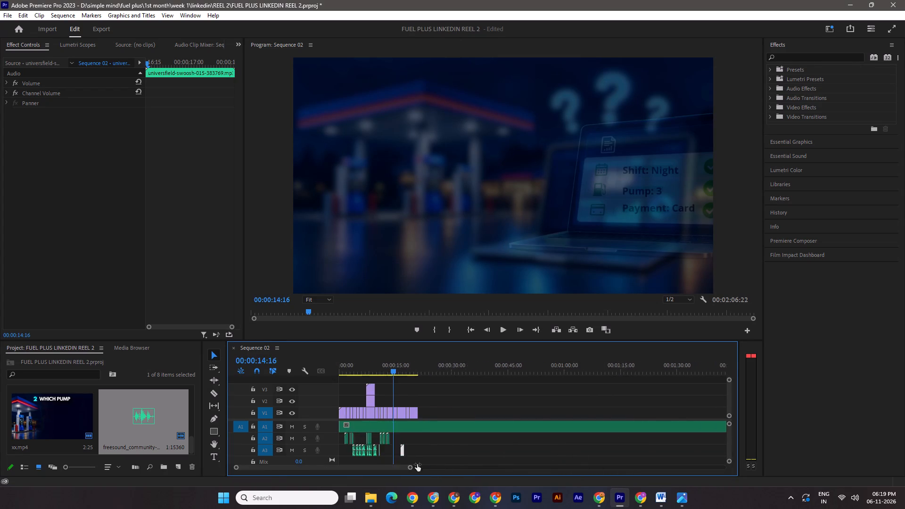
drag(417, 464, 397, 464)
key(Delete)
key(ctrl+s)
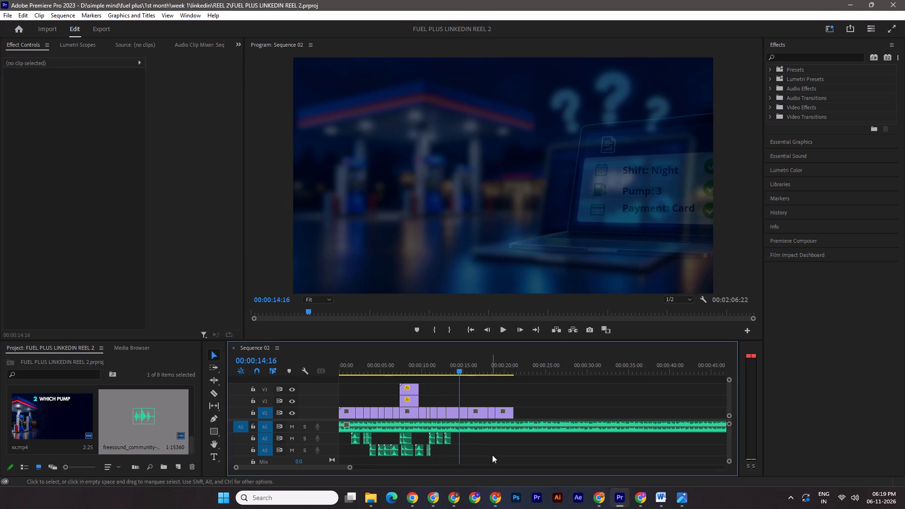
Return to Pixabay in Chrome, search for "shine" sound effects, audition Shine 11, and download it.
click(449, 504)
drag(174, 57, 52, 64)
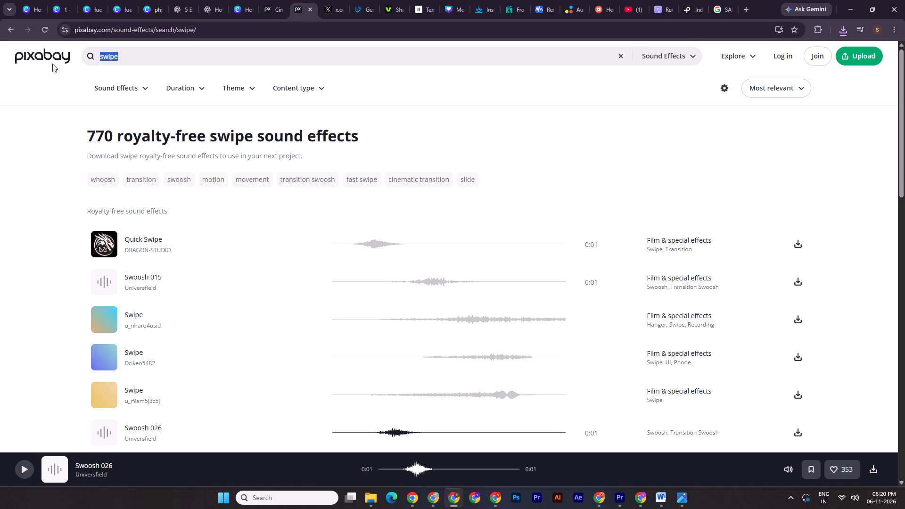
text(shine)
key(Return)
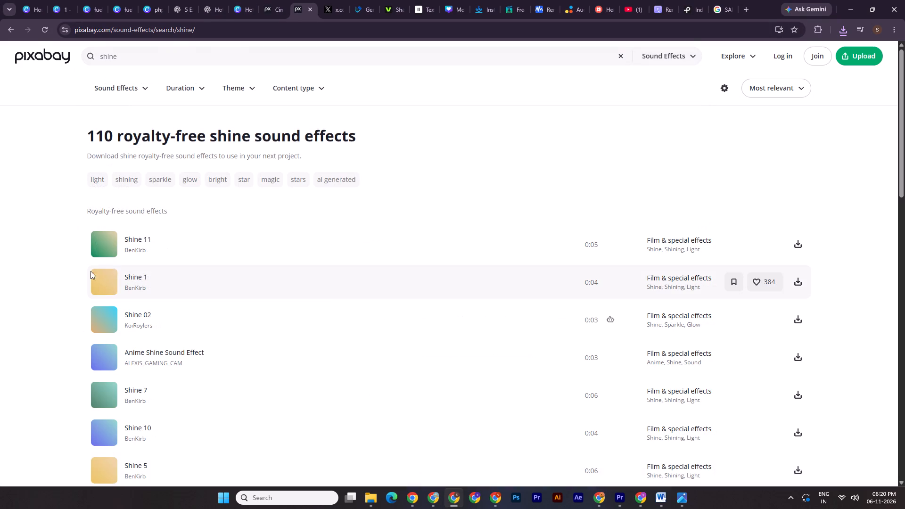
click(105, 245)
click(796, 245)
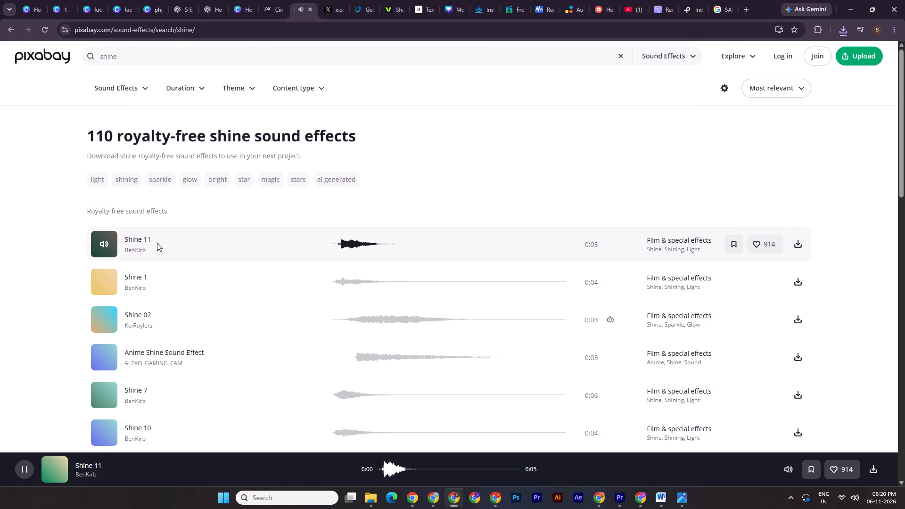
Move benkirb-shine-11-268907.mp3 from Downloads into the REEL 2 folder in File Explorer.
click(375, 496)
click(258, 440)
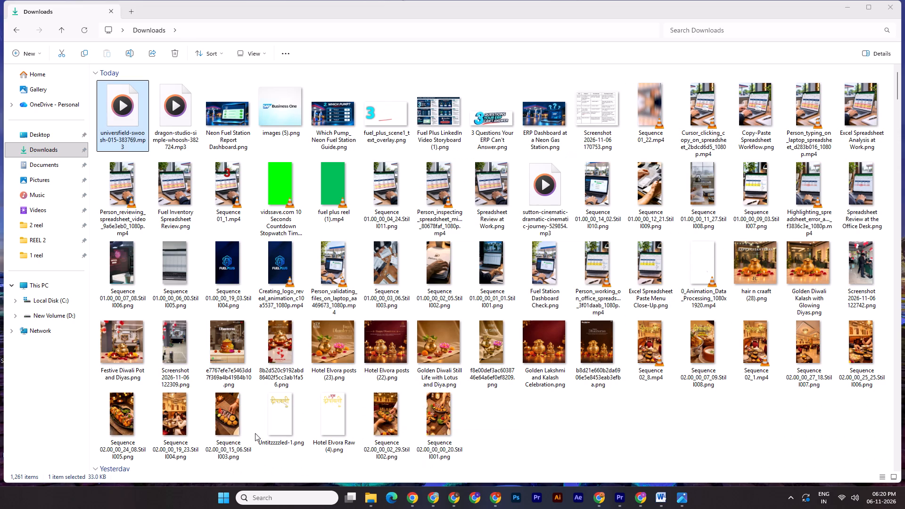
click(44, 149)
click(128, 114)
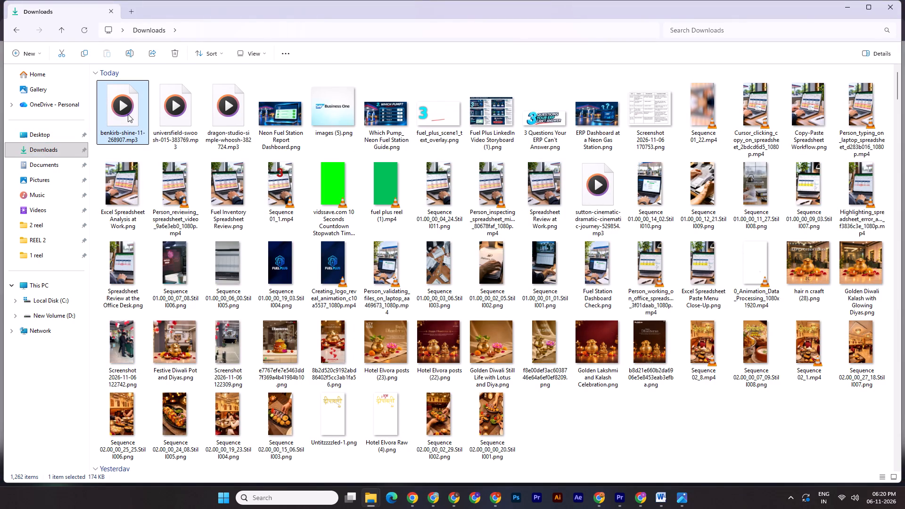
key(ctrl+x)
click(366, 495)
click(378, 460)
key(ctrl+v)
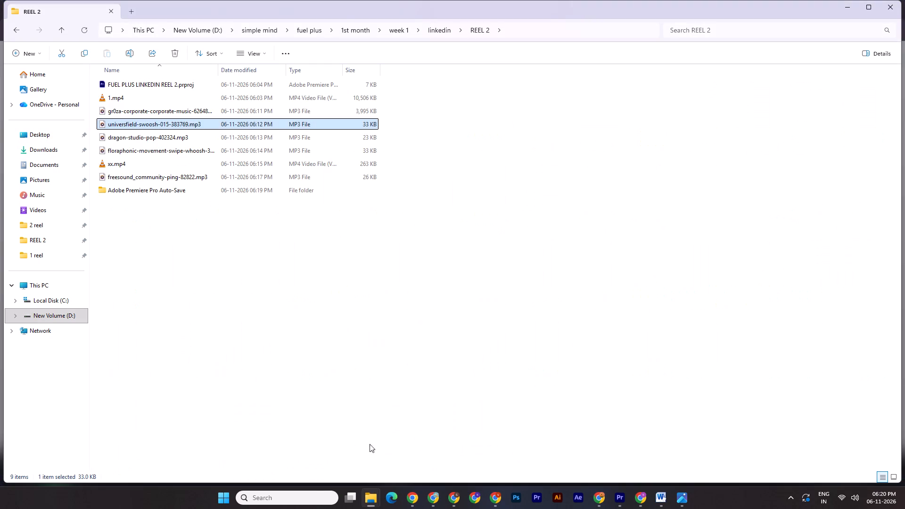
Place benkirb-shine-11-268907.mp3 from the REEL 2 folder on A3 at about 00:00:14:18 in Premiere Pro's Sequence 02.
drag(129, 203, 549, 457)
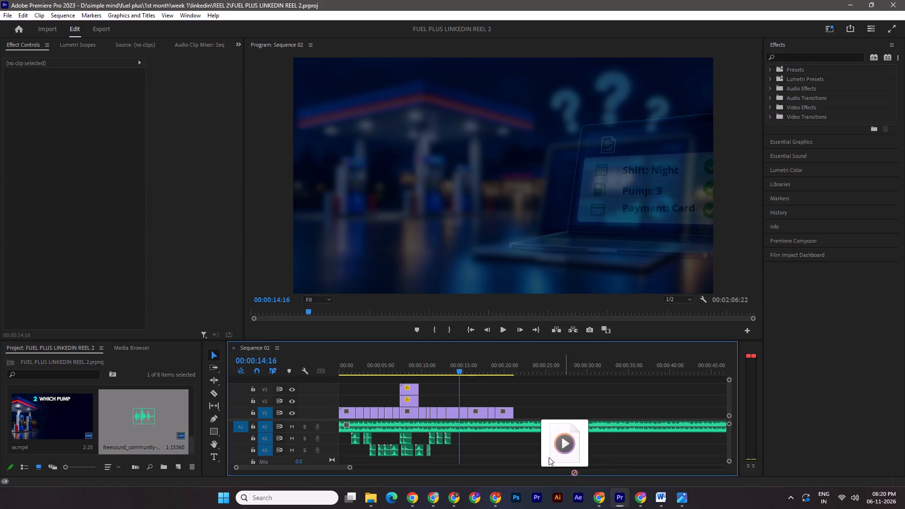
drag(549, 457, 494, 456)
click(459, 368)
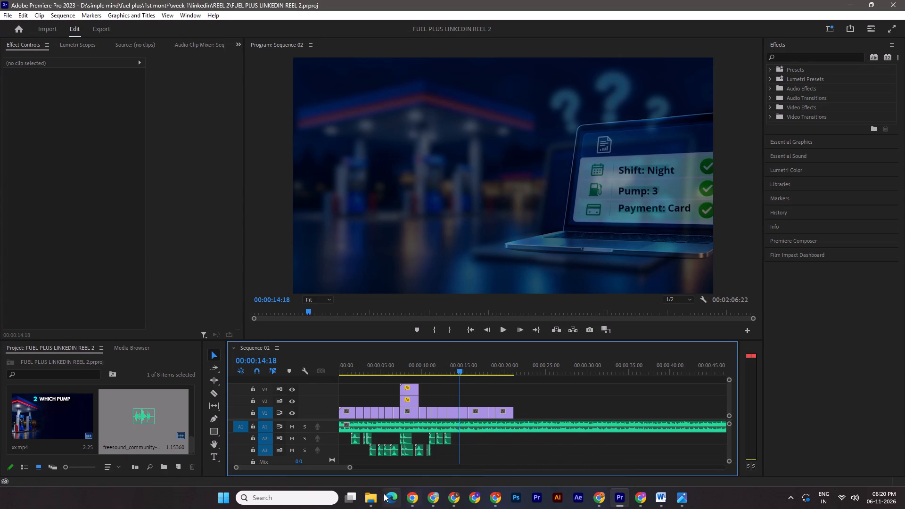
click(371, 497)
drag(350, 461, 346, 456)
drag(132, 204, 580, 438)
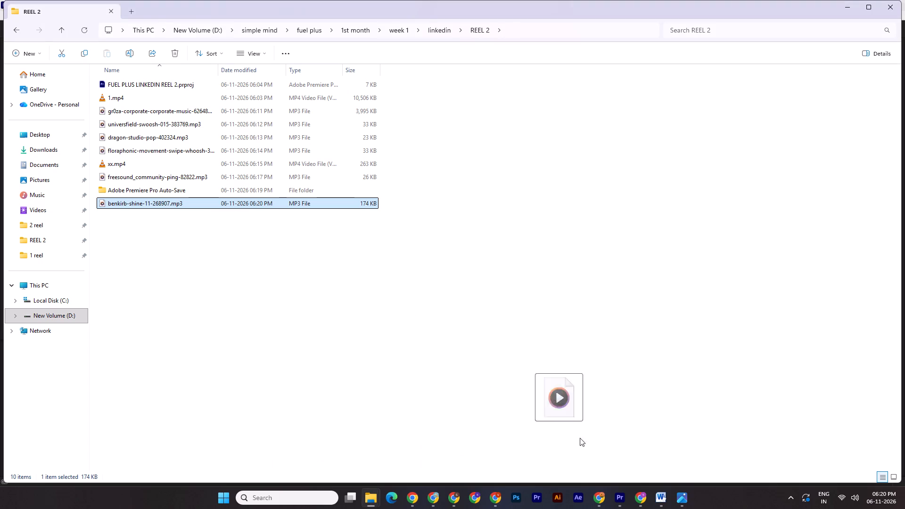
drag(580, 438, 462, 447)
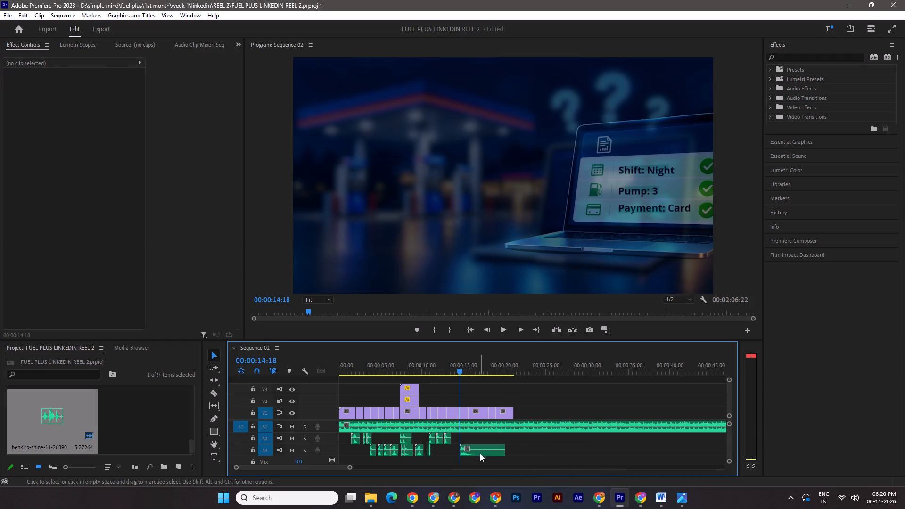
click(480, 452)
Preview the shine sound and shift its A3 clip slightly earlier, to the transition from WHICH PAYMENT into the laptop scene.
drag(459, 364, 453, 364)
key(space)
key(space)
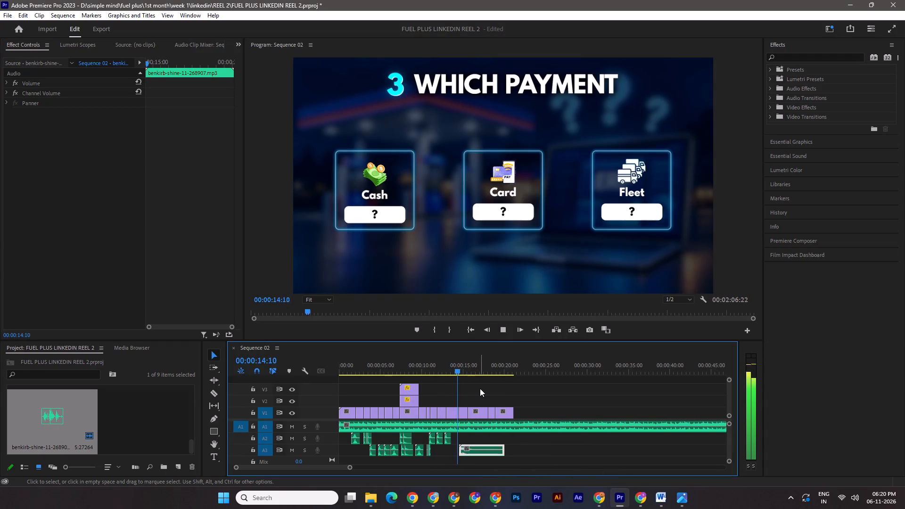
key(space)
drag(463, 365, 459, 366)
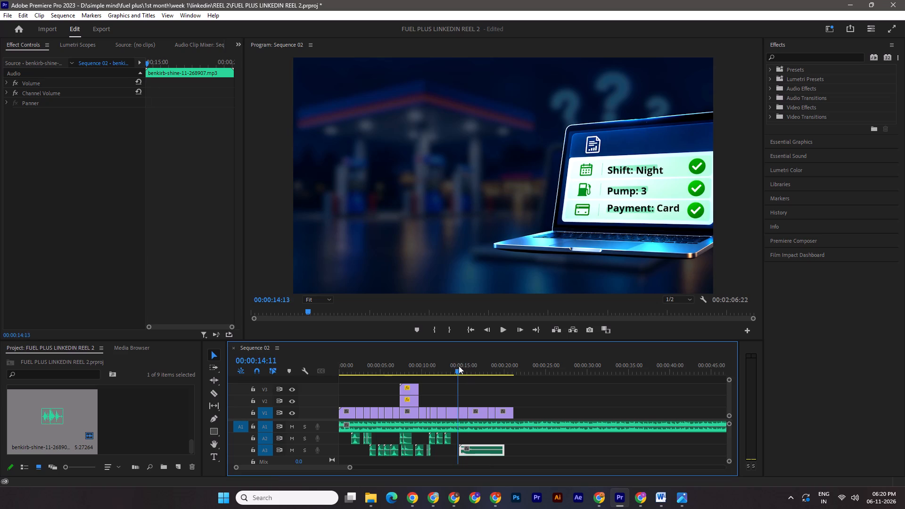
drag(459, 366, 457, 366)
click(470, 450)
Play back the shine sound and trim its clip's end to the start of the FUEL PLUS logo scene, about 00:00:18:05.
key(space)
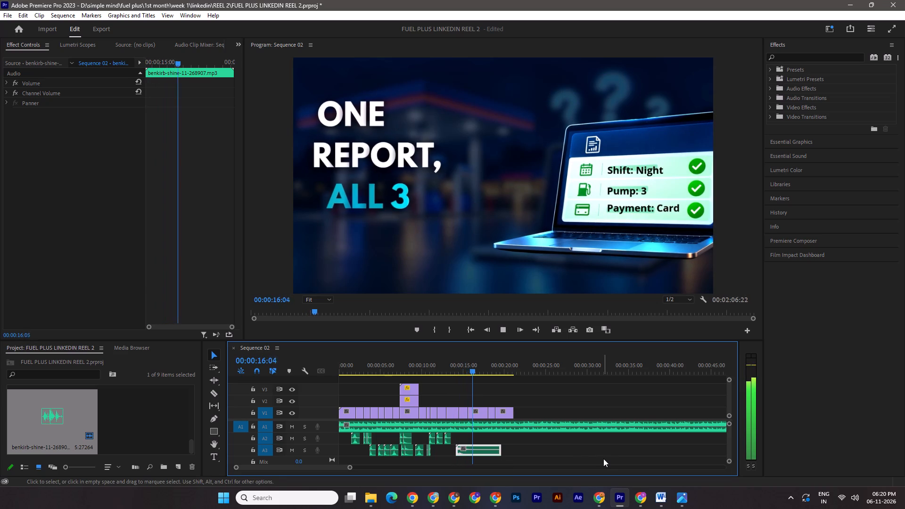
key(space)
key(space)
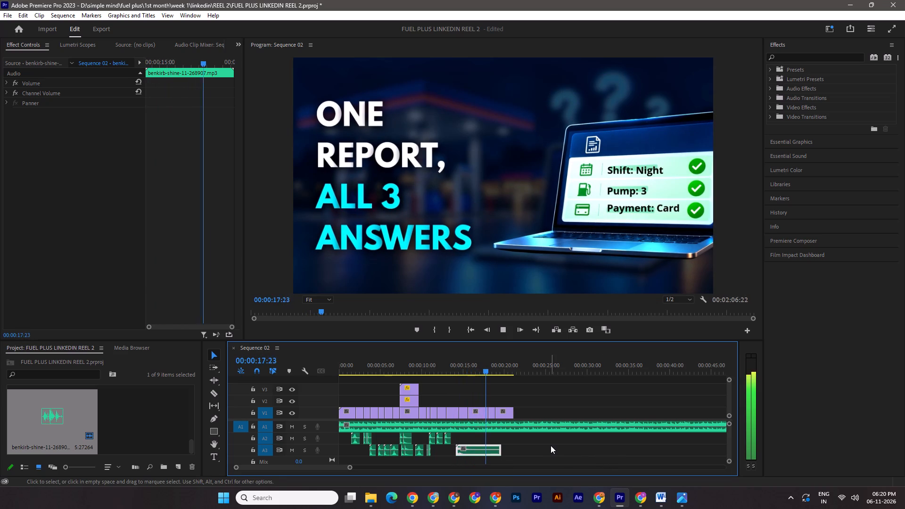
key(space)
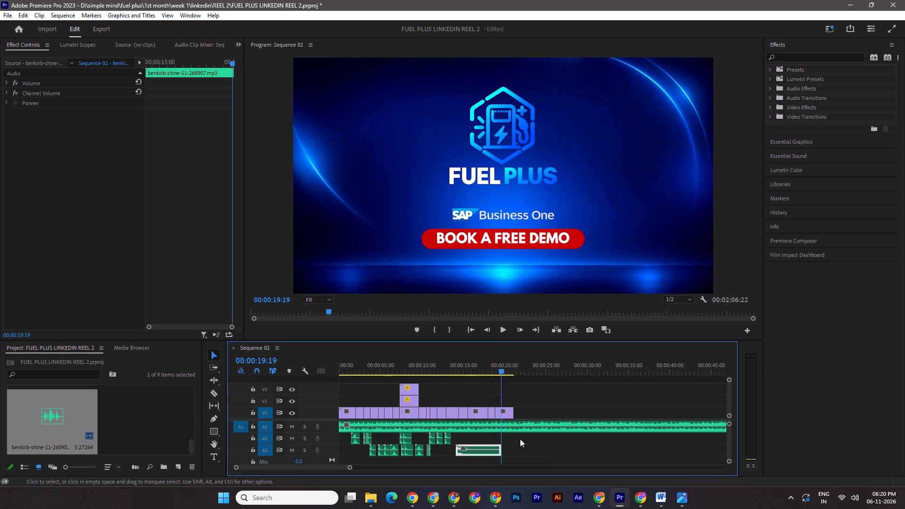
drag(498, 451, 485, 449)
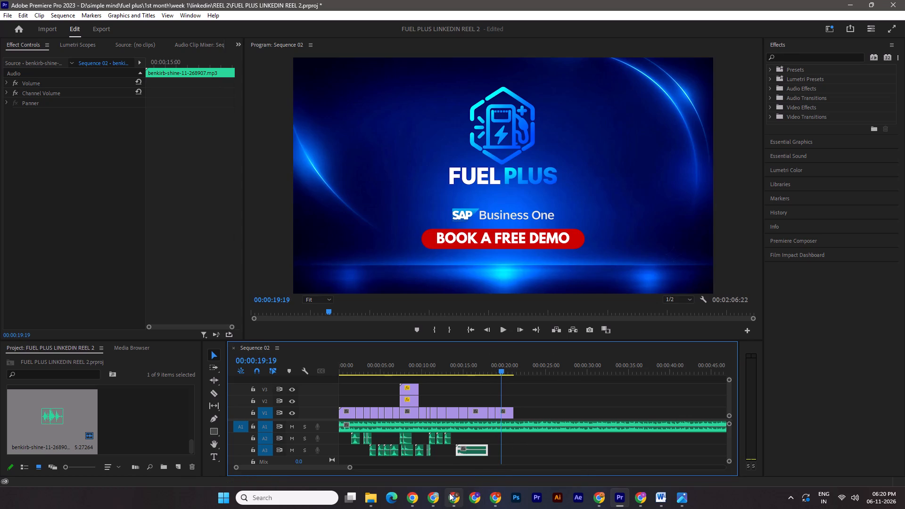
Return to Pixabay in Chrome, search for "magic" sound effects, and download Magic Spell by Universfield.
click(451, 495)
click(600, 112)
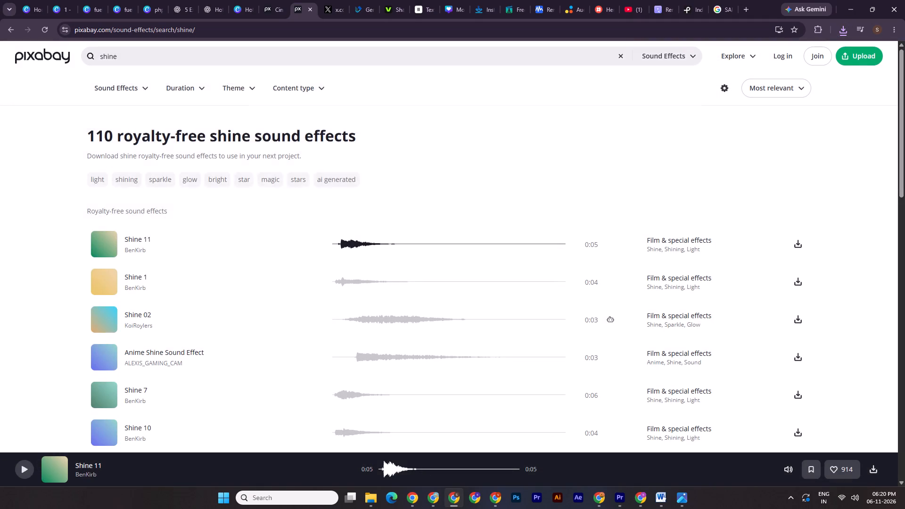
double_click(207, 54)
text(magic)
key(Return)
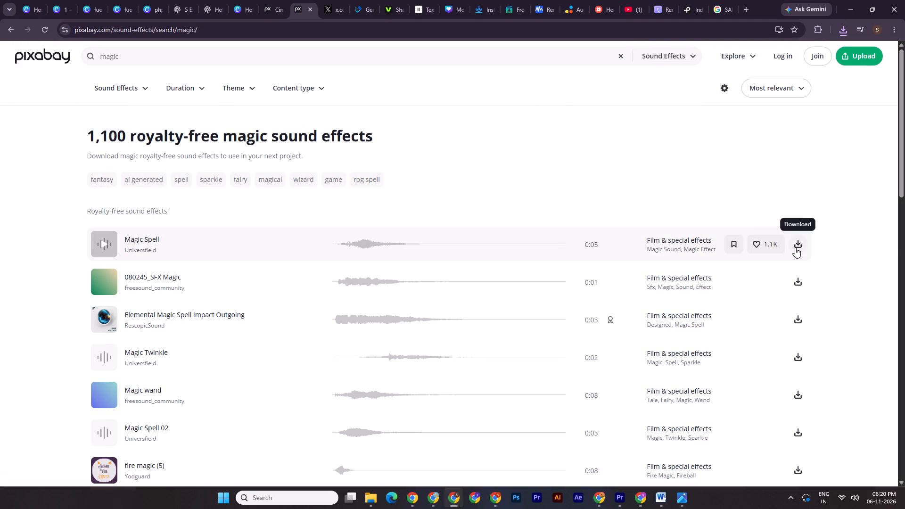
click(795, 247)
click(372, 499)
click(295, 465)
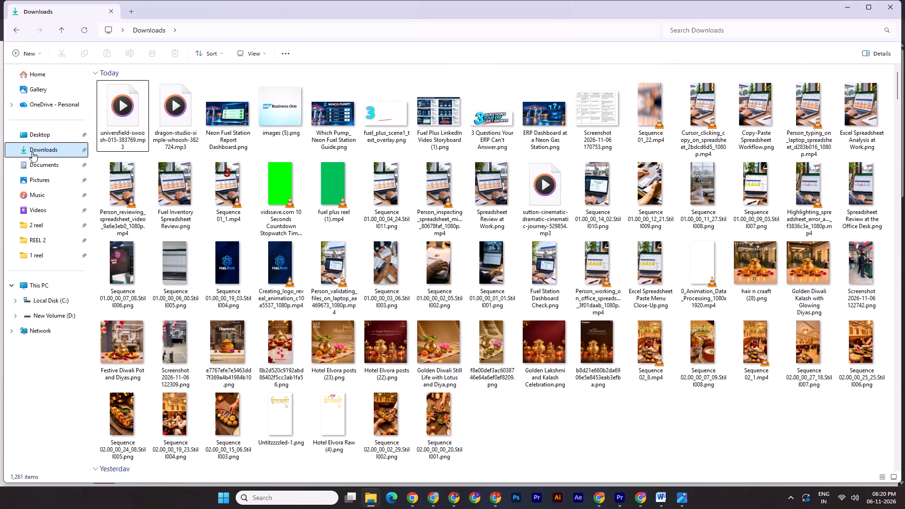
click(26, 147)
click(112, 115)
key(ctrl+x)
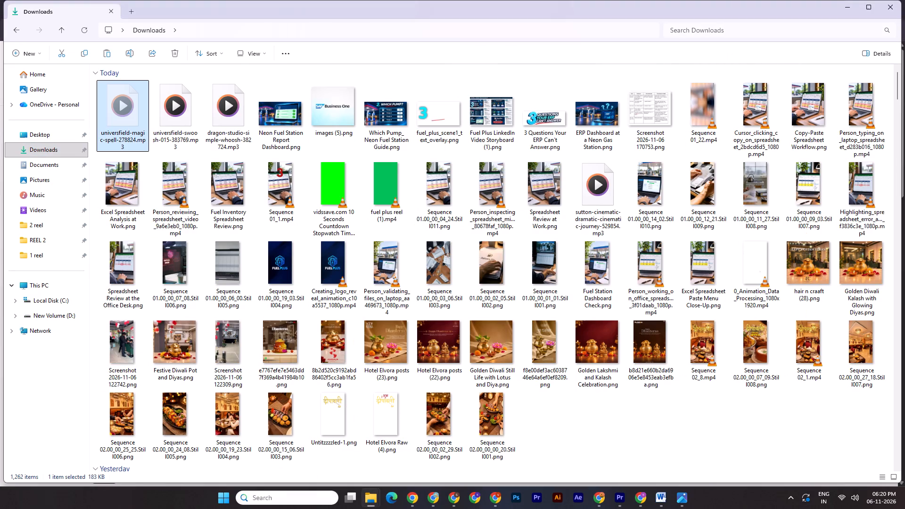
click(372, 496)
click(370, 469)
key(ctrl+v)
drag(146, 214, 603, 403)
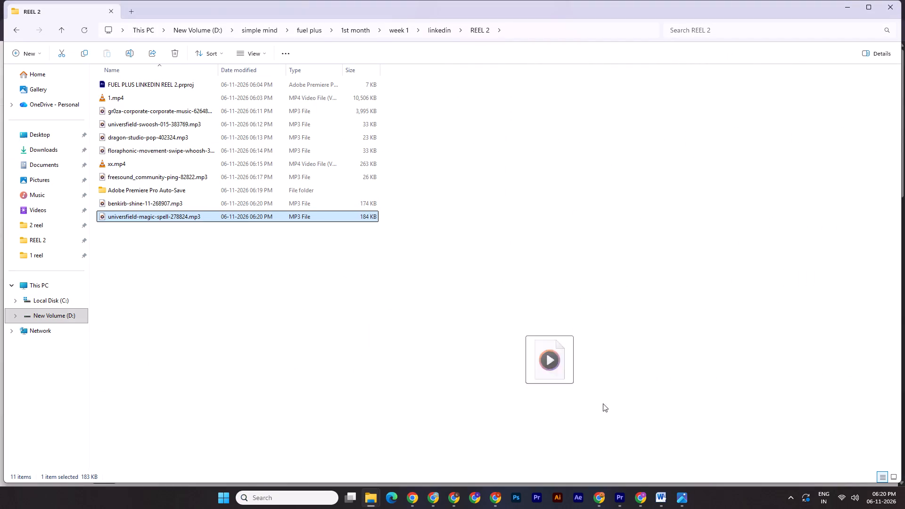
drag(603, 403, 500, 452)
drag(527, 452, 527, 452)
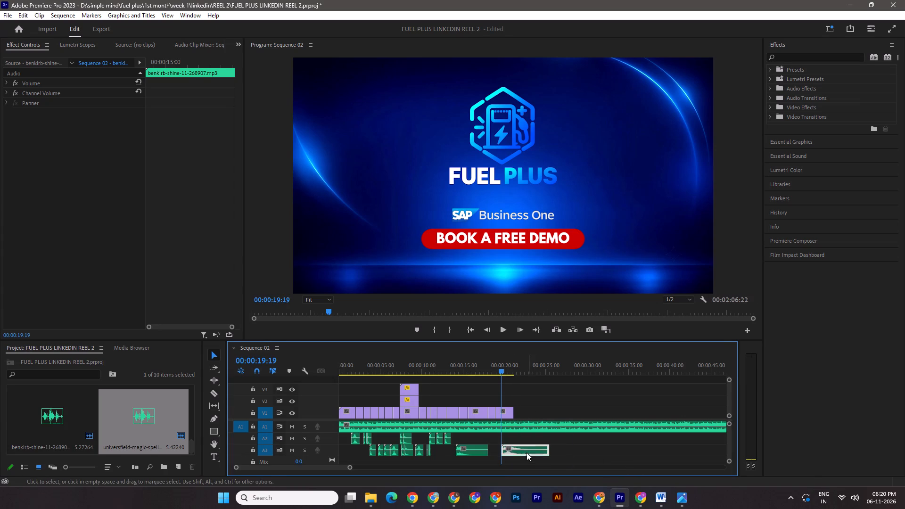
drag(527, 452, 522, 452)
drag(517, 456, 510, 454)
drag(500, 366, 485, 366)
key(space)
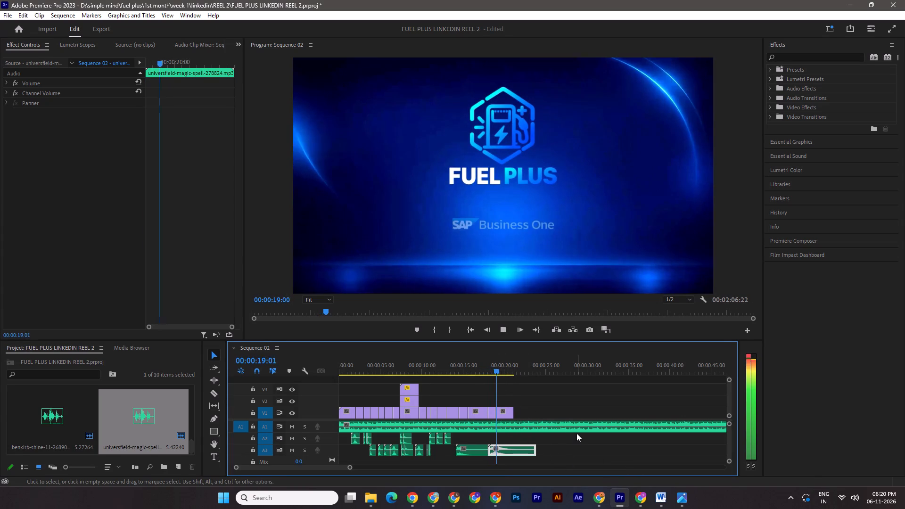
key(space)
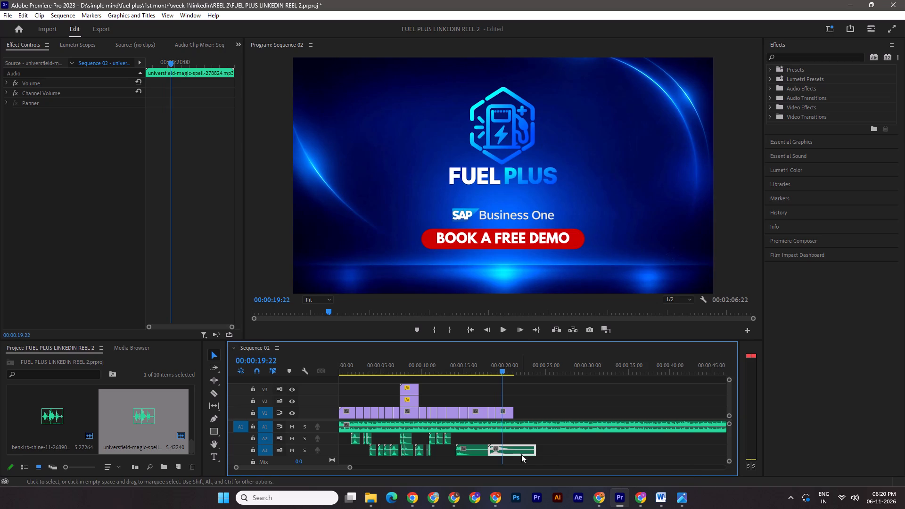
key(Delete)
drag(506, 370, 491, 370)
Search Pixabay in Chrome for "reveal" sound effects, audition several logo reveals, and download Logo Reveal by Universfield.
click(455, 498)
click(601, 115)
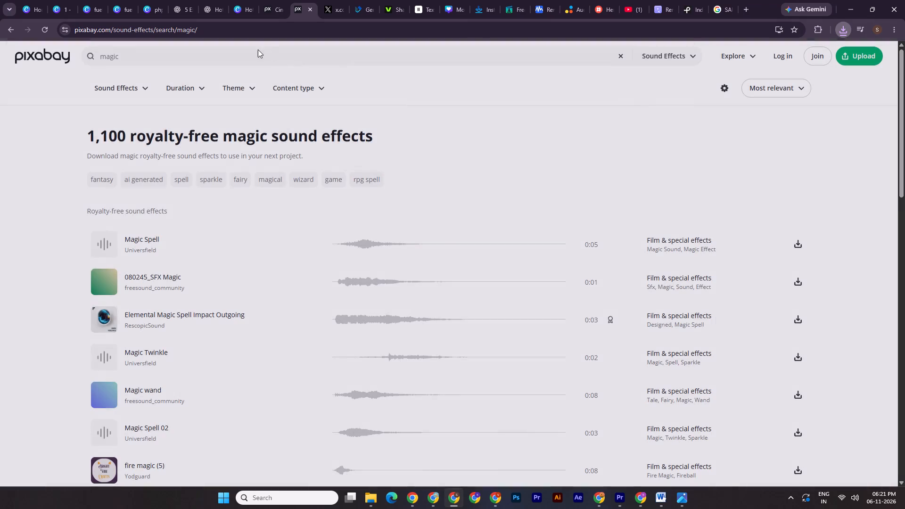
double_click(243, 52)
text(reveal)
key(Return)
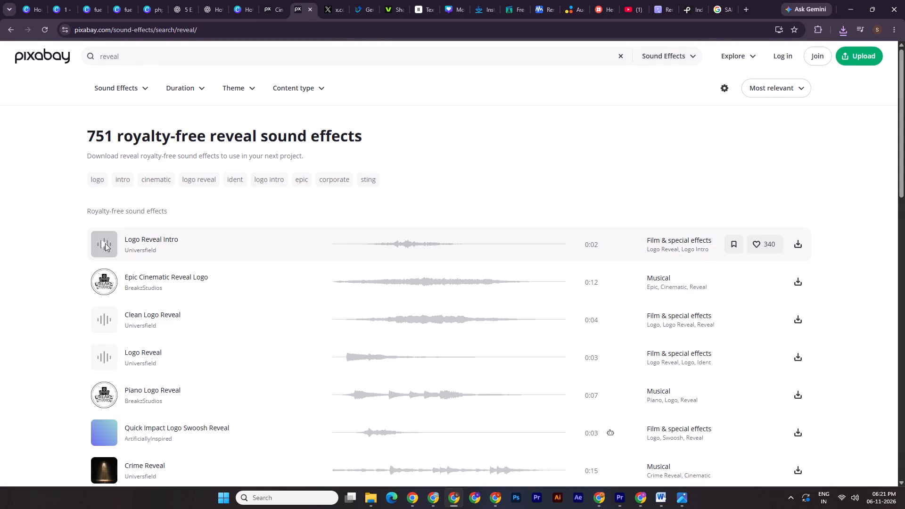
click(105, 243)
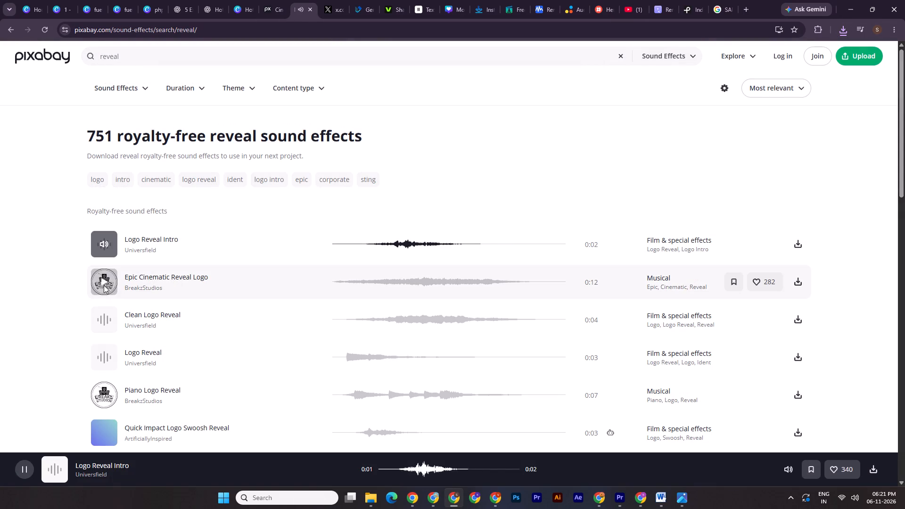
click(104, 279)
click(100, 357)
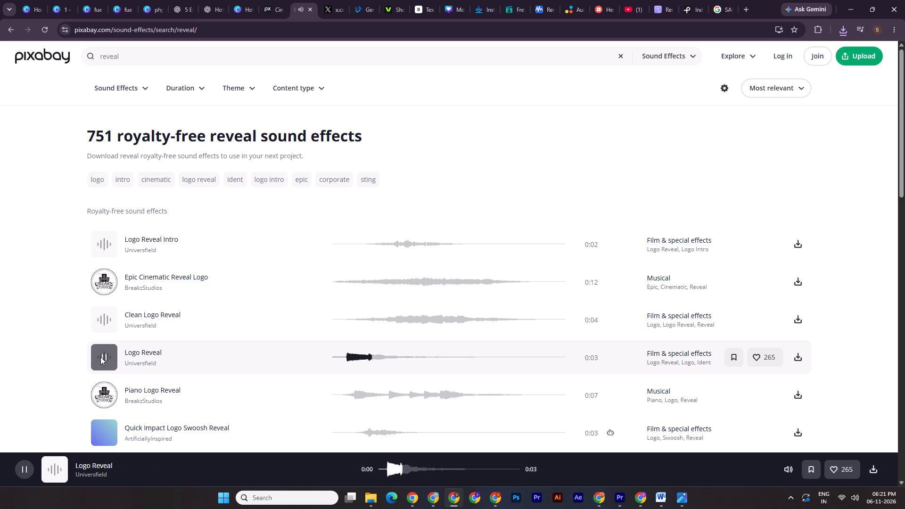
click(798, 357)
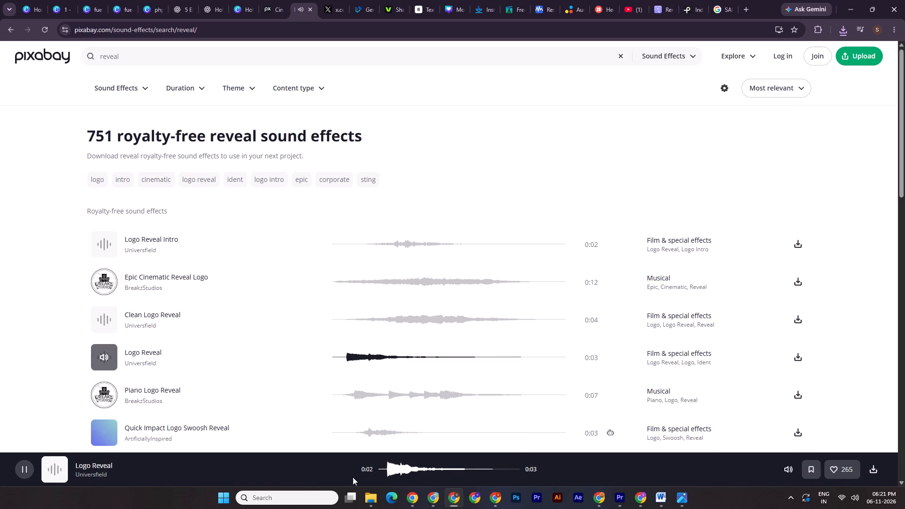
Move universfield-logo-reveal-199582.mp3 from Downloads into the REEL 2 folder in File Explorer.
click(365, 501)
click(243, 456)
click(44, 156)
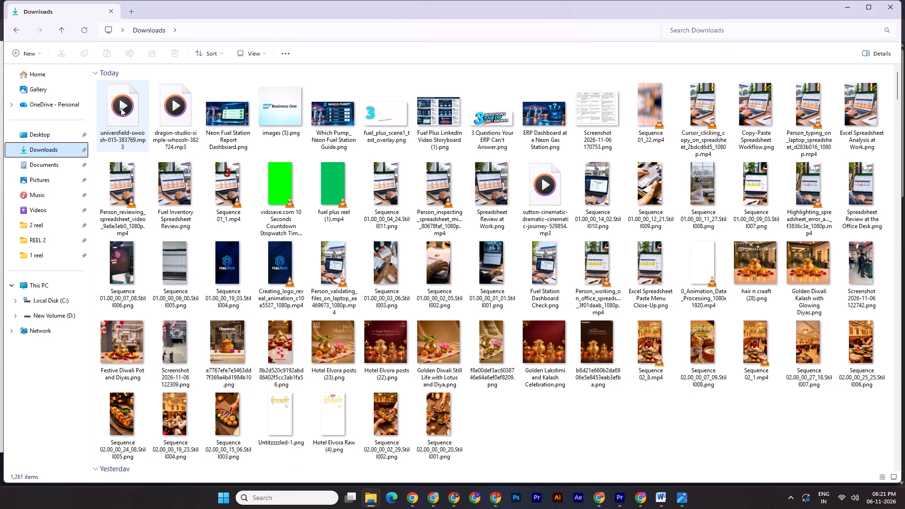
click(41, 144)
click(106, 113)
key(ctrl+x)
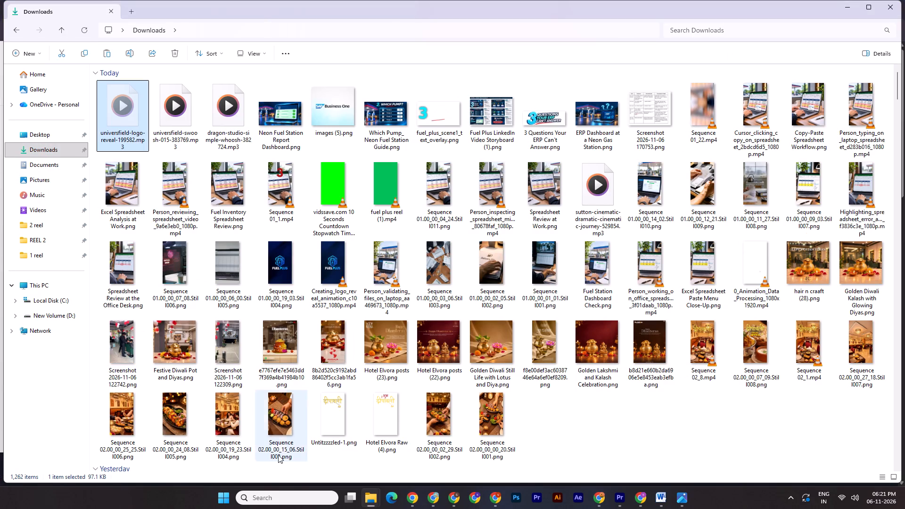
click(366, 494)
click(400, 460)
key(ctrl+v)
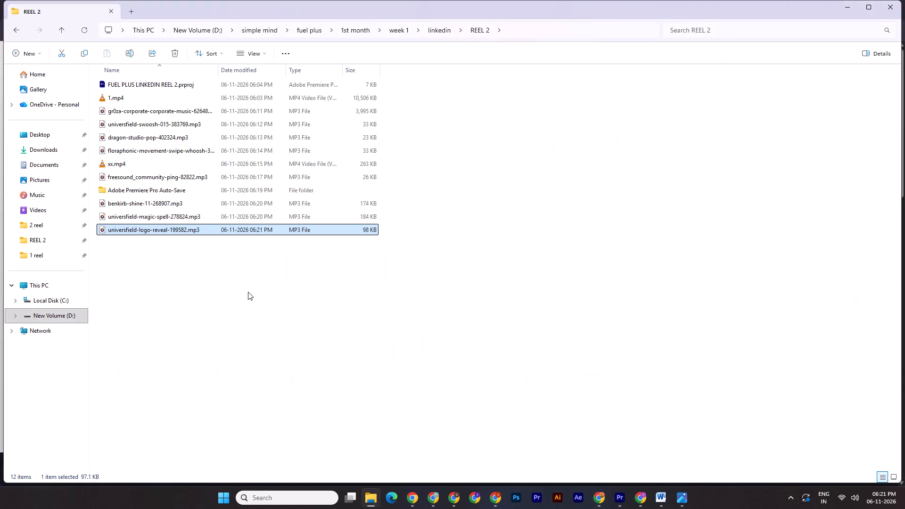
Place universfield-logo-reveal-199582.mp3 on A3 at about 00:00:18:05 in Premiere Pro and play it against the FUEL PLUS logo scene.
drag(134, 230, 525, 445)
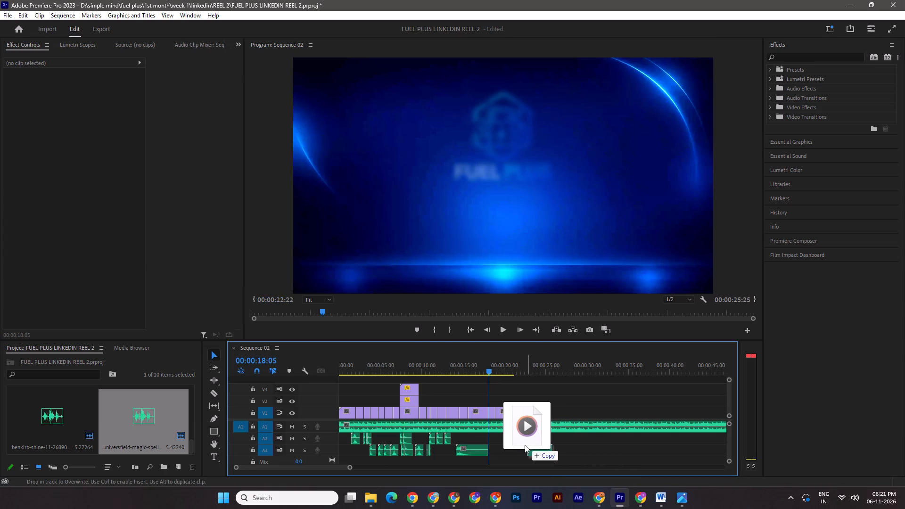
drag(525, 445, 485, 449)
drag(491, 372, 485, 372)
key(space)
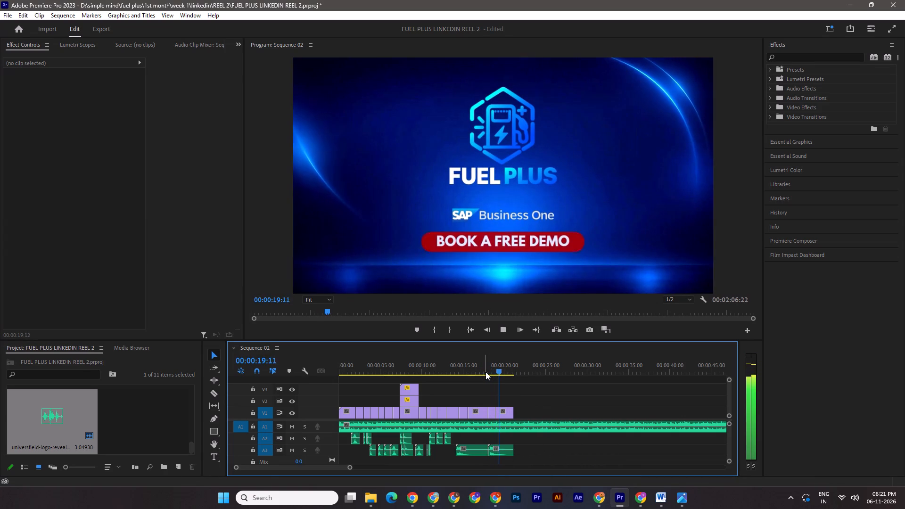
key(space)
Cut the A1 background music at 00:00:21:05, where the video ends, delete the remainder, and save the project.
drag(511, 369, 516, 371)
click(212, 388)
click(513, 427)
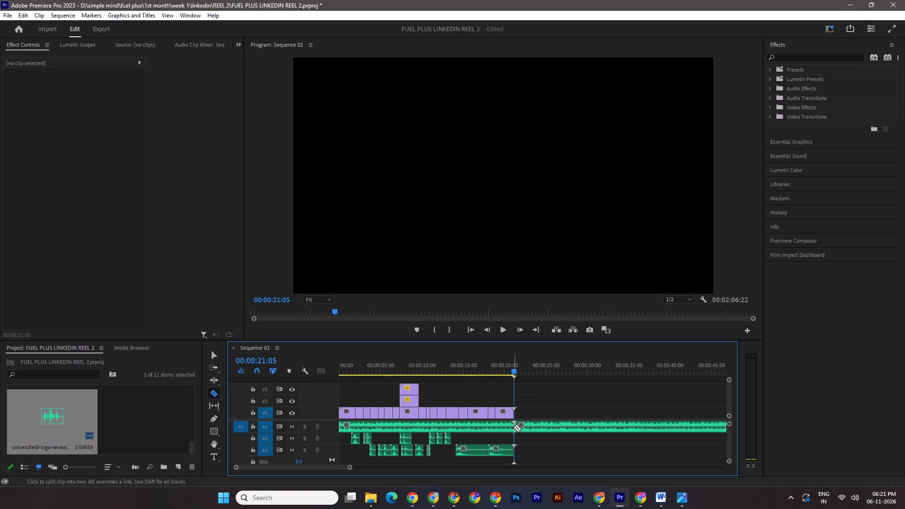
click(214, 351)
click(534, 426)
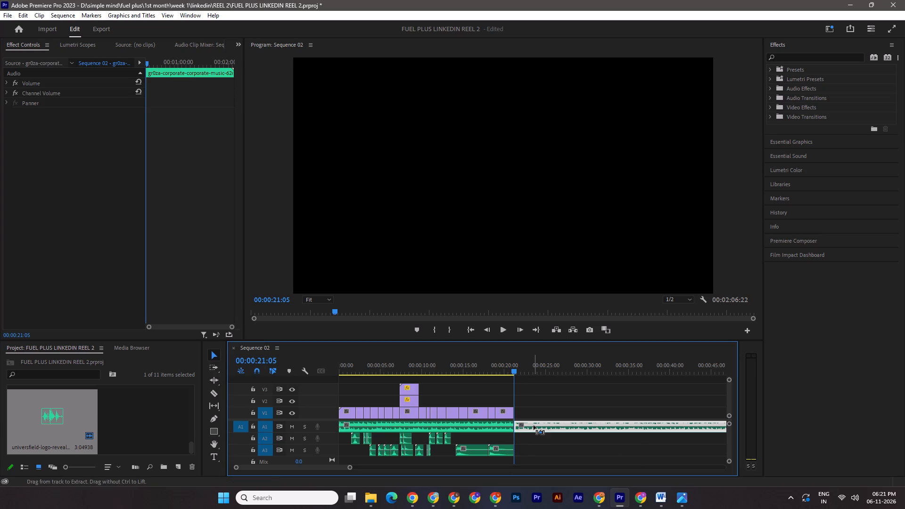
key(ctrl+s)
drag(516, 371, 318, 366)
click(551, 432)
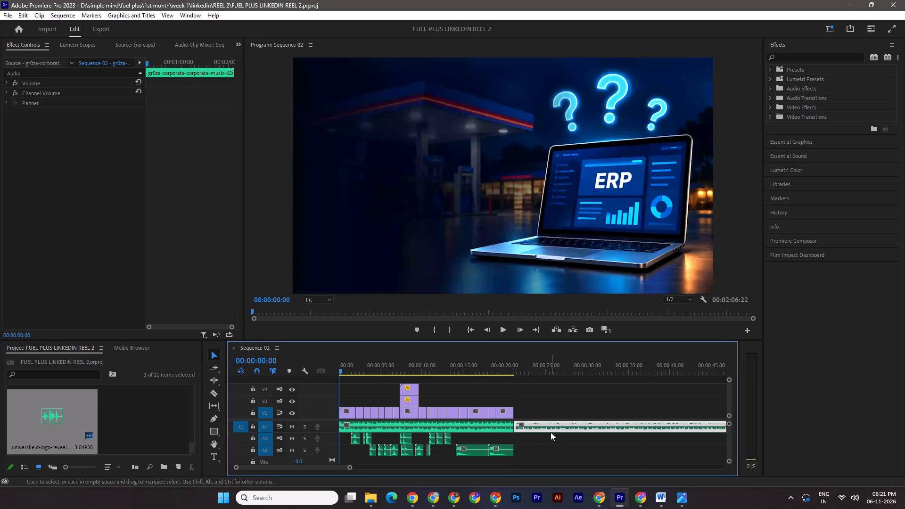
key(Delete)
key(ctrl+s)
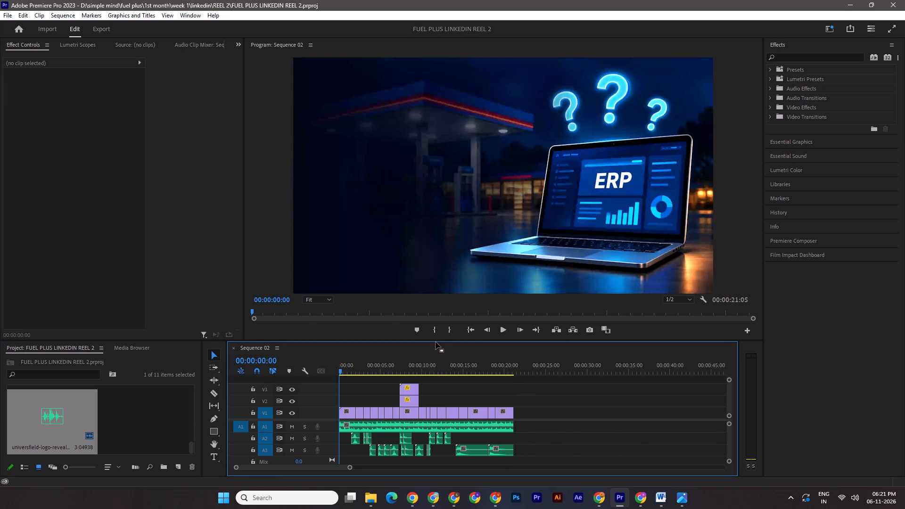
Review Sequence 02 from the beginning in an enlarged preview, then restore the timeline height and return the playhead to 00:00:00:00.
drag(434, 341, 430, 458)
key(space)
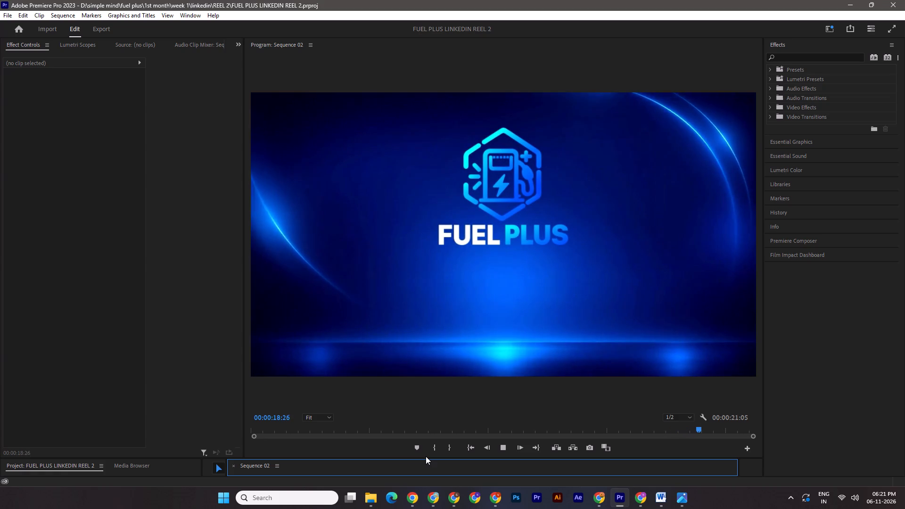
key(space)
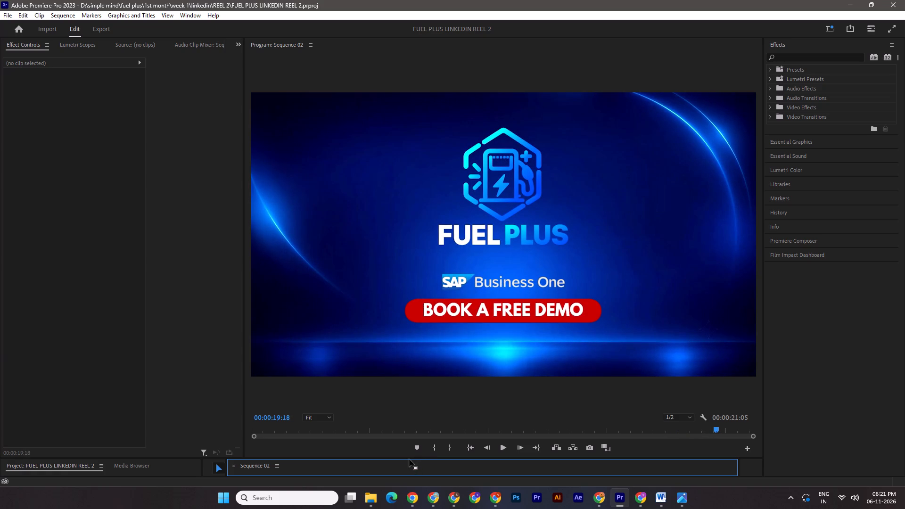
drag(409, 458, 418, 312)
drag(504, 339, 324, 366)
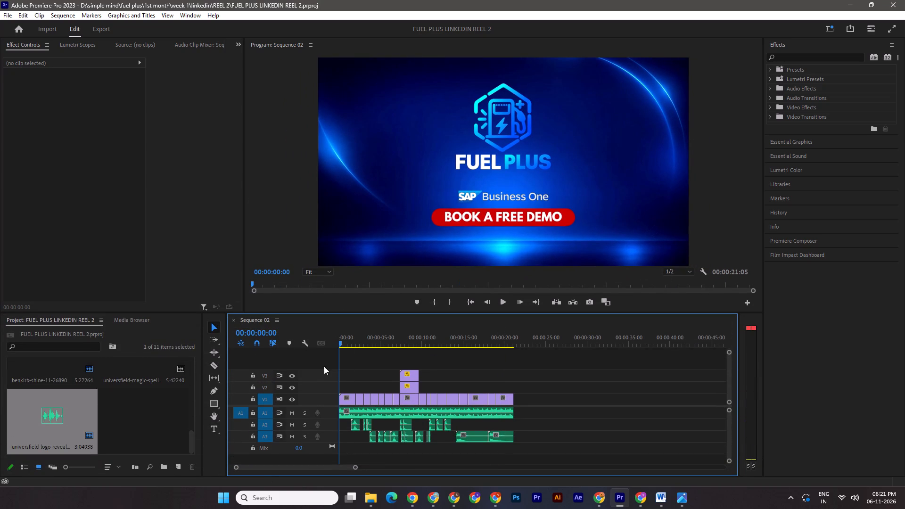
Add Premiere Composer's Pan [Left] transition without sound on V2–V3 at the WHICH SHIFT scene's start, about 00:00:02:00, save, and play onward.
key(space)
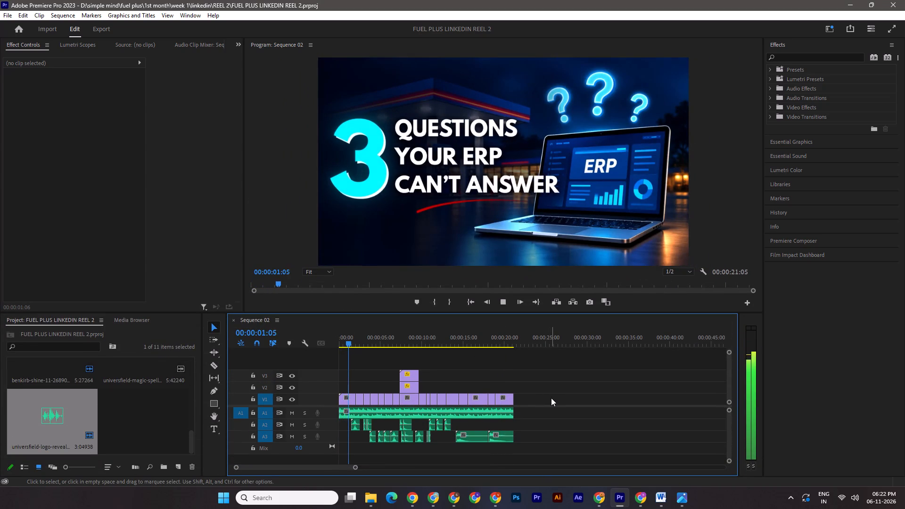
key(space)
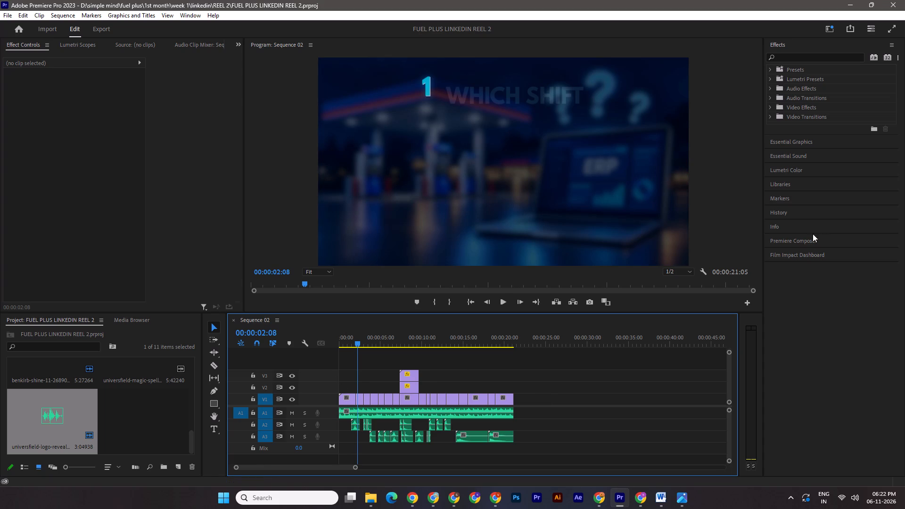
click(790, 238)
click(797, 222)
scroll(858, 320, down, 8)
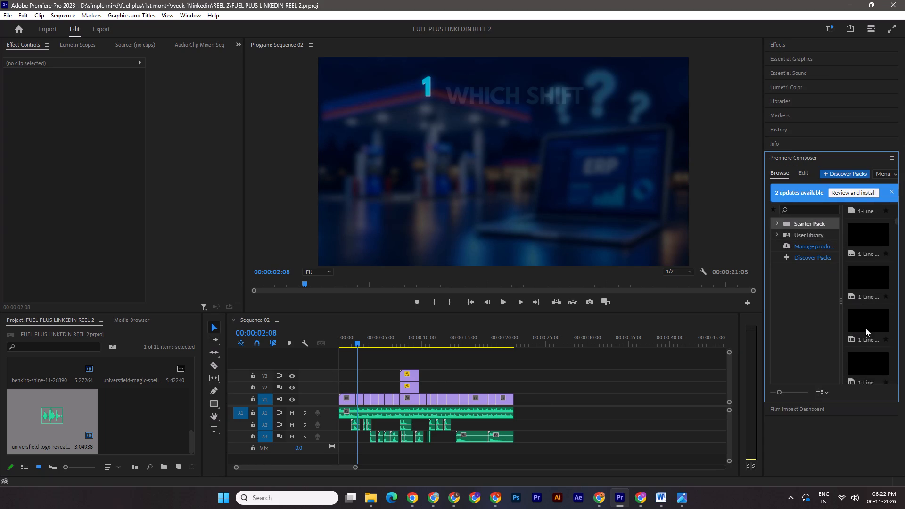
scroll(865, 328, down, 17)
click(871, 275)
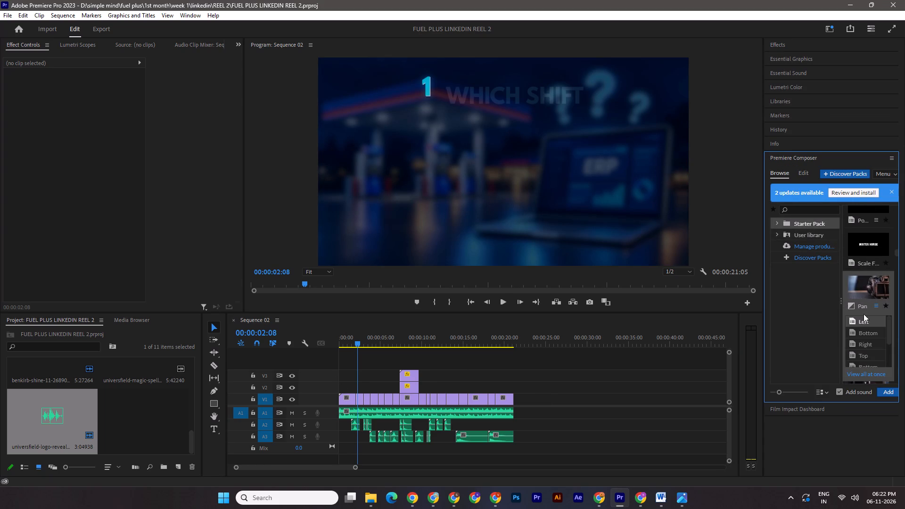
click(845, 394)
drag(871, 293, 430, 366)
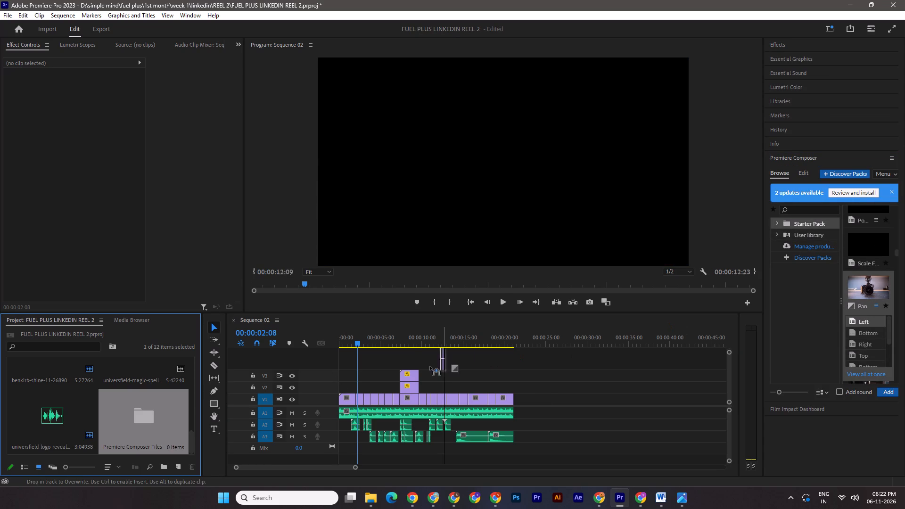
drag(430, 366, 356, 389)
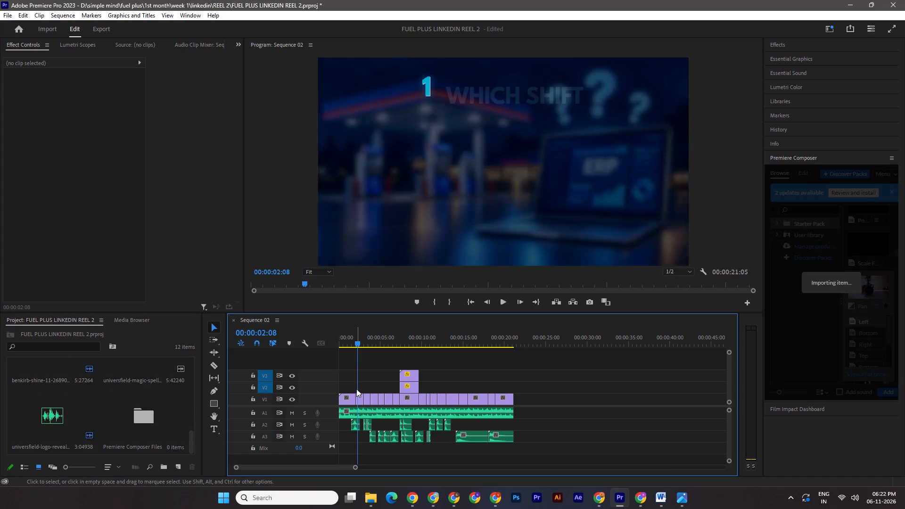
key(ctrl+s)
click(357, 340)
key(space)
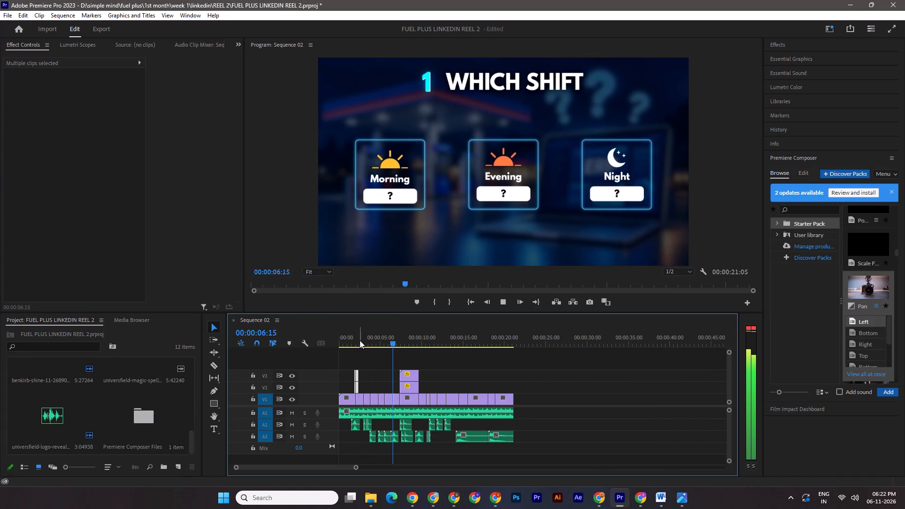
key(space)
Add the Zoom transition listed just after Pan on V2–V3, shift it to the WHICH SHIFT–WHICH PUMP cut at about 00:00:06:10, and save.
click(877, 308)
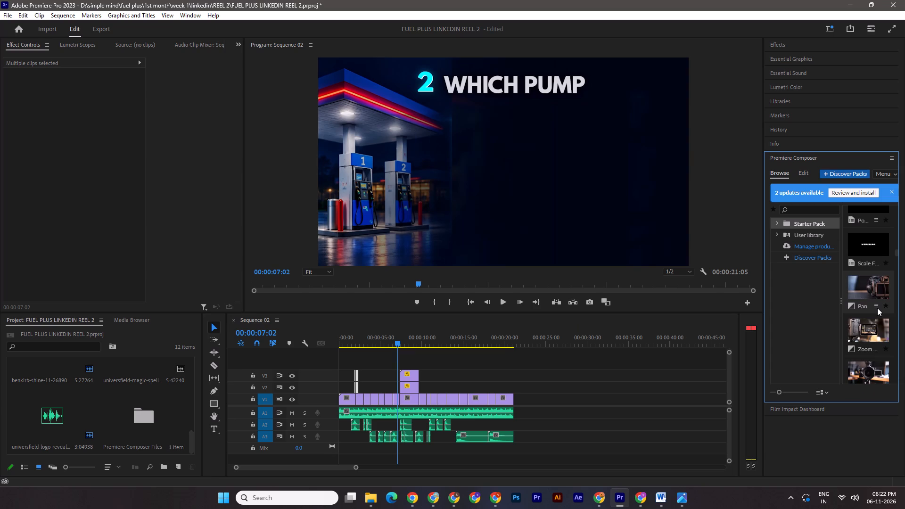
click(873, 339)
drag(883, 339, 392, 399)
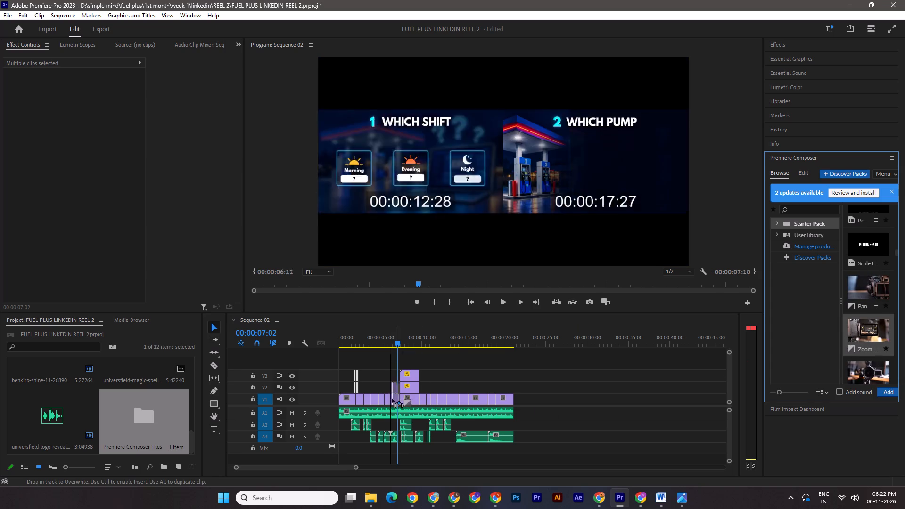
drag(392, 399, 395, 390)
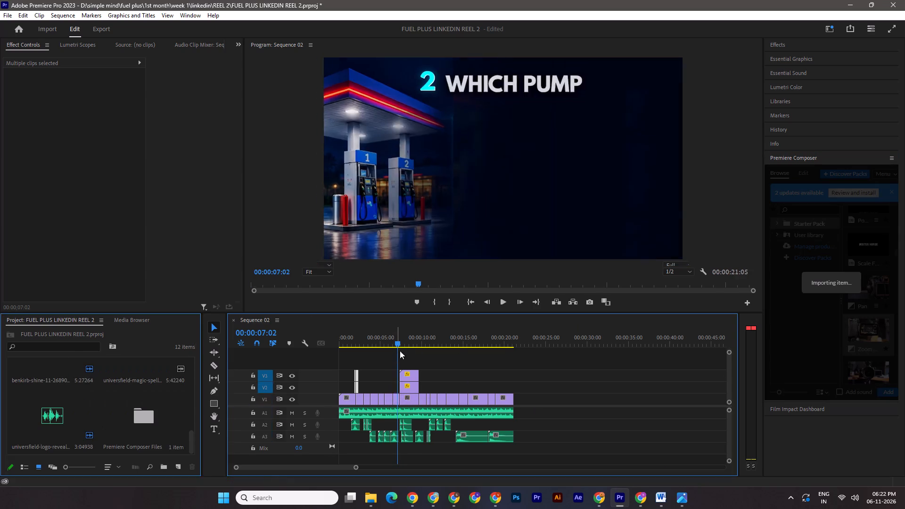
drag(401, 343, 388, 340)
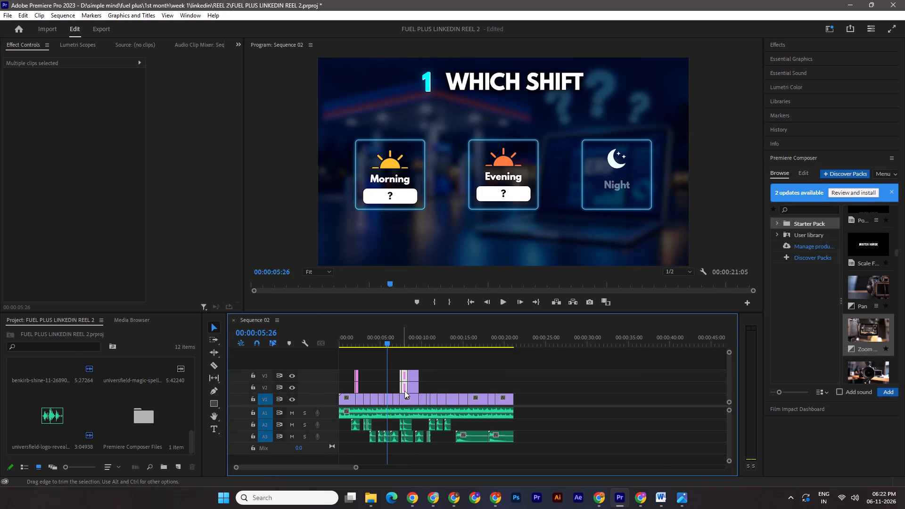
click(403, 389)
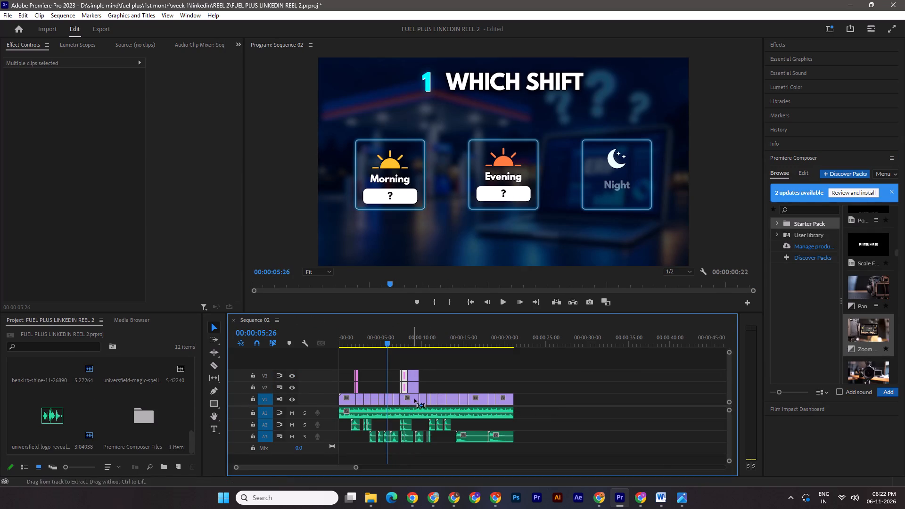
click(404, 388)
key(space)
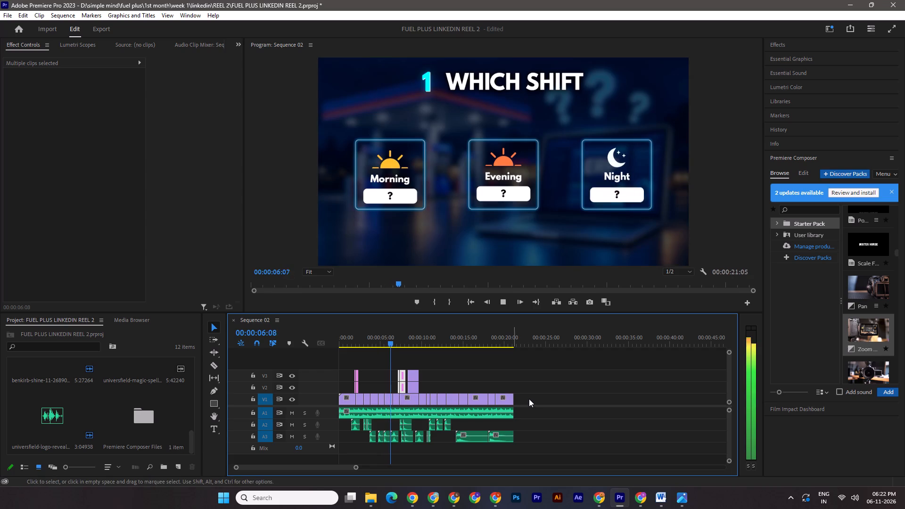
key(space)
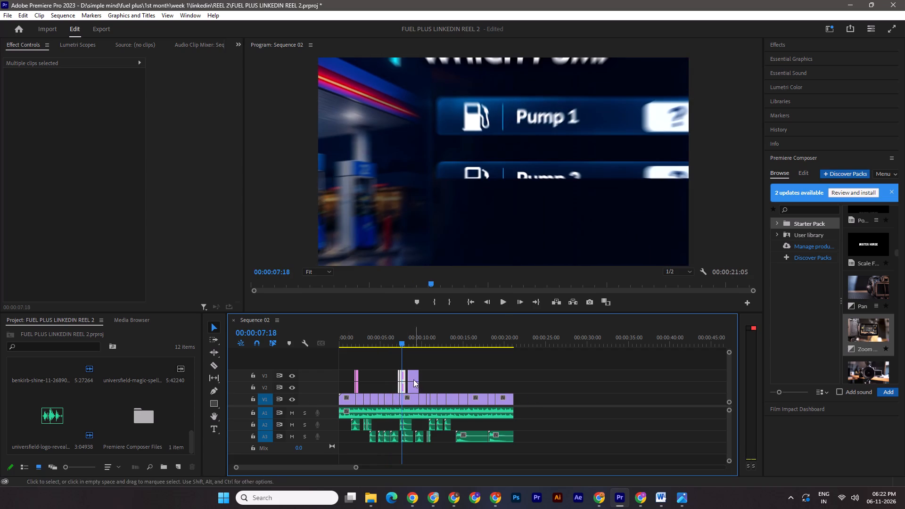
click(402, 389)
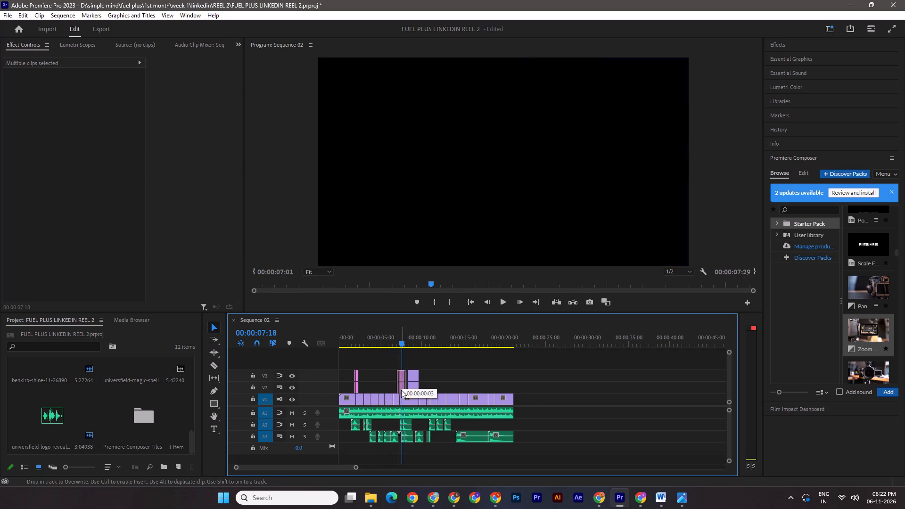
drag(402, 389, 395, 390)
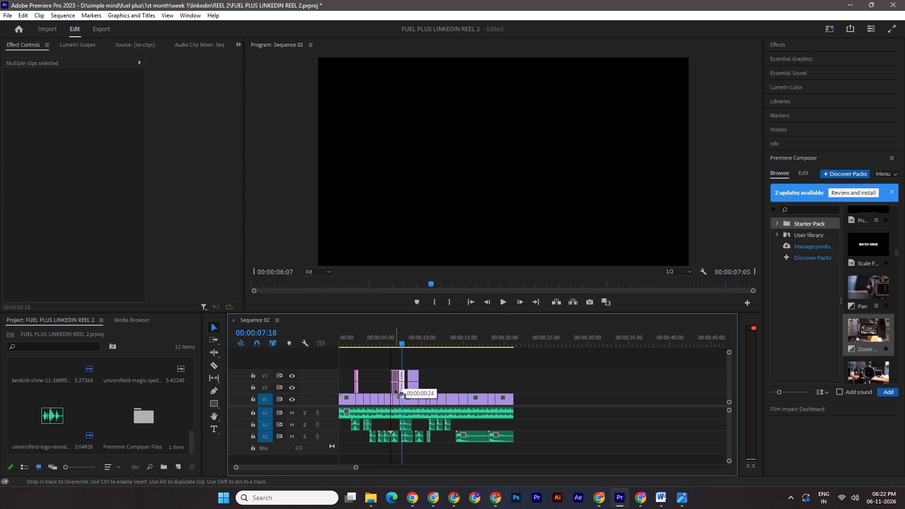
drag(395, 390, 396, 390)
key(ctrl+s)
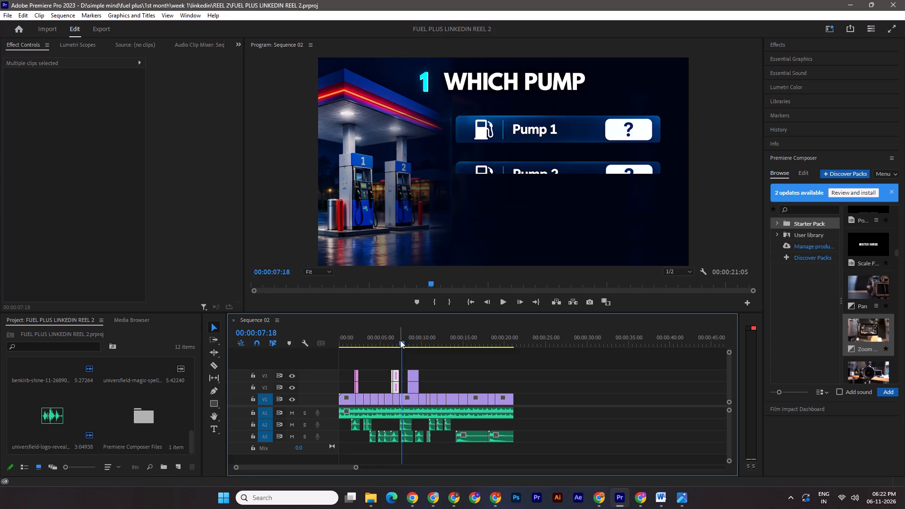
Play the zoom transition and the WHICH PUMP scene through to the WHICH PAYMENT scene to check the timing.
drag(400, 341, 386, 340)
key(space)
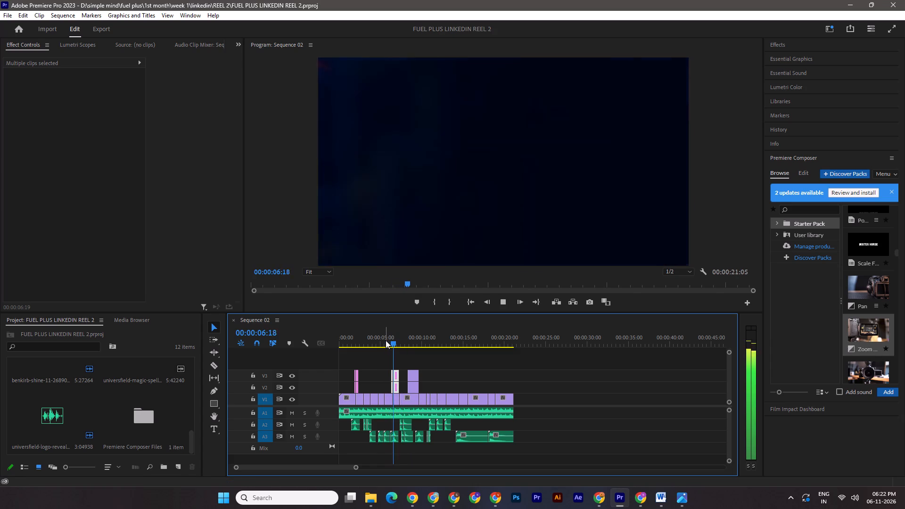
key(space)
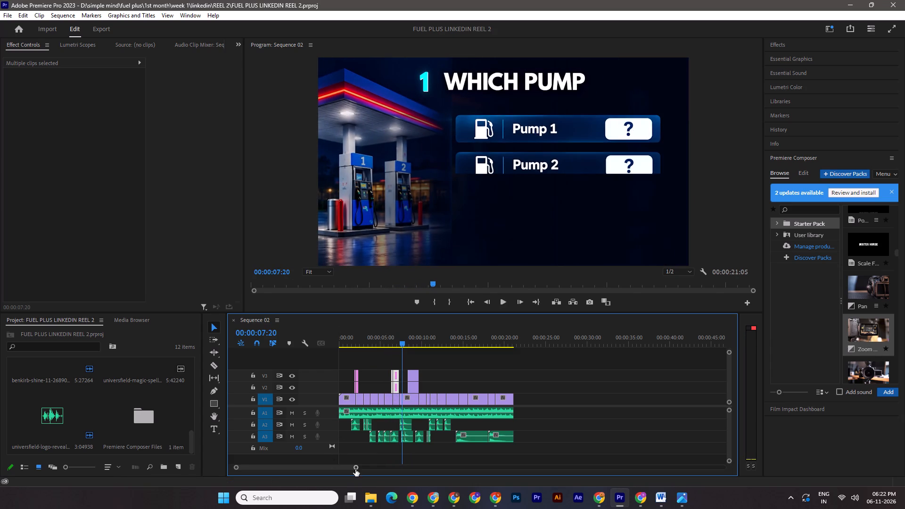
drag(355, 469, 313, 461)
drag(524, 344, 442, 339)
key(space)
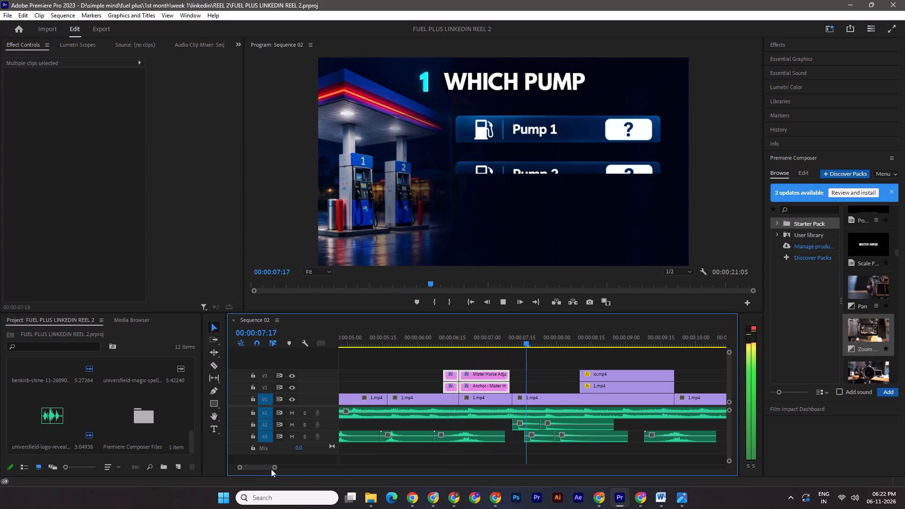
drag(274, 467, 299, 471)
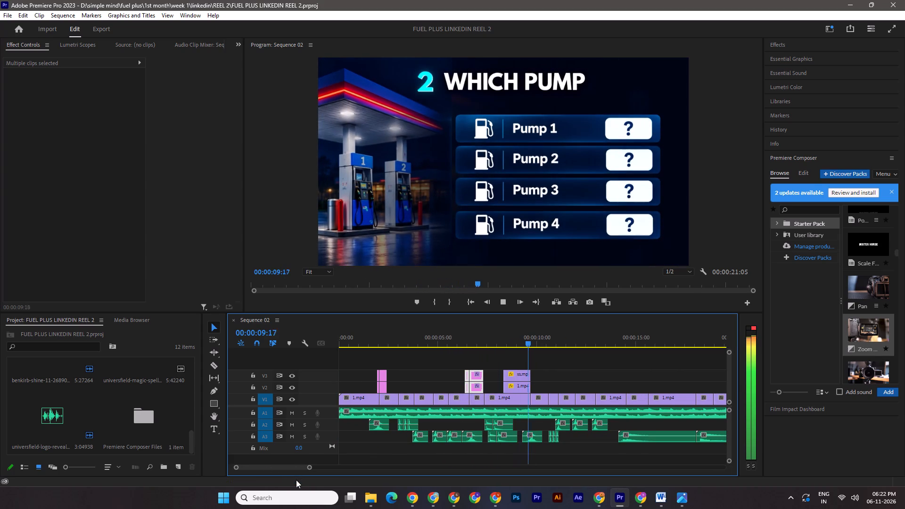
key(space)
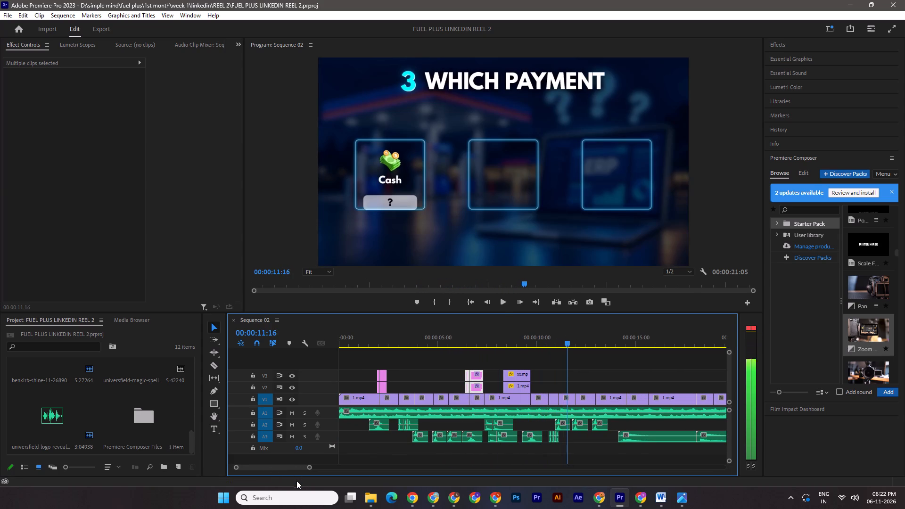
Add the Pan [Bottom] transition on V4–V5 at the WHICH PAYMENT scene's start, about 00:00:09:17, save, and play on to the laptop scene.
drag(565, 345, 529, 346)
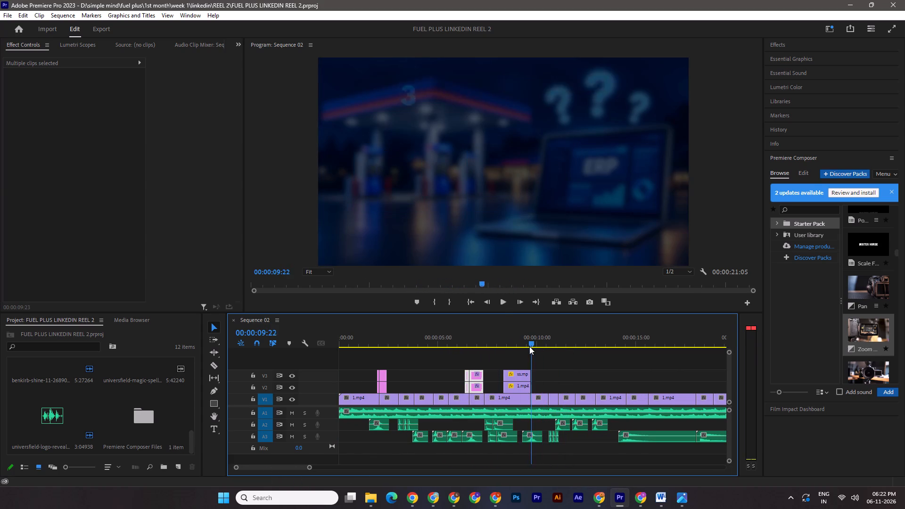
drag(529, 346, 531, 346)
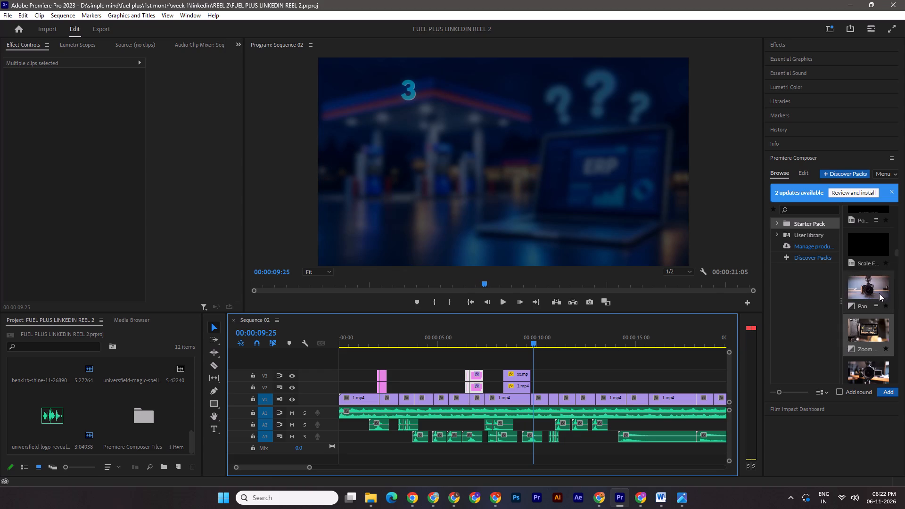
click(878, 306)
click(867, 333)
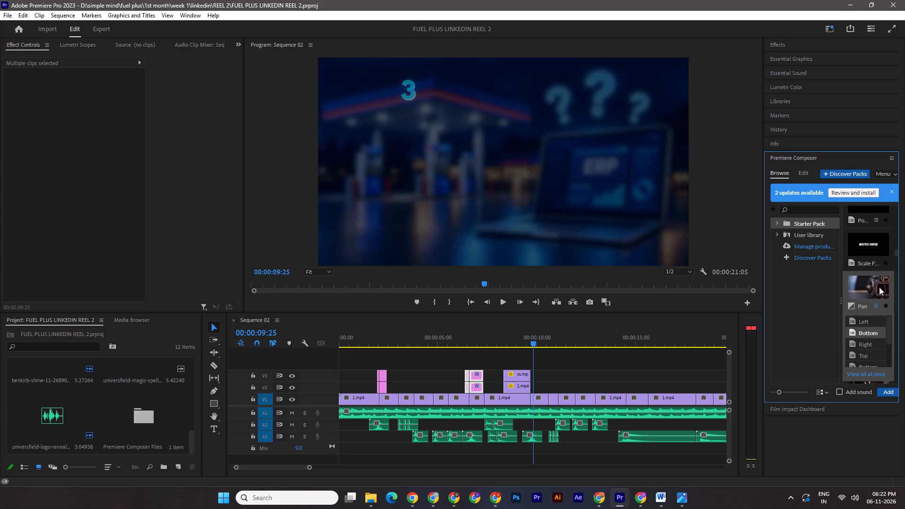
drag(880, 293, 531, 365)
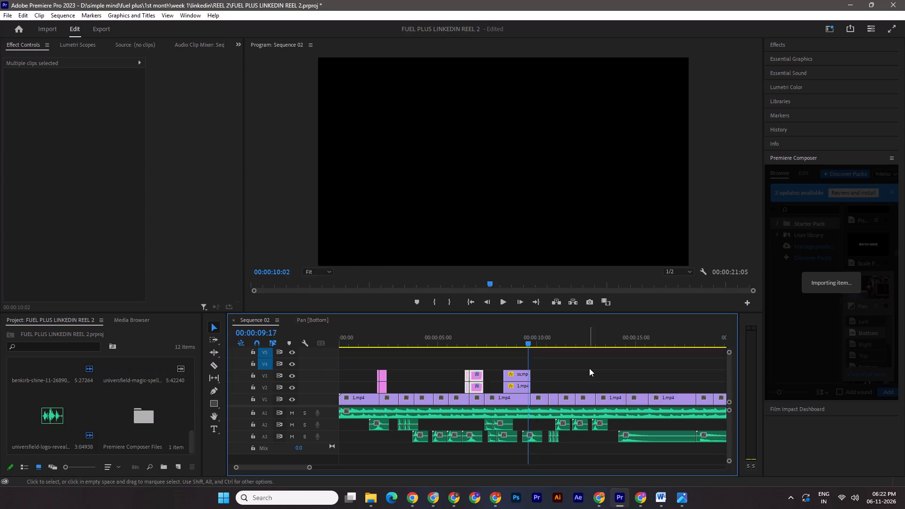
key(ctrl+s)
drag(532, 347, 520, 345)
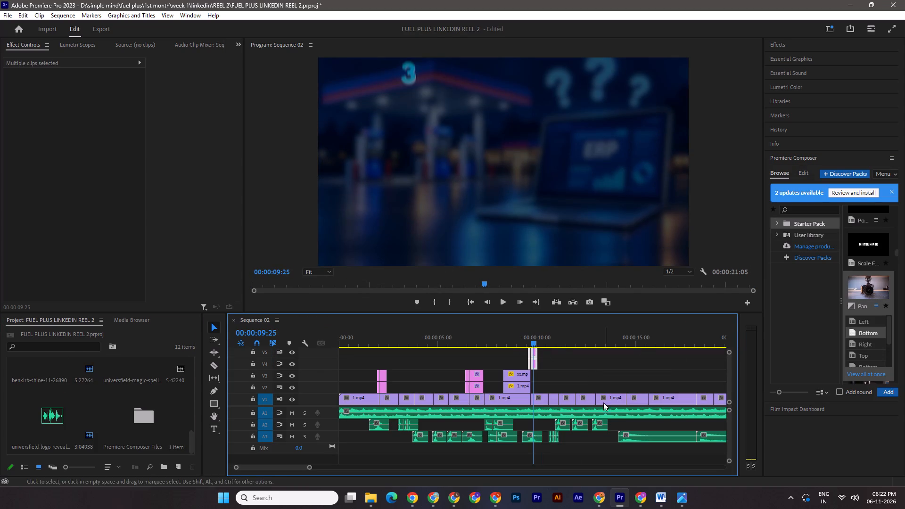
key(space)
drag(307, 467, 333, 468)
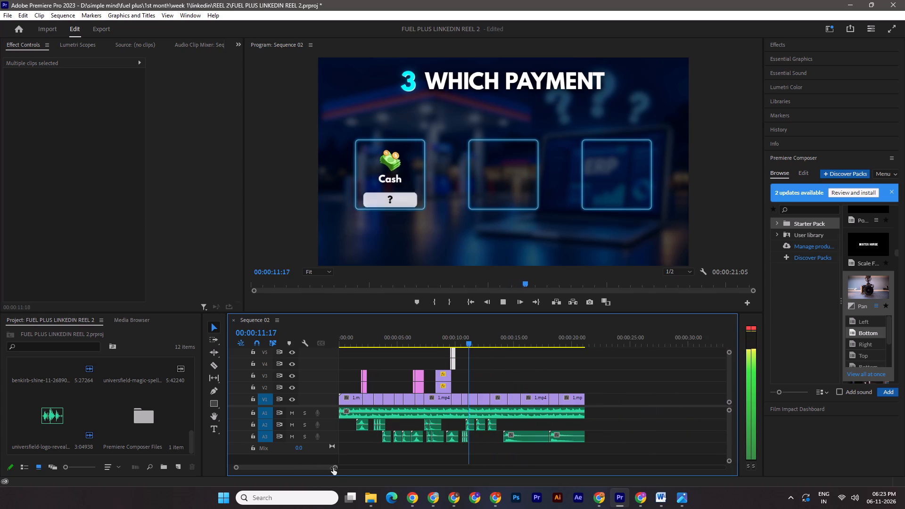
drag(333, 468, 331, 467)
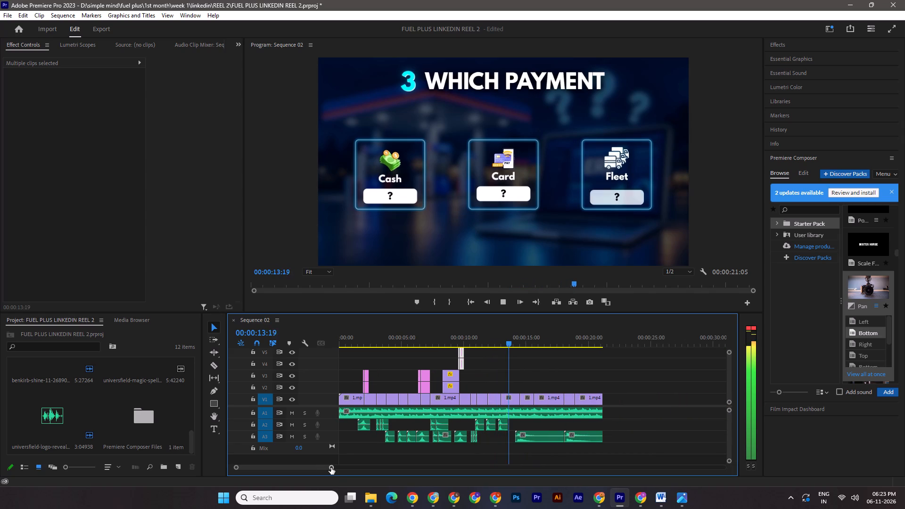
key(space)
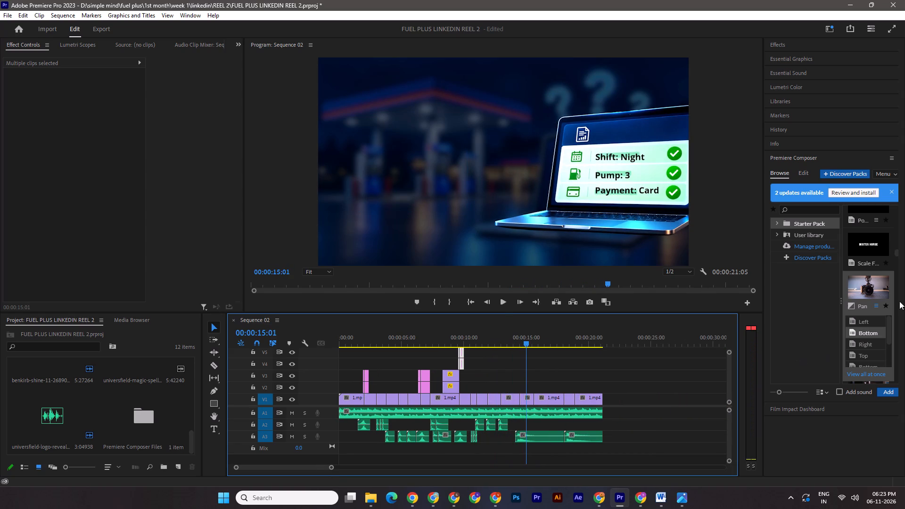
Add the Zoom In transition on V2–V3 where the laptop report scene starts, about 00:00:14:05, save, and play through it.
click(877, 306)
scroll(873, 356, down, 2)
click(880, 283)
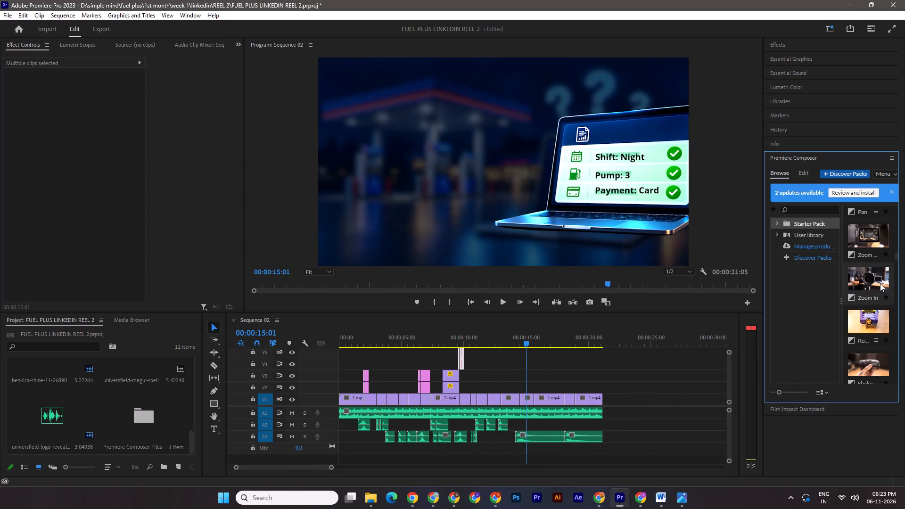
drag(884, 288, 521, 385)
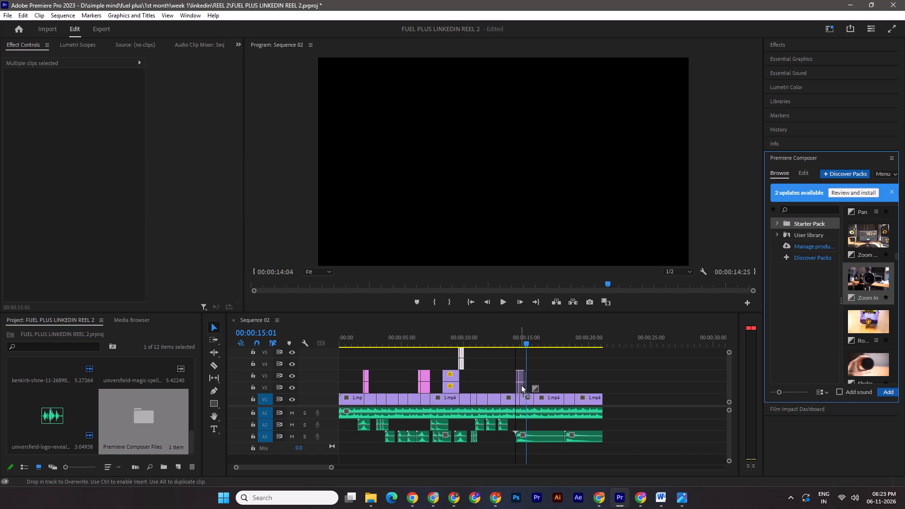
drag(521, 385, 522, 385)
drag(527, 343, 506, 341)
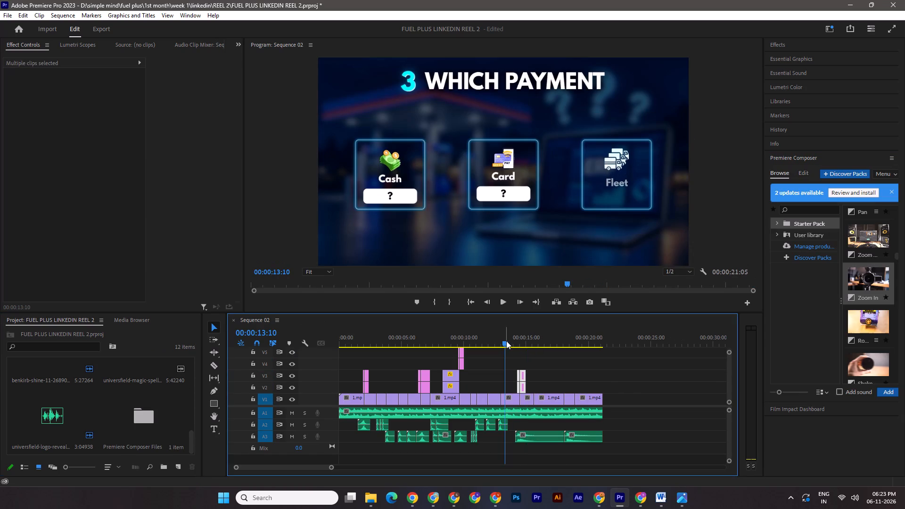
key(ctrl+s)
key(space)
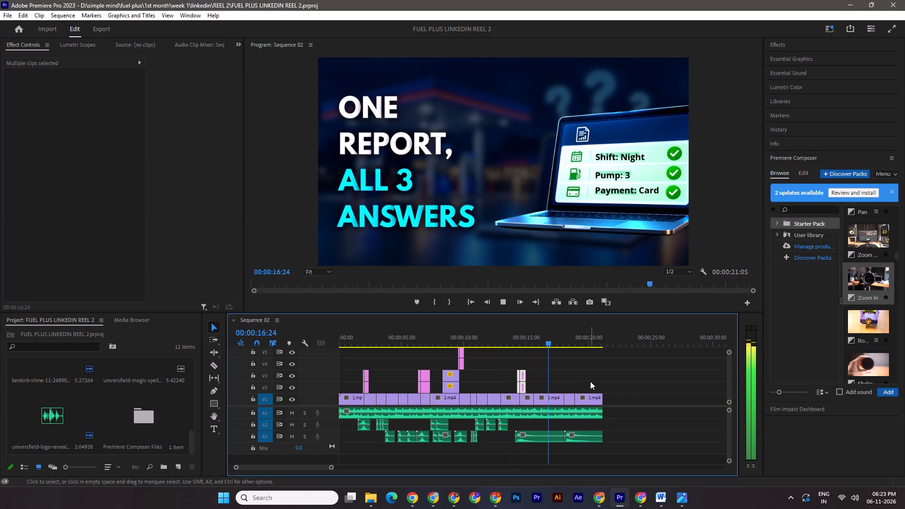
key(space)
Add a Cross Dissolve on V1 at the cut ending the ONE REPORT scene, about 00:00:18, centered at the cut with duration 00:00:00:17, and save.
drag(550, 387, 572, 402)
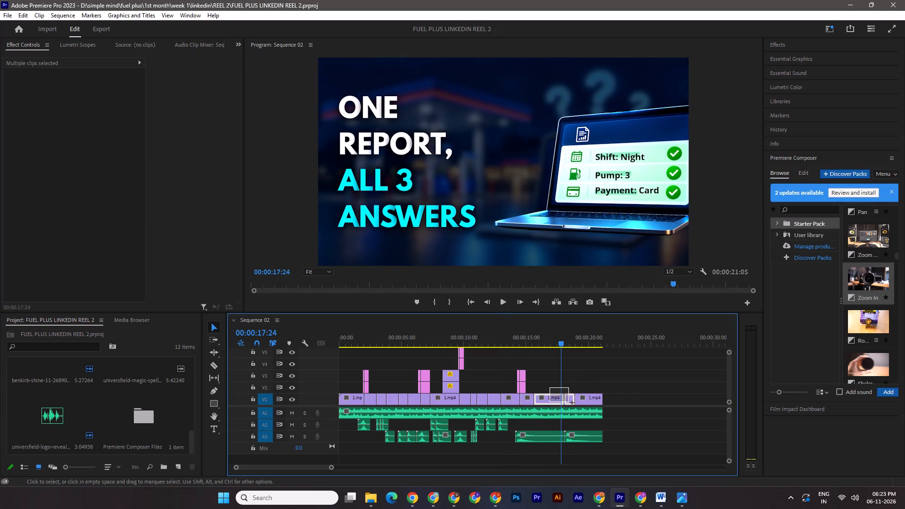
drag(572, 402, 570, 400)
click(787, 45)
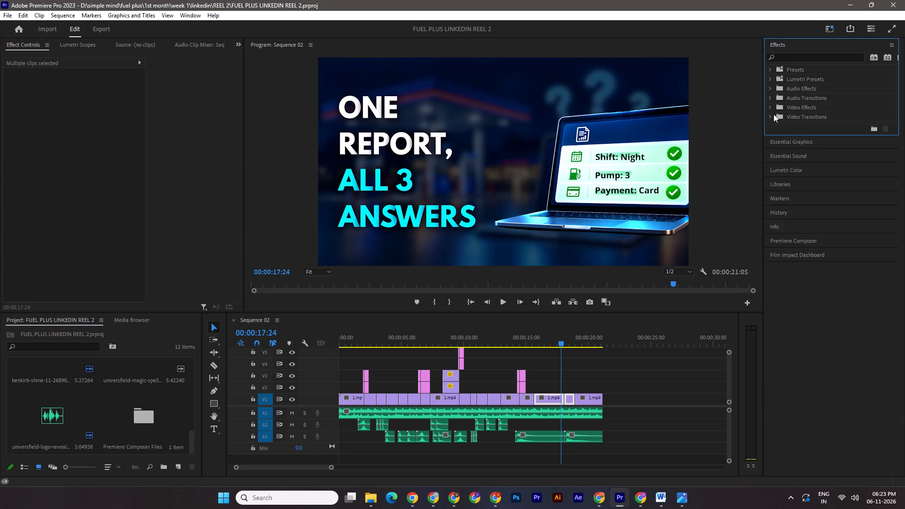
click(774, 115)
click(774, 133)
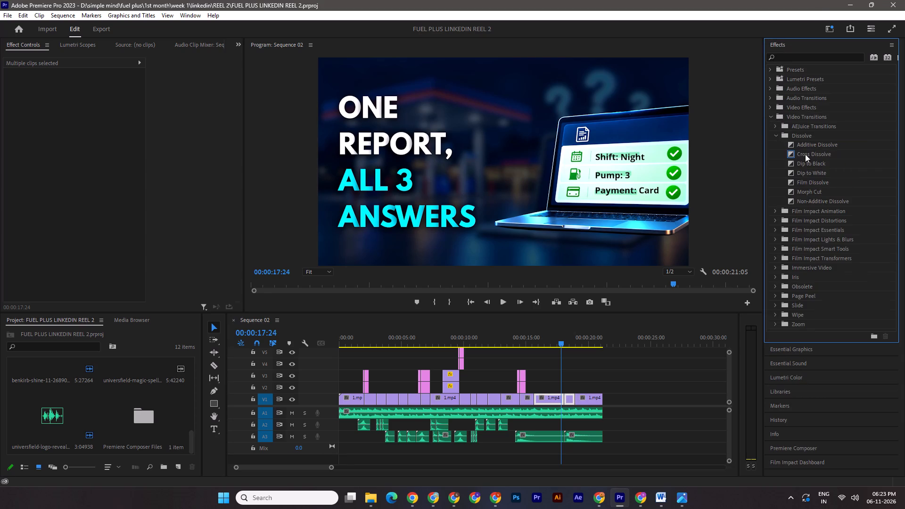
drag(805, 154, 560, 398)
click(559, 401)
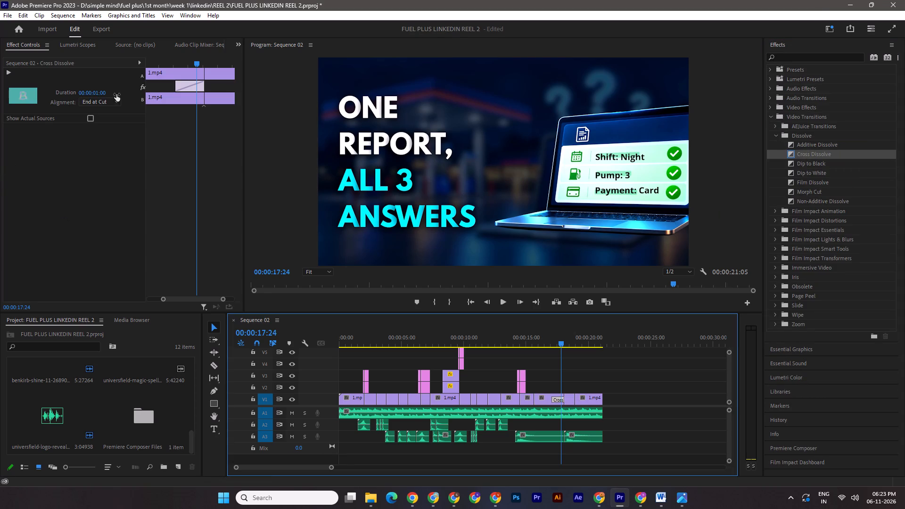
click(110, 102)
click(108, 107)
drag(104, 94, 97, 94)
key(ctrl+s)
Play the reel from the start in an enlarged preview, and replay the WHICH SHIFT–WHICH PUMP change to check the number overlay.
drag(567, 338, 311, 341)
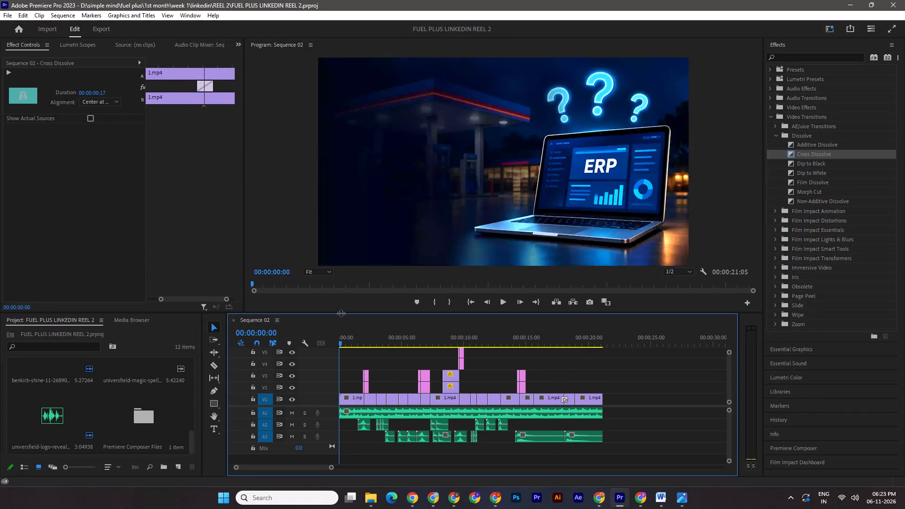
drag(341, 313, 320, 447)
key(space)
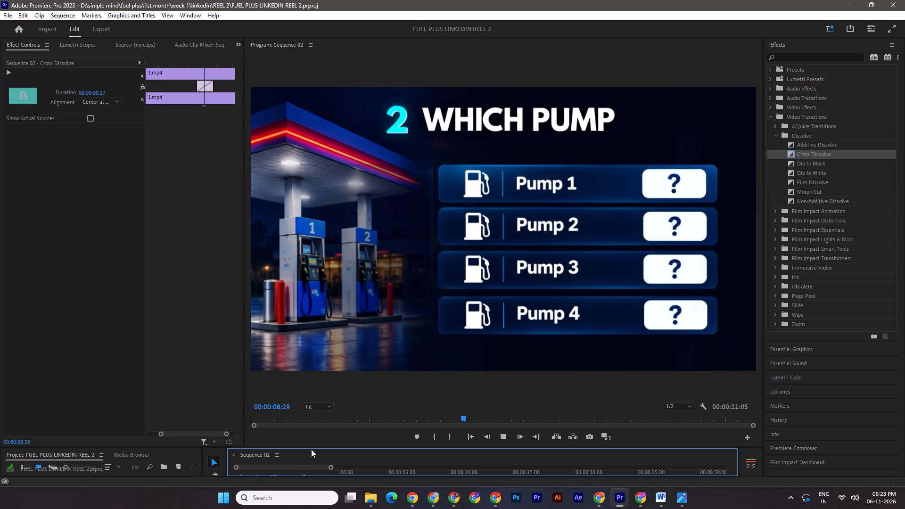
key(space)
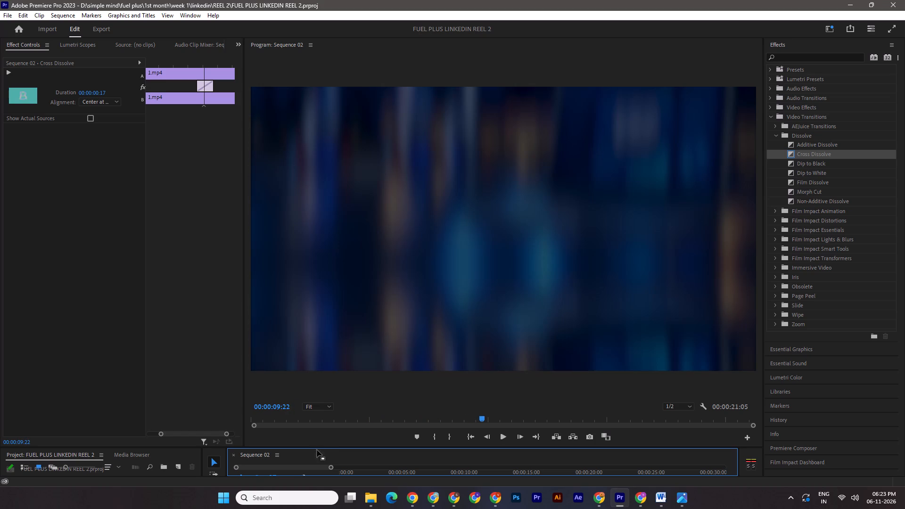
drag(328, 447, 362, 338)
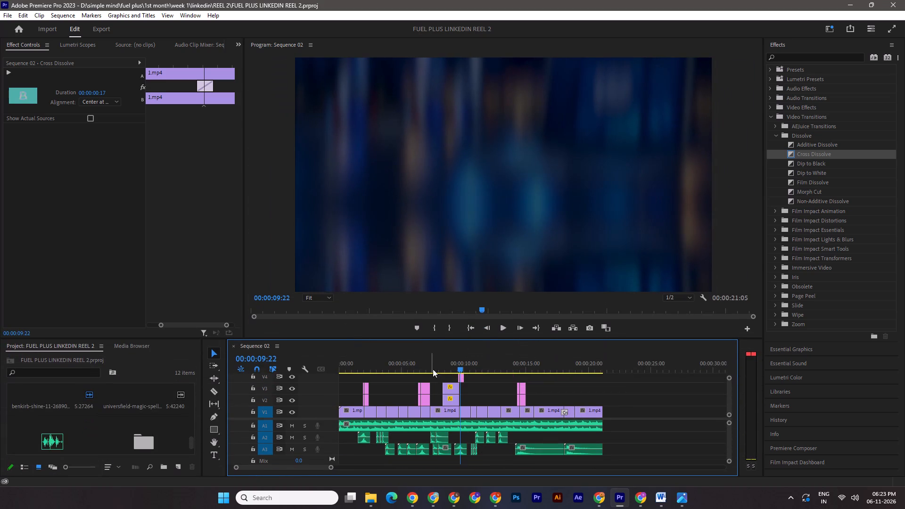
drag(462, 369, 431, 371)
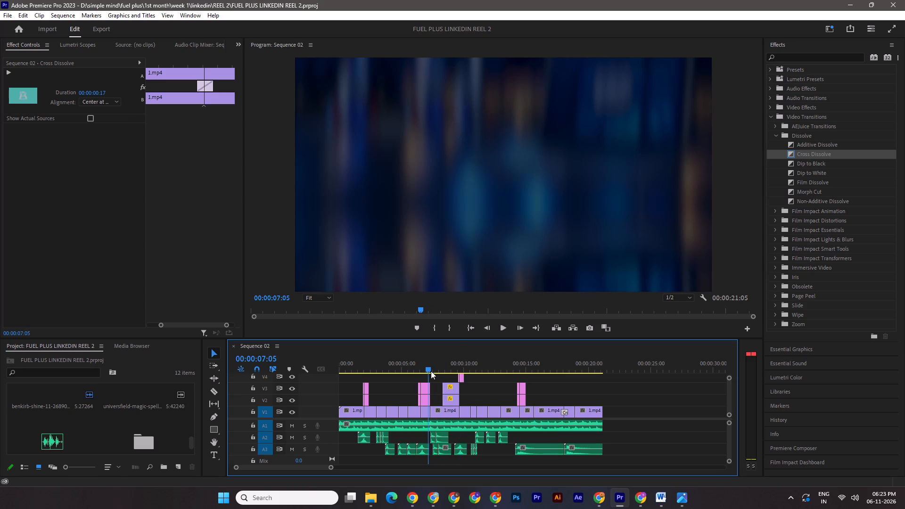
drag(431, 371, 420, 368)
key(ctrl+s)
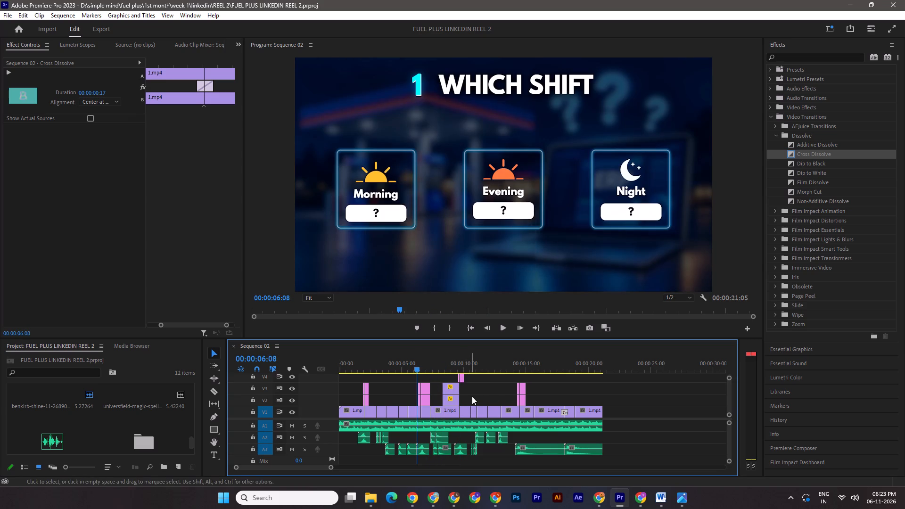
key(space)
key(space)
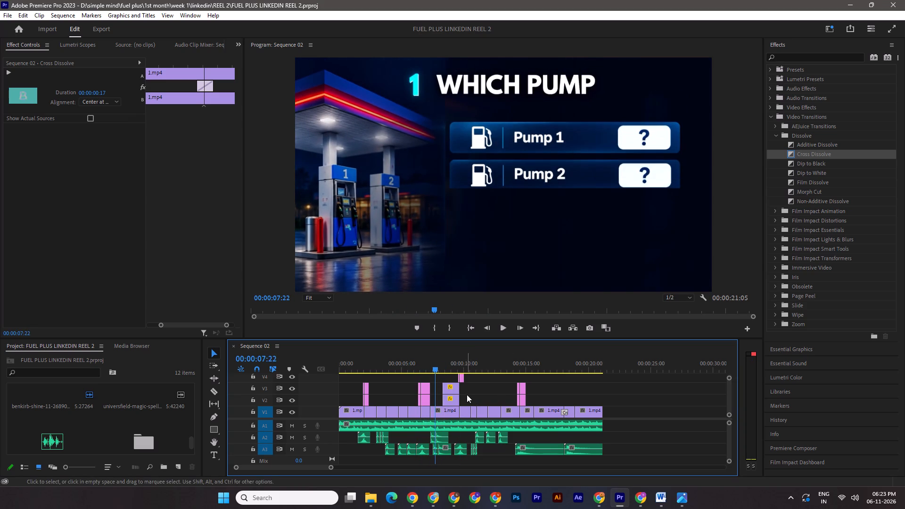
Move the two WHICH PUMP overlay clips on V2–V3 earlier to directly follow the zoom transition, and extend their ends to about 00:00:09:05.
click(452, 389)
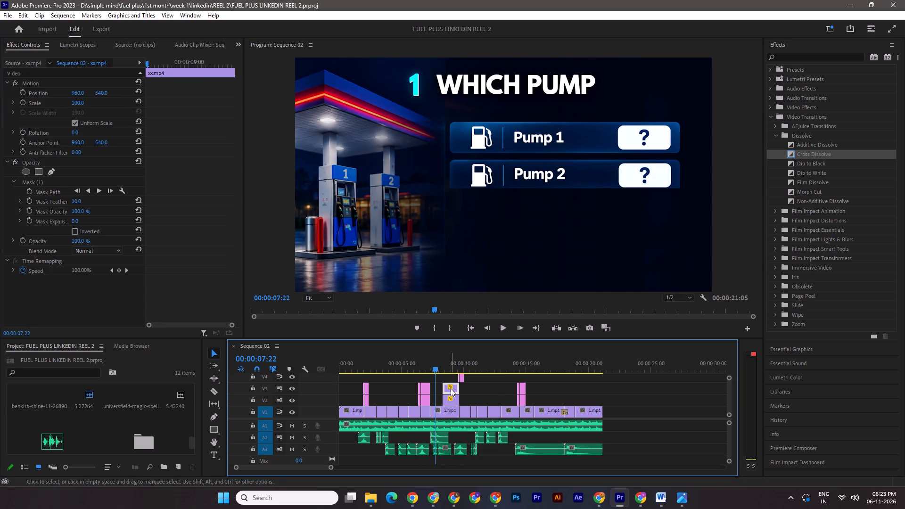
shift+drag(451, 398, 436, 400)
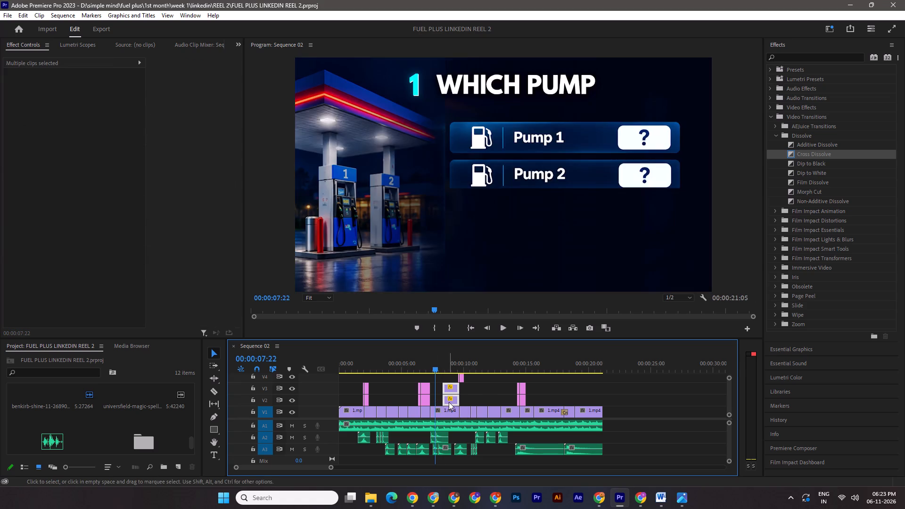
drag(449, 402, 437, 399)
drag(447, 394, 451, 394)
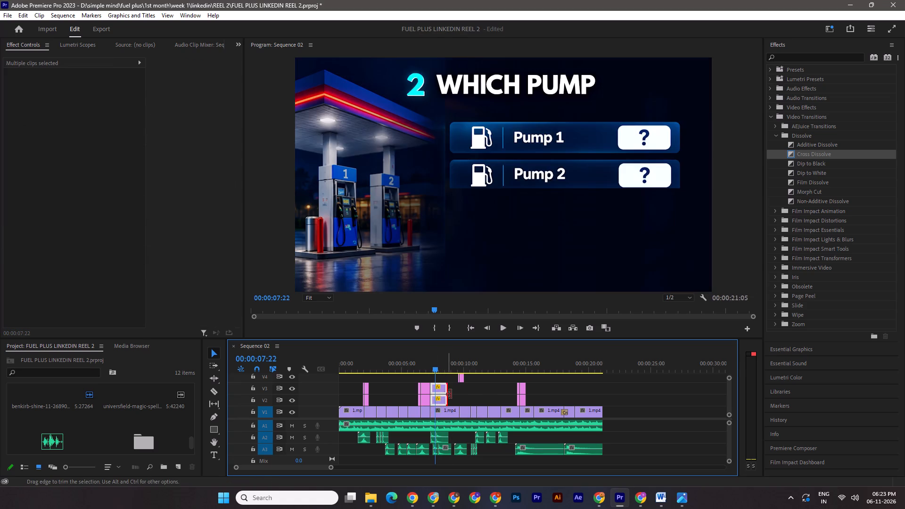
drag(451, 394, 462, 394)
click(484, 390)
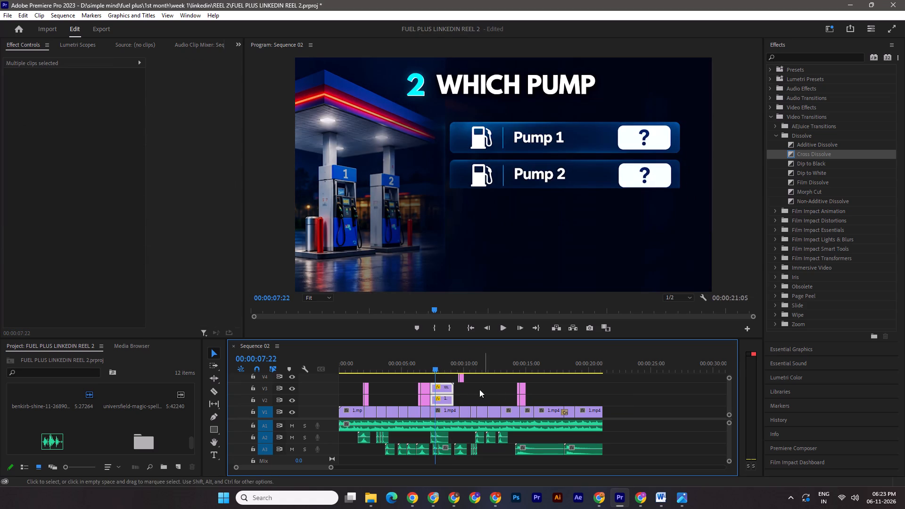
Duplicate the xx.mp4 overlay on V3 directly after itself, trim the copy's end to about 00:00:09:17, and save.
click(436, 369)
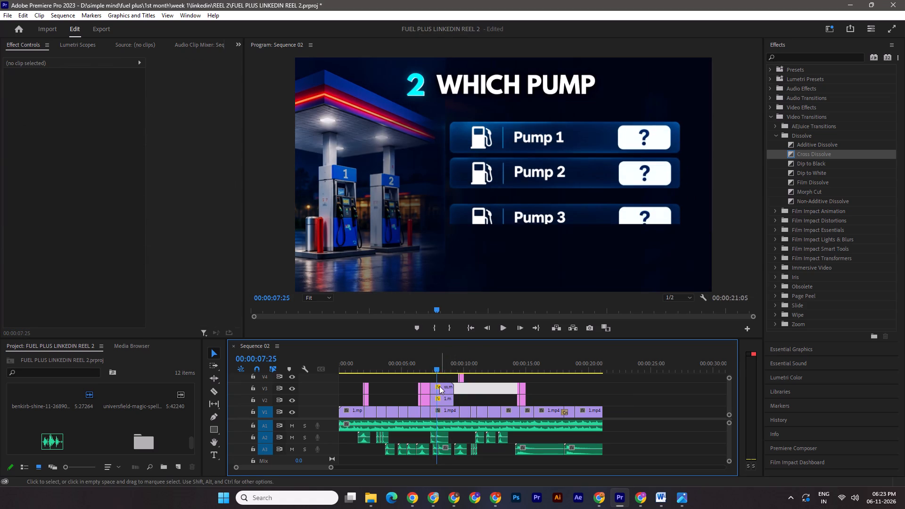
click(440, 384)
alt+drag(440, 387, 463, 389)
drag(475, 387, 459, 388)
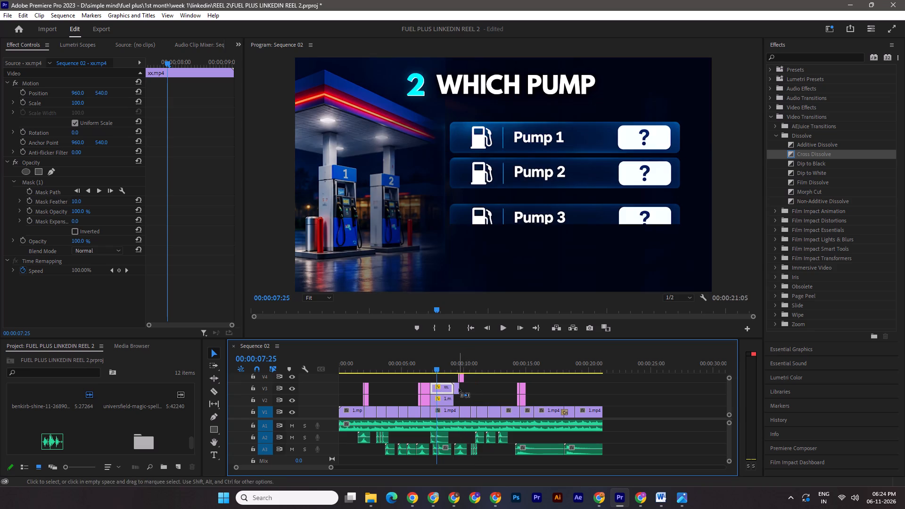
key(ctrl+s)
Play from just before the WHICH PUMP scene through to the FUEL PLUS logo scene, and save.
drag(430, 369, 410, 367)
key(space)
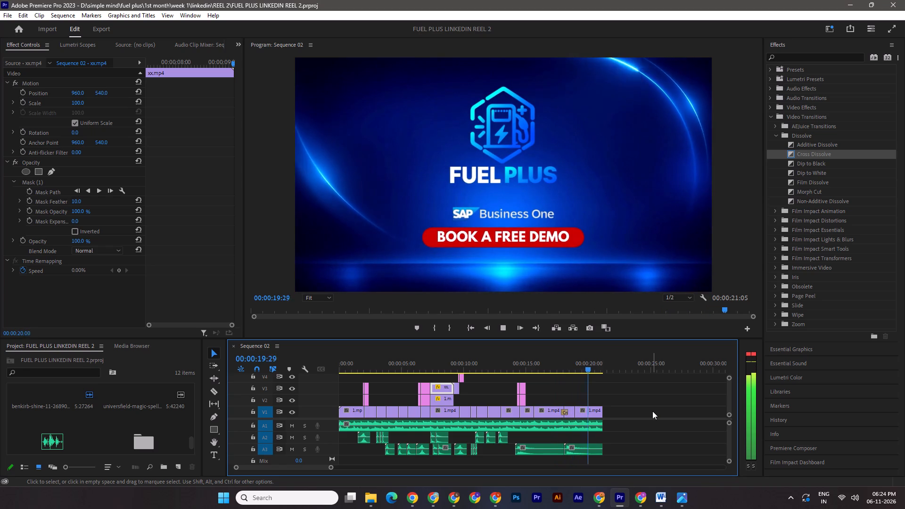
key(ctrl+s)
Enlarge the preview and play the whole reel from 00:00:00:00 to the end.
drag(343, 370, 320, 371)
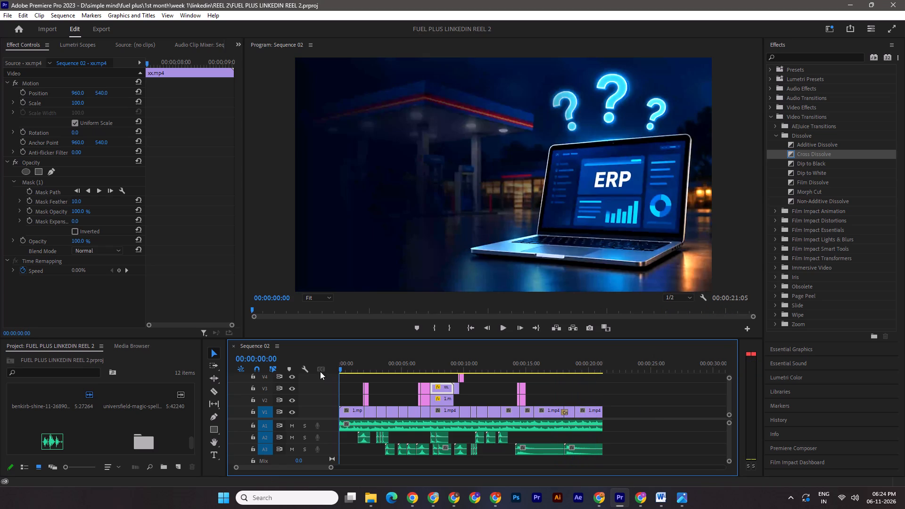
drag(349, 338, 333, 478)
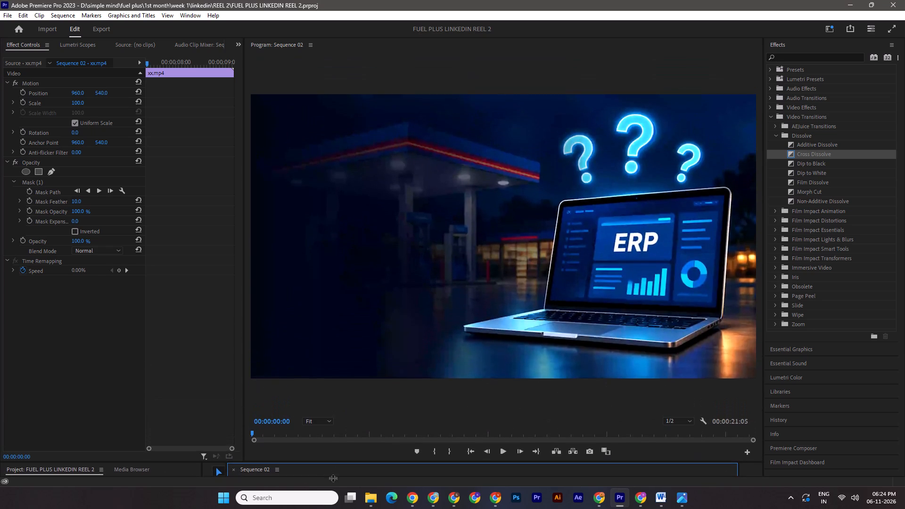
drag(333, 478, 332, 478)
key(space)
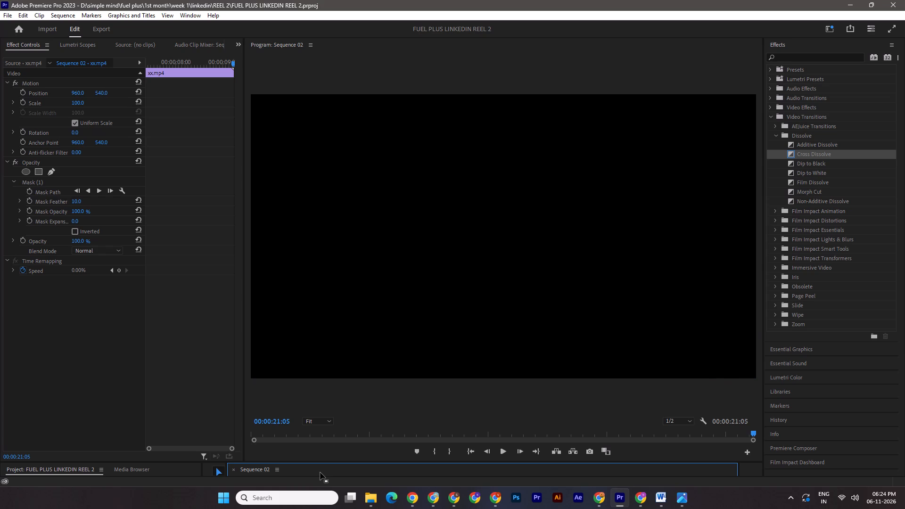
Scrub through the BOOK A FREE DEMO closing scene and the ONE REPORT scene to check the frames, and return to the start.
drag(754, 431, 723, 431)
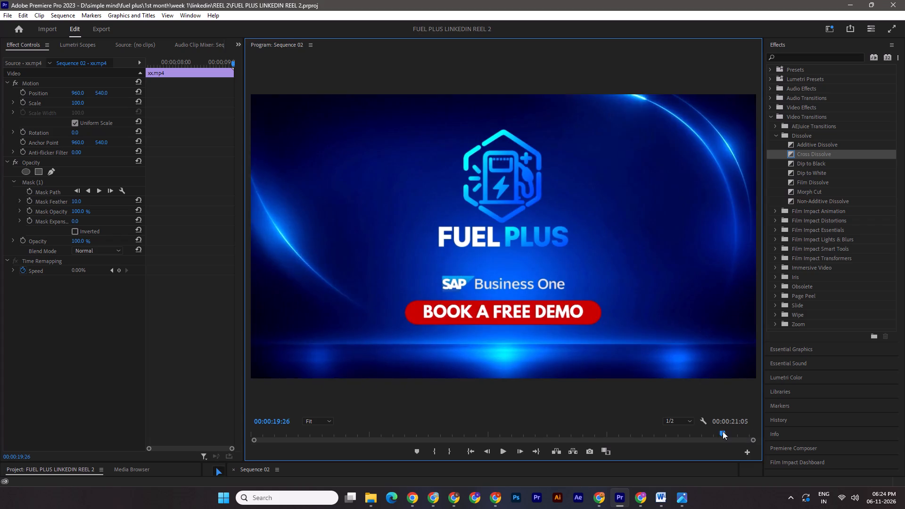
drag(723, 431, 720, 430)
drag(720, 430, 723, 430)
drag(723, 430, 716, 431)
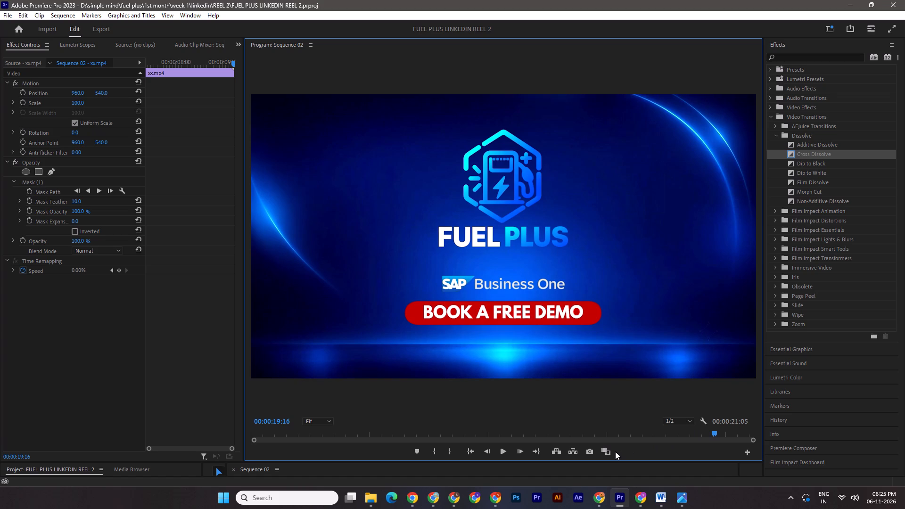
drag(716, 429, 651, 439)
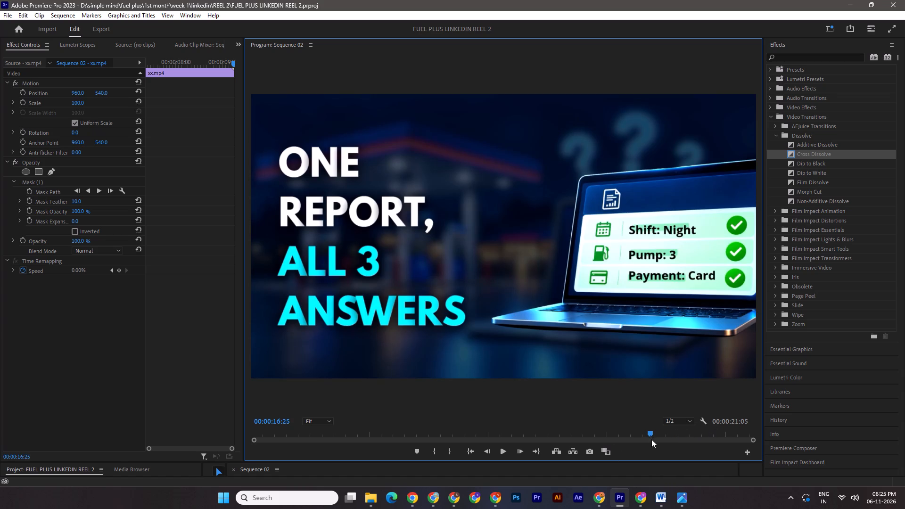
drag(651, 439, 664, 439)
drag(664, 439, 720, 433)
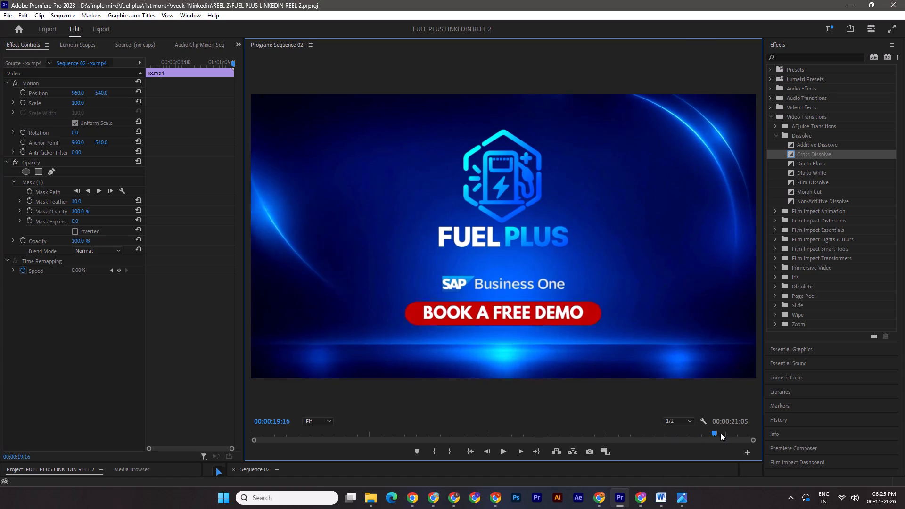
drag(720, 433, 721, 432)
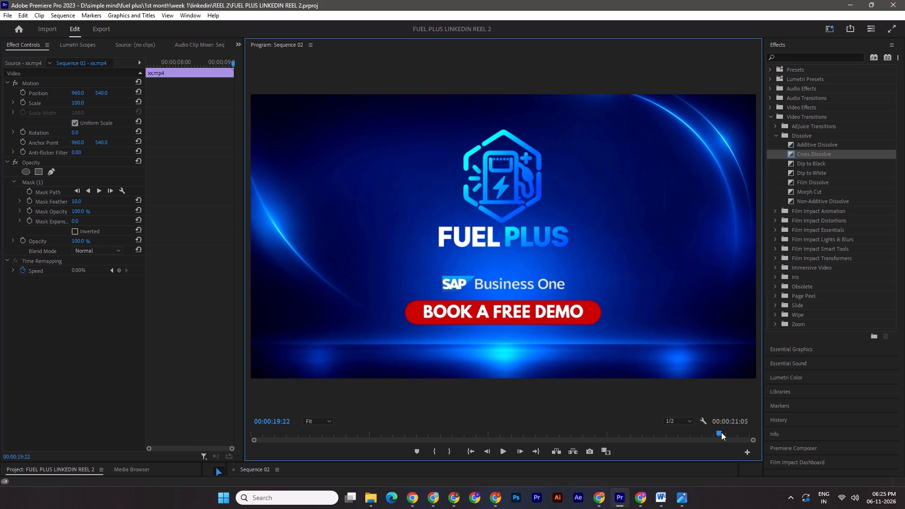
drag(721, 432, 253, 421)
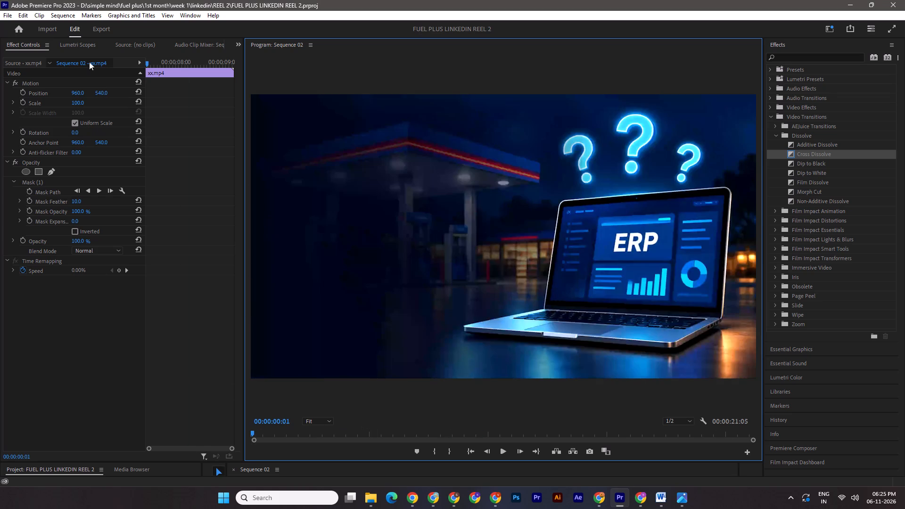
Export the sequence to Downloads as H.264 Sequence 02_1.mp4, matching the source, with Render at Maximum Depth and Use Maximum Render Quality enabled.
click(109, 25)
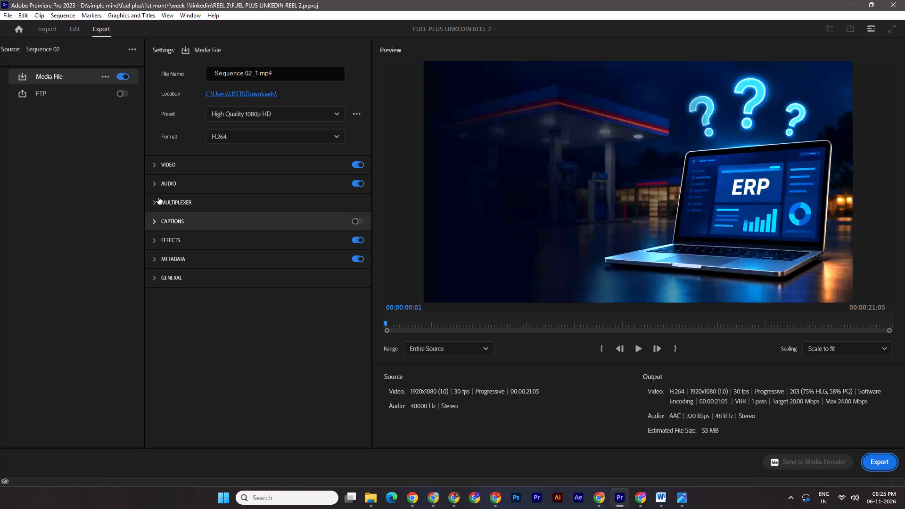
click(154, 170)
click(315, 197)
click(169, 318)
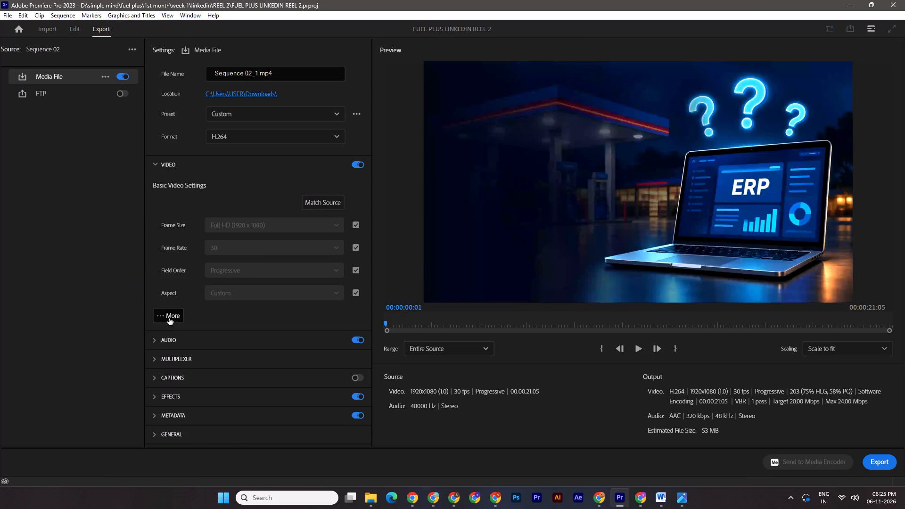
click(184, 331)
click(184, 337)
click(189, 413)
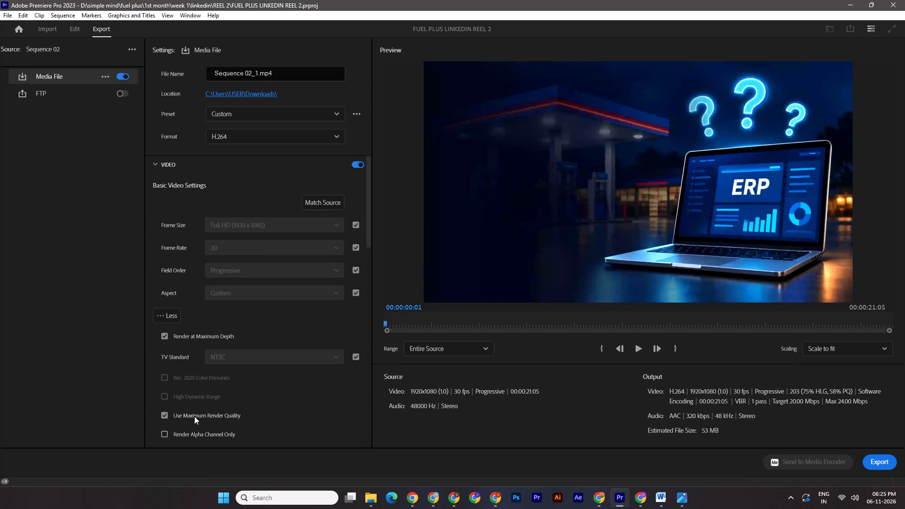
click(871, 461)
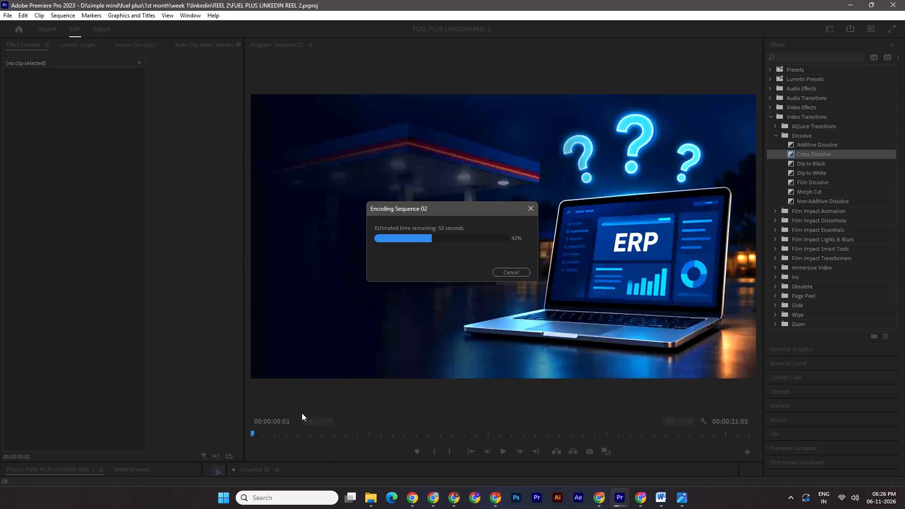
Switch to File Explorer and copy the REEL 2 folder from week 1's linkedin folder.
click(367, 501)
click(364, 455)
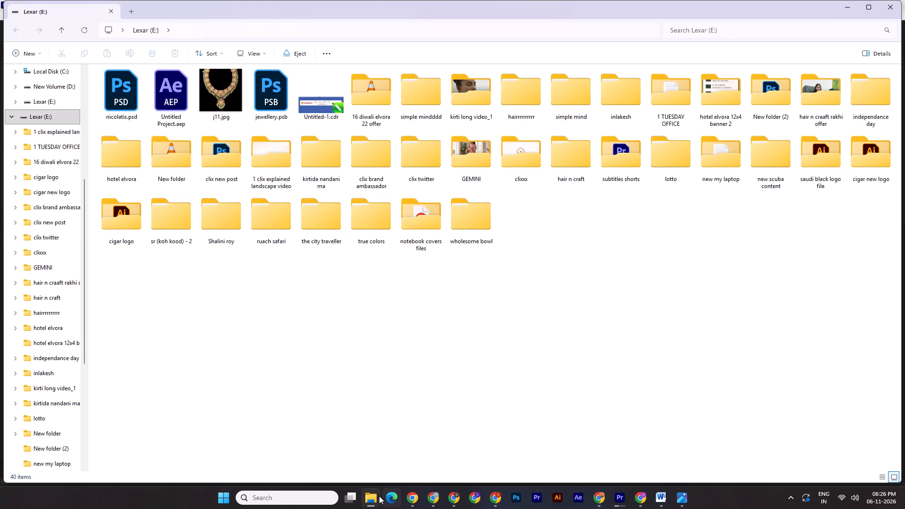
click(378, 496)
click(348, 450)
click(20, 35)
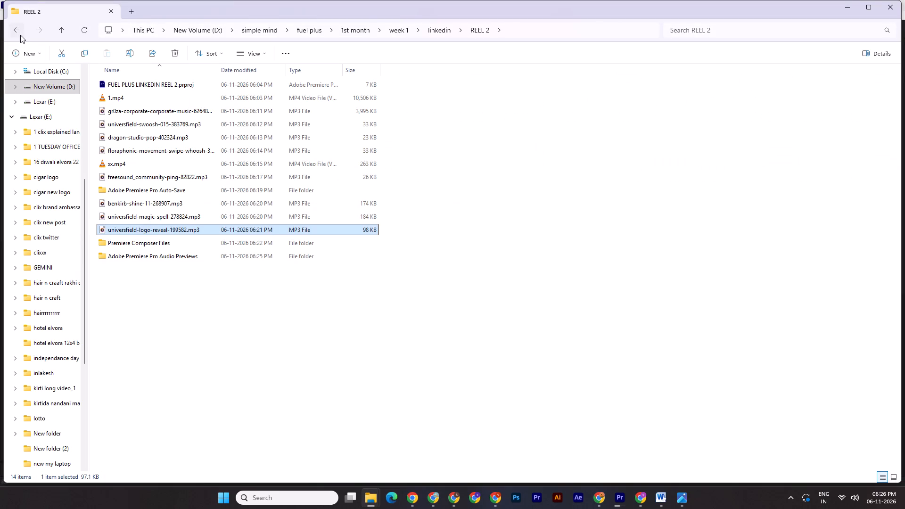
key(ctrl+c)
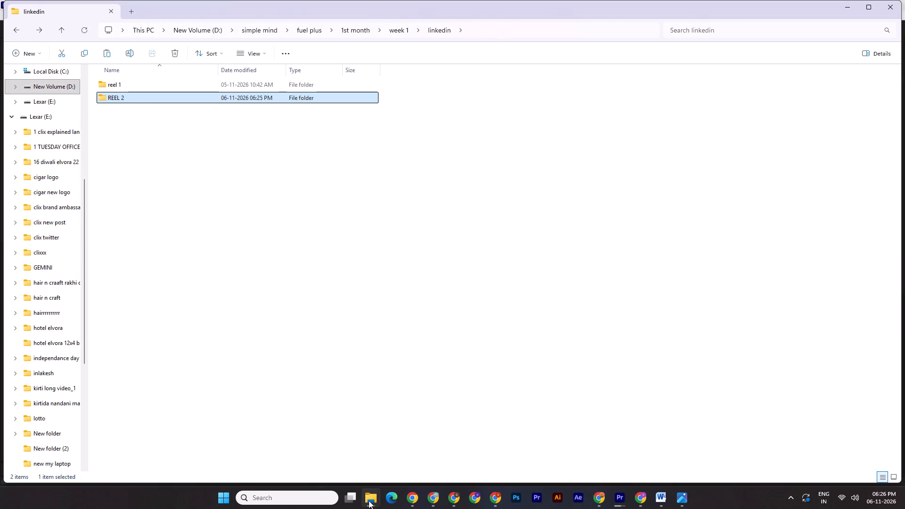
Create a folder named fuel plussss on the Lexar (E:) drive and open it.
click(369, 501)
click(516, 461)
right_click(494, 427)
click(533, 365)
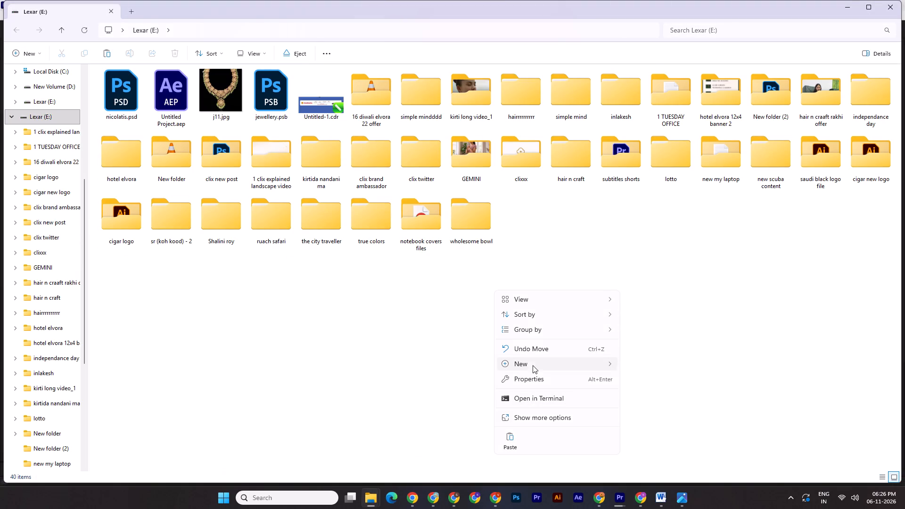
click(638, 183)
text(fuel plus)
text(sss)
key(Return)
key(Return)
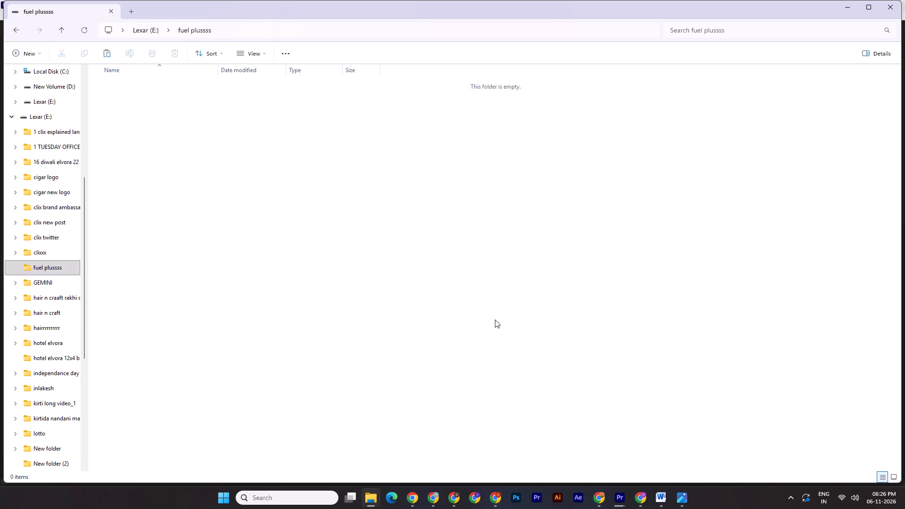
Paste the copied REEL 2 folder into the fuel plussss folder.
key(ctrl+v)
Copy the 2 reel folder from week 1's instagram folder into the fuel plussss folder on Lexar (E:).
click(365, 501)
click(378, 435)
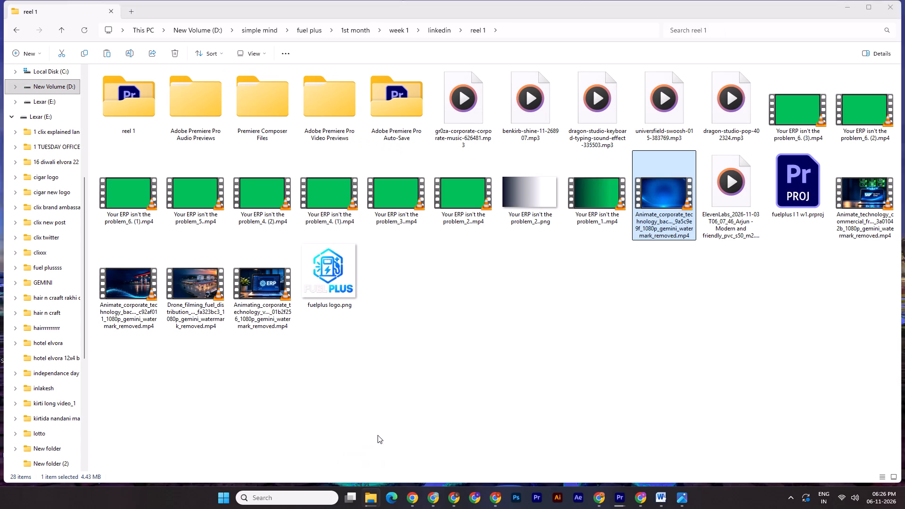
click(18, 30)
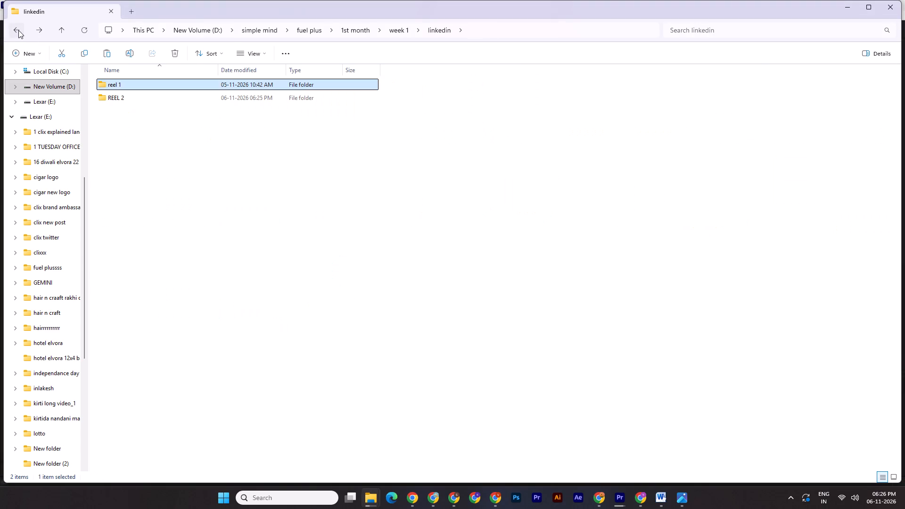
click(18, 30)
double_click(127, 84)
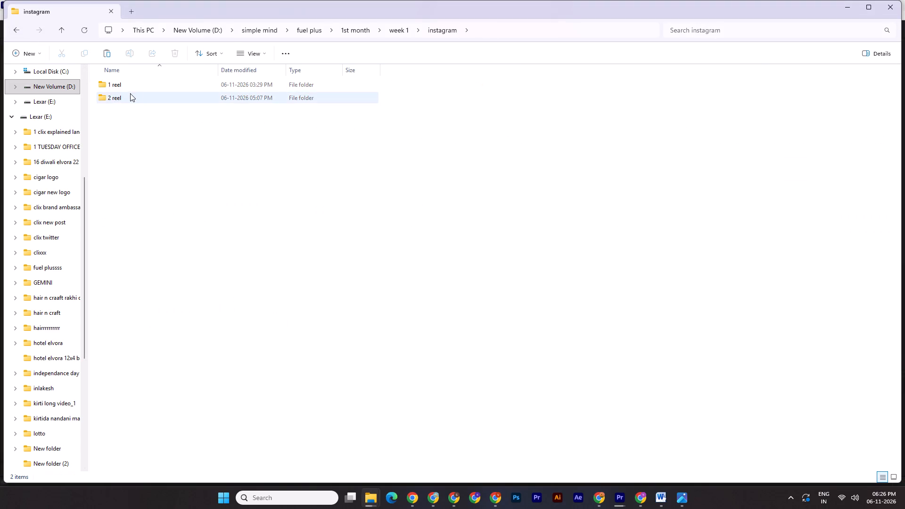
click(128, 95)
key(ctrl+c)
click(376, 501)
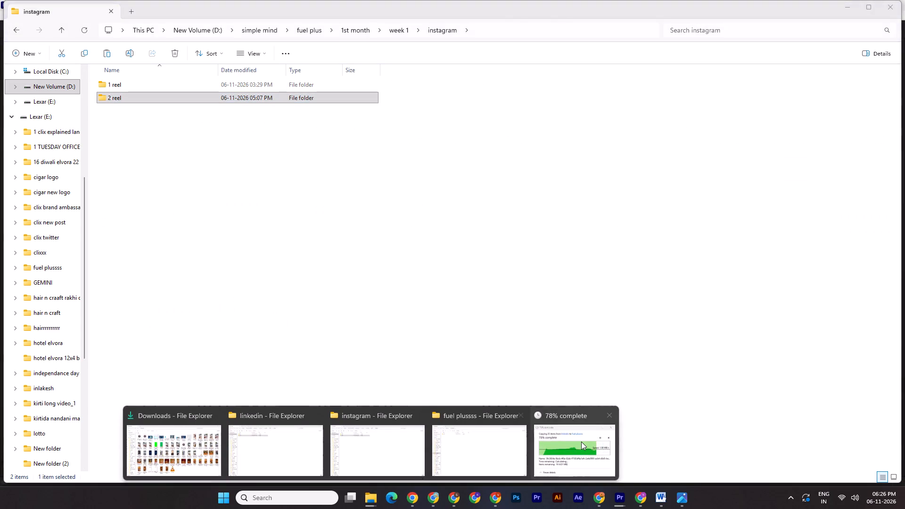
click(515, 451)
key(ctrl+v)
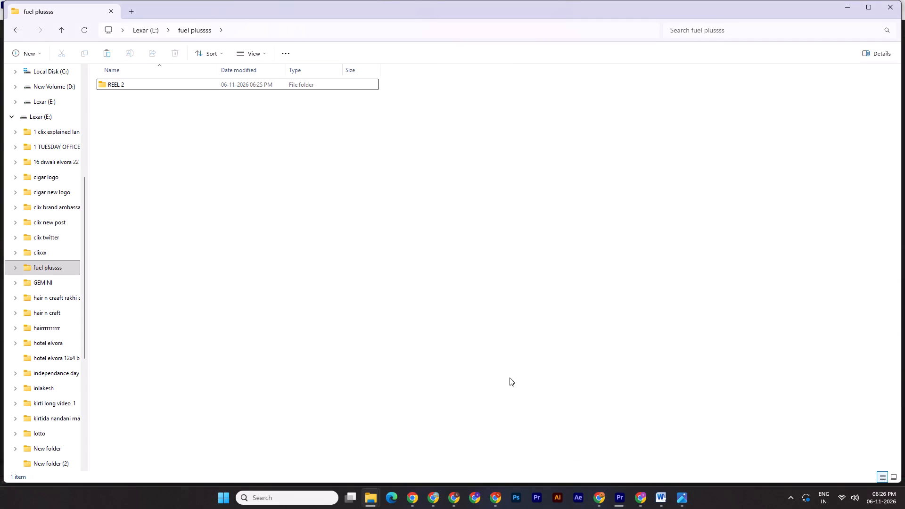
Switch to Premiere Pro to check the progress of the Sequence 02 export.
click(619, 498)
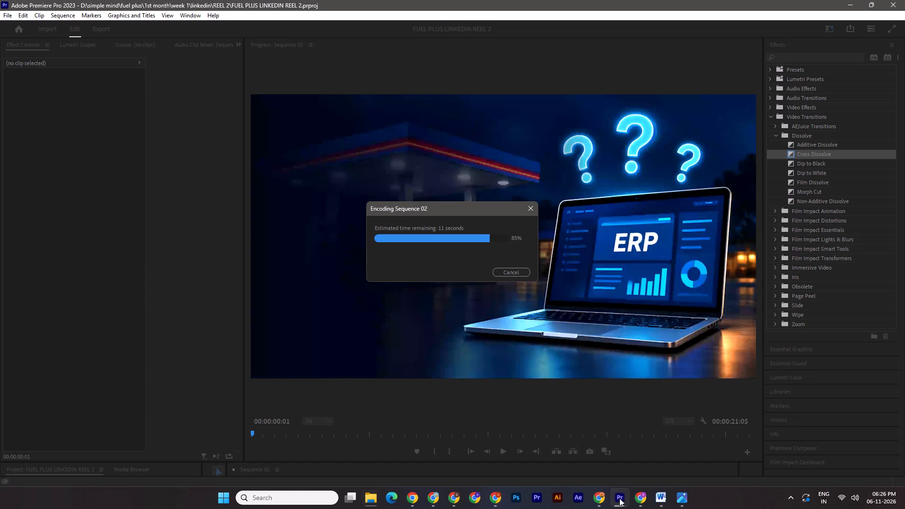